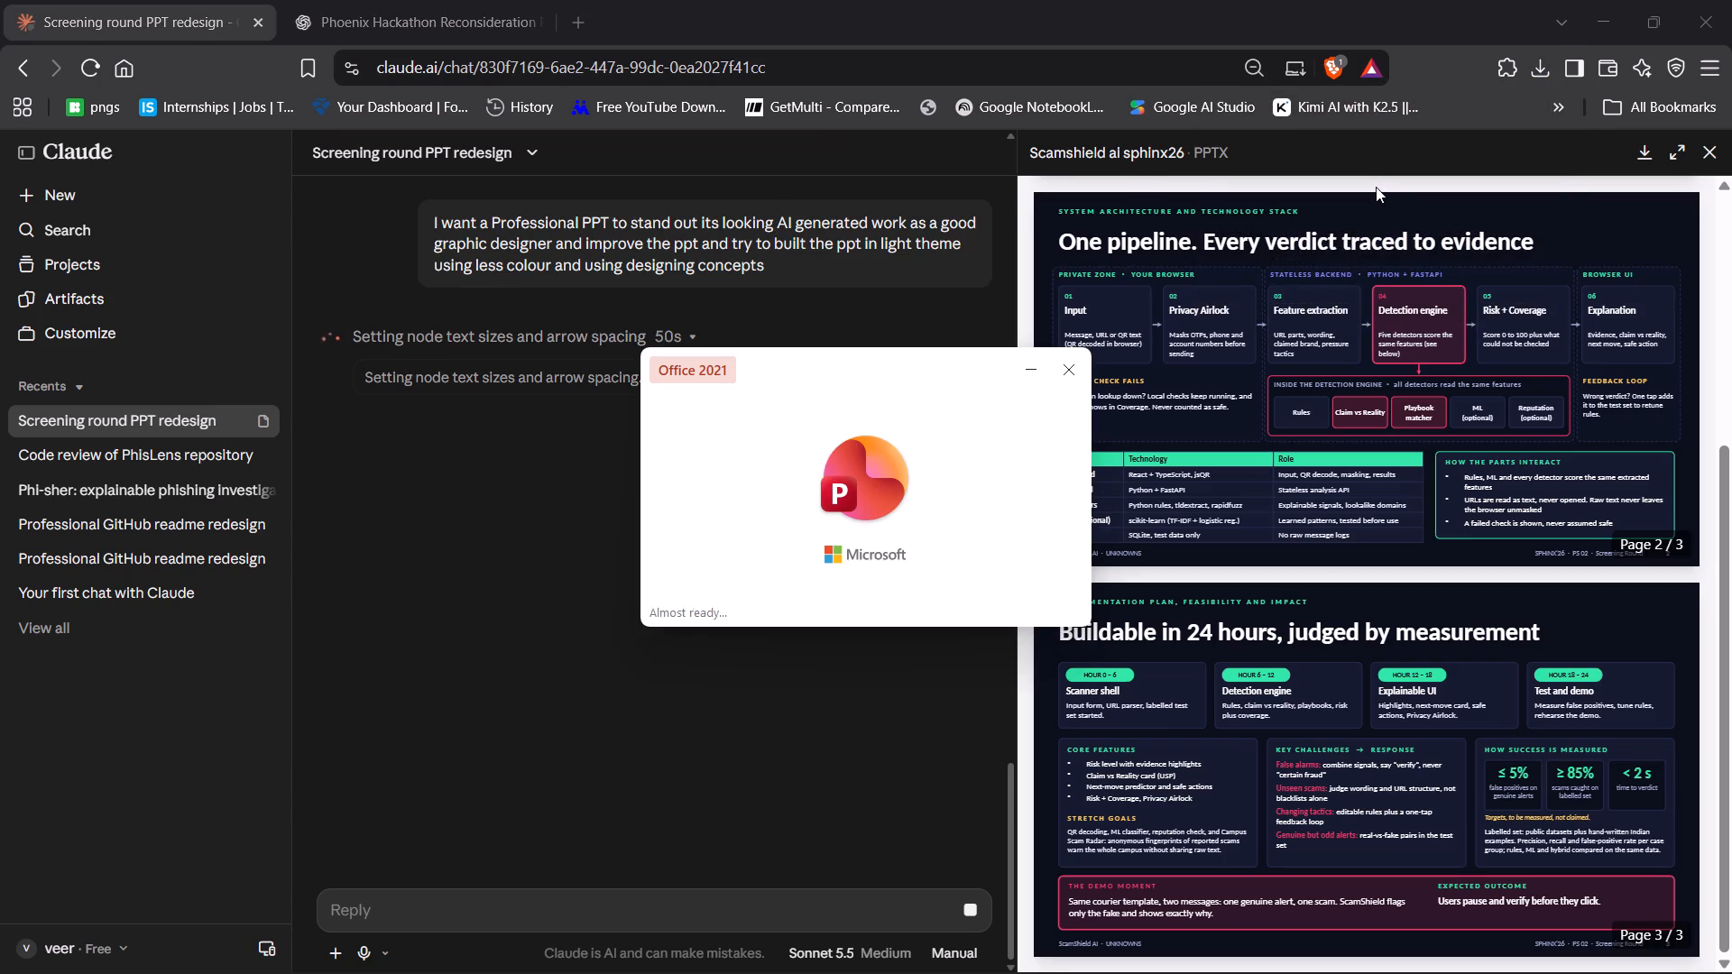
click(914, 106)
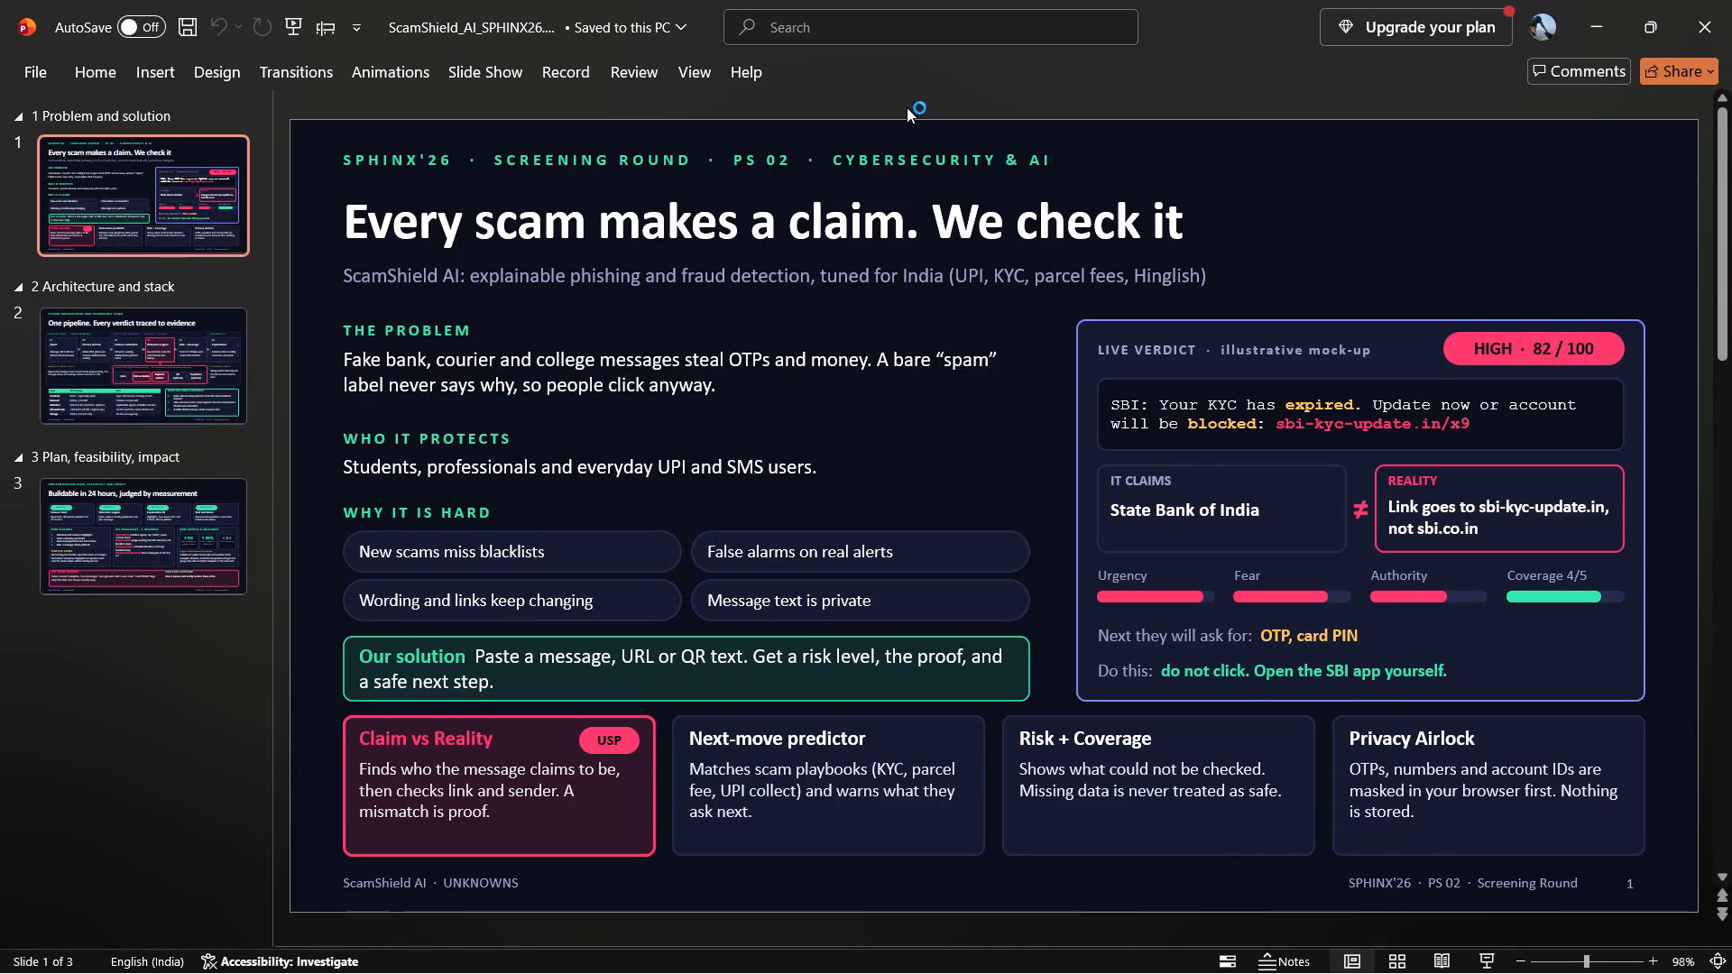
click(867, 166)
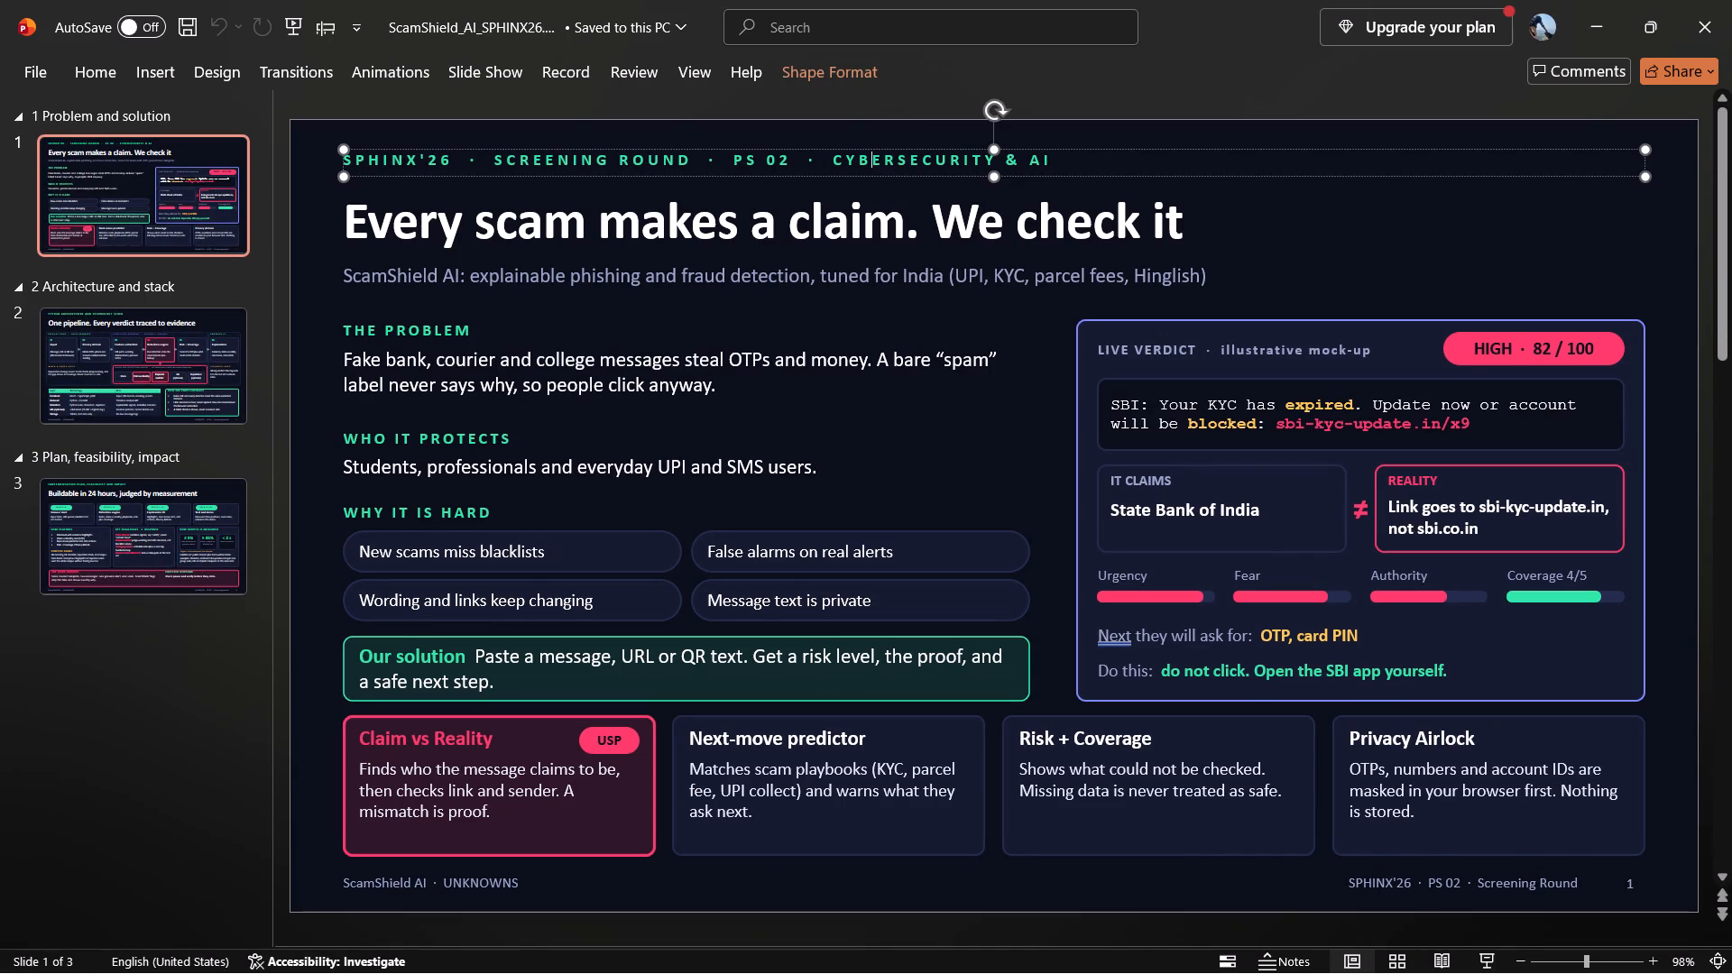
click(1231, 207)
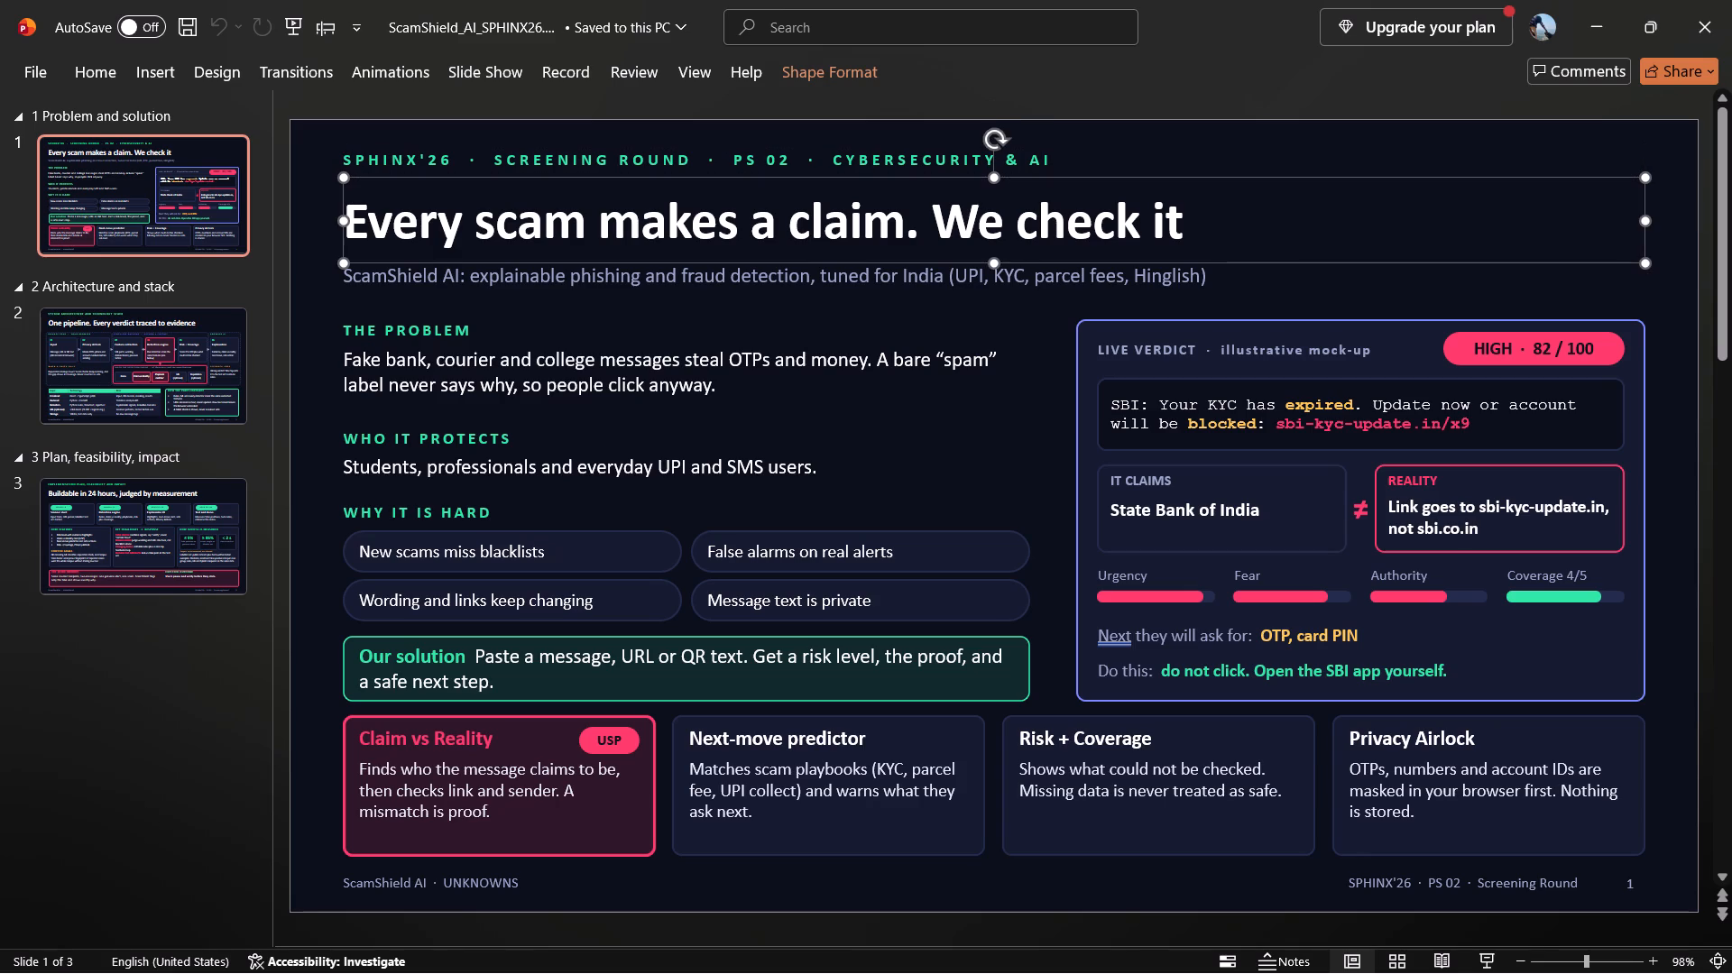
click(1016, 279)
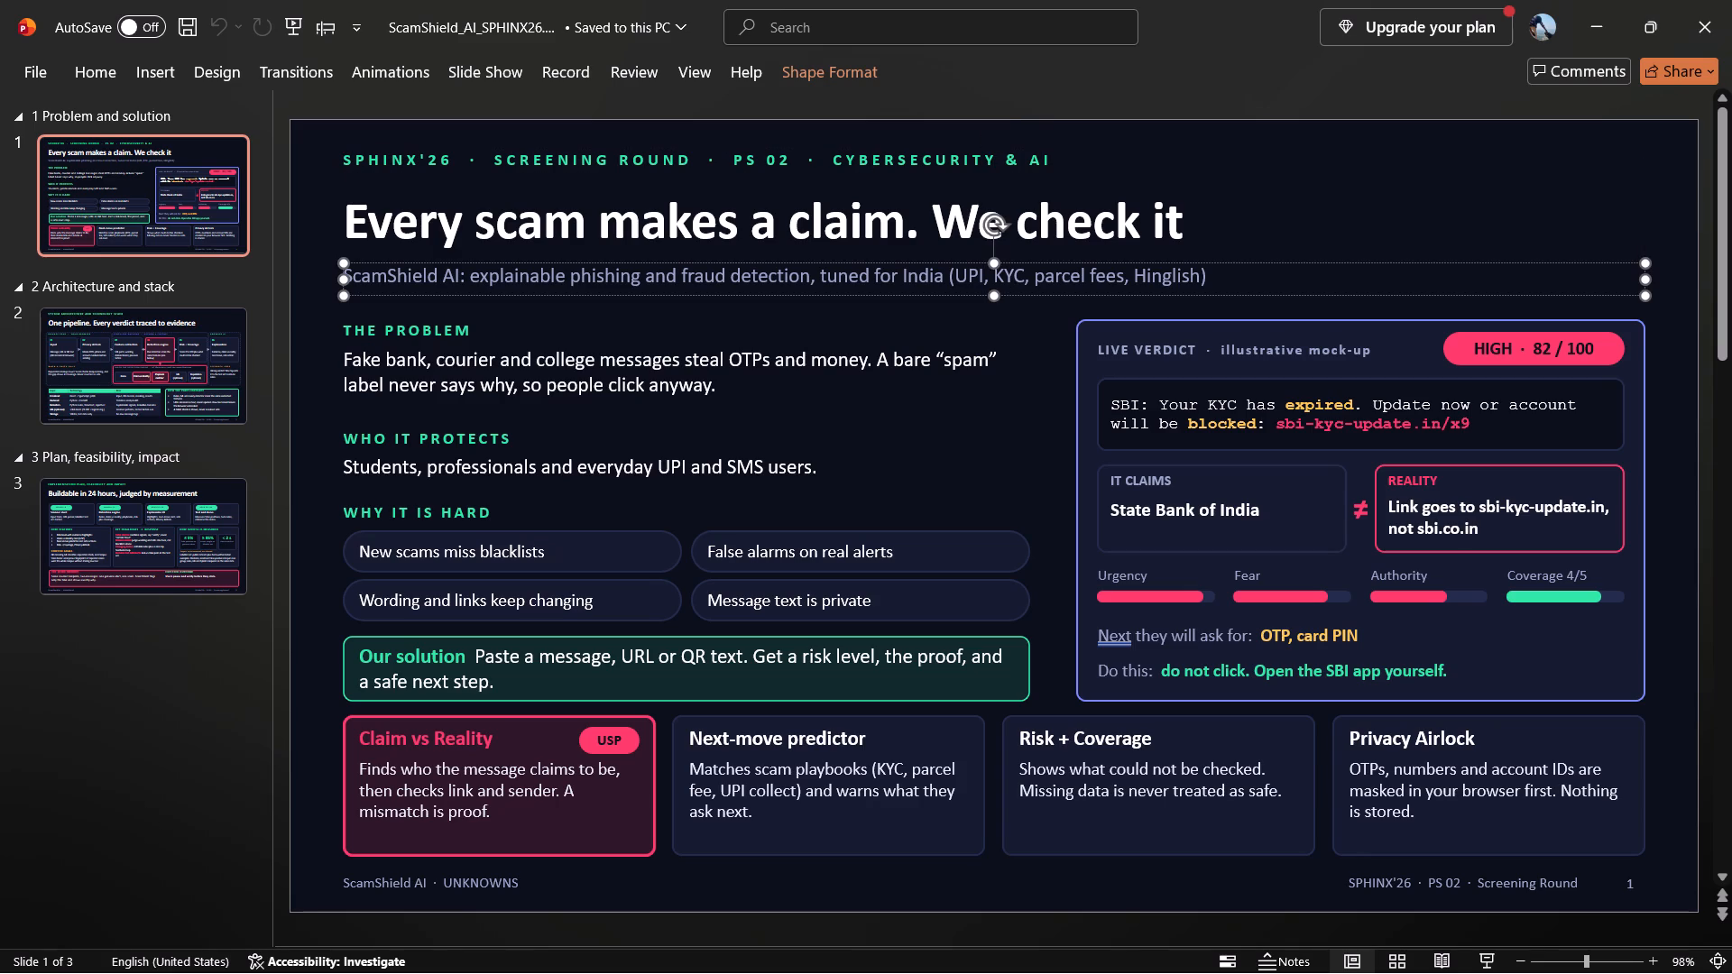
click(968, 299)
click(1221, 241)
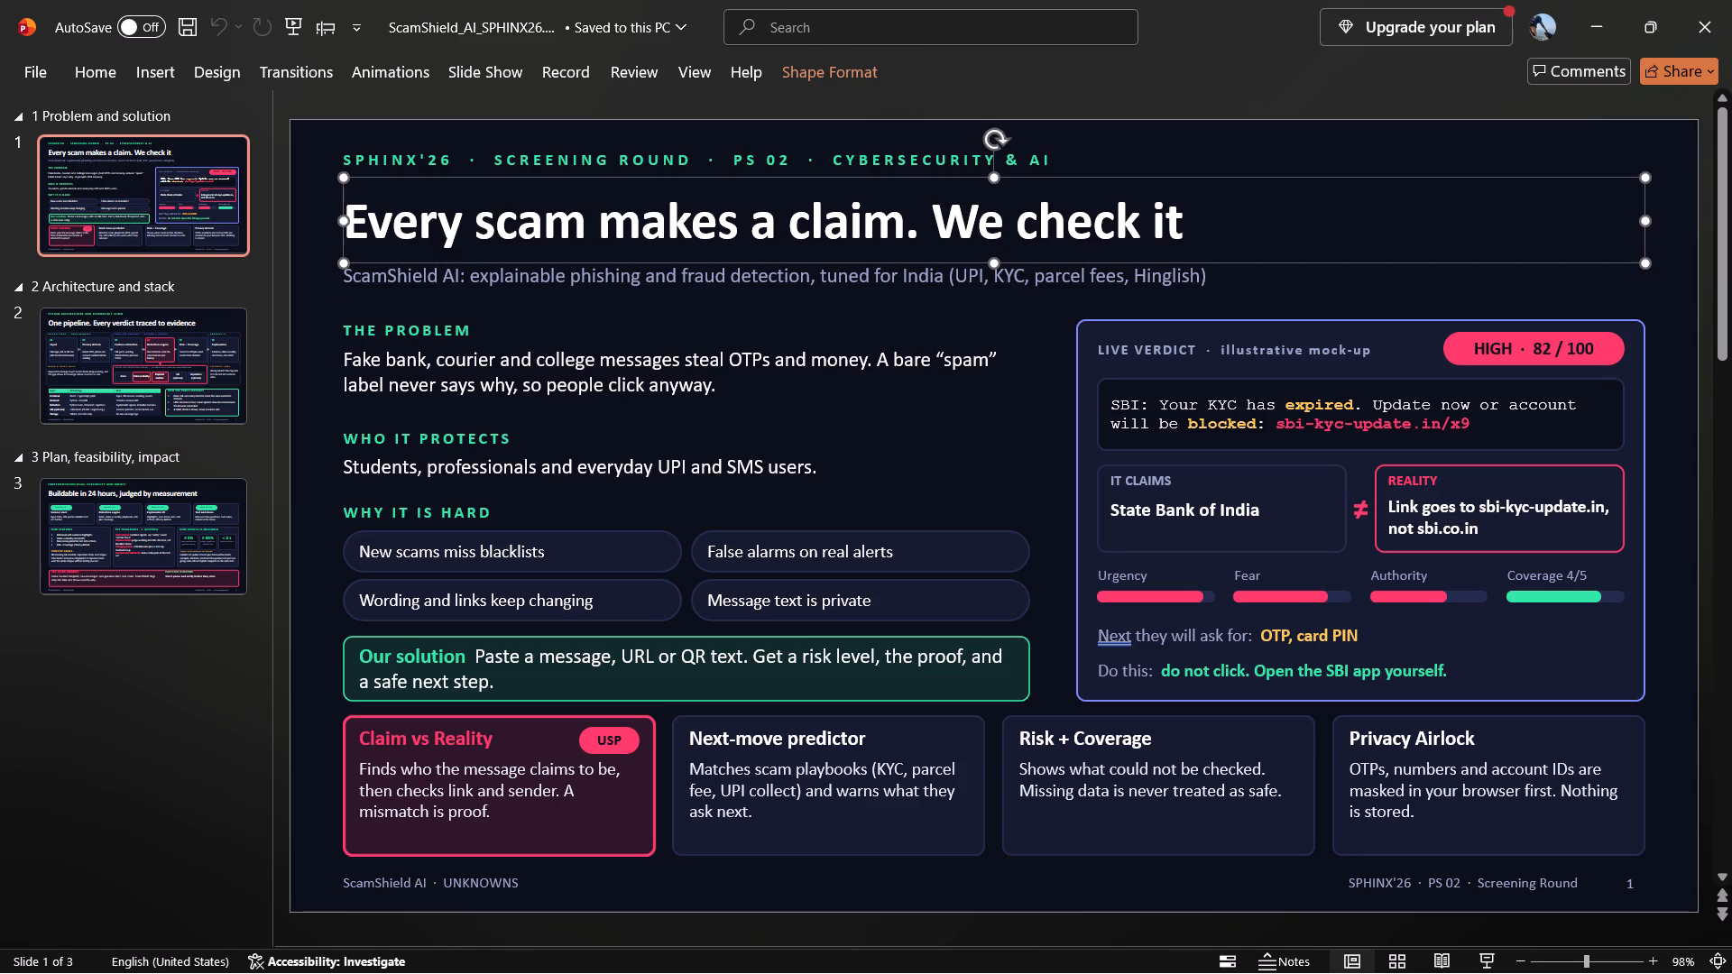
click(649, 384)
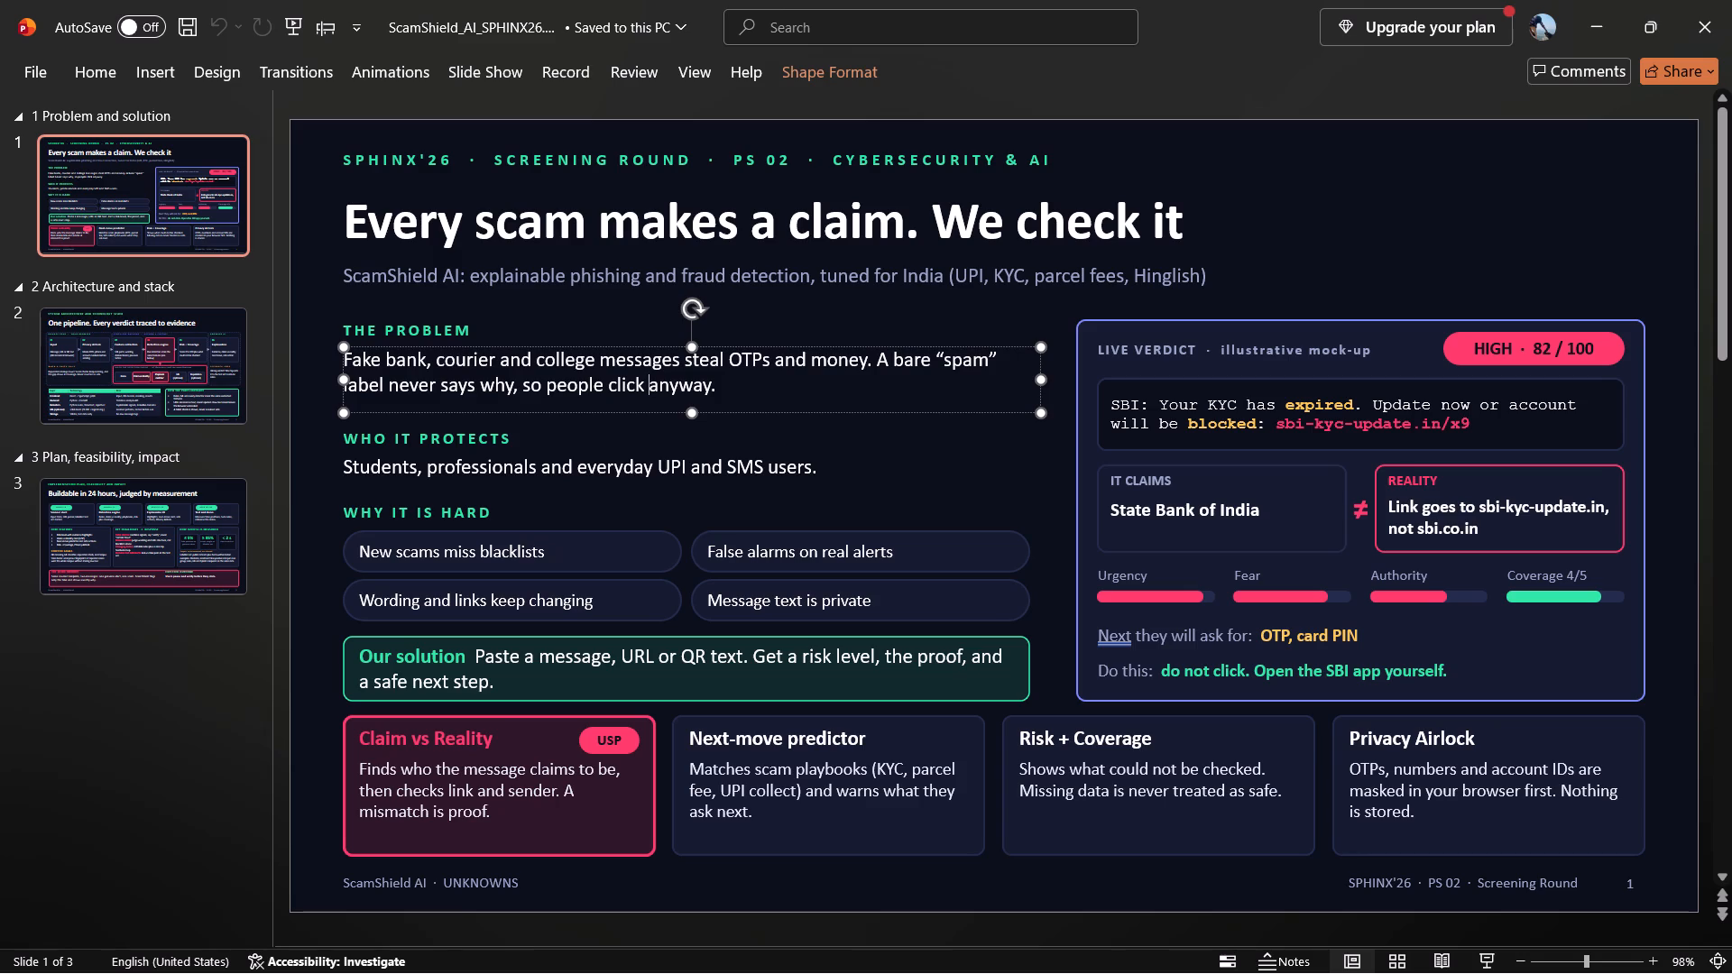
click(603, 444)
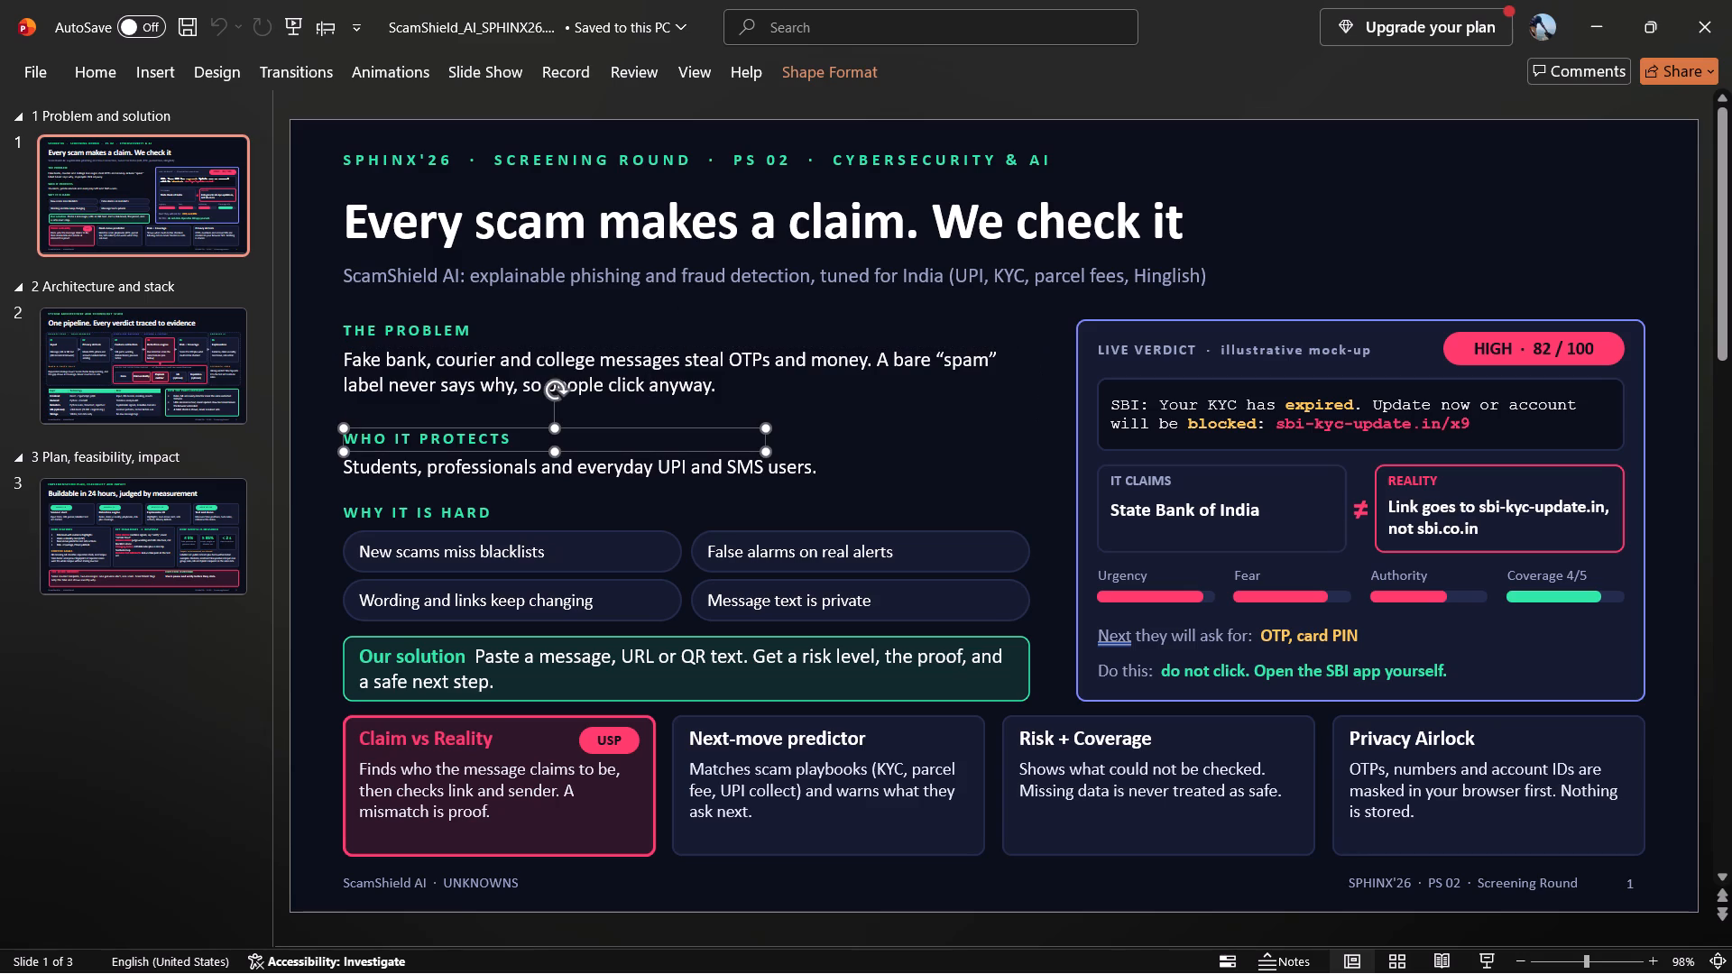
click(483, 419)
click(738, 260)
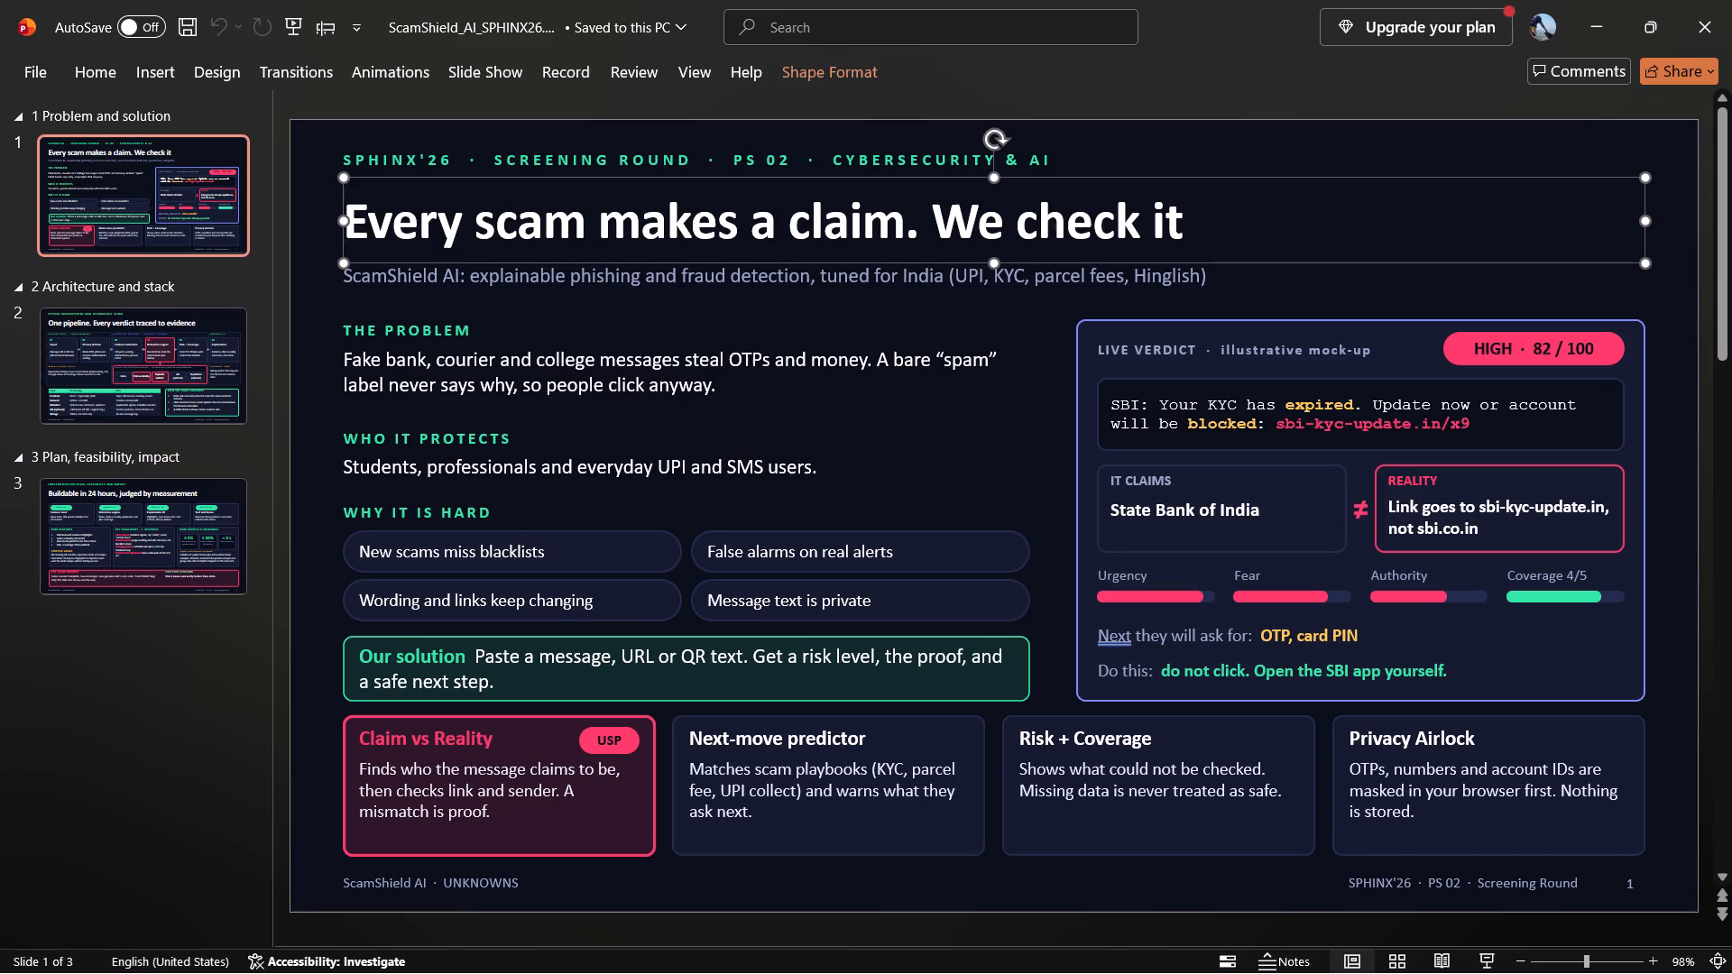
click(1261, 644)
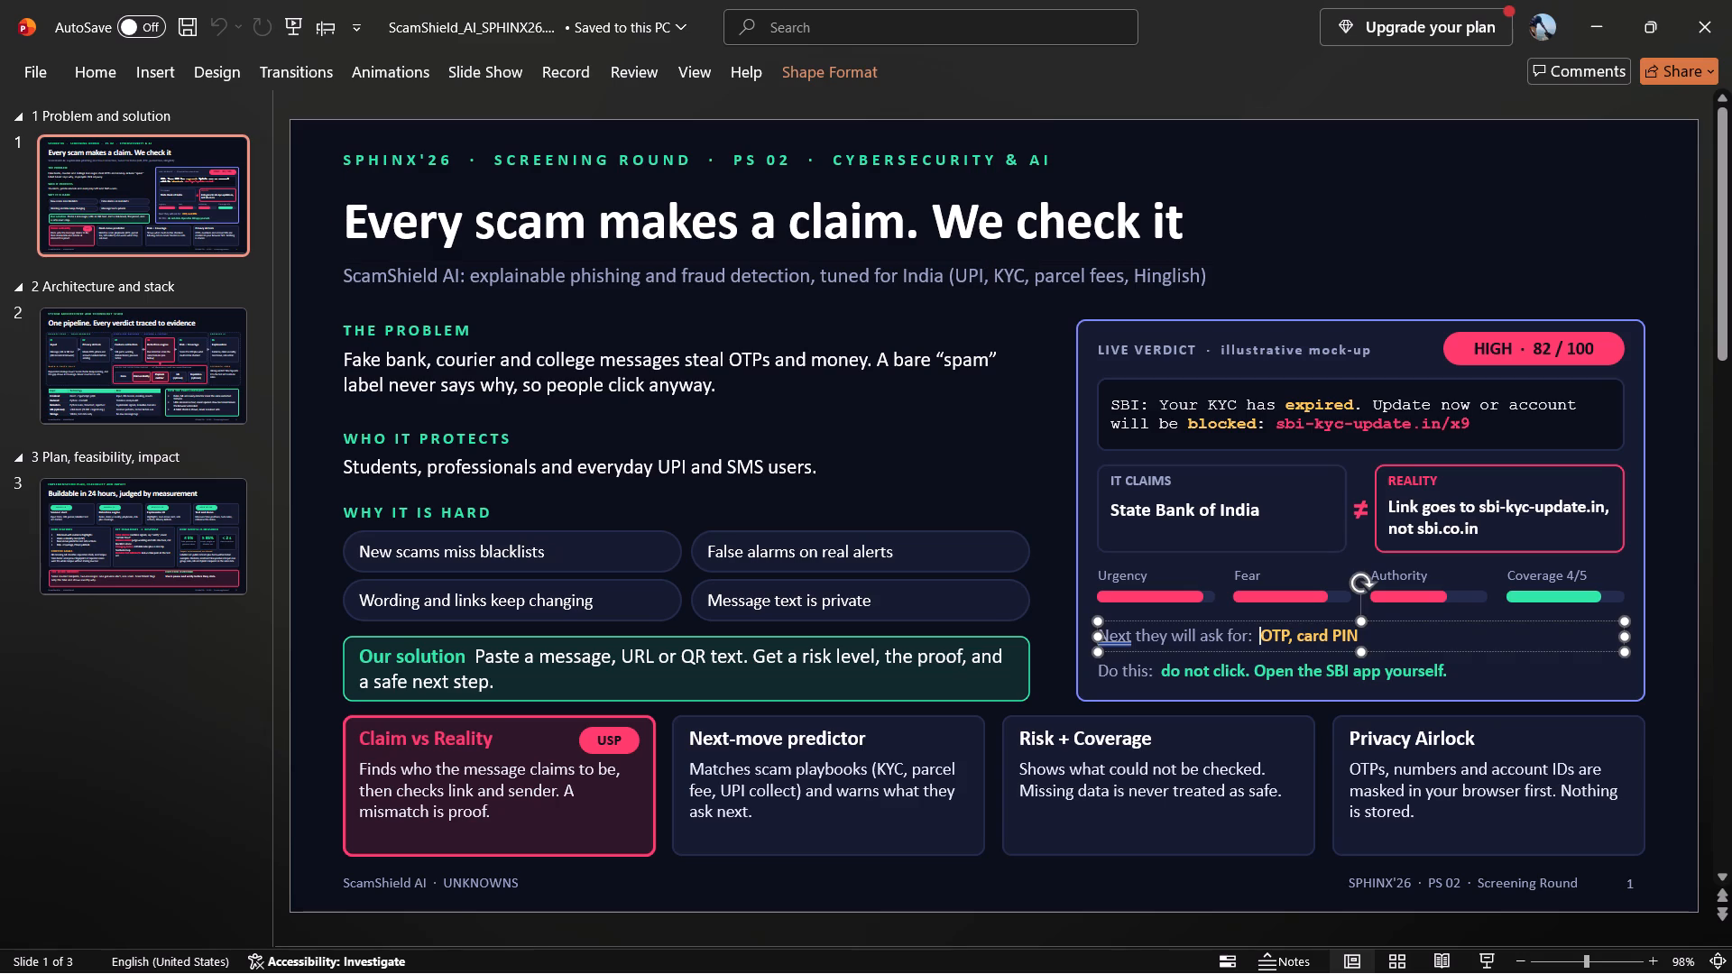
click(1638, 451)
Examine the architecture and stack slide and the plan, feasibility and impact slide of the downloaded deck.
scroll(1638, 451, down, 1)
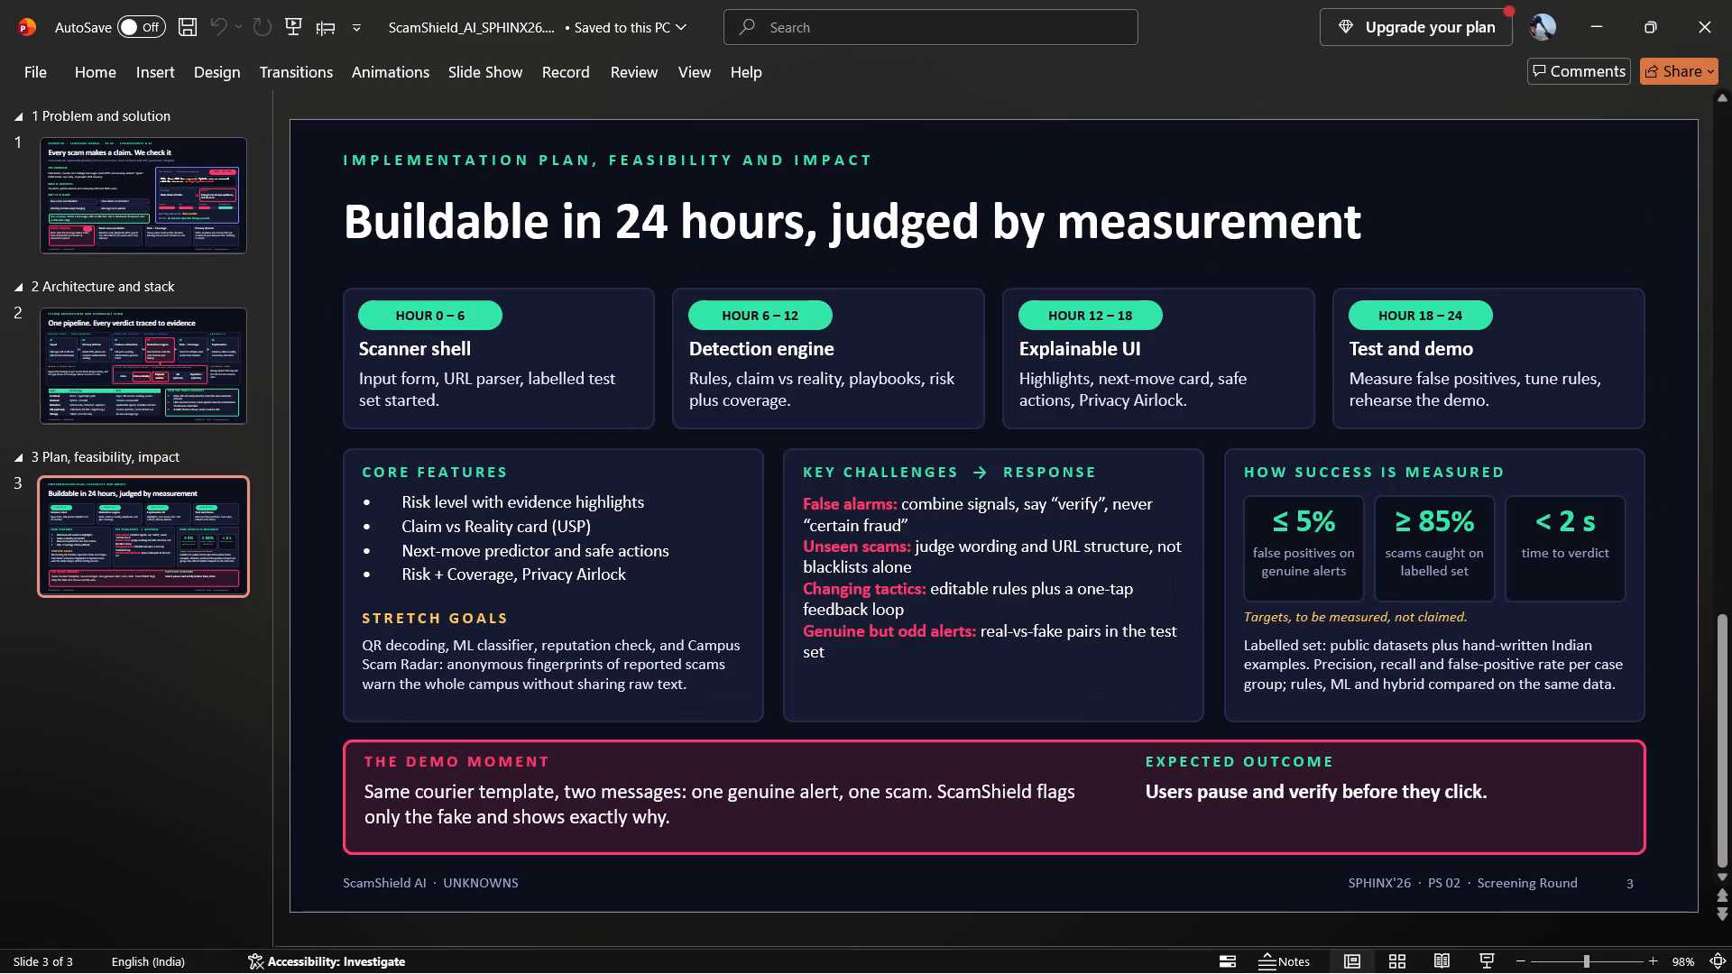
scroll(1638, 451, down, 3)
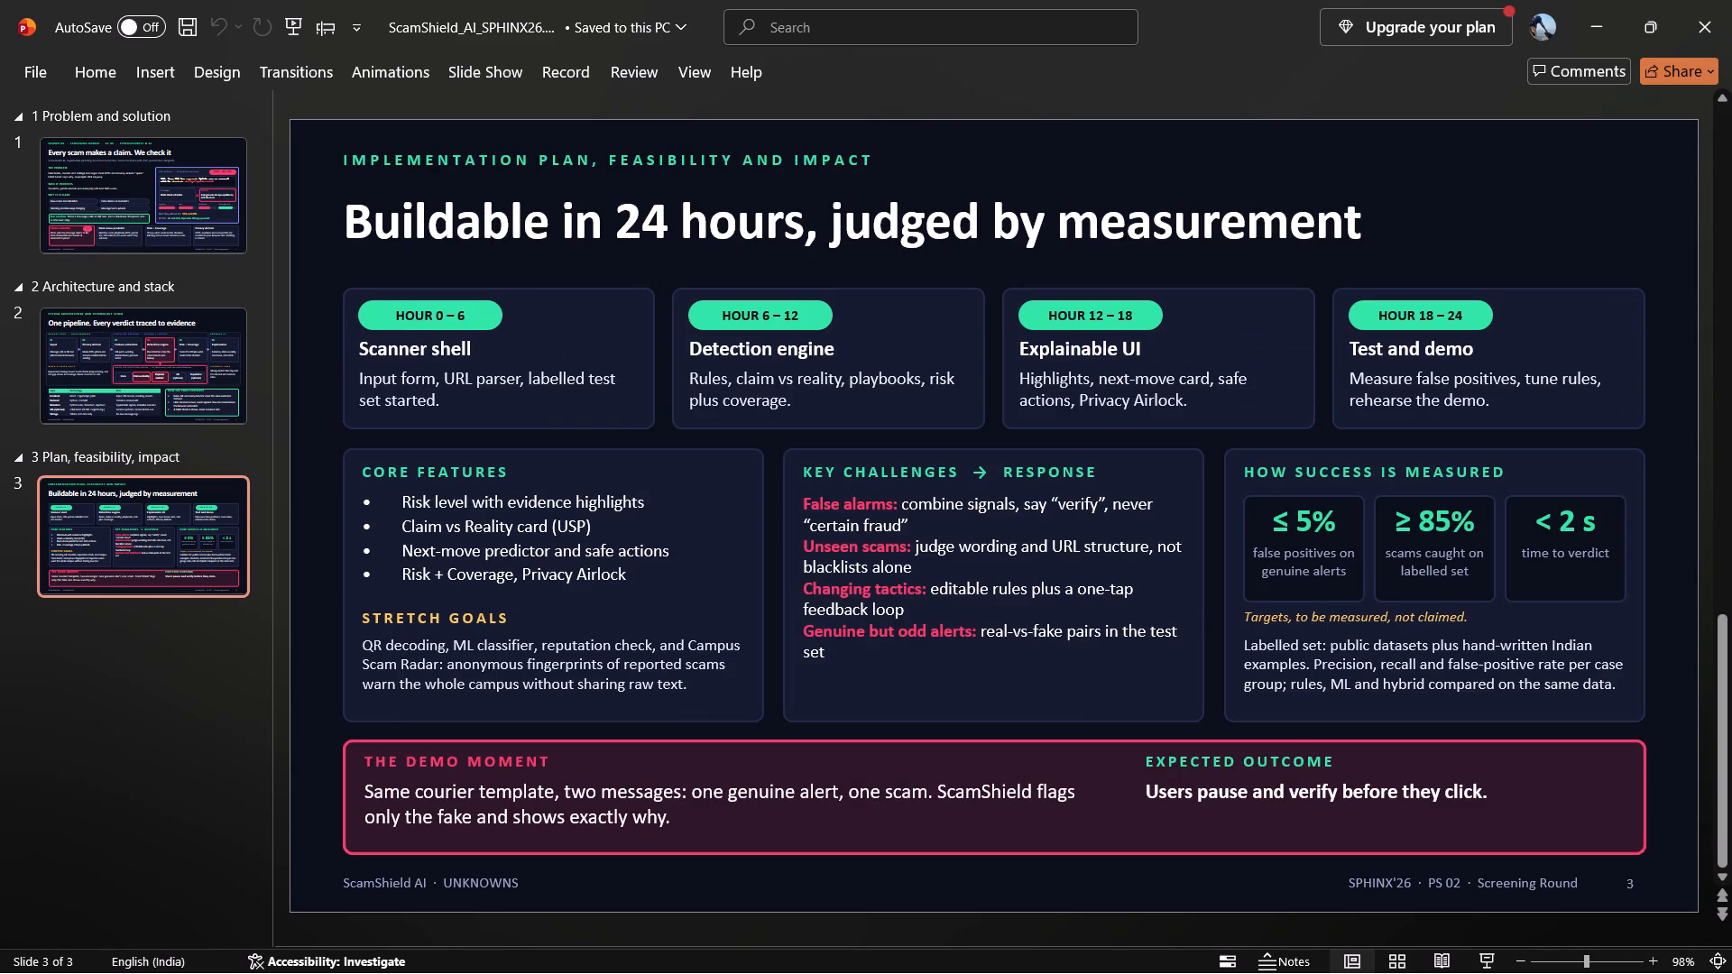
scroll(1638, 451, down, 6)
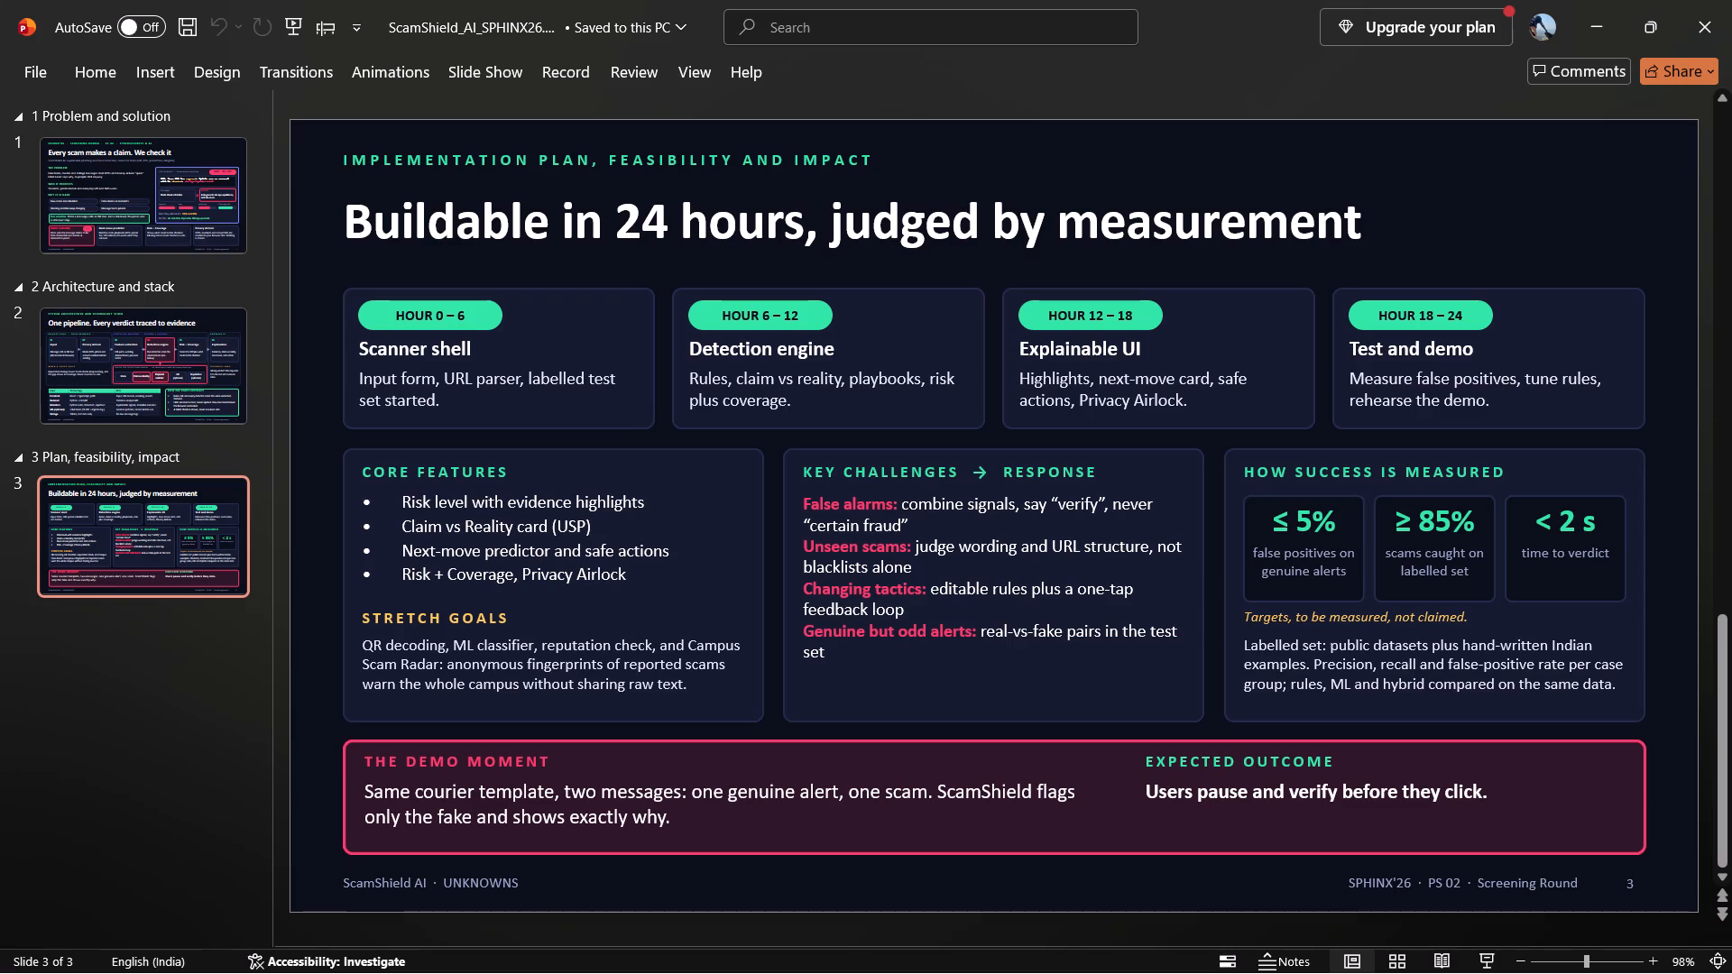
click(171, 400)
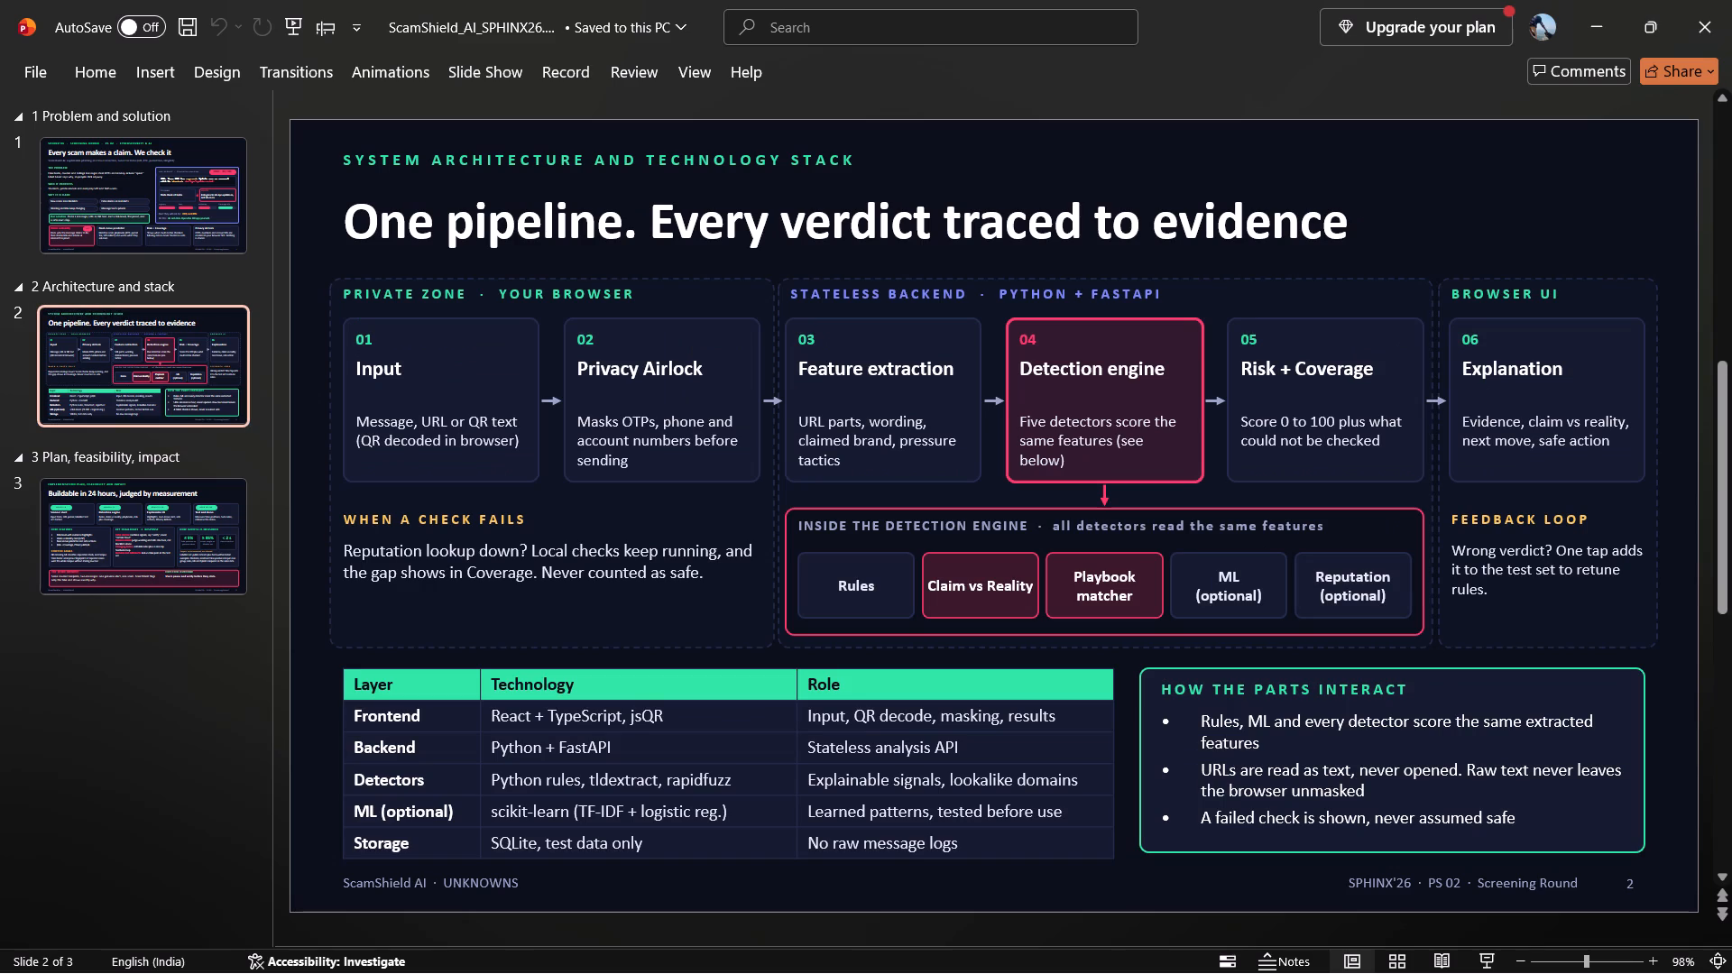
click(848, 408)
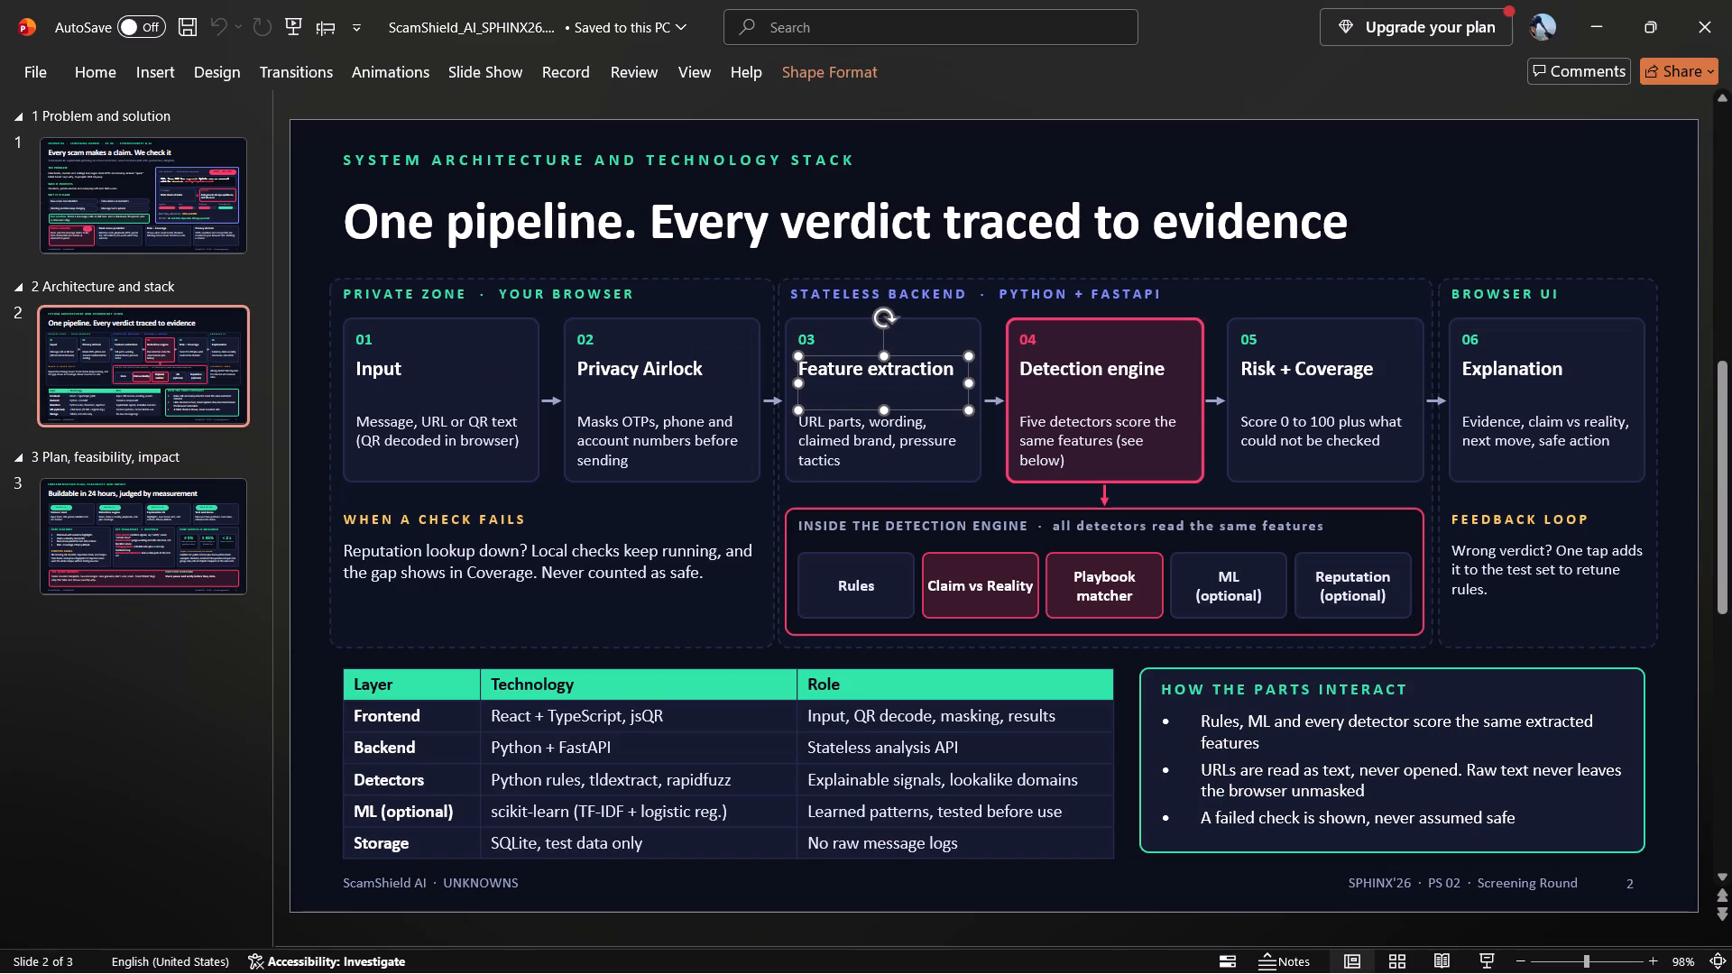
click(1107, 260)
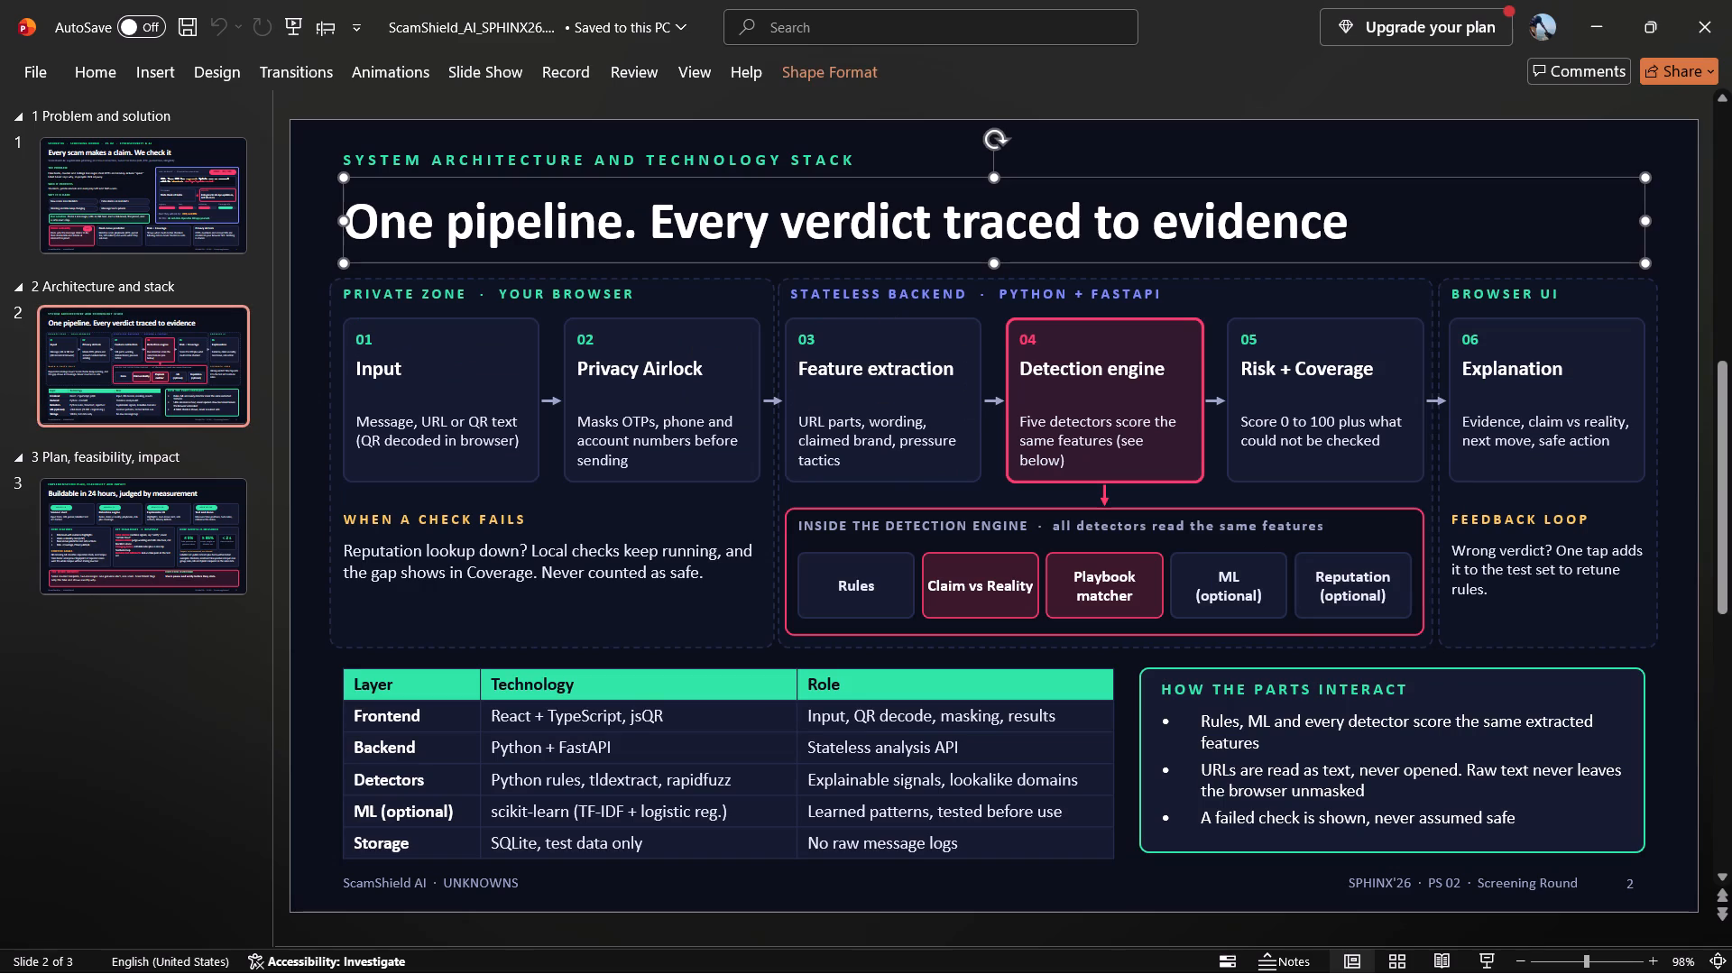
click(1373, 150)
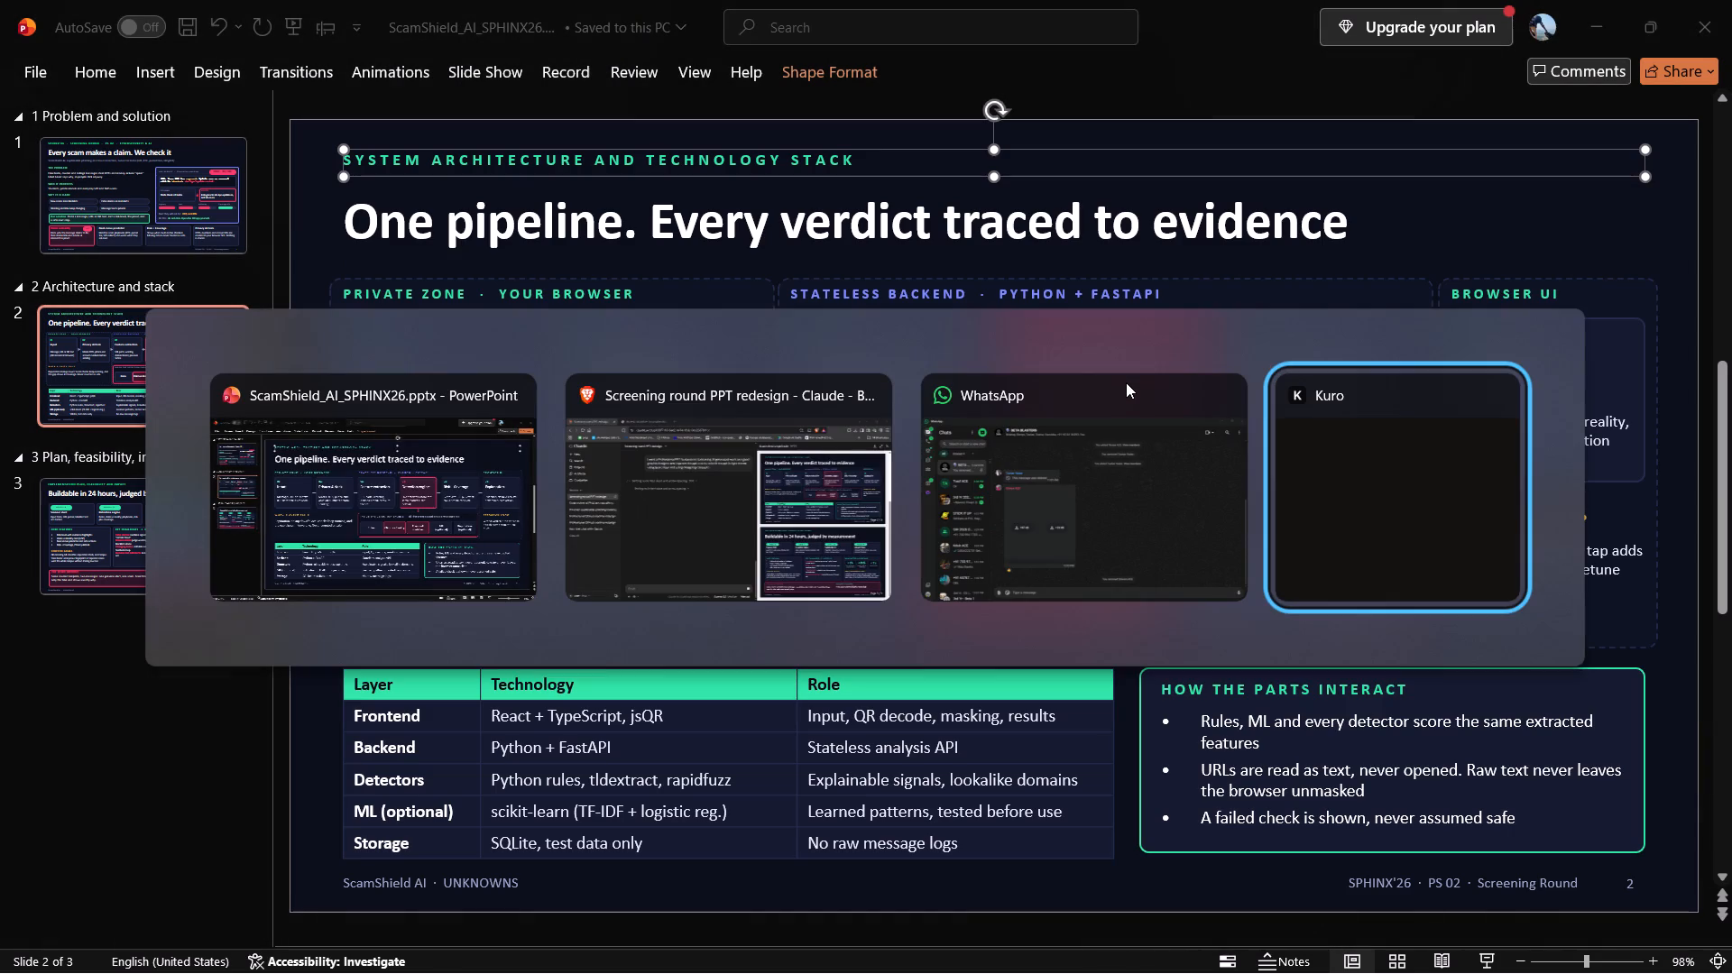
click(196, 535)
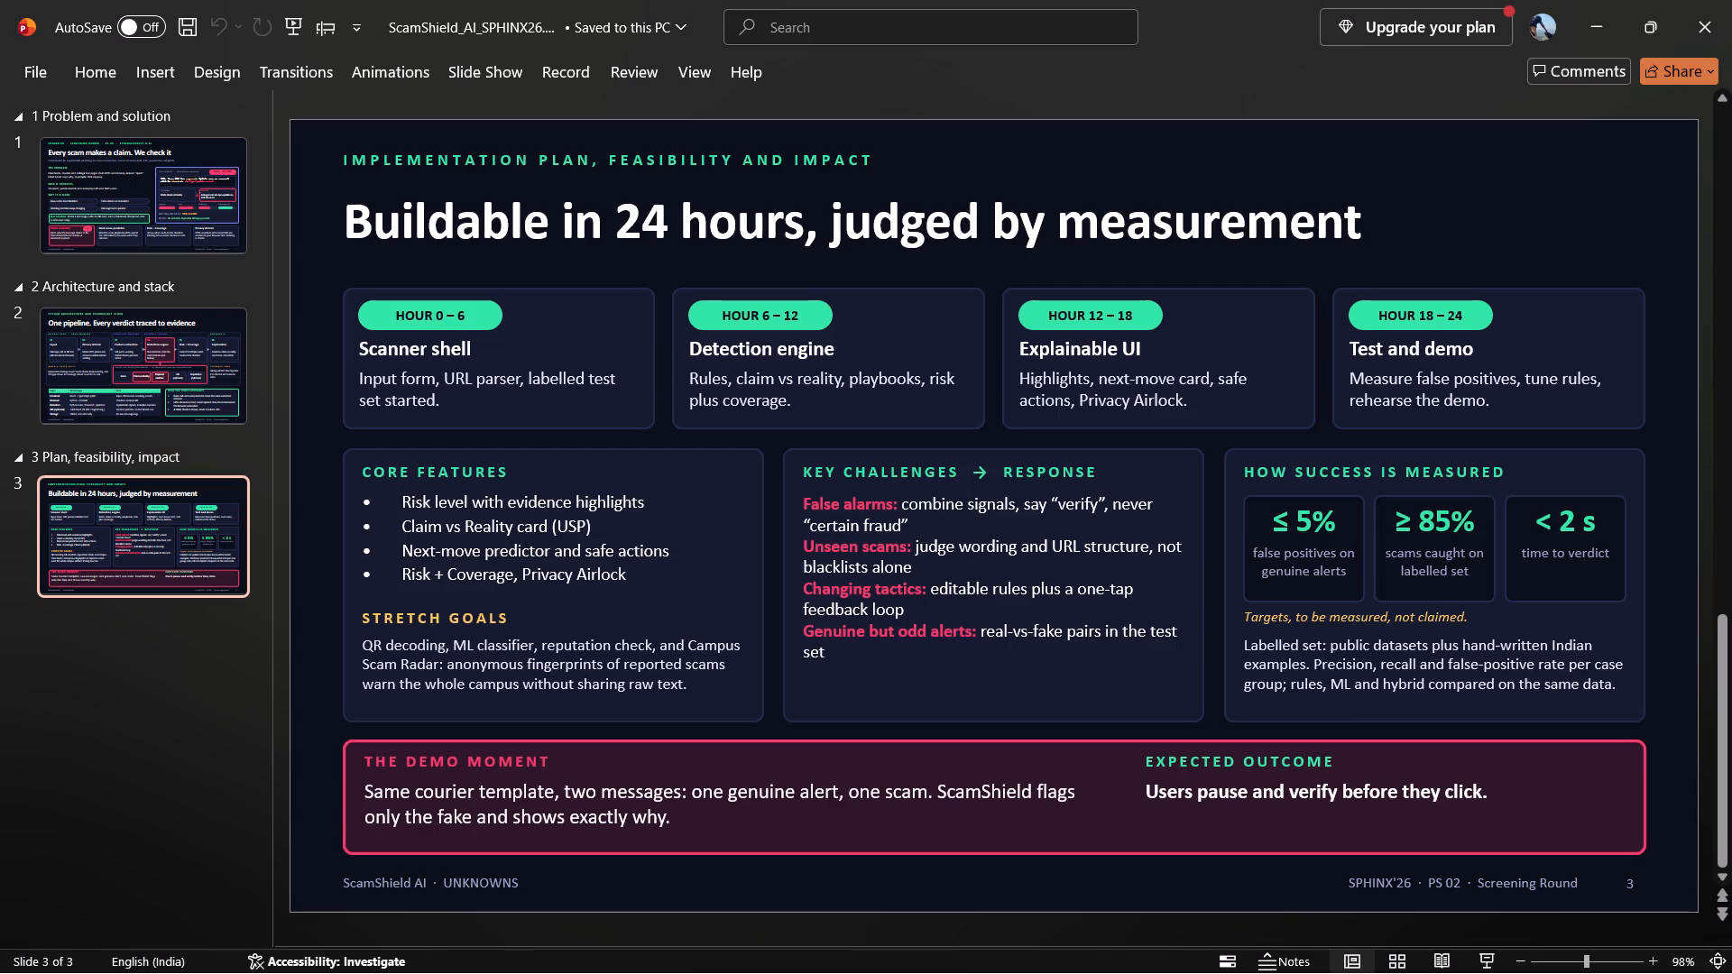
Open SPHINX_SCREENING_ROUND.pdf from the Downloads folder and read its 3-slide PPT submission format and guidelines.
text(fi)
key(Return)
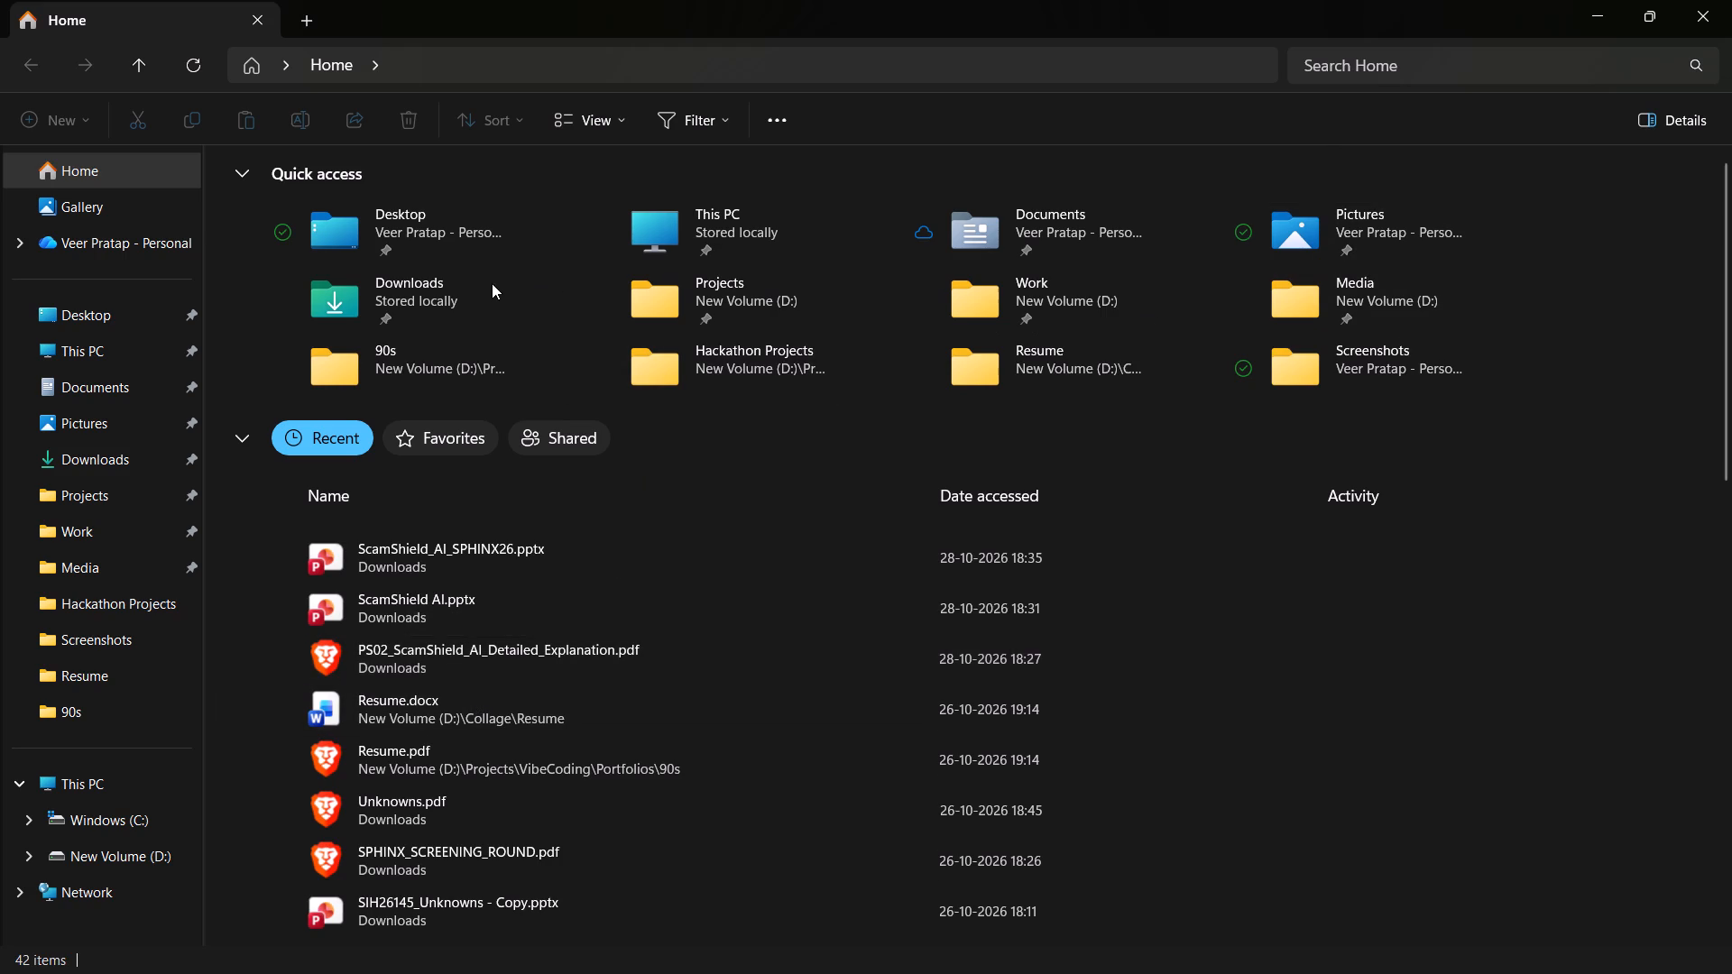
click(455, 286)
double_click(455, 286)
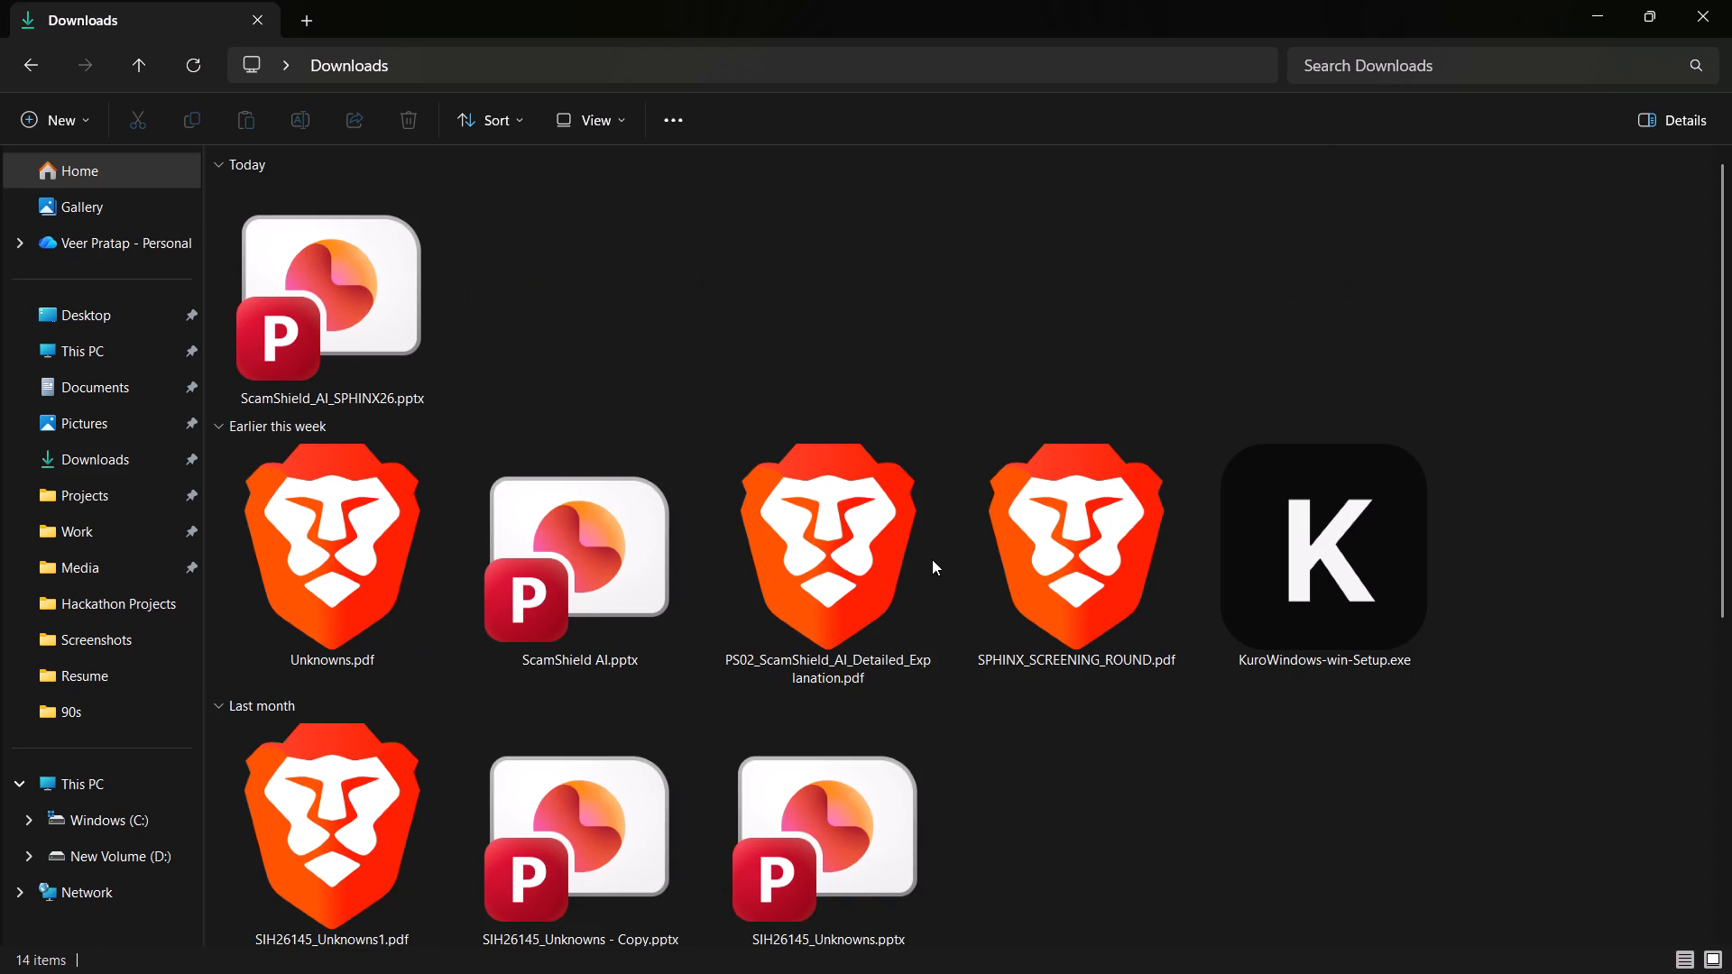
double_click(1046, 563)
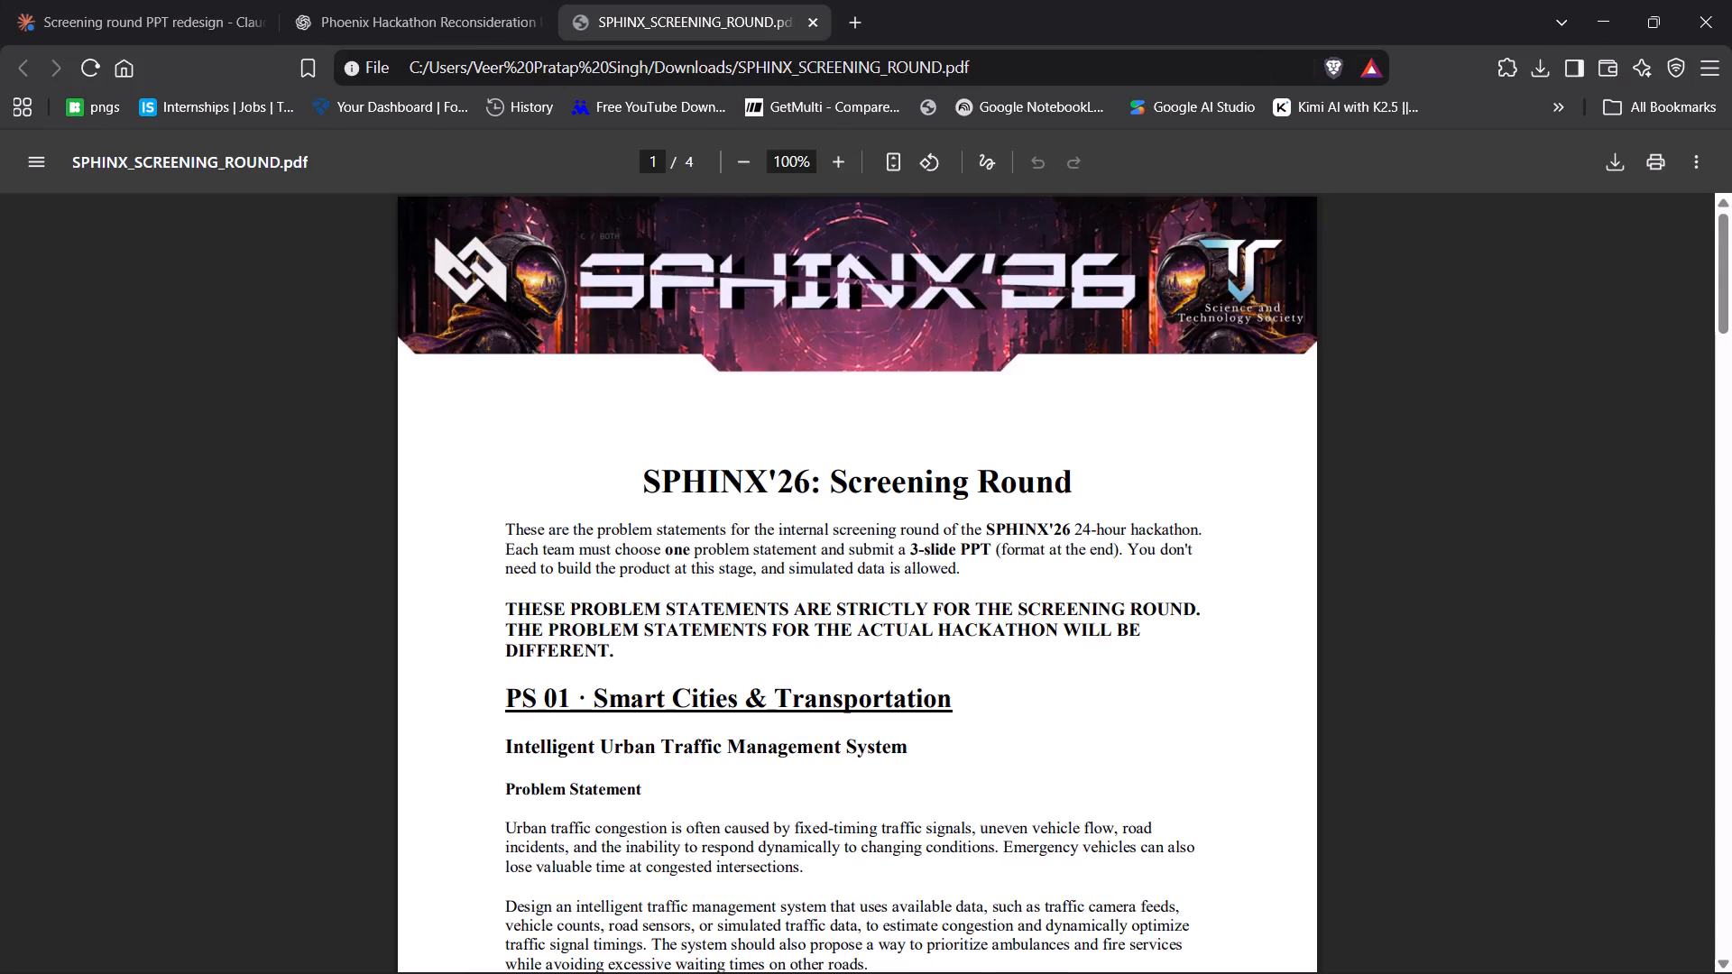
scroll(756, 695, down, 3)
scroll(756, 695, down, 20)
scroll(756, 695, down, 7)
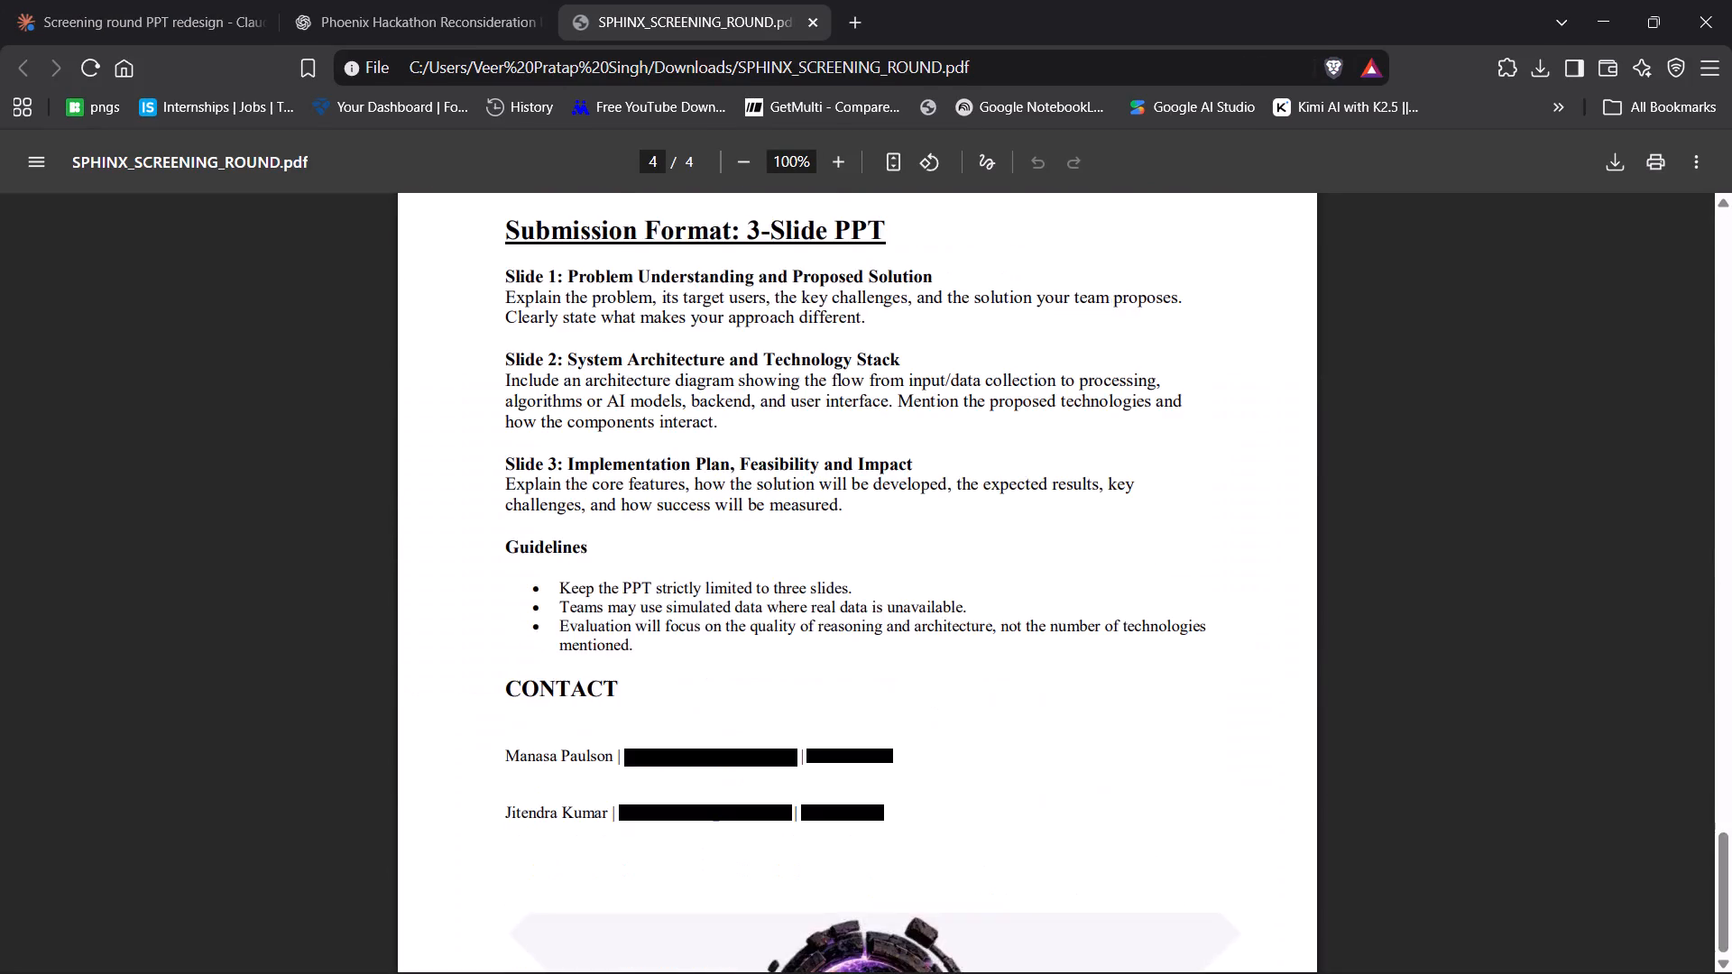
scroll(756, 695, up, 1)
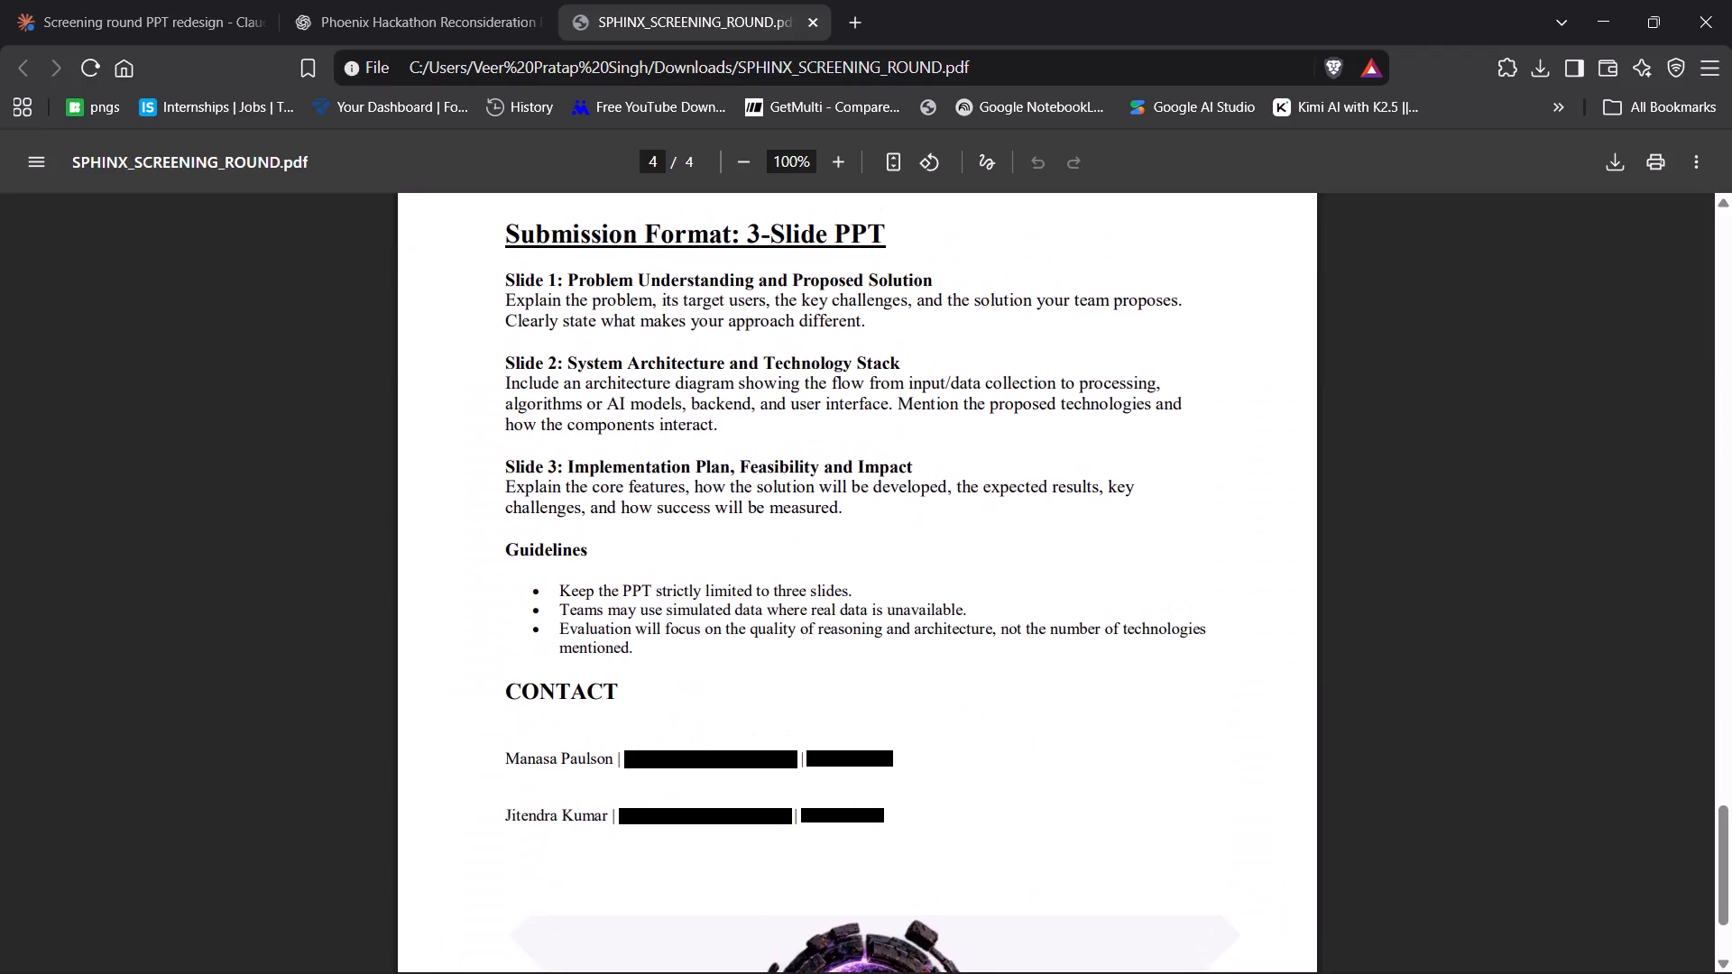
scroll(756, 695, down, 2)
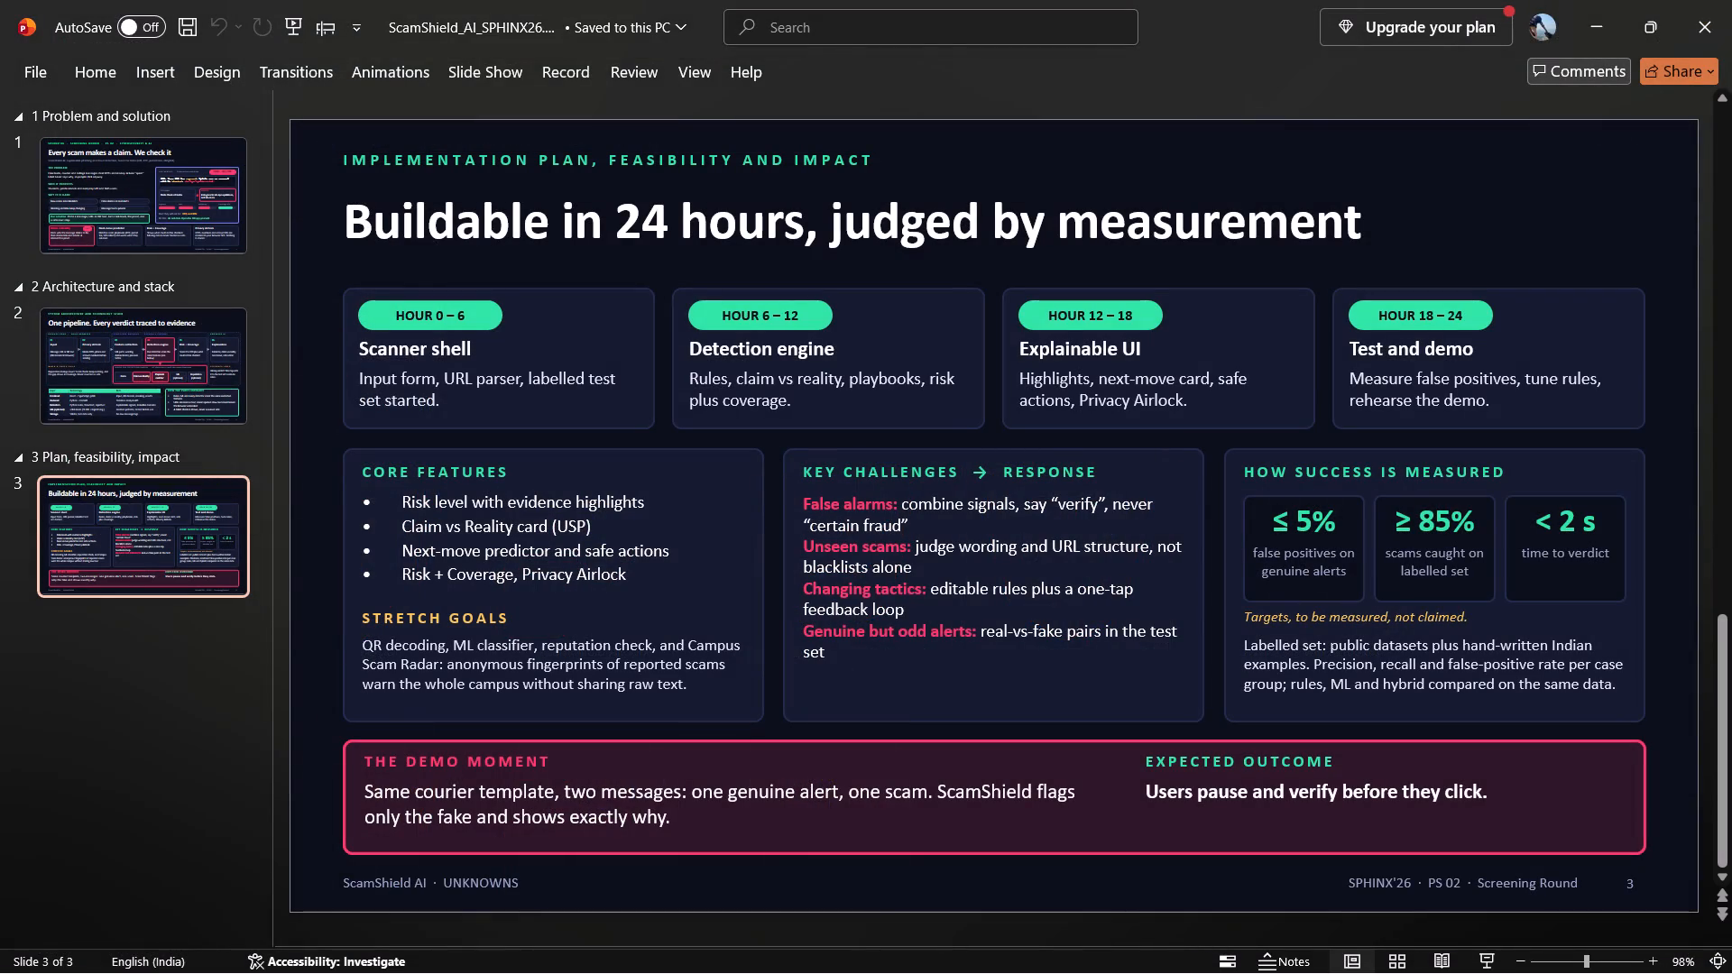
click(236, 150)
click(1442, 188)
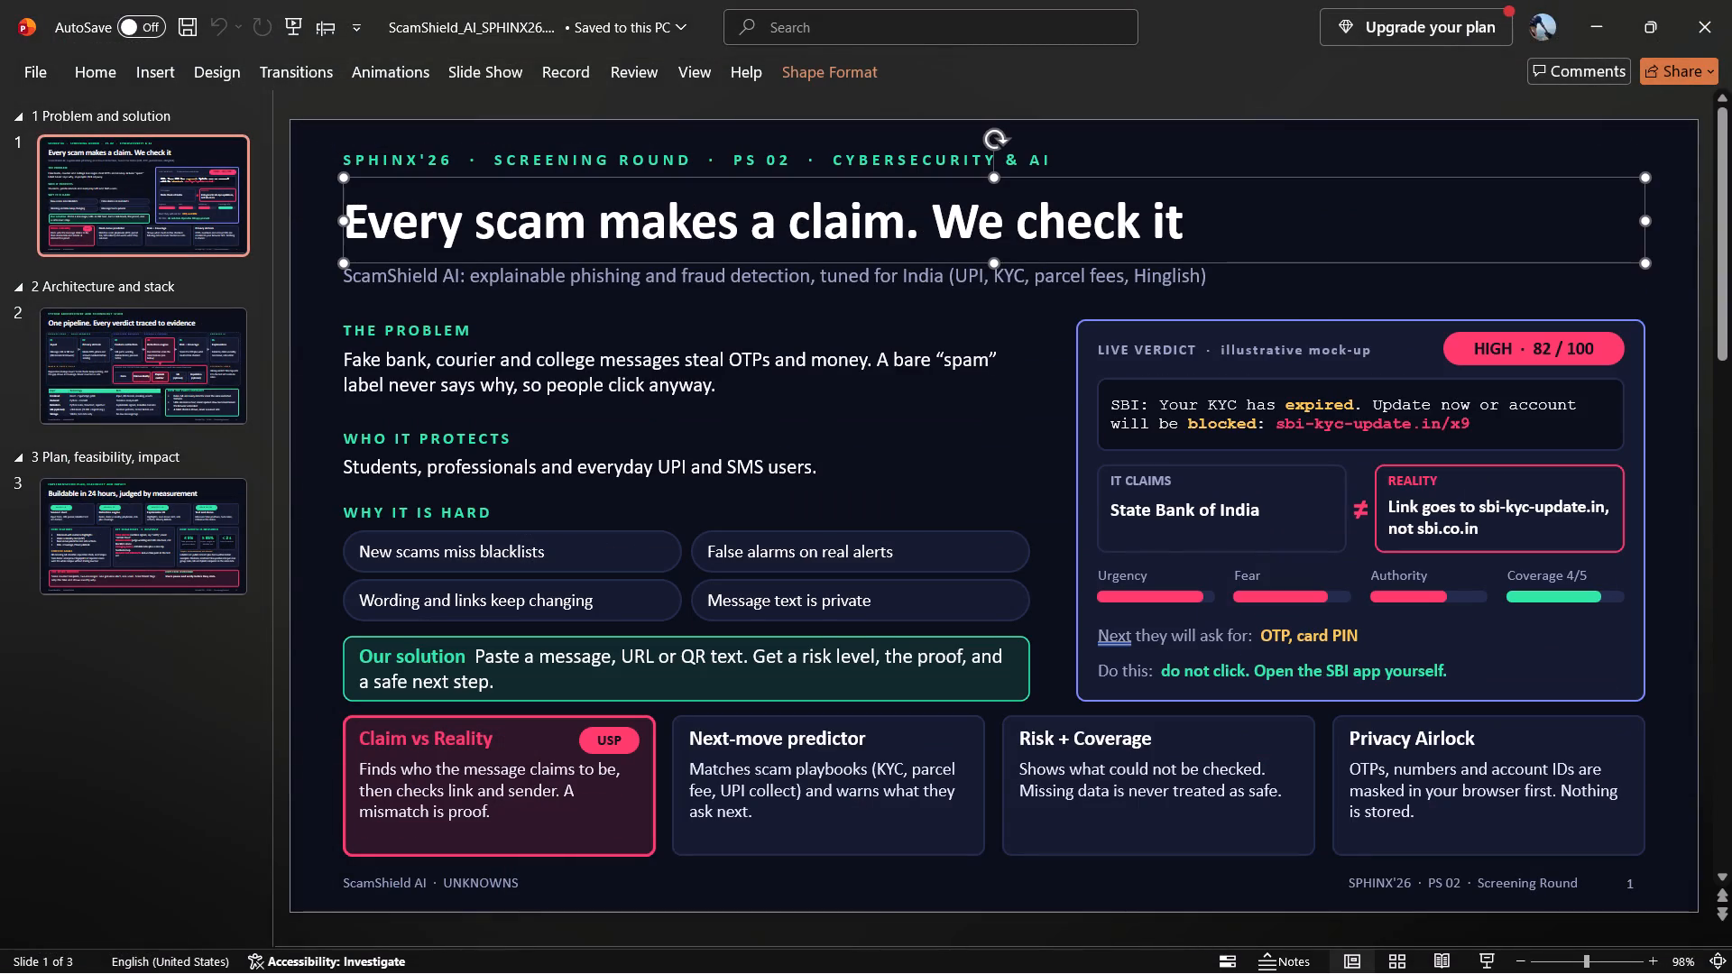
click(1494, 158)
click(1687, 205)
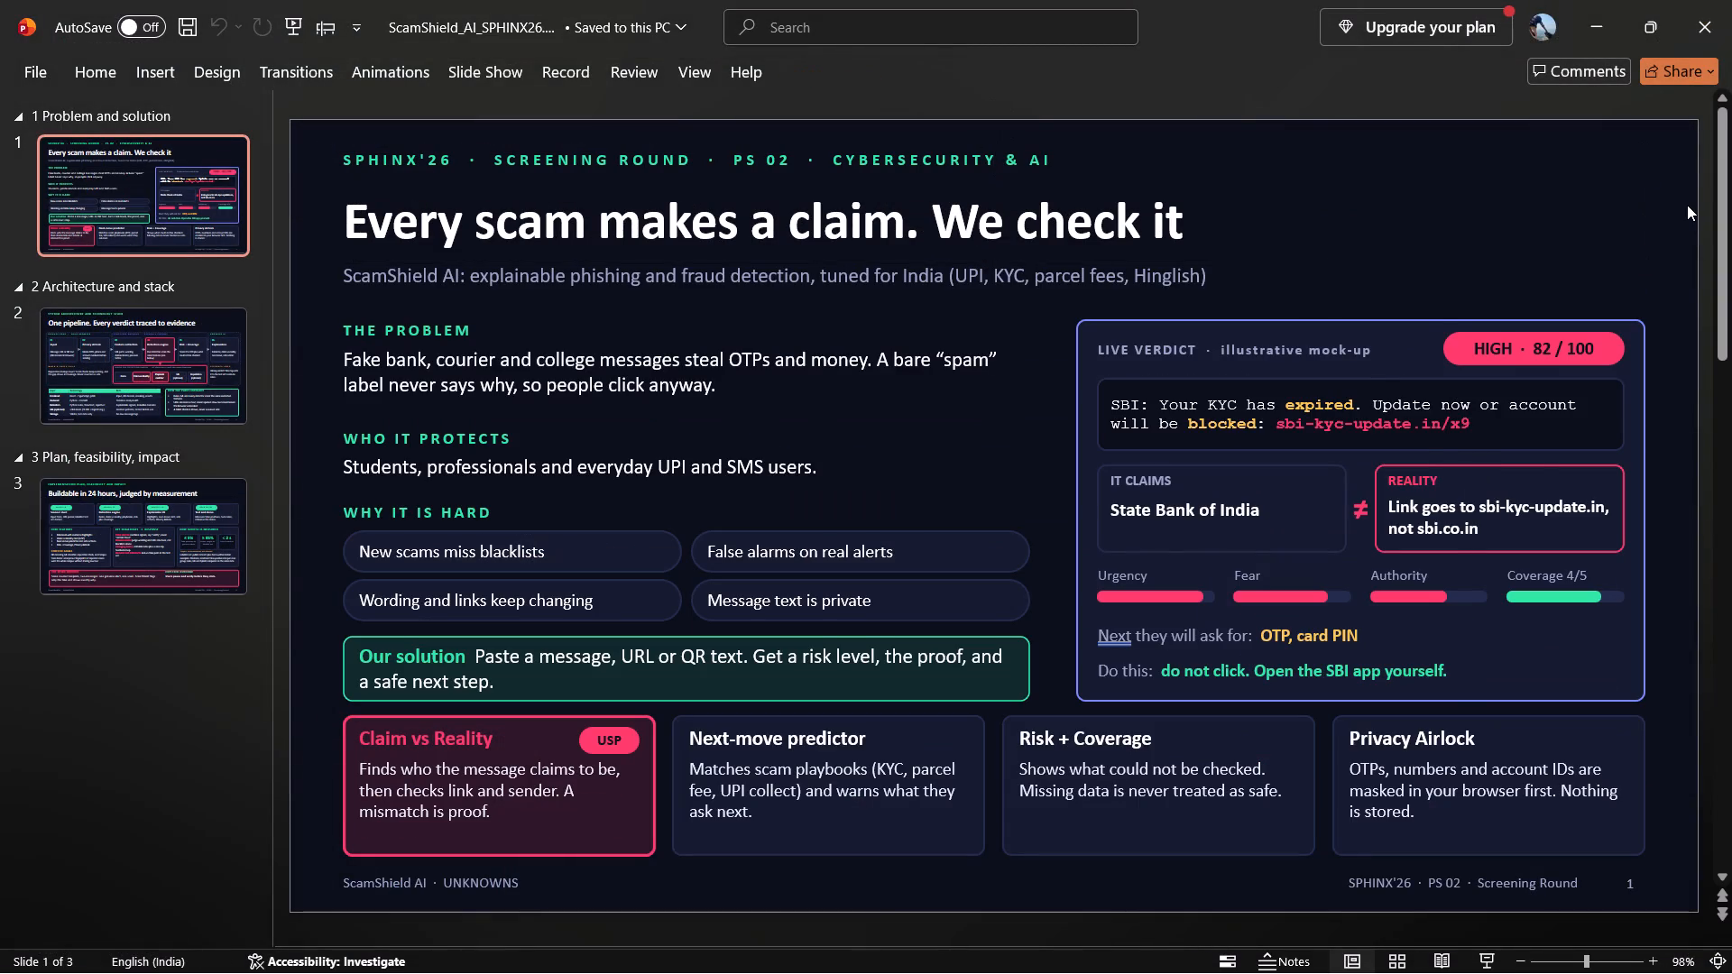
right_click(1687, 205)
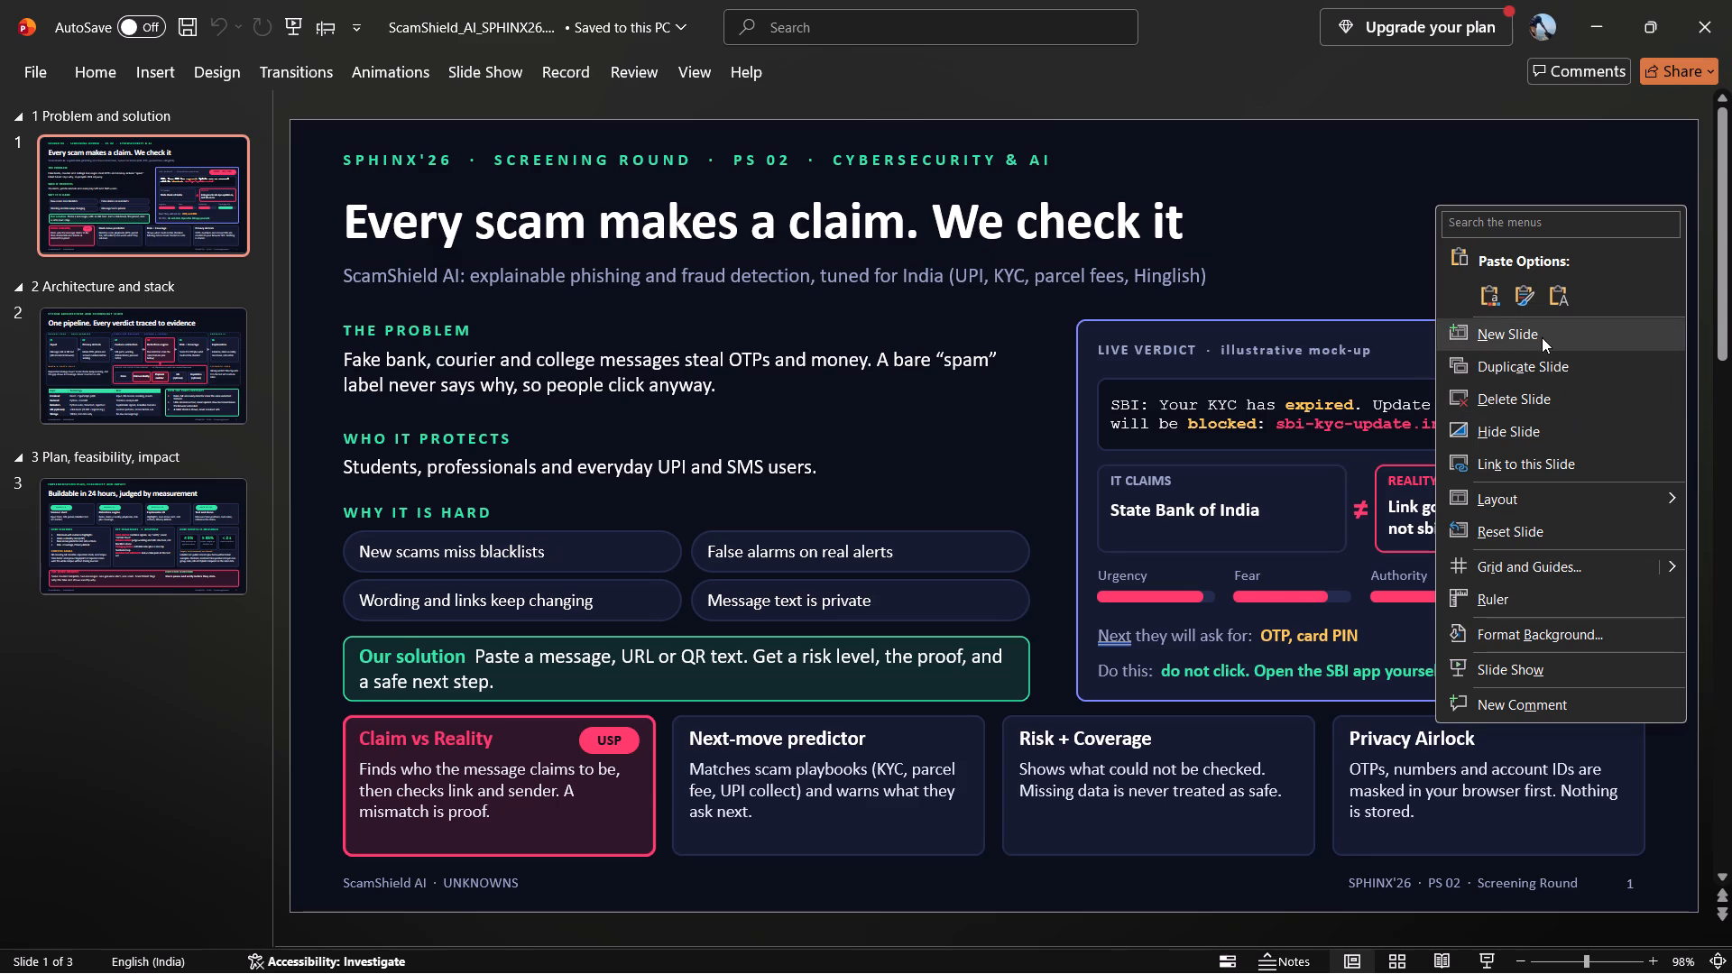
click(1546, 636)
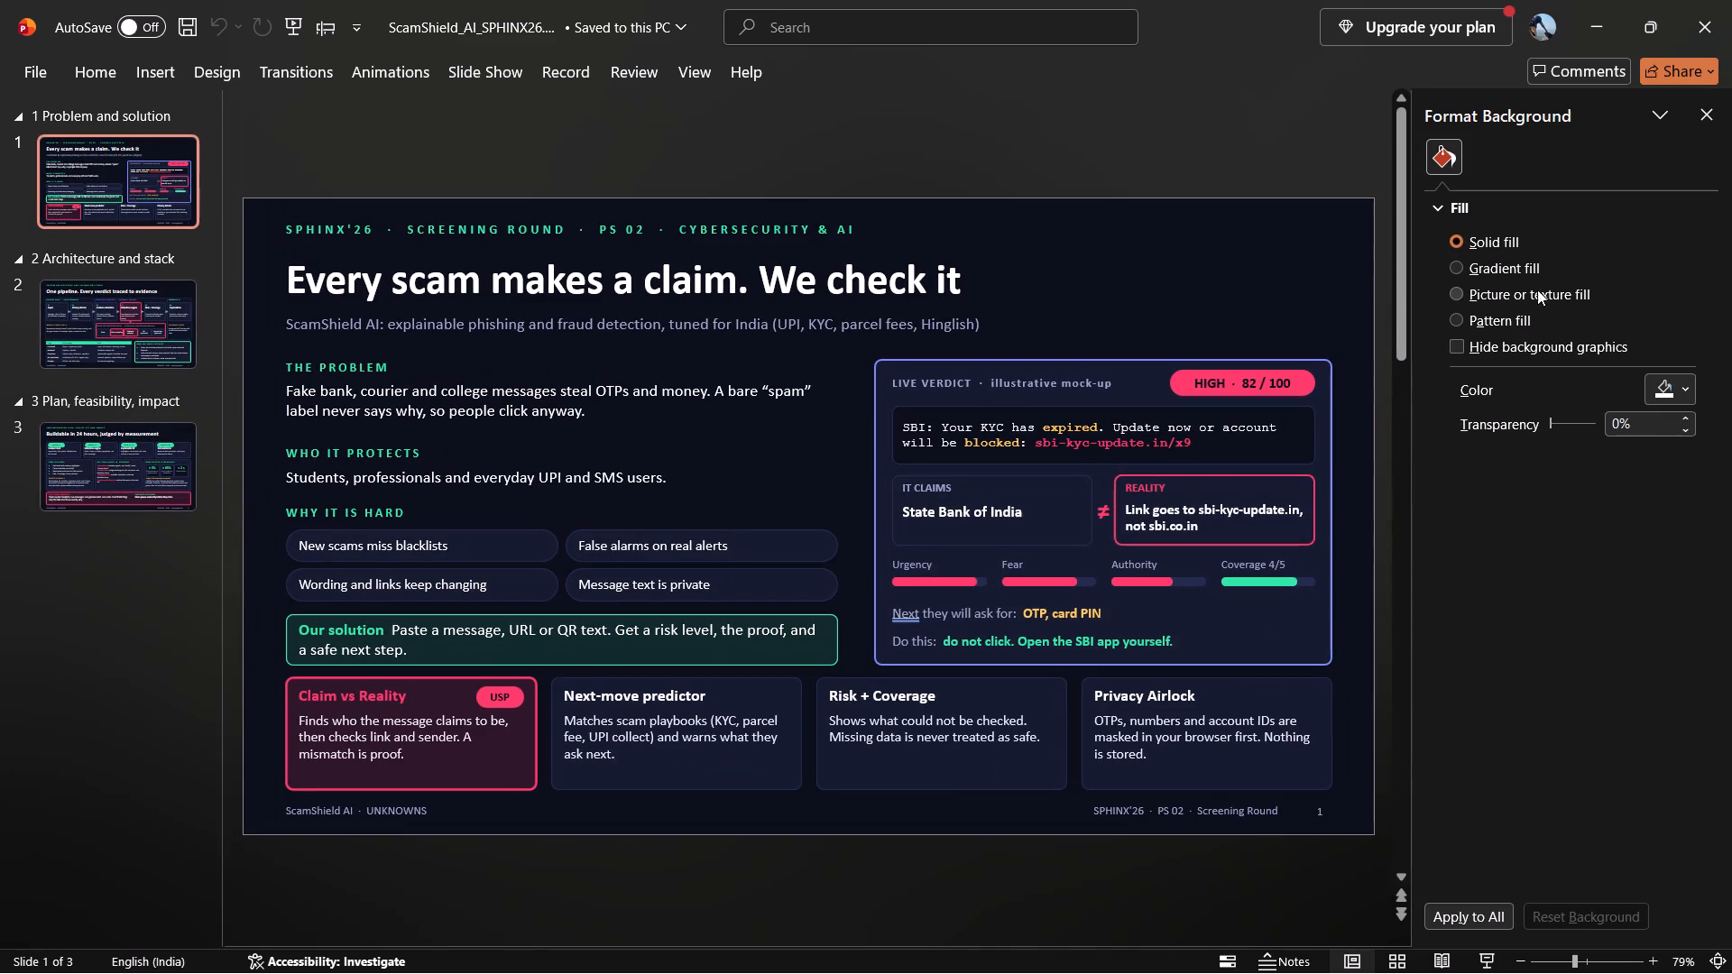
click(1665, 393)
click(1437, 528)
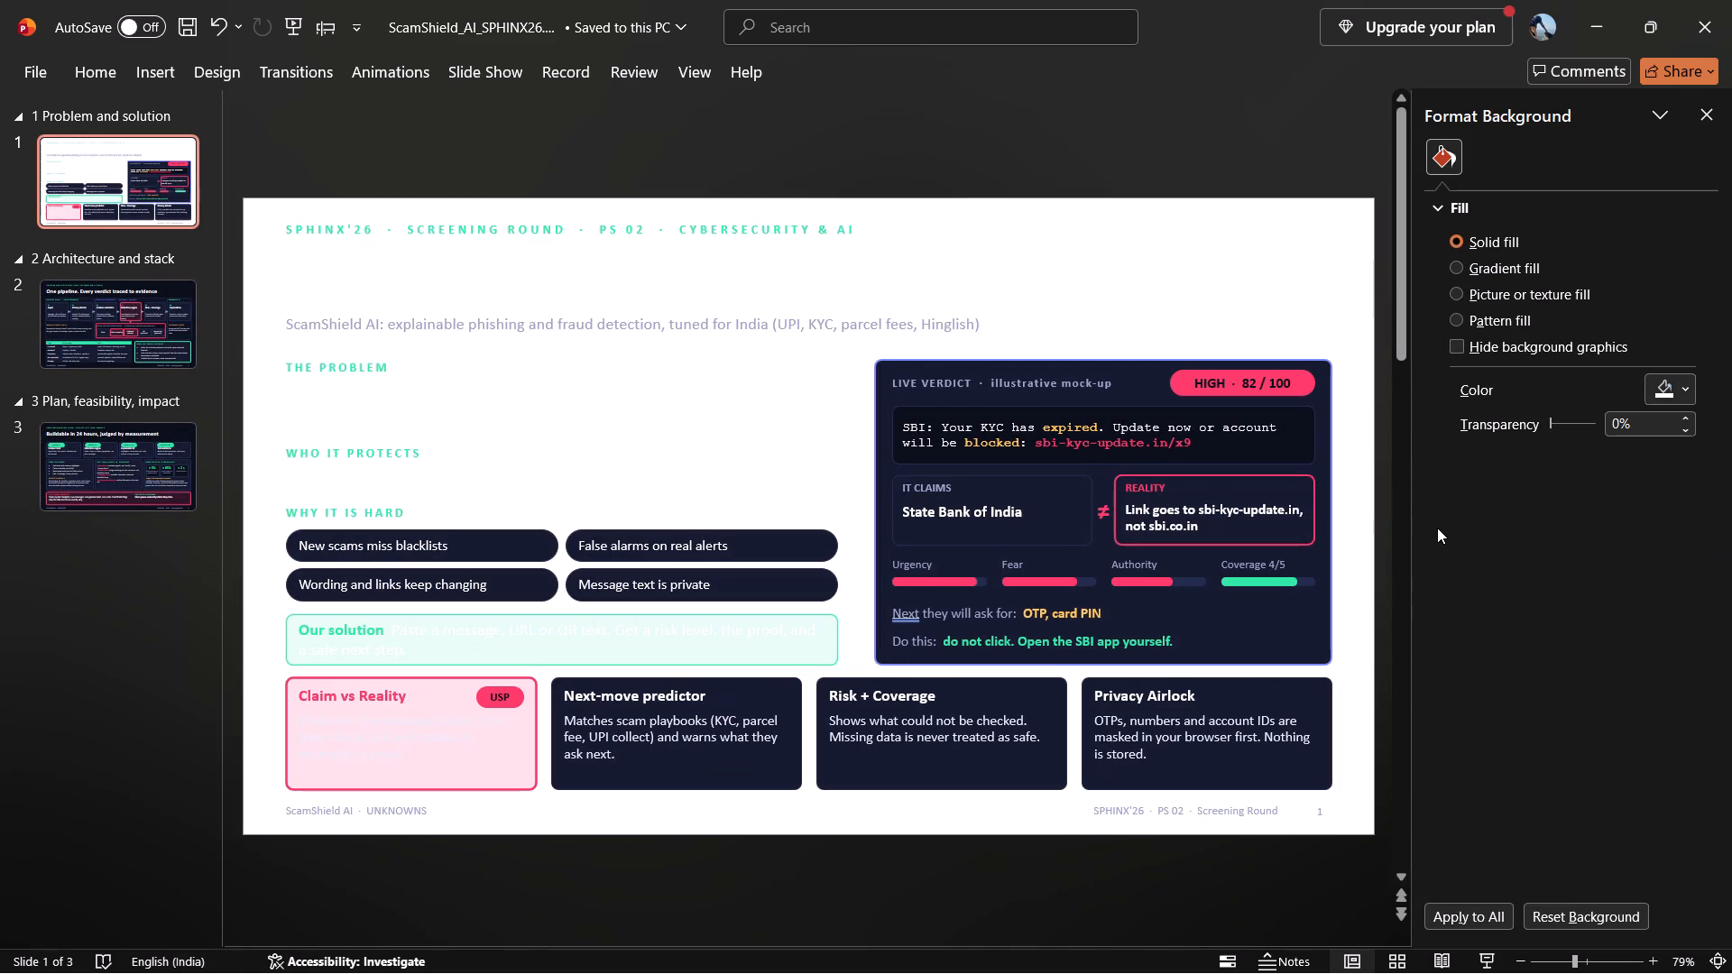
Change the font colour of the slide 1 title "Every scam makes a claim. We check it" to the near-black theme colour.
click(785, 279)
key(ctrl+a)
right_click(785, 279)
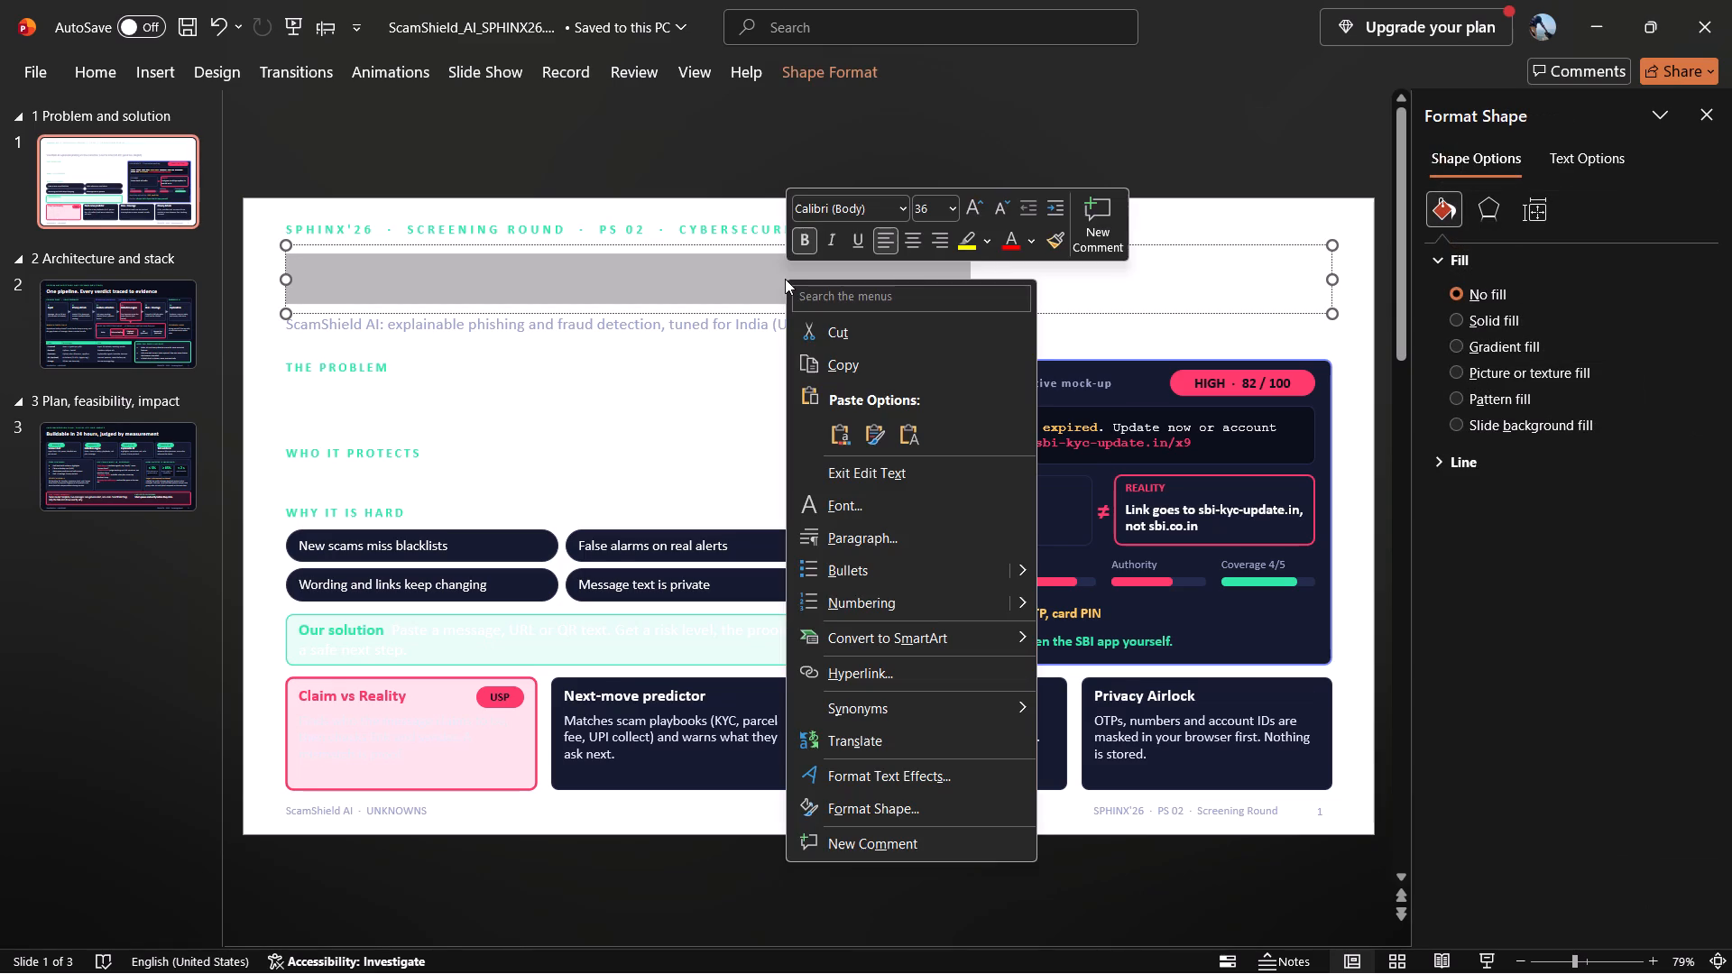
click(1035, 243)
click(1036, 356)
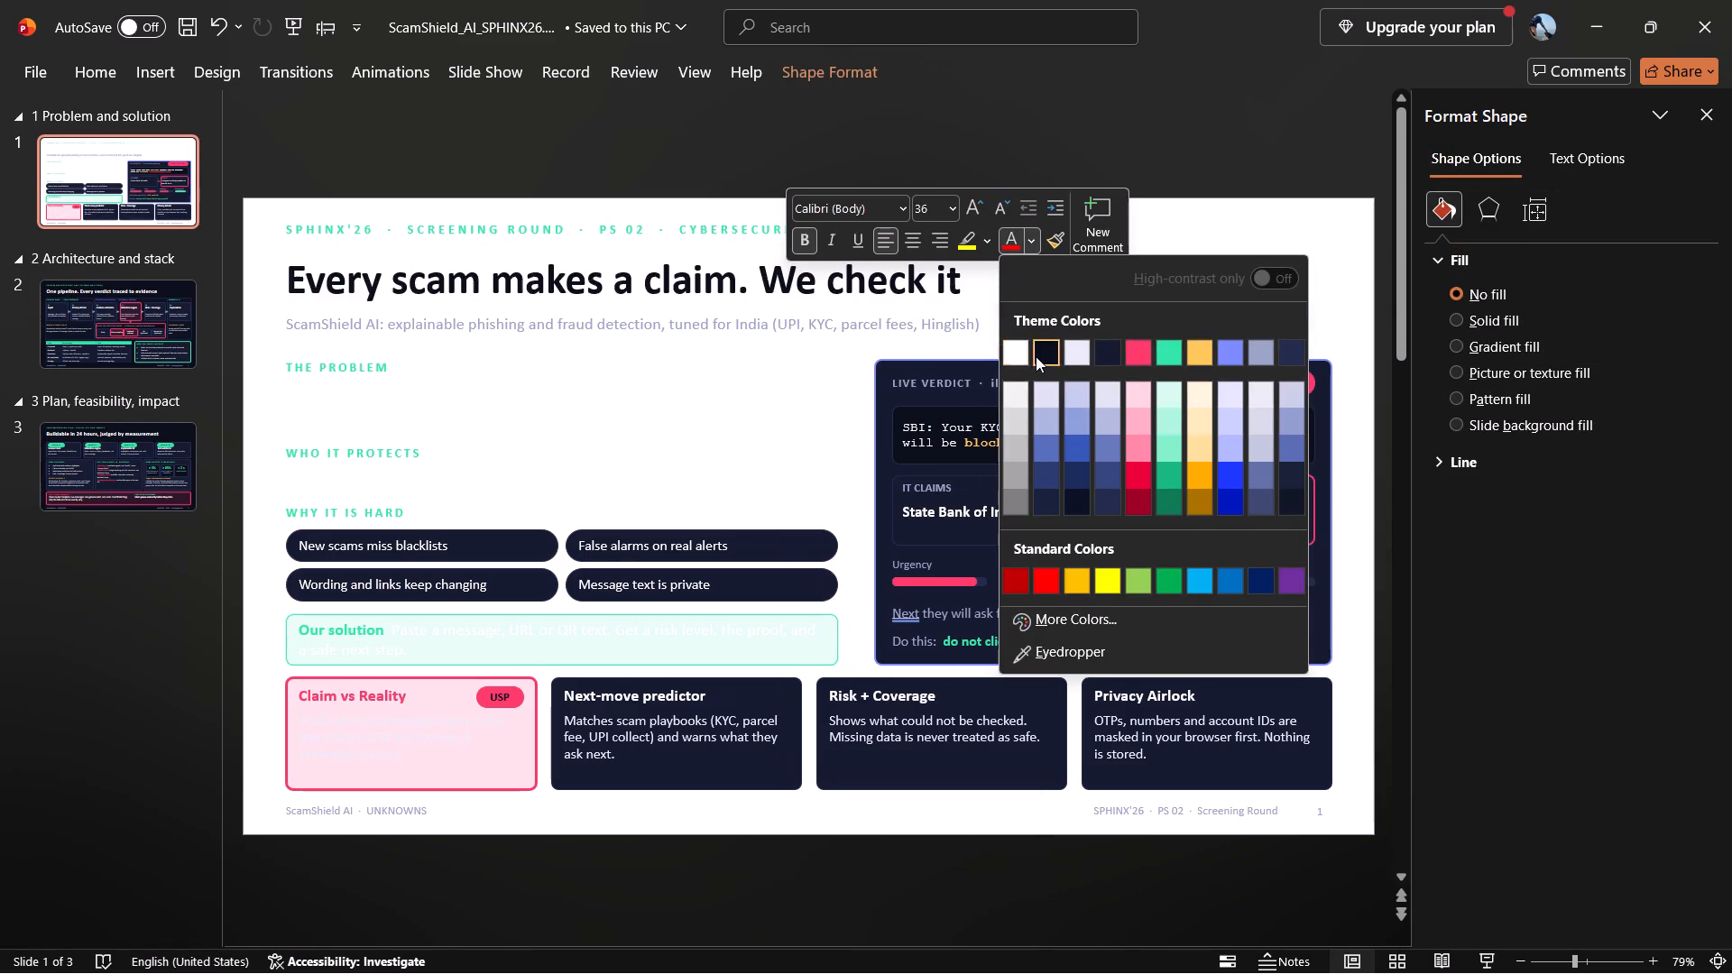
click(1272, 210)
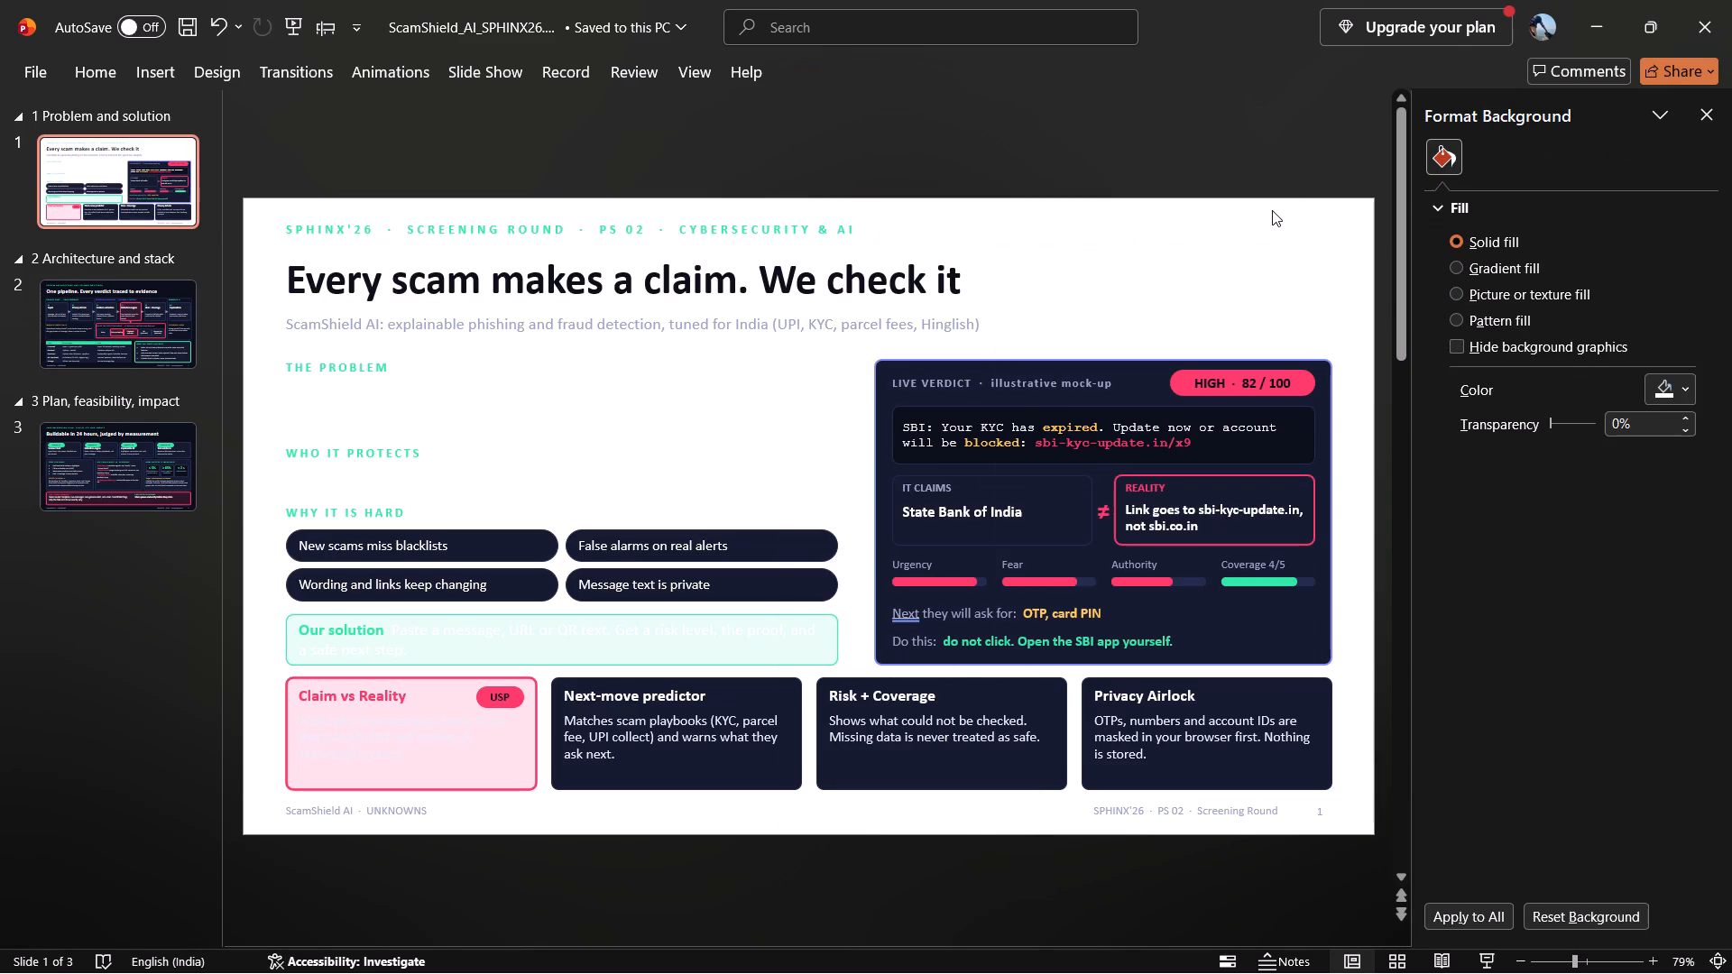
Change the description text under "The Problem" to the same near-black font colour.
click(447, 381)
ctrl+click(432, 393)
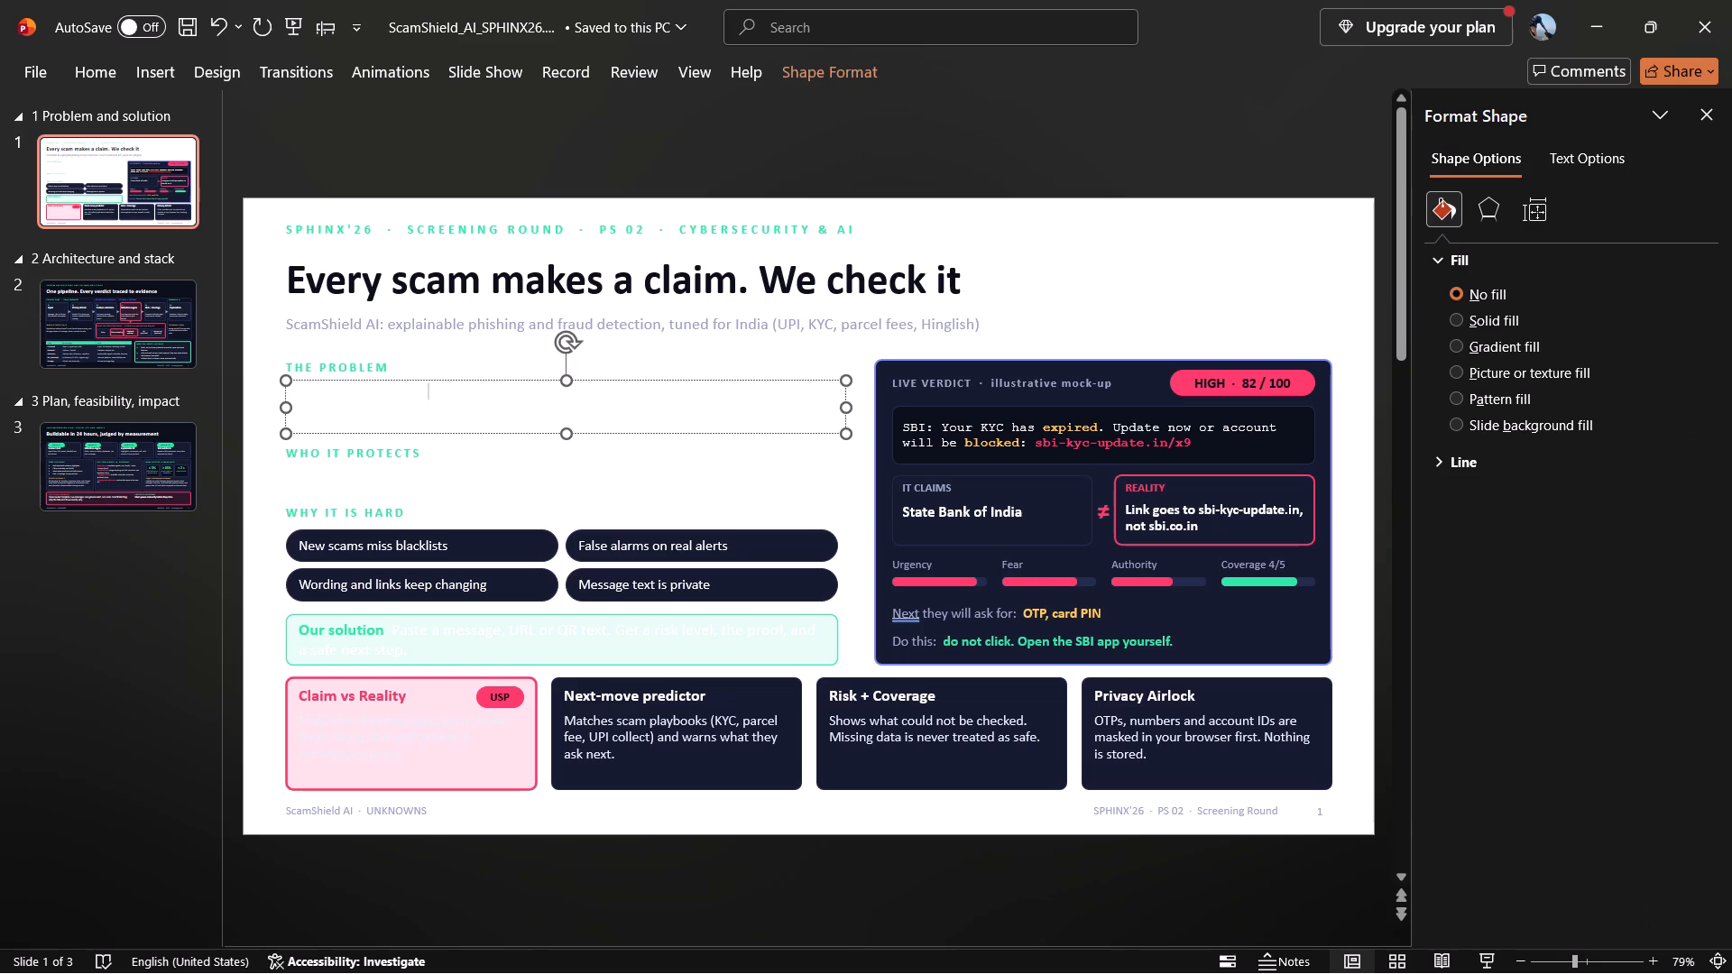
key(ctrl+a)
right_click(432, 393)
click(655, 352)
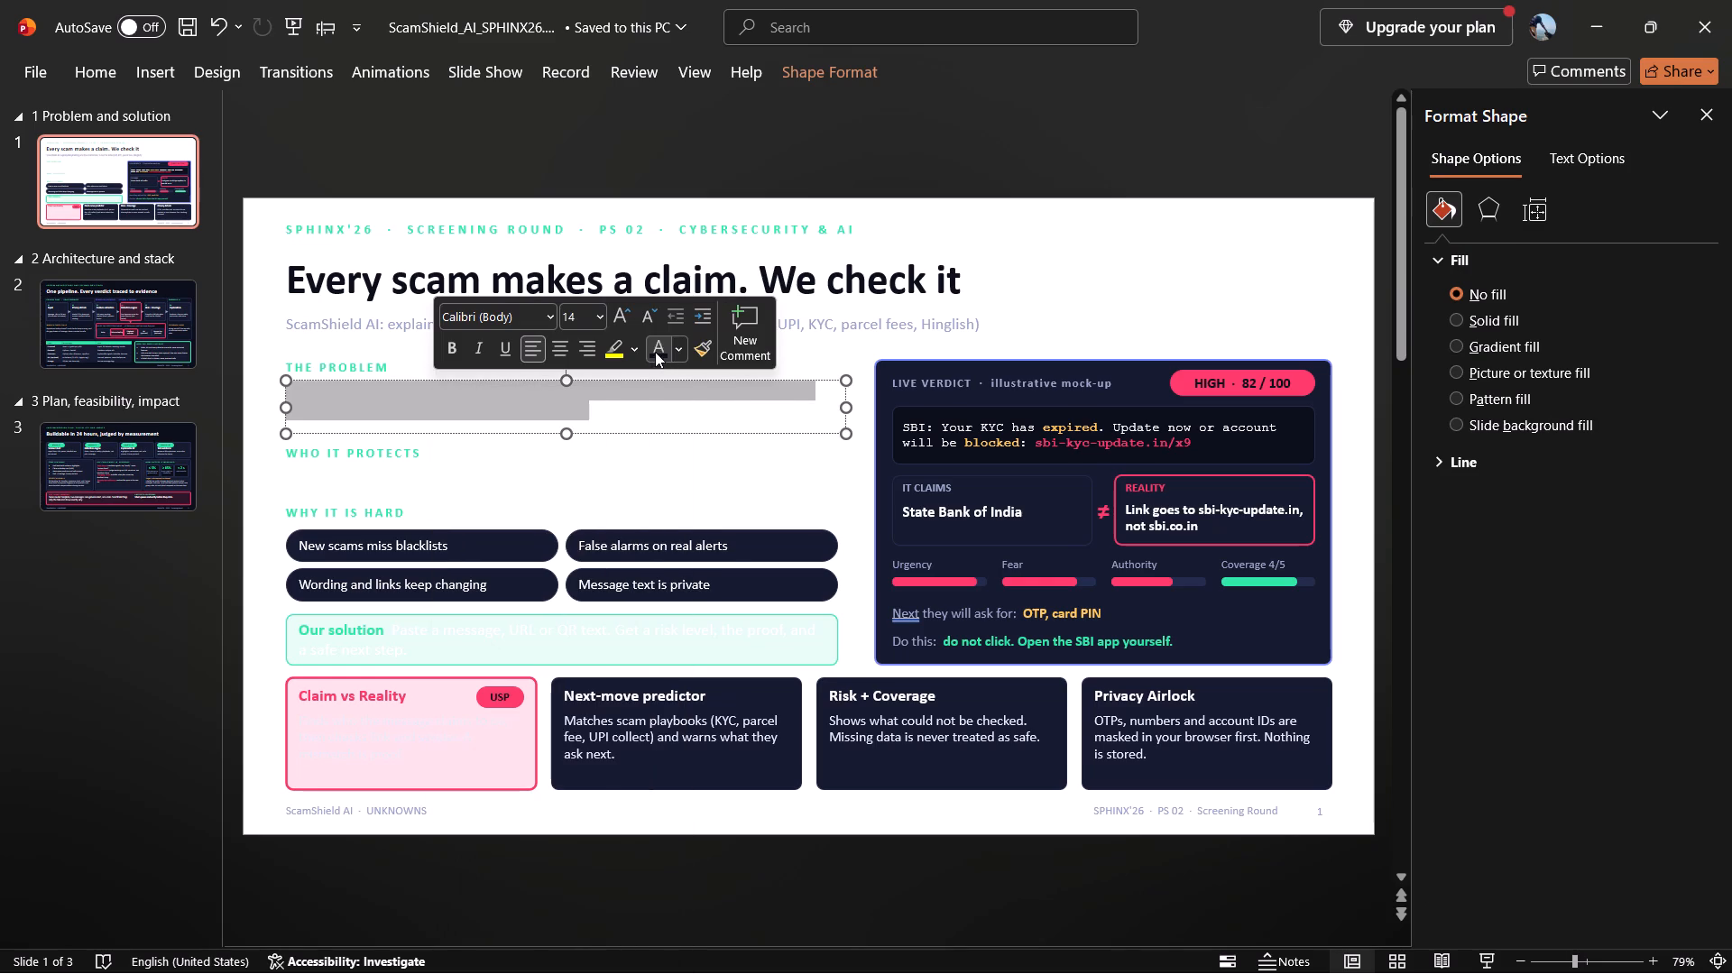
click(654, 462)
Make the description text under "Who It Protects" near-black and bold.
click(503, 475)
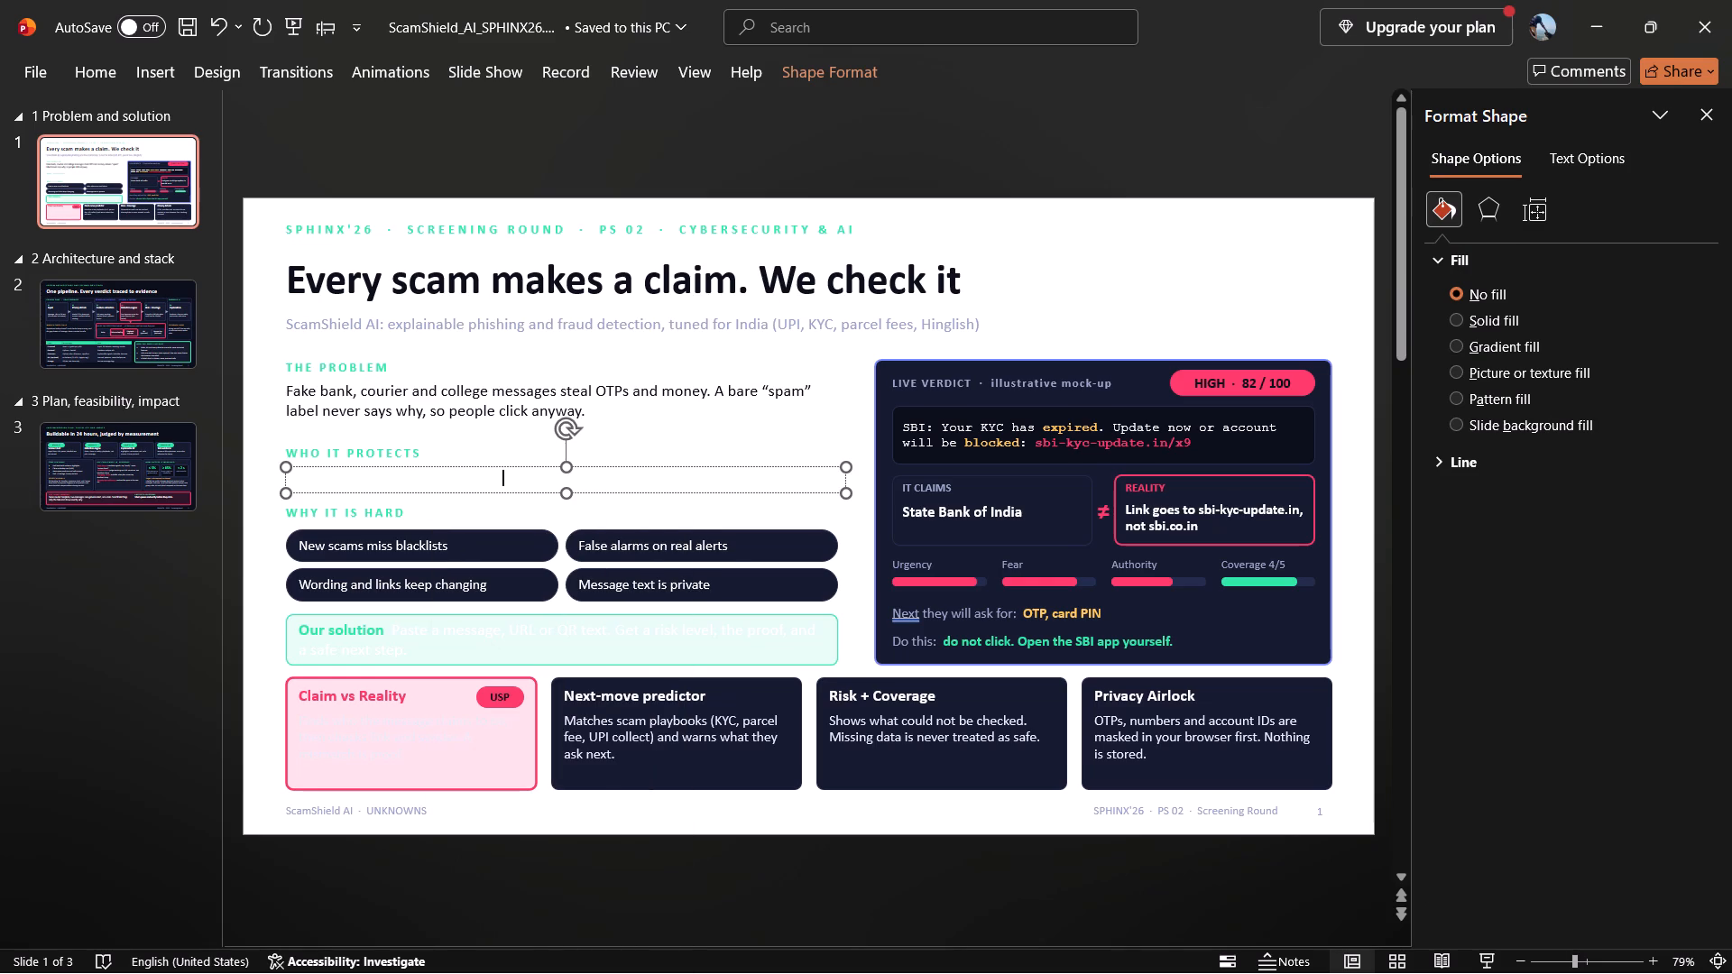
key(ctrl+a)
right_click(503, 475)
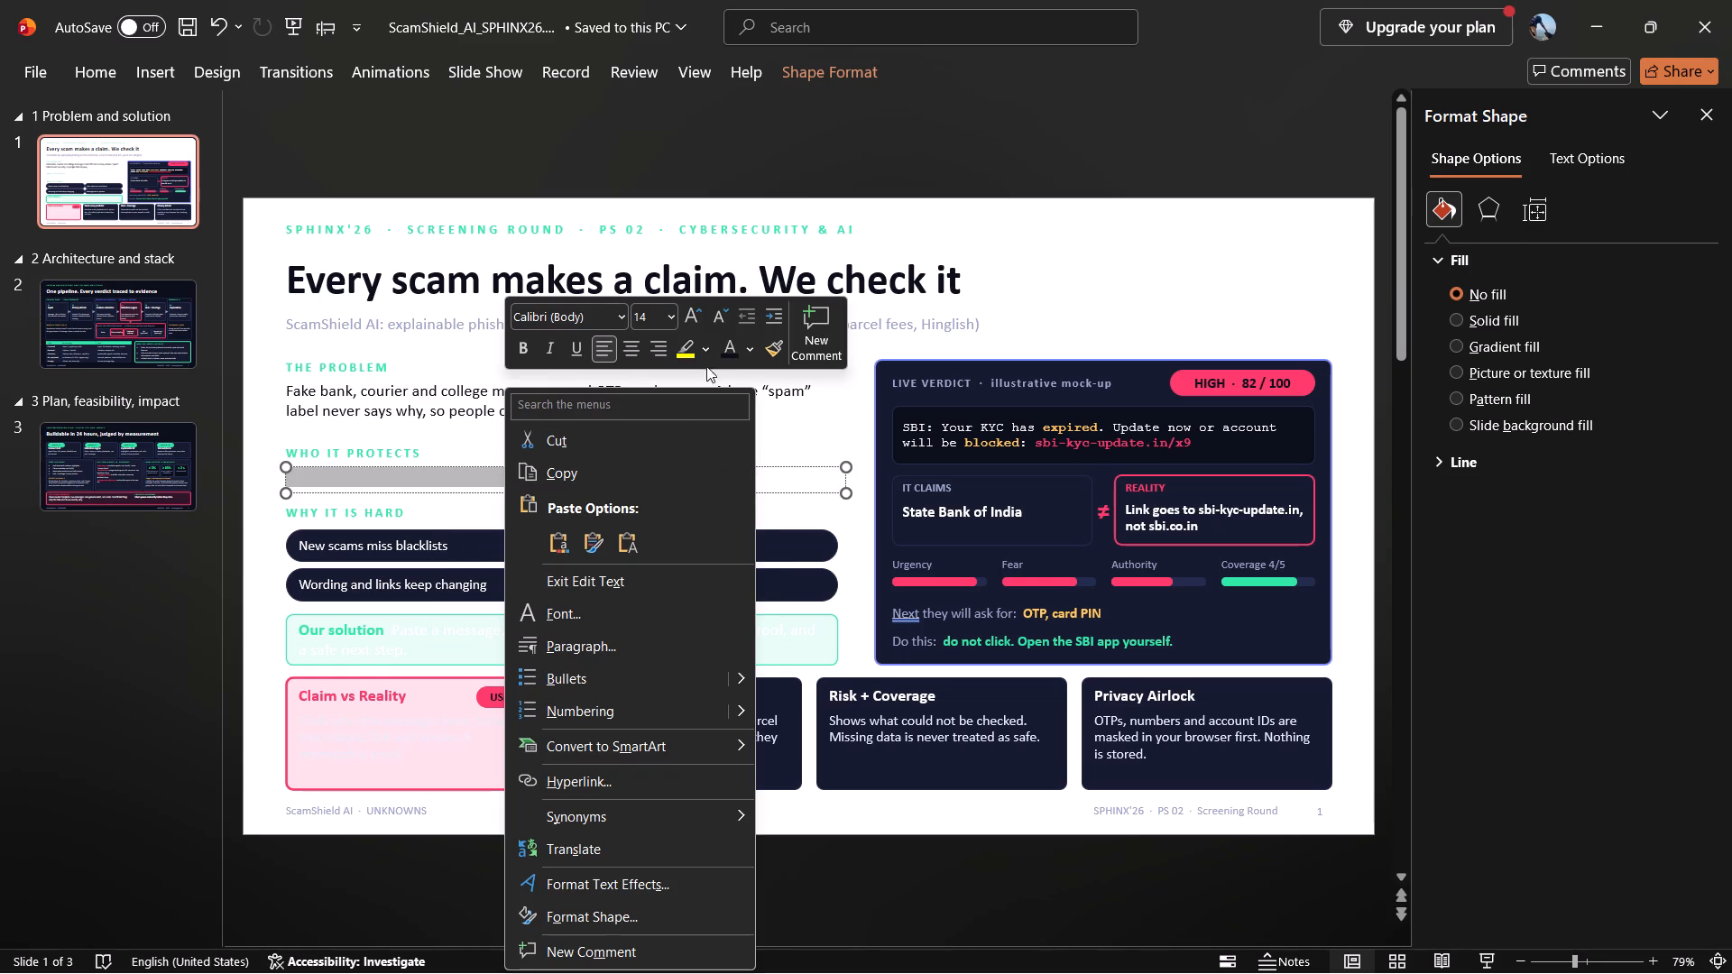
click(721, 352)
key(ctrl+b)
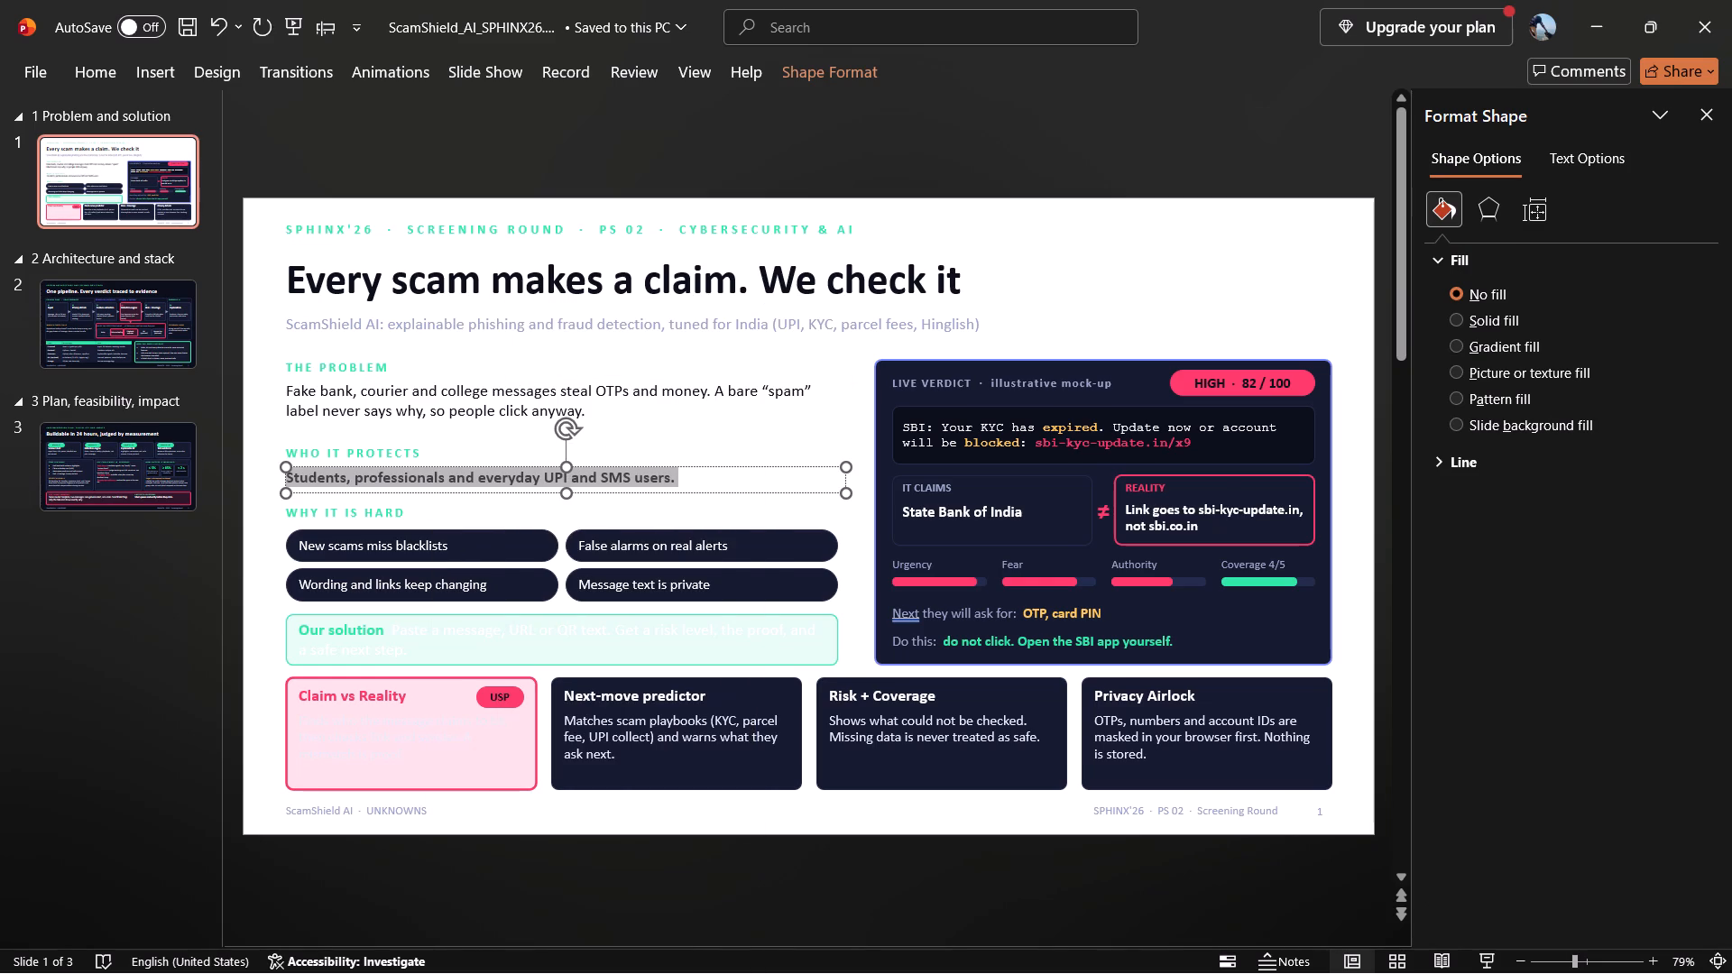
Make the description text under "The Problem" bold.
click(423, 400)
key(ctrl+a)
key(ctrl+b)
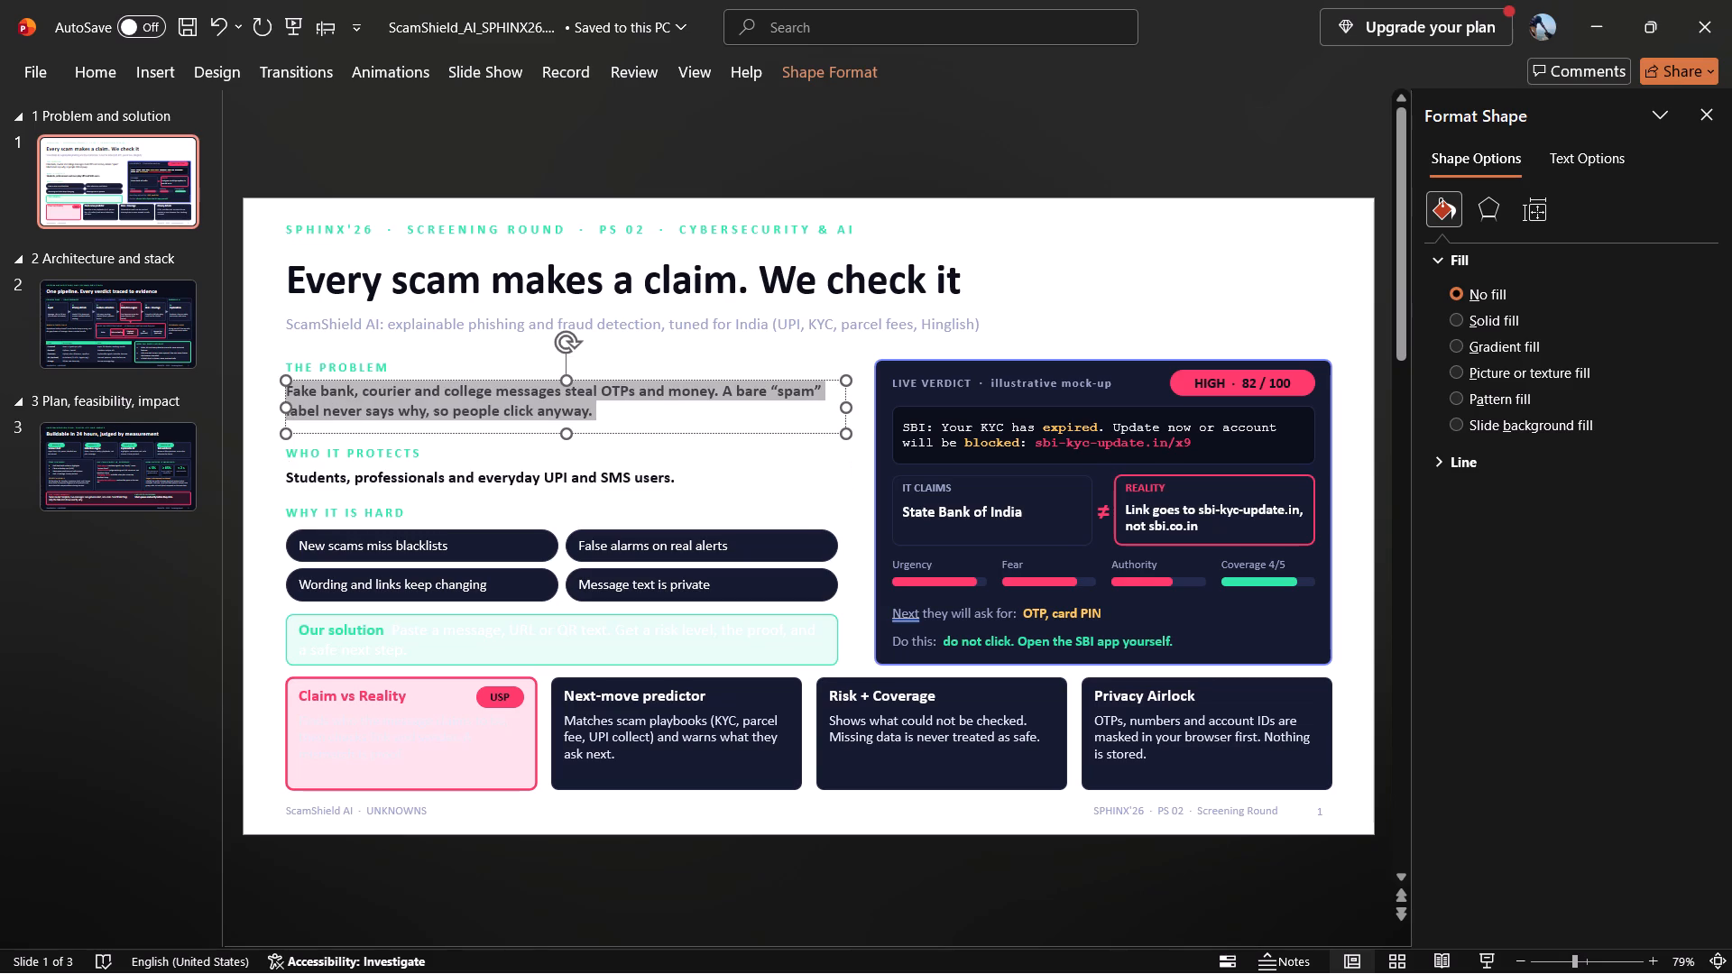
Make the ScamShield AI subtitle below the title bold and set its font colour to the near-black theme colour.
click(403, 326)
key(ctrl+a)
key(ctrl+b)
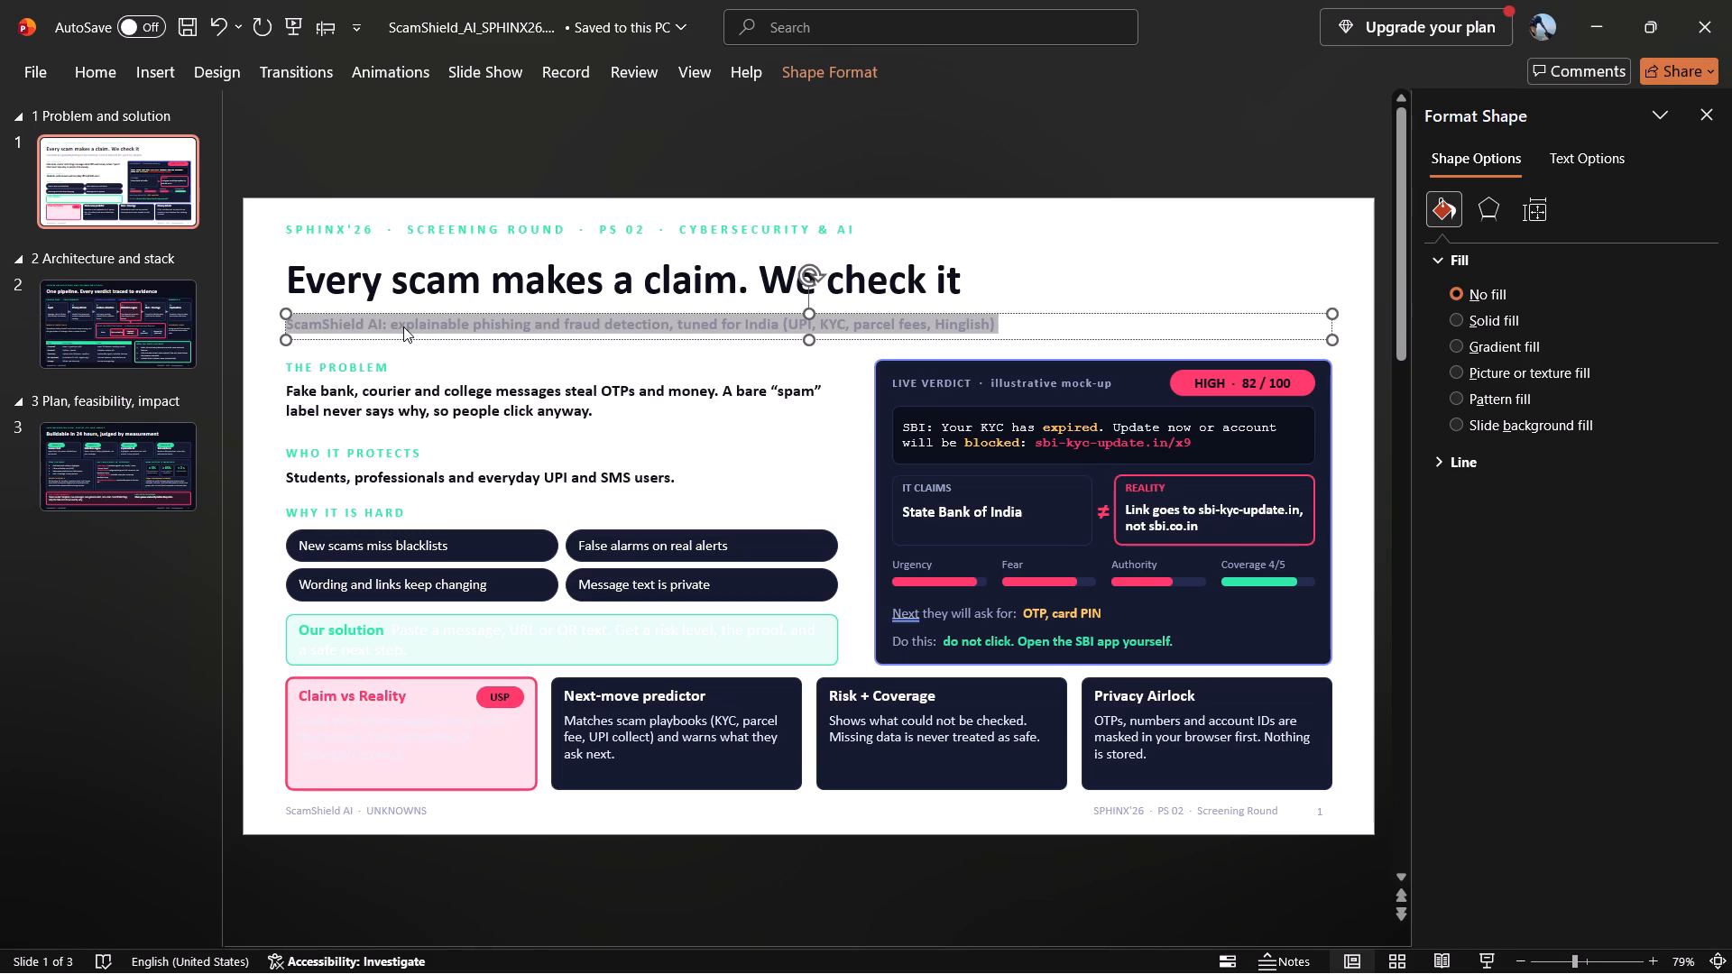
click(925, 257)
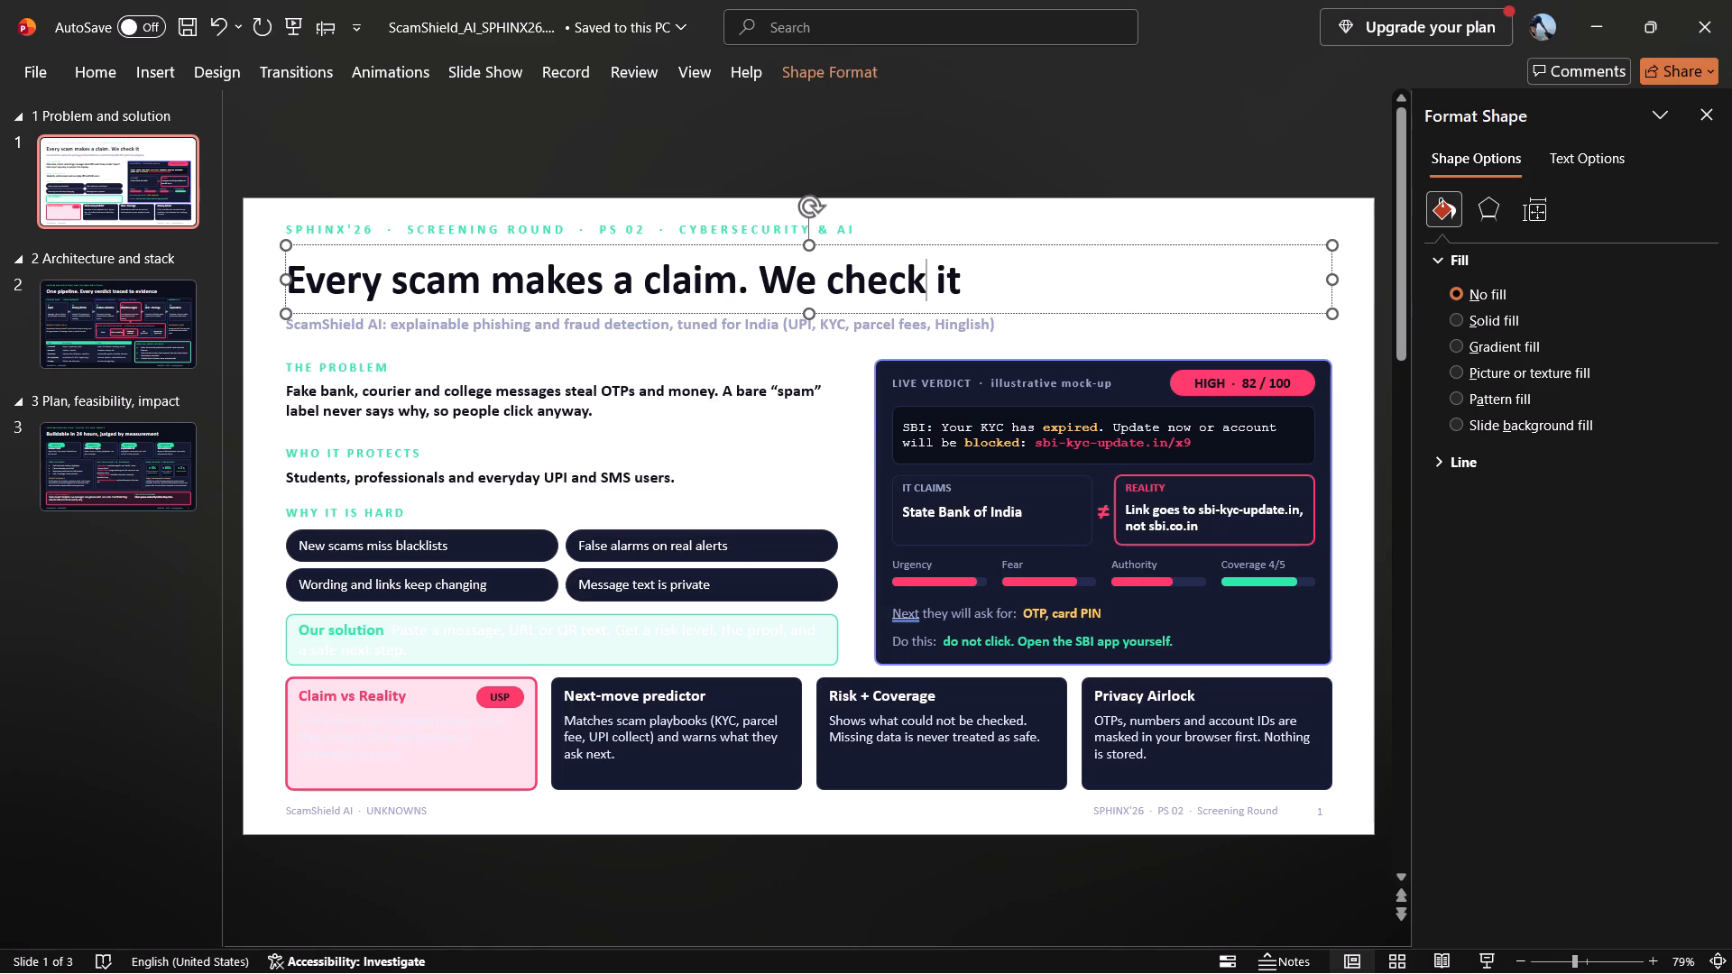
click(945, 332)
key(ctrl+a)
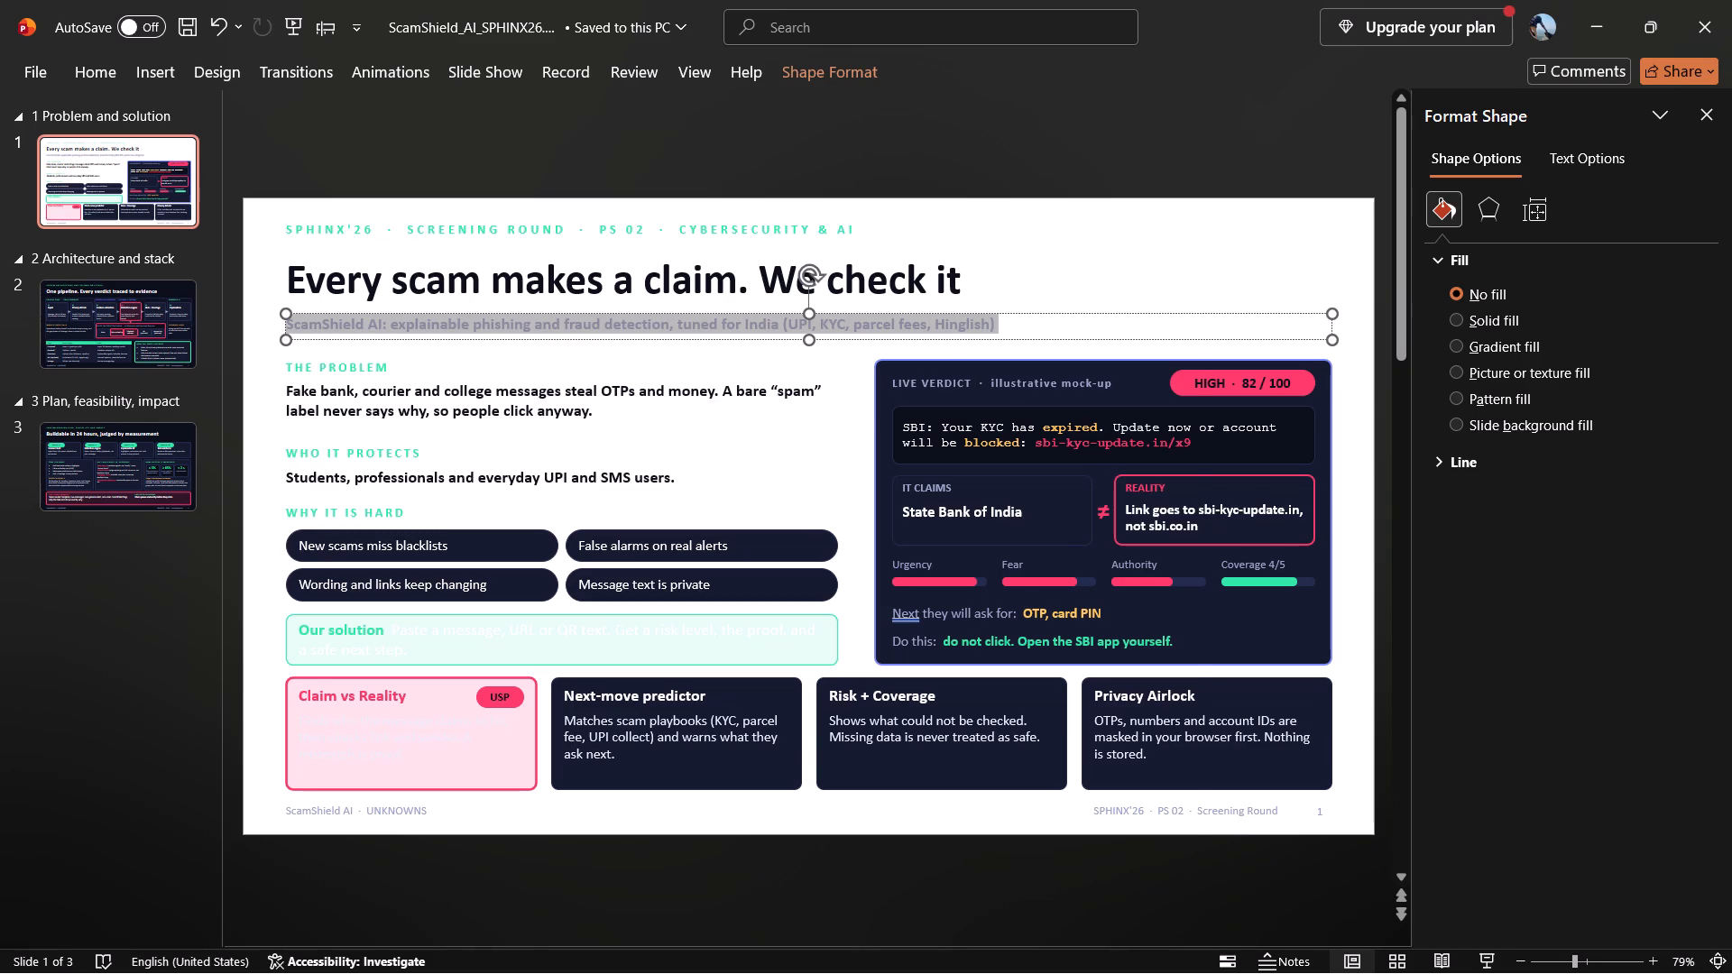
right_click(945, 332)
click(1197, 292)
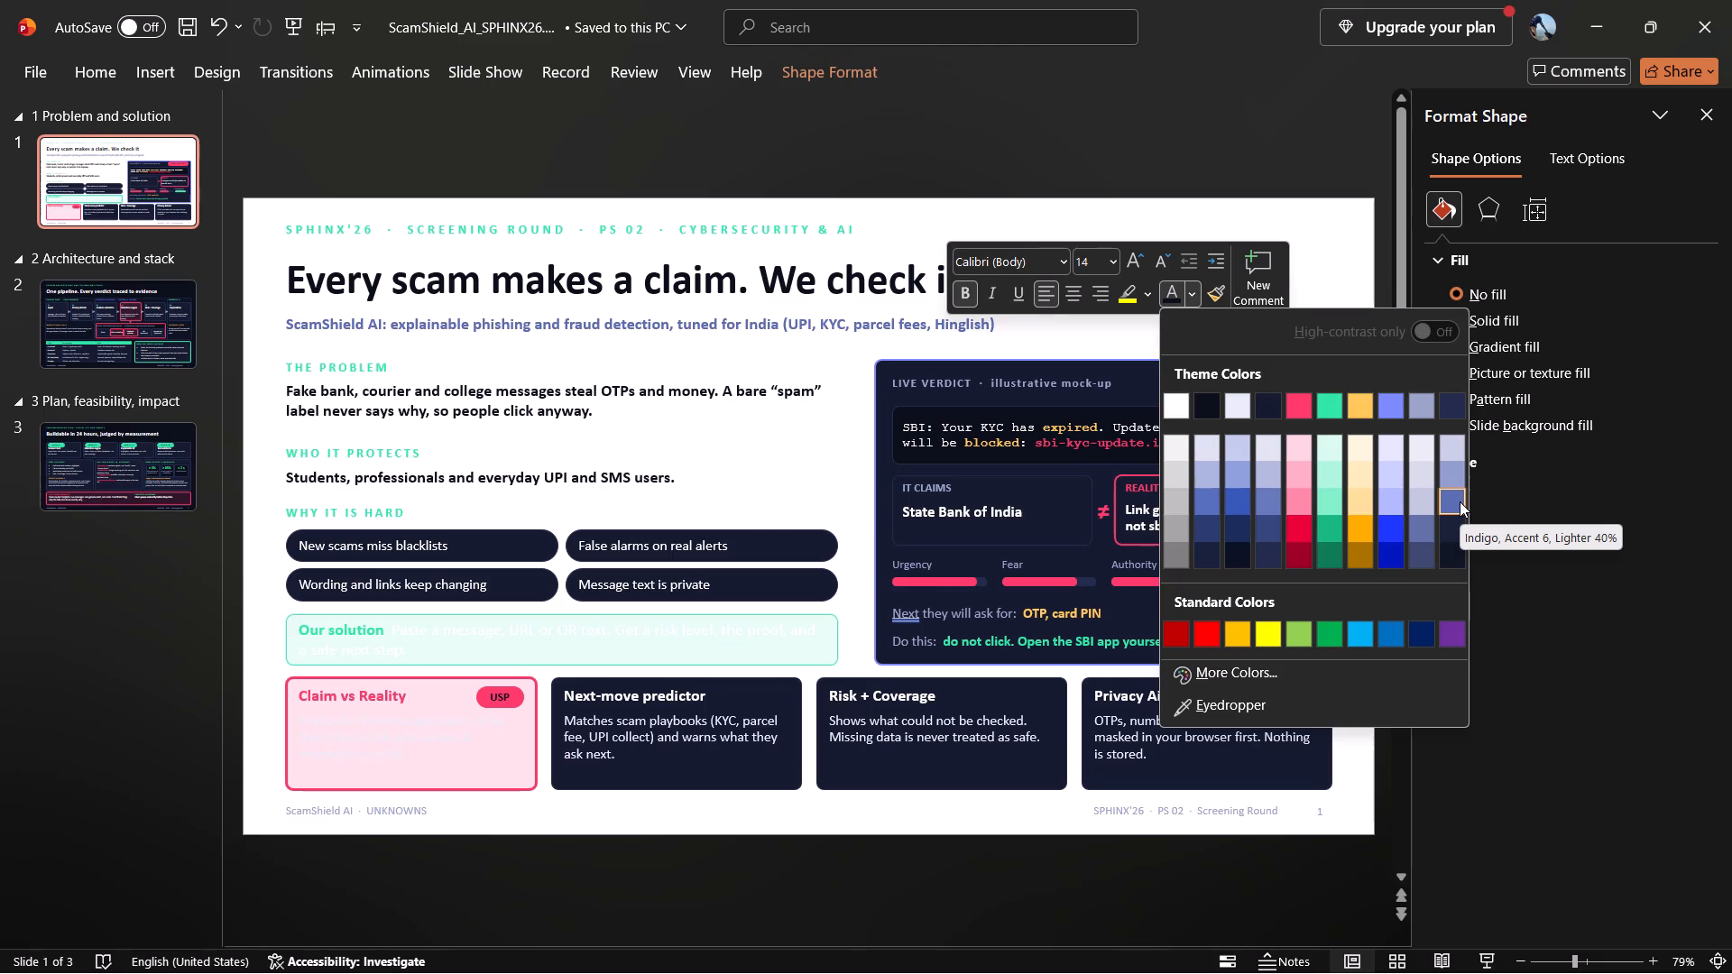
click(1203, 406)
Change the "SPHINX'26 · Screening Round · PS 02 · Cybersecurity & AI" line above the title to the near-black font colour.
click(742, 223)
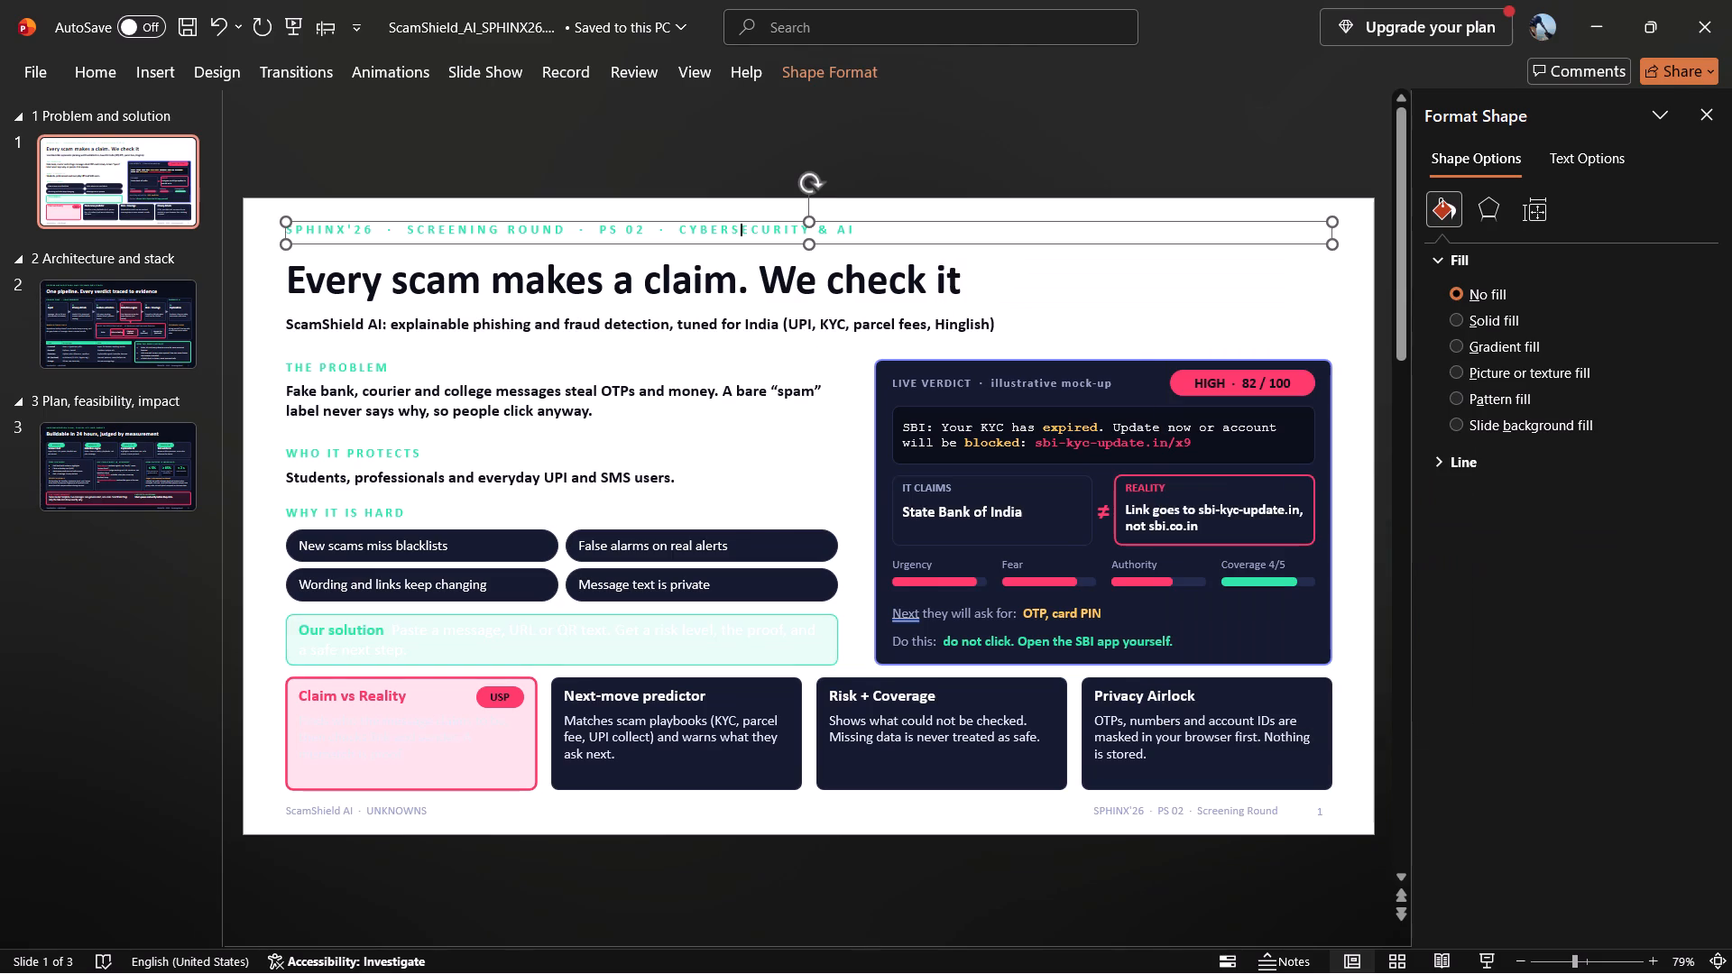
key(ctrl+a)
right_click(742, 223)
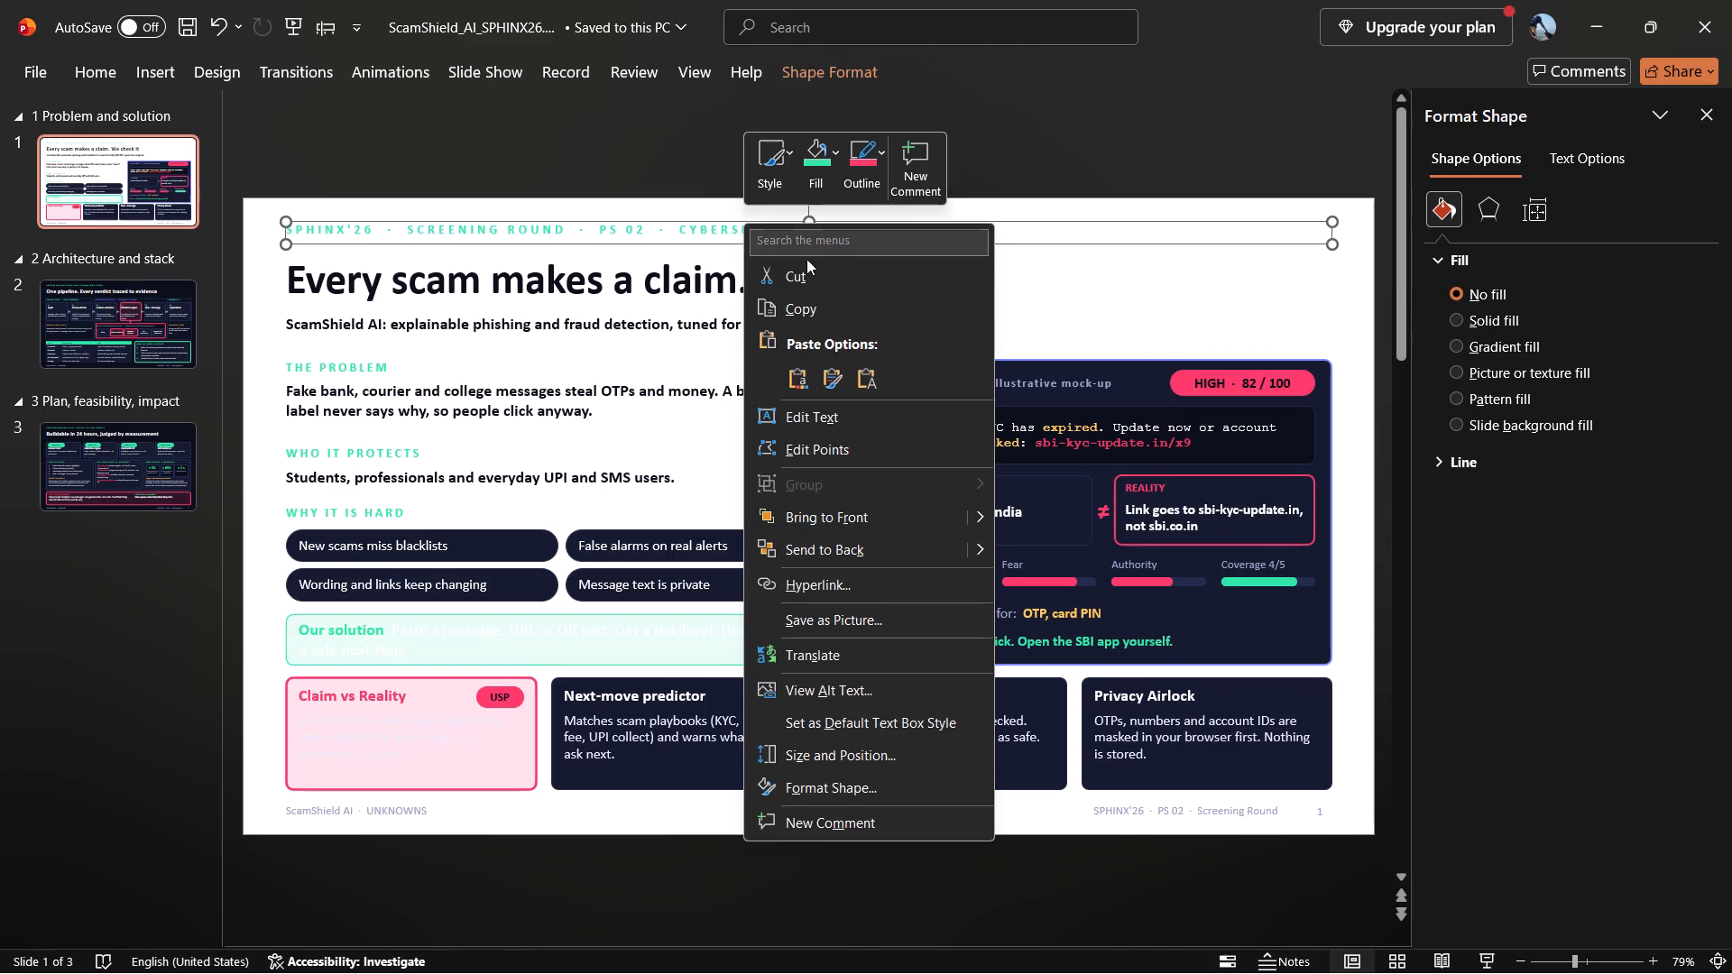
click(635, 231)
key(ctrl+a)
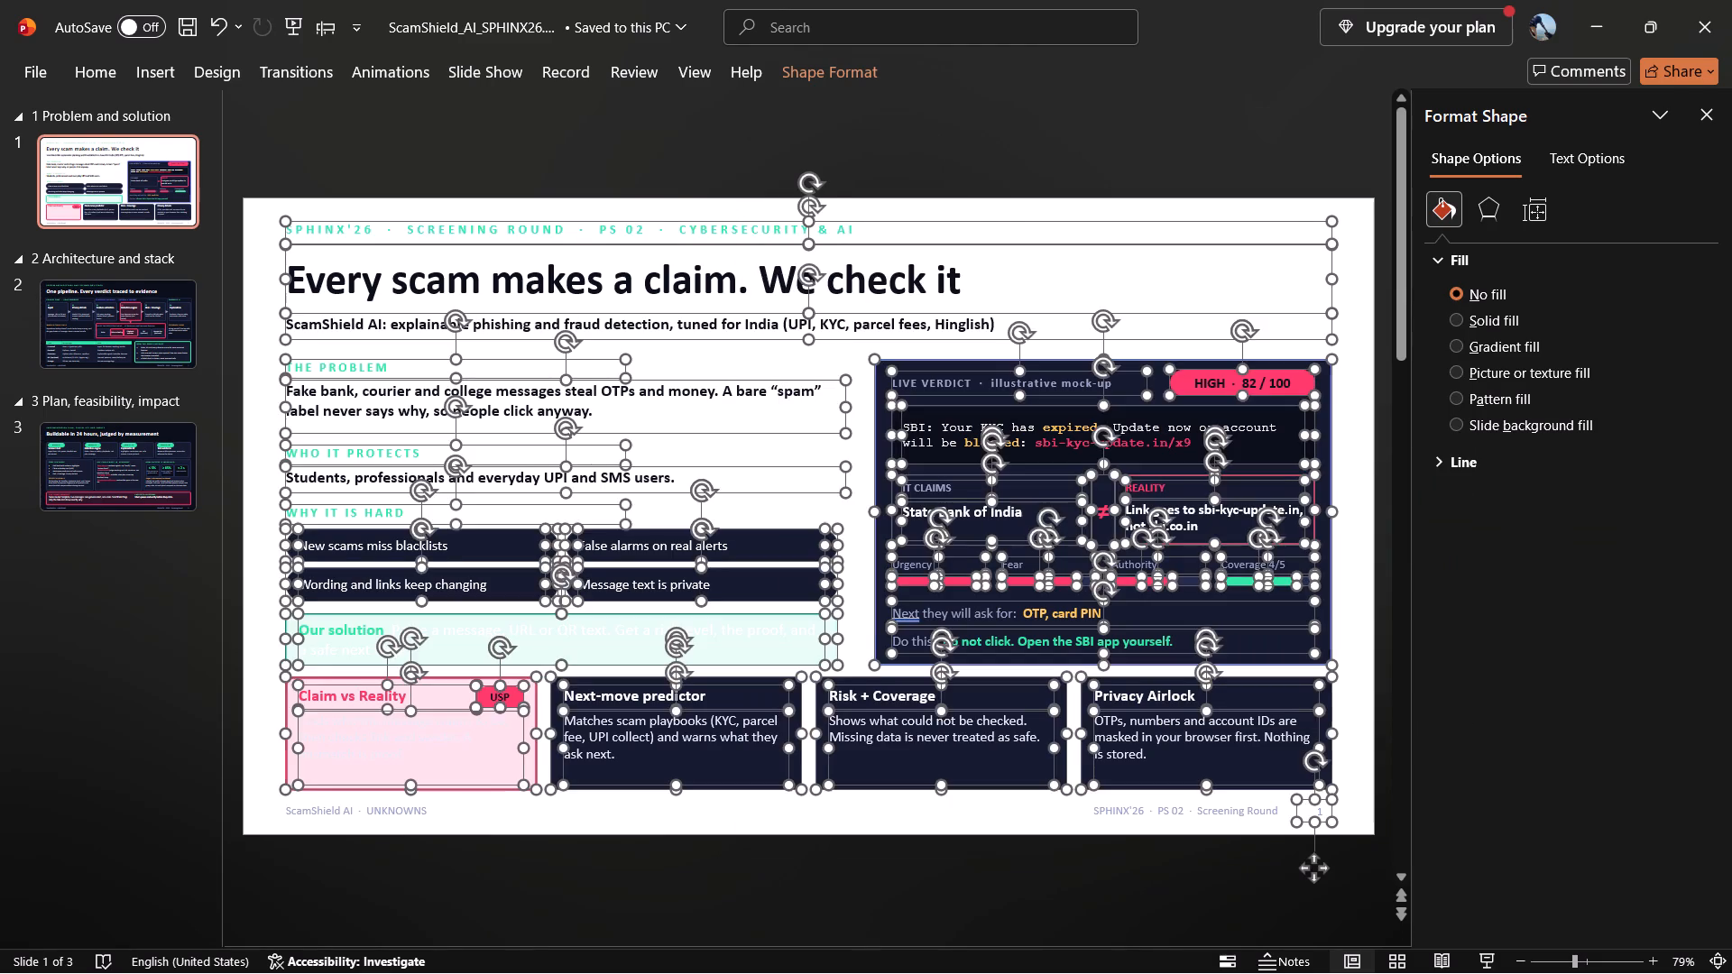
right_click(635, 231)
right_click(635, 231)
right_click(635, 231)
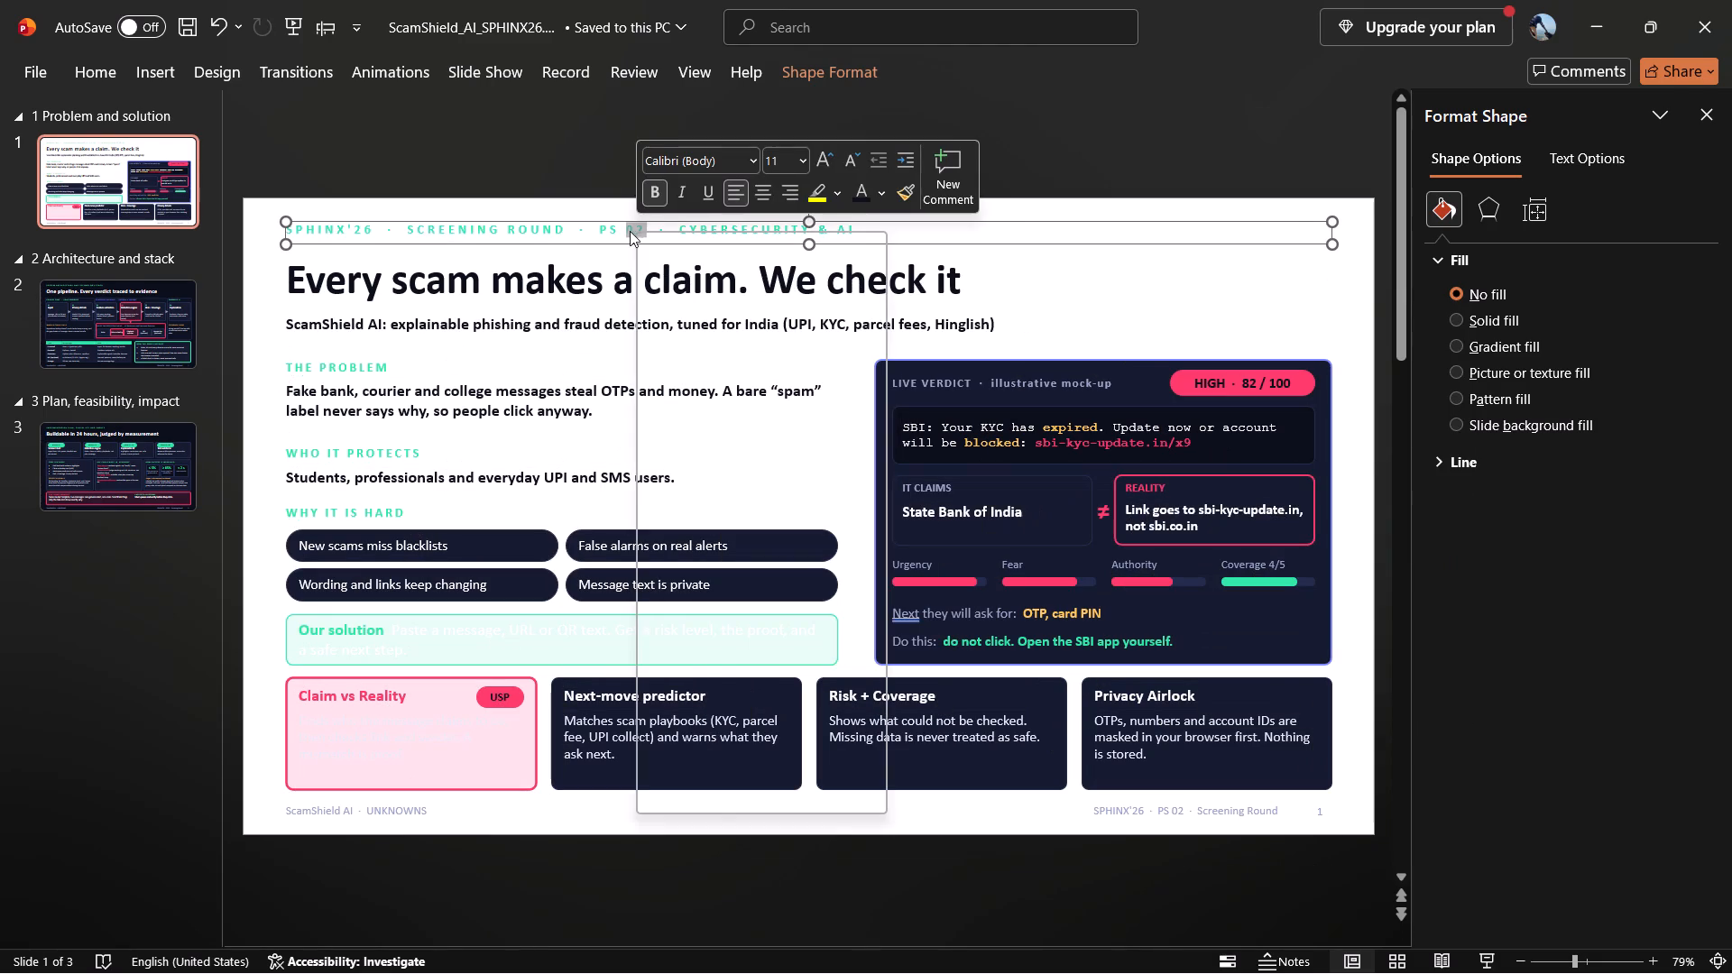
click(522, 213)
click(826, 231)
key(ctrl+a)
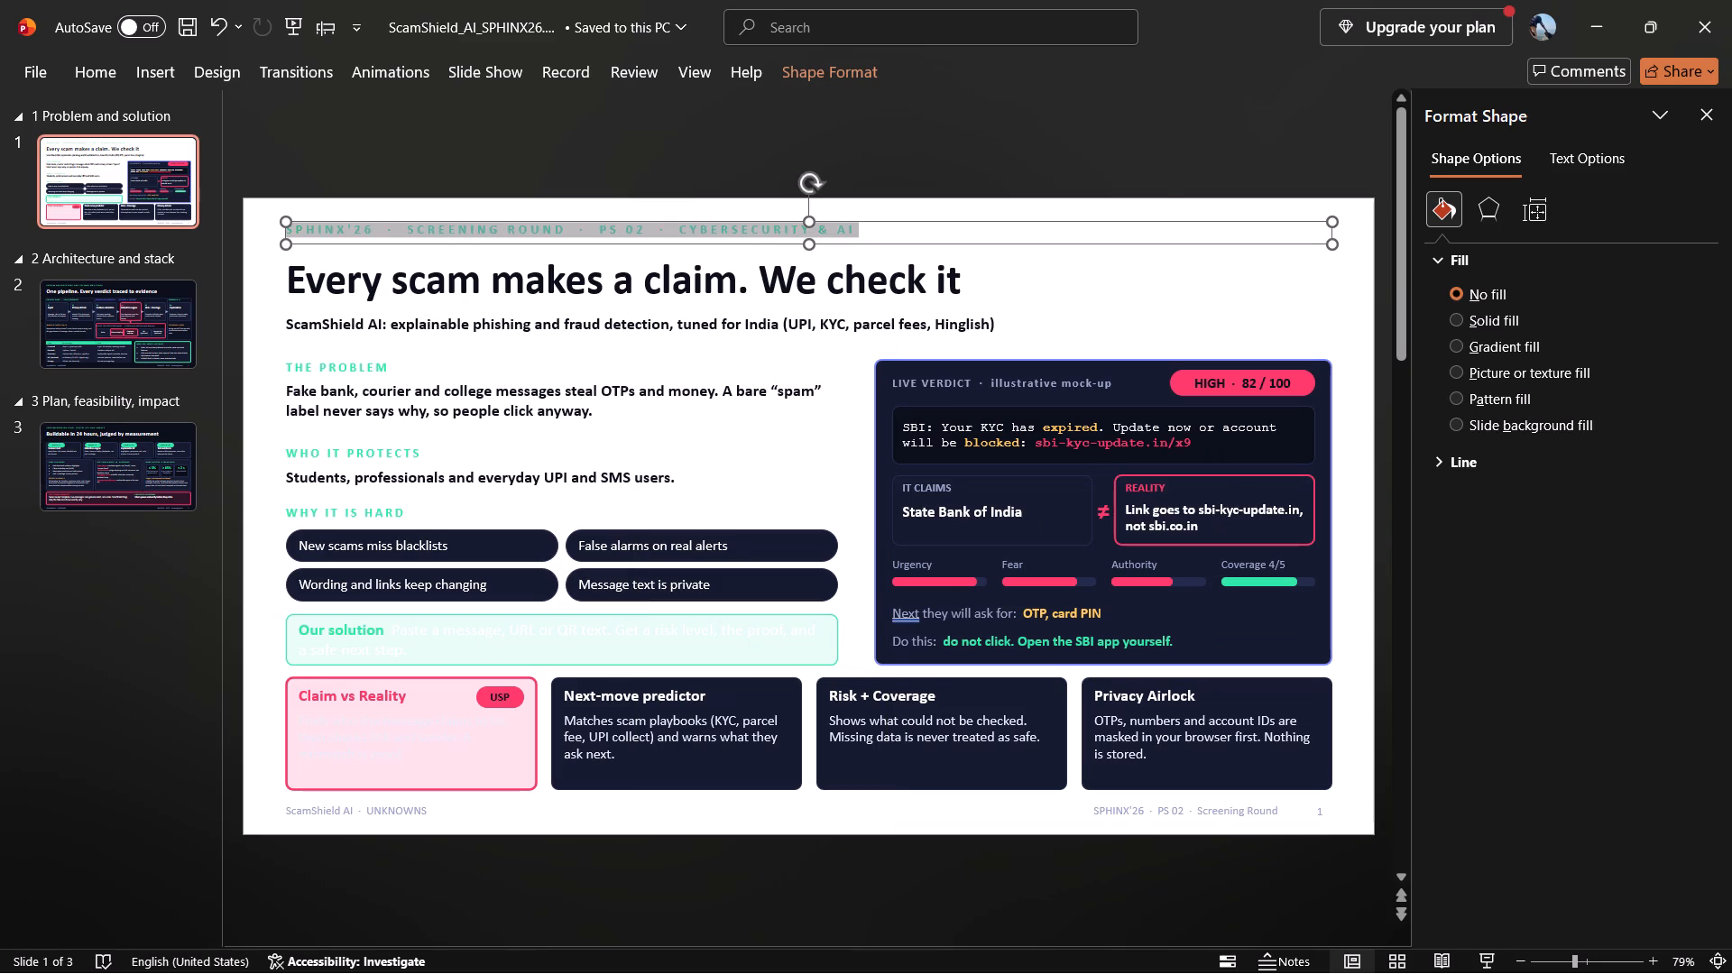
right_click(826, 231)
click(1046, 196)
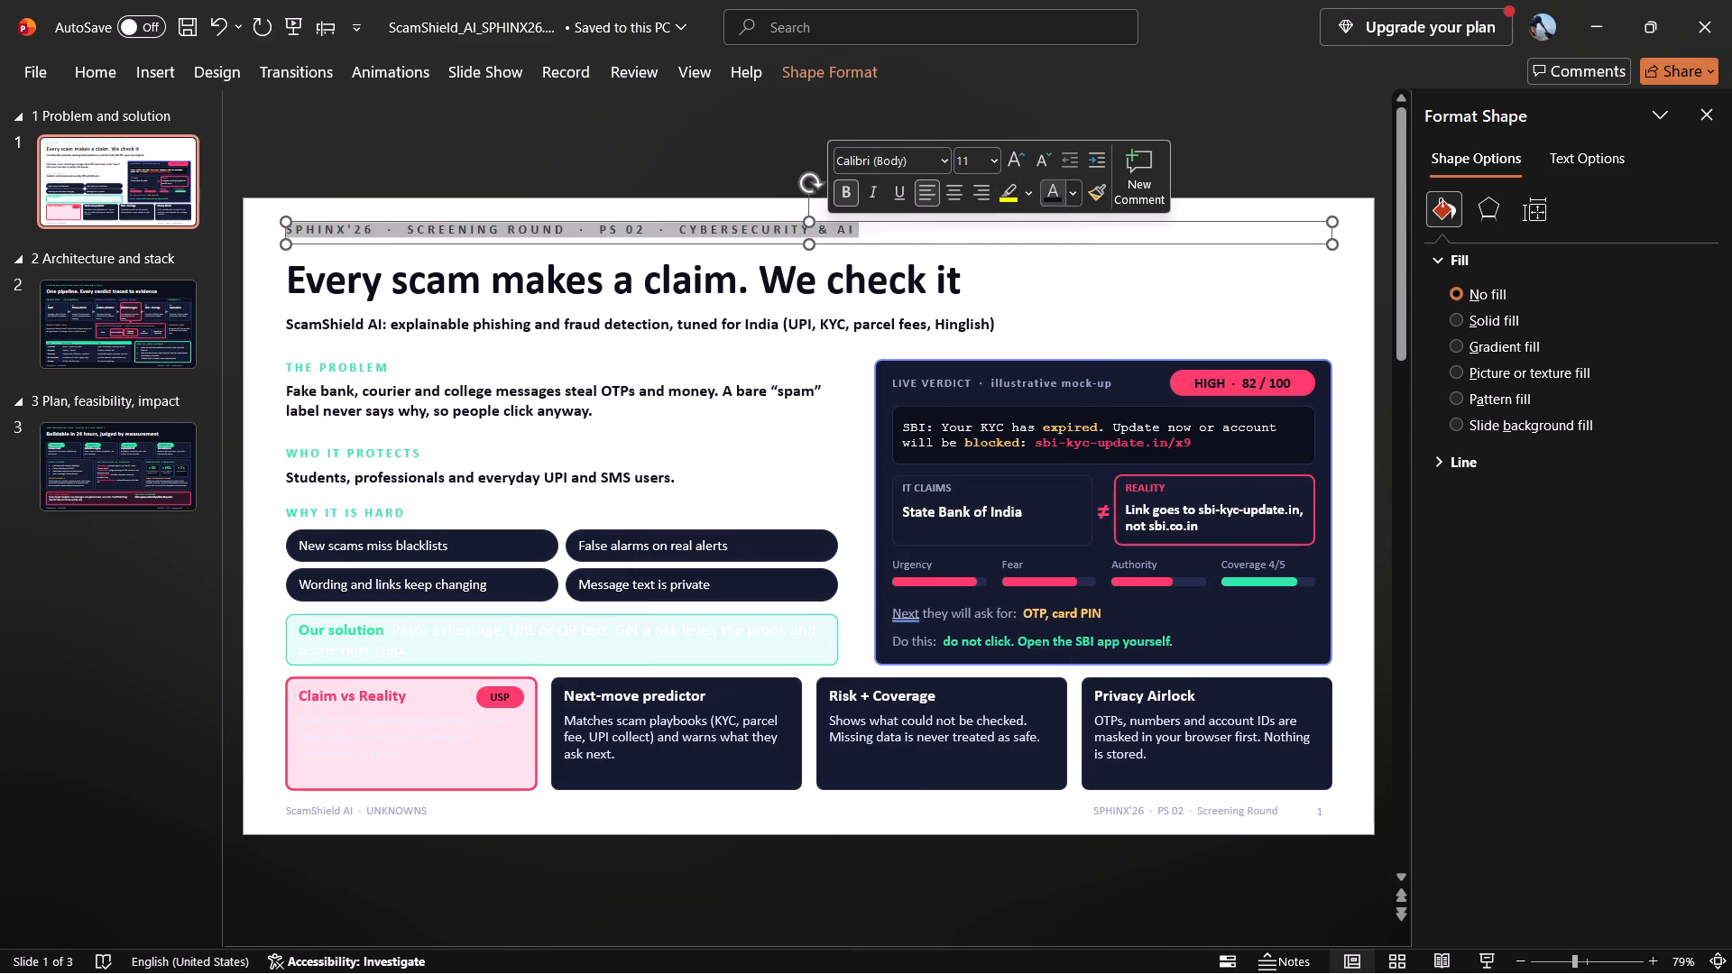
click(852, 340)
Set the font colour of the title "Every scam makes a claim. We check it" to a dark blue theme shade.
click(721, 288)
key(ctrl+a)
right_click(721, 288)
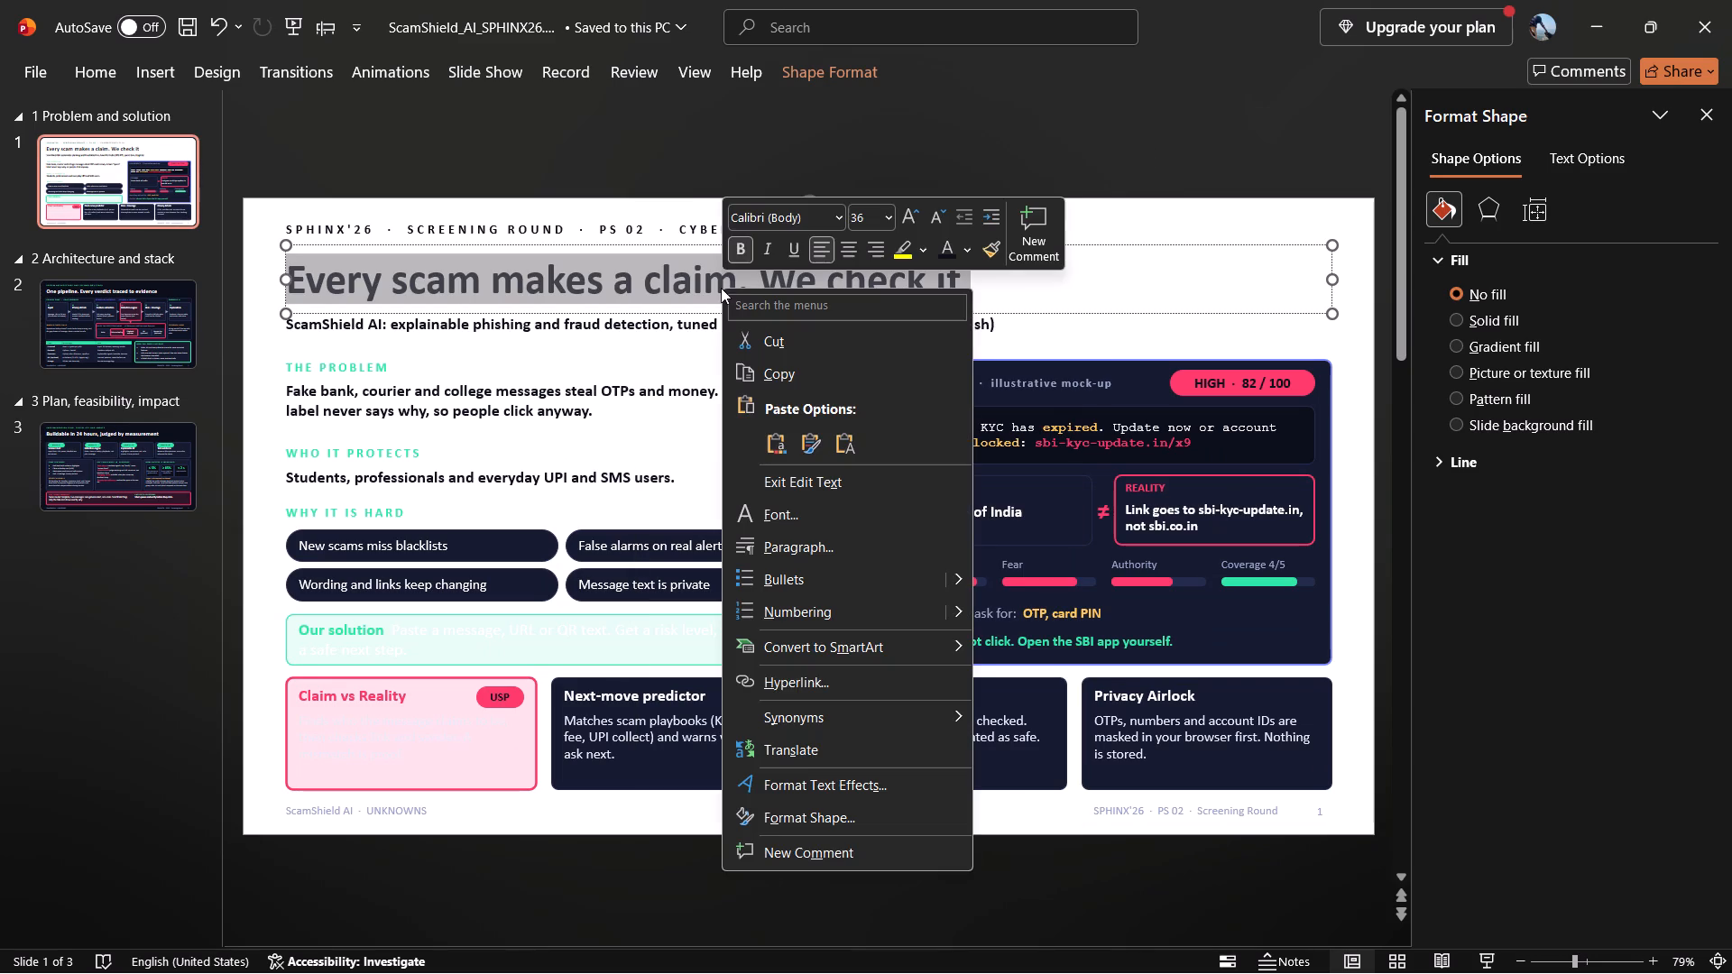
click(958, 250)
click(966, 251)
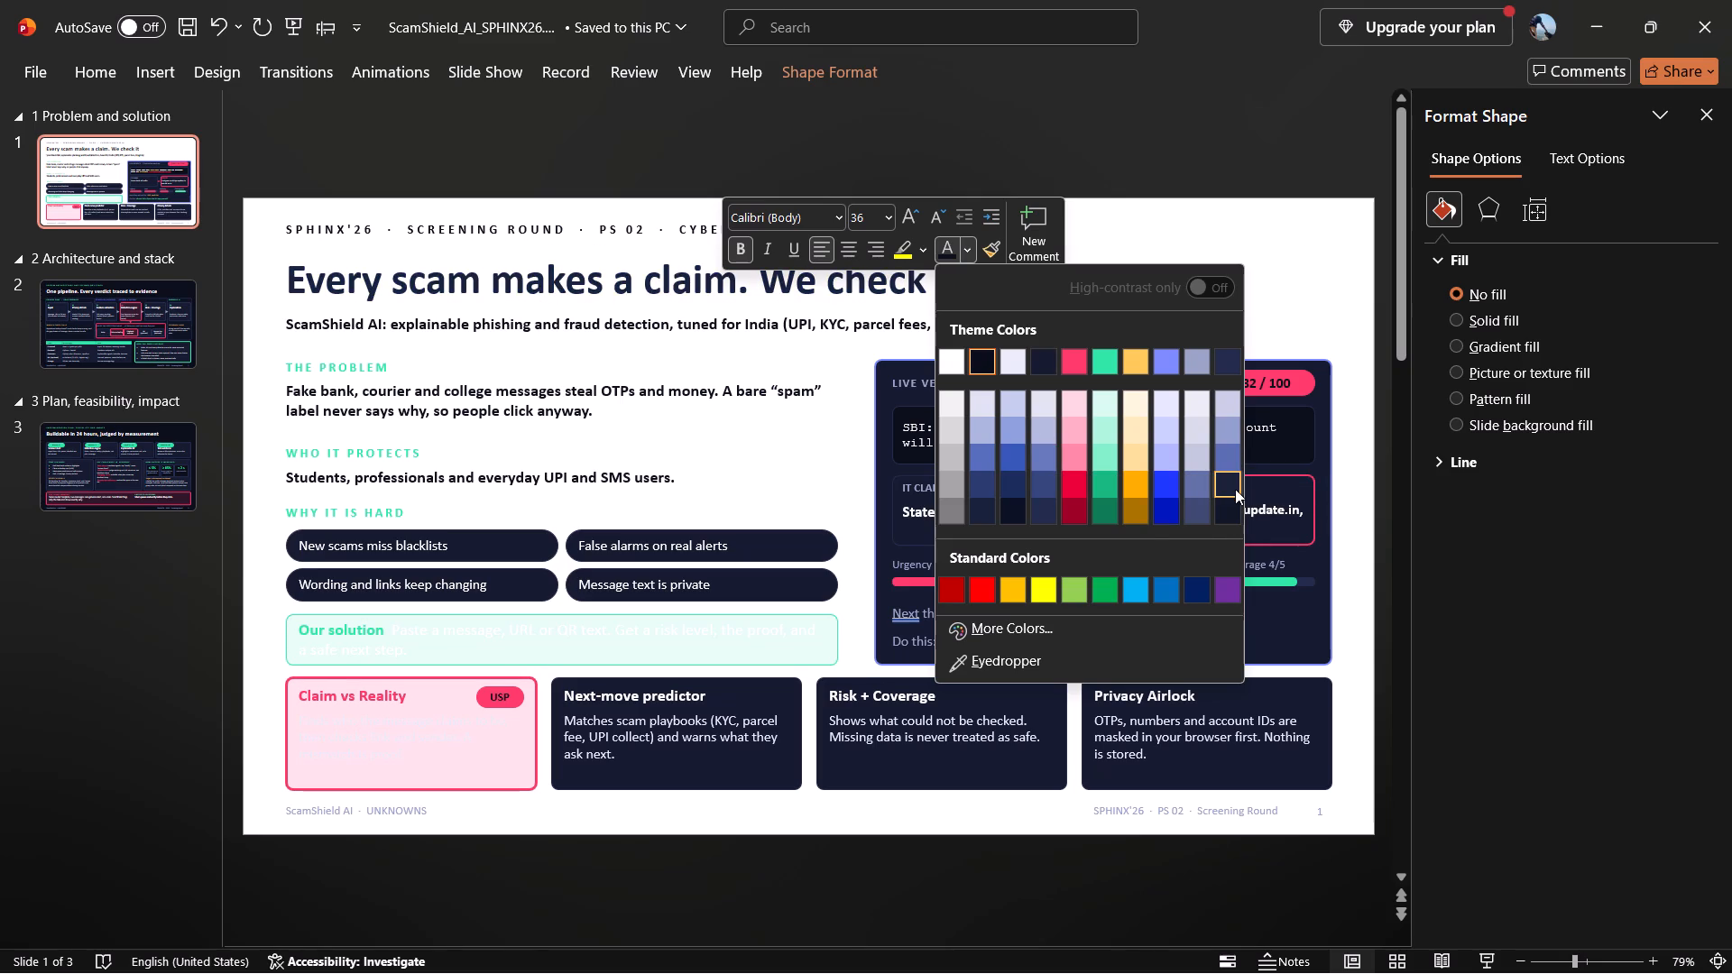
click(1009, 481)
click(1255, 230)
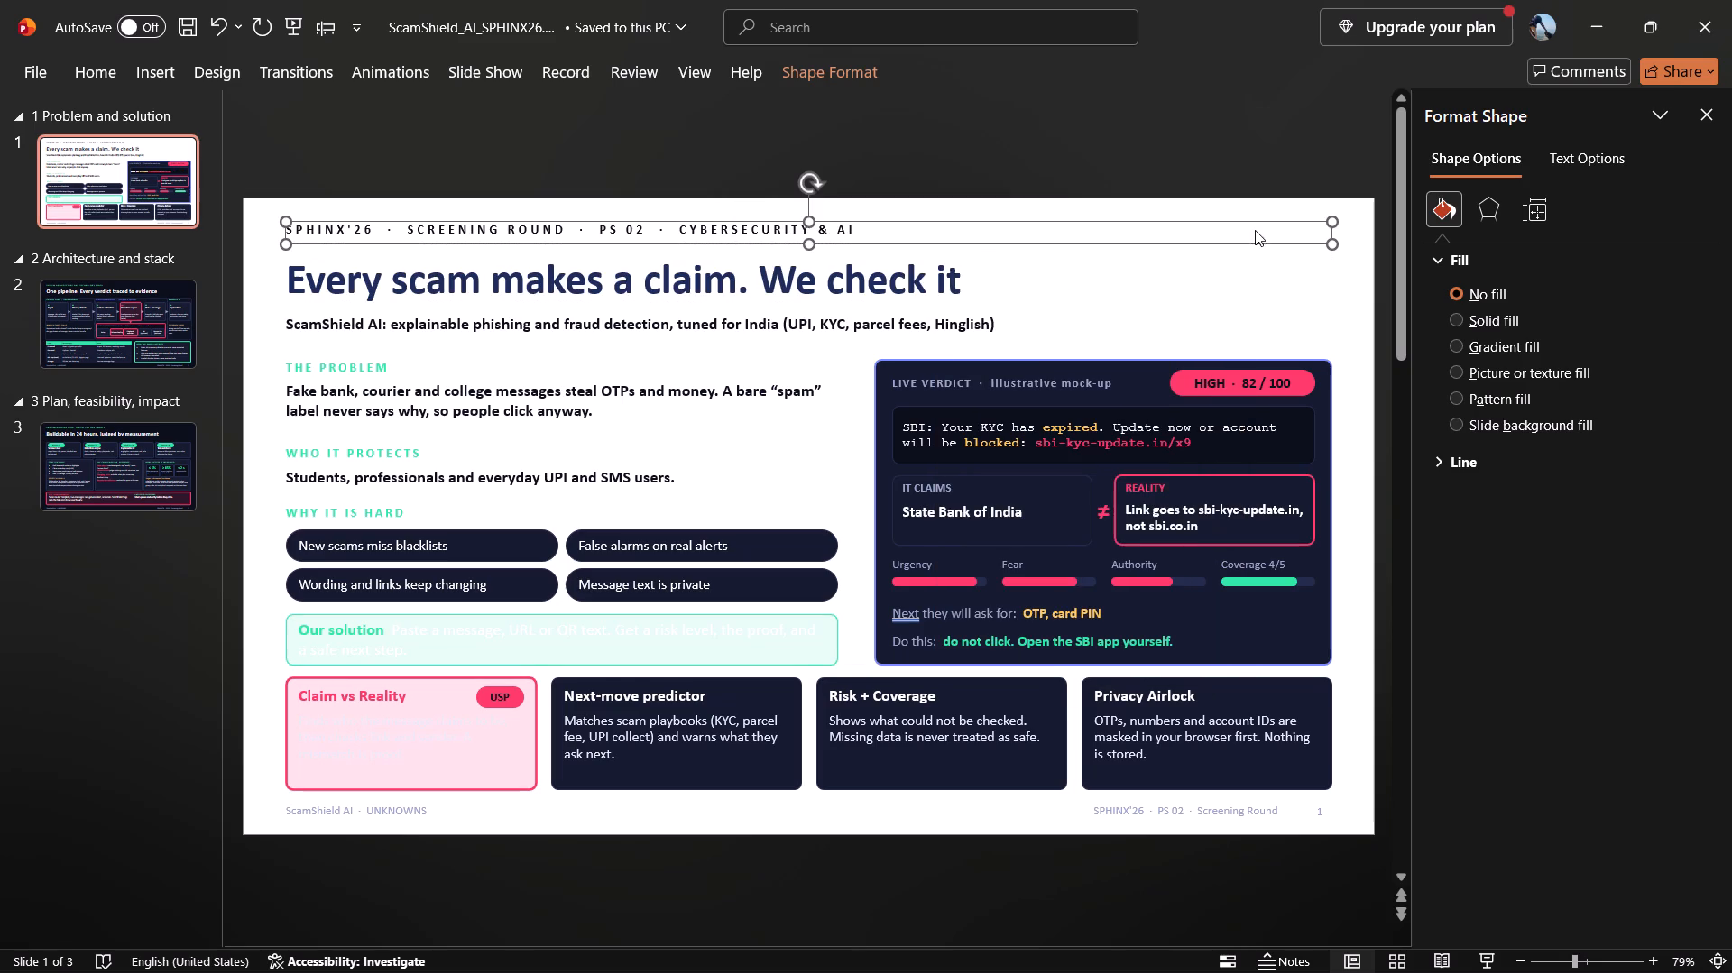
Set the font colour of the "THE PROBLEM" heading to the darkest shade of the blue theme colour.
double_click(309, 366)
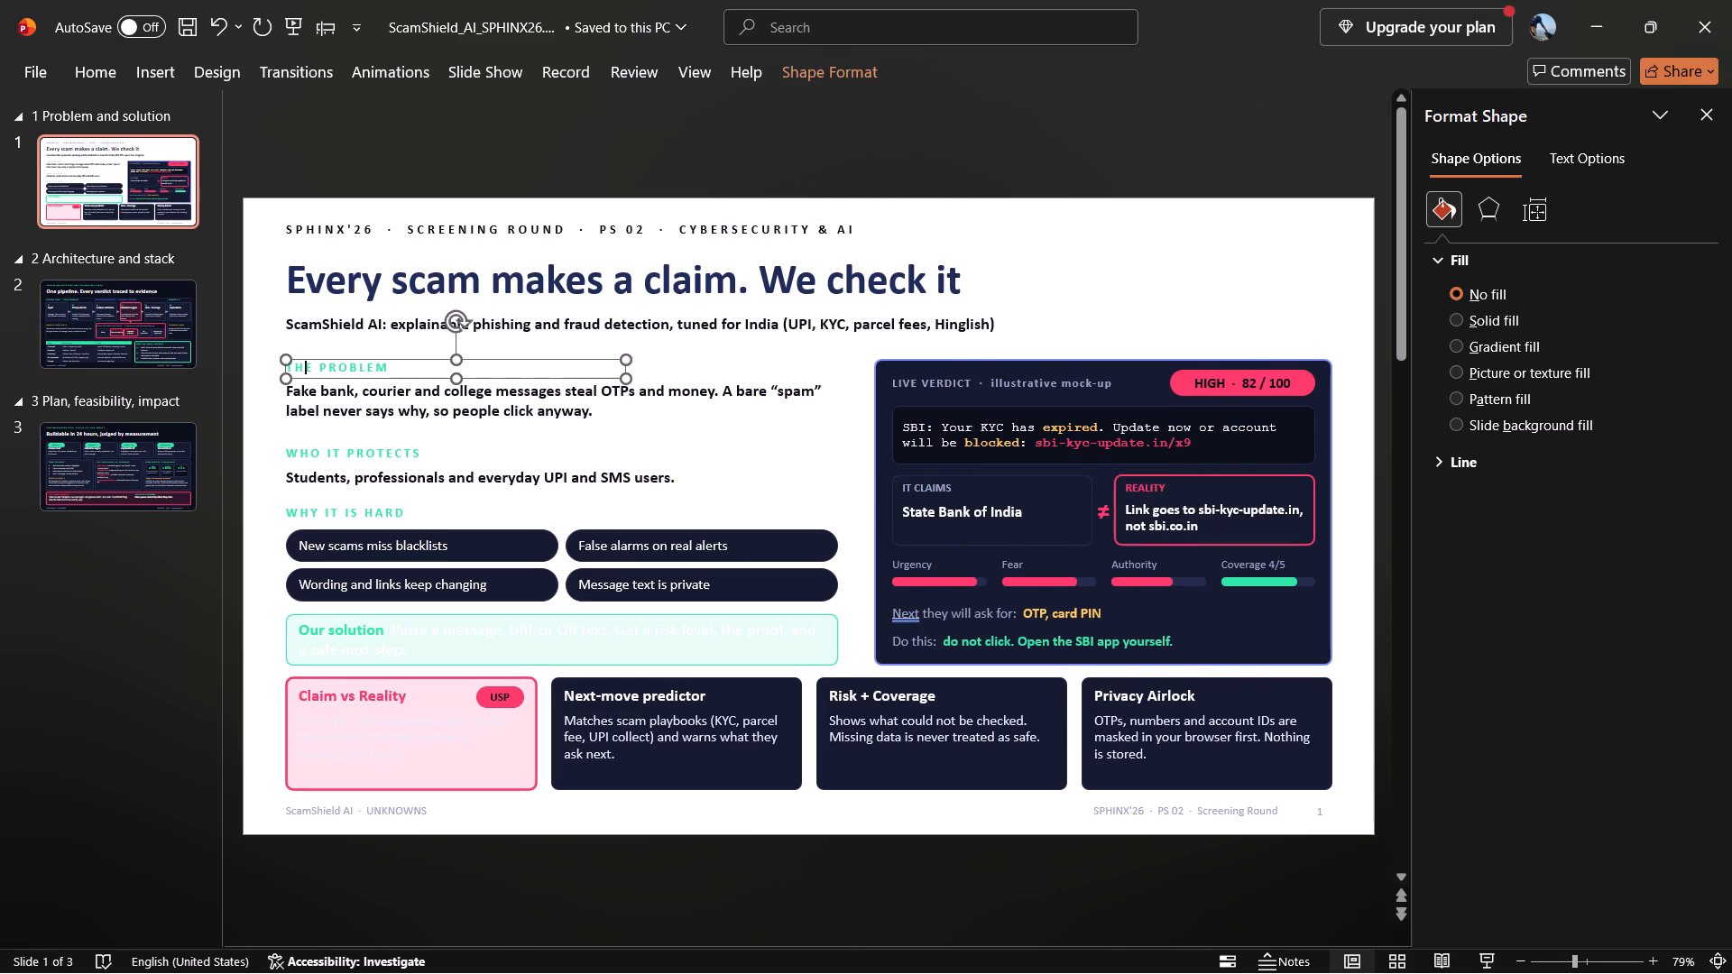
key(ctrl+a)
ctrl+right_click(309, 366)
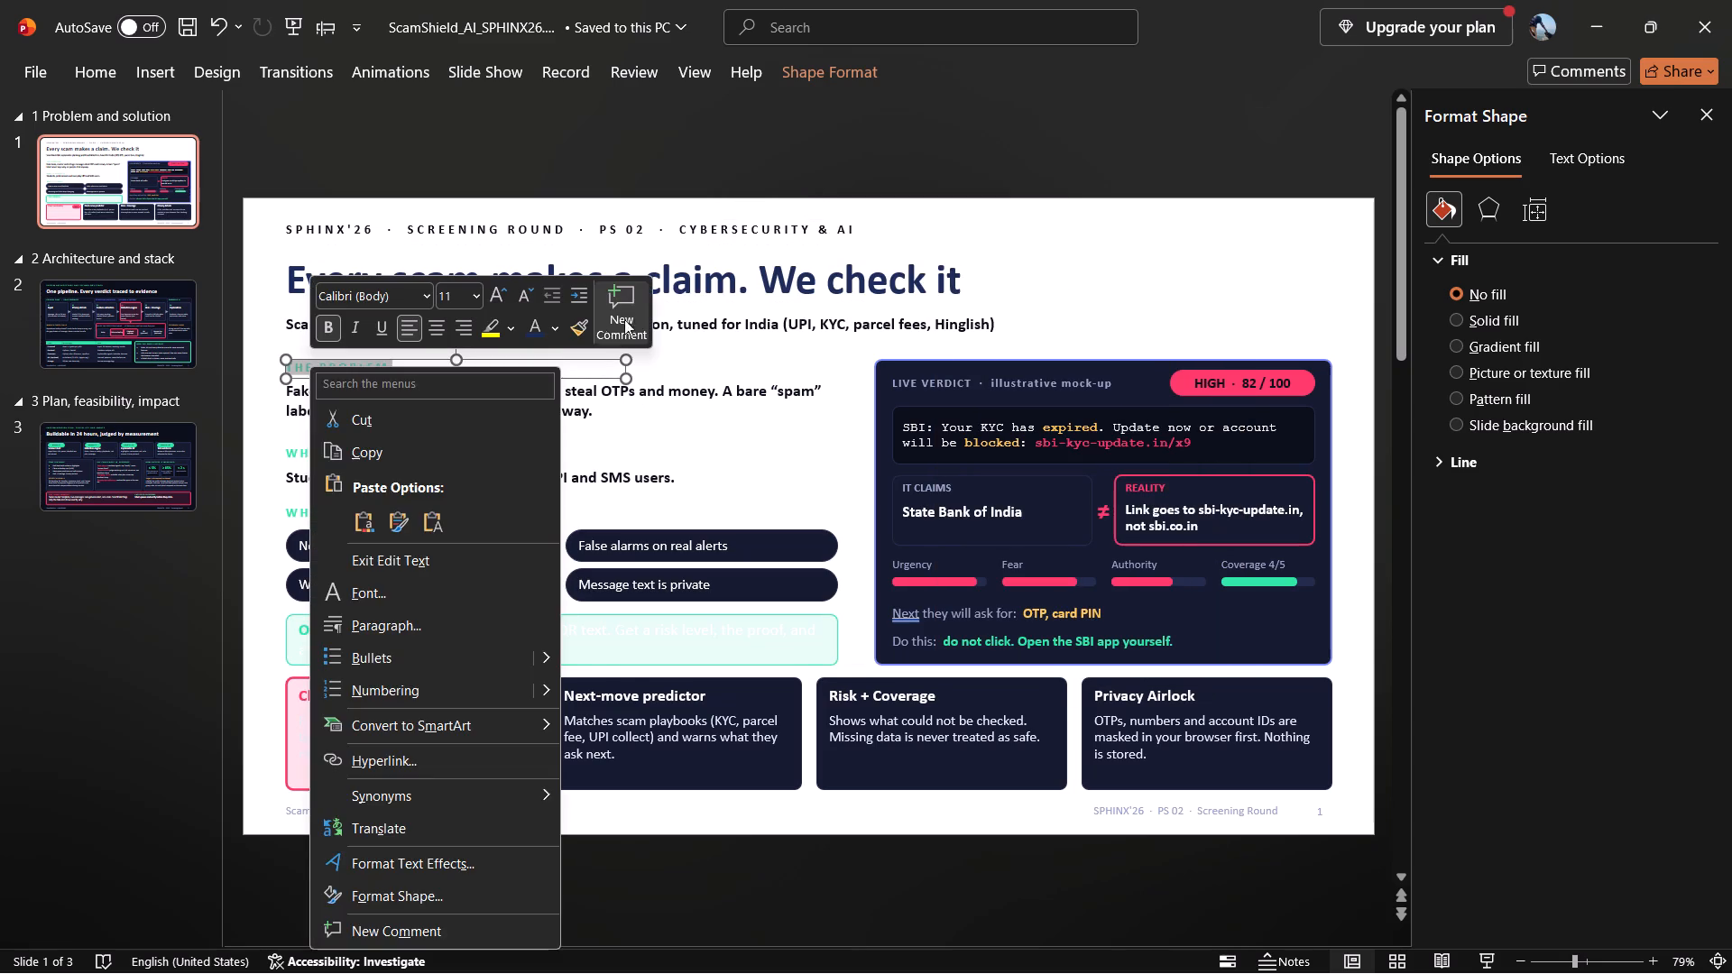
click(551, 340)
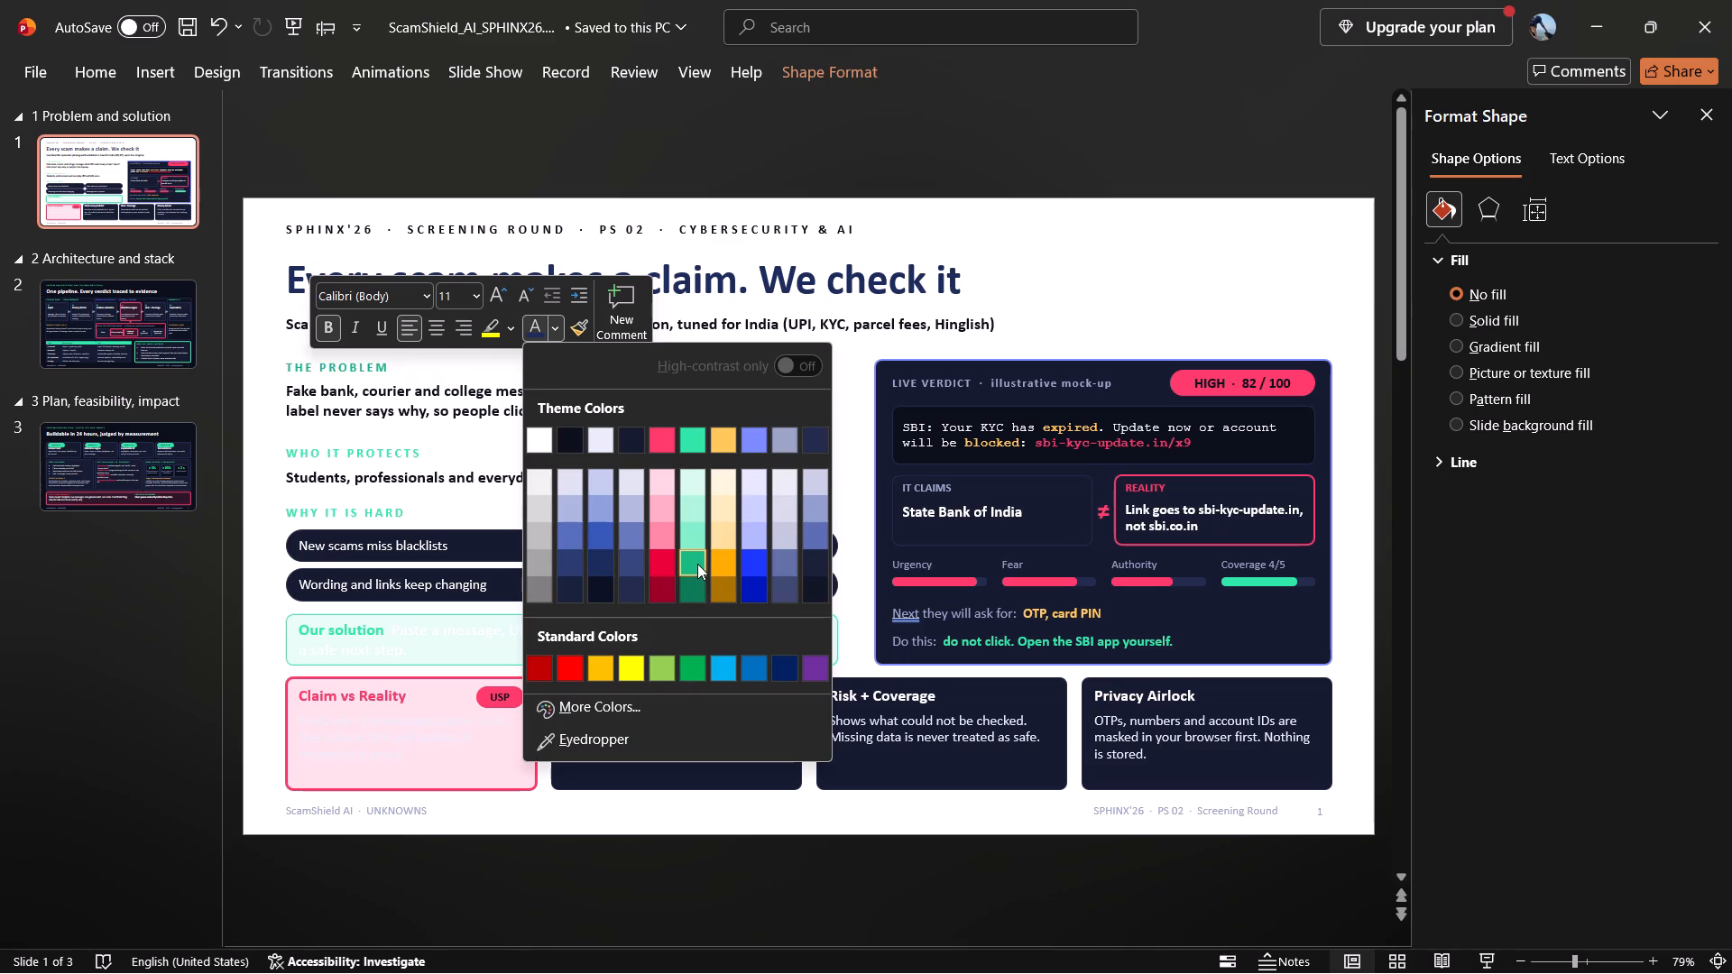
click(758, 593)
Set the font colour of the "WHO IT PROTECTS" heading to the same dark blue as "THE PROBLEM".
click(400, 452)
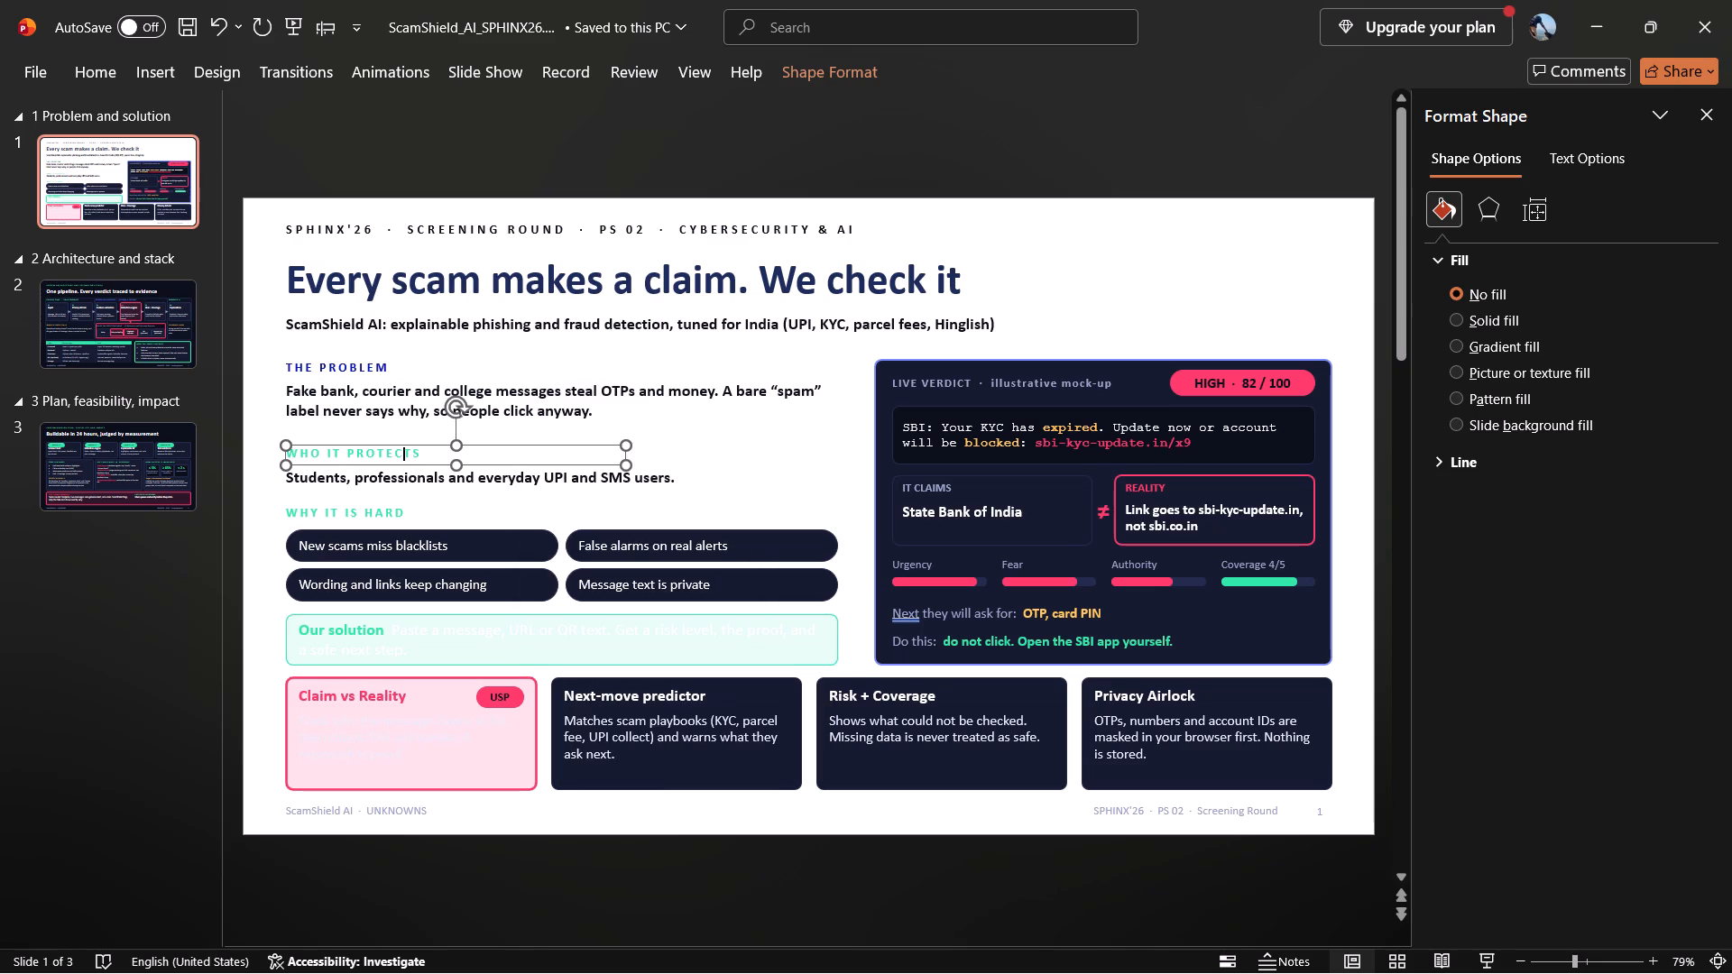
key(ctrl+a)
click(400, 452)
double_click(400, 452)
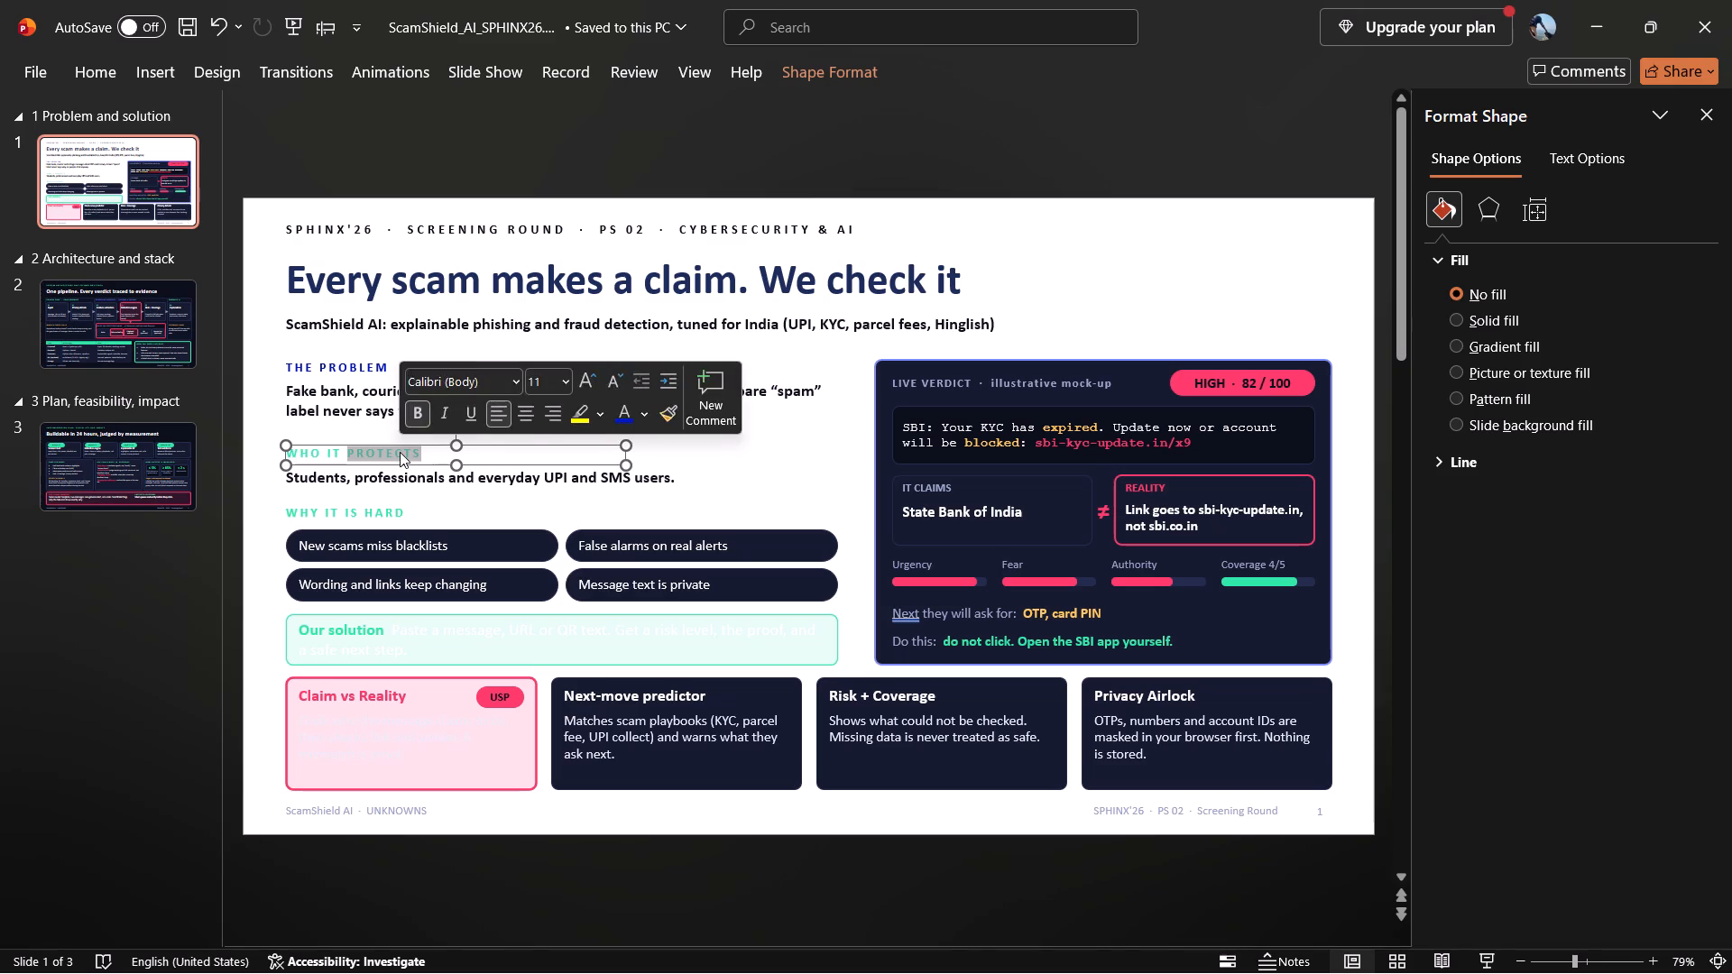
key(ctrl+a)
right_click(400, 452)
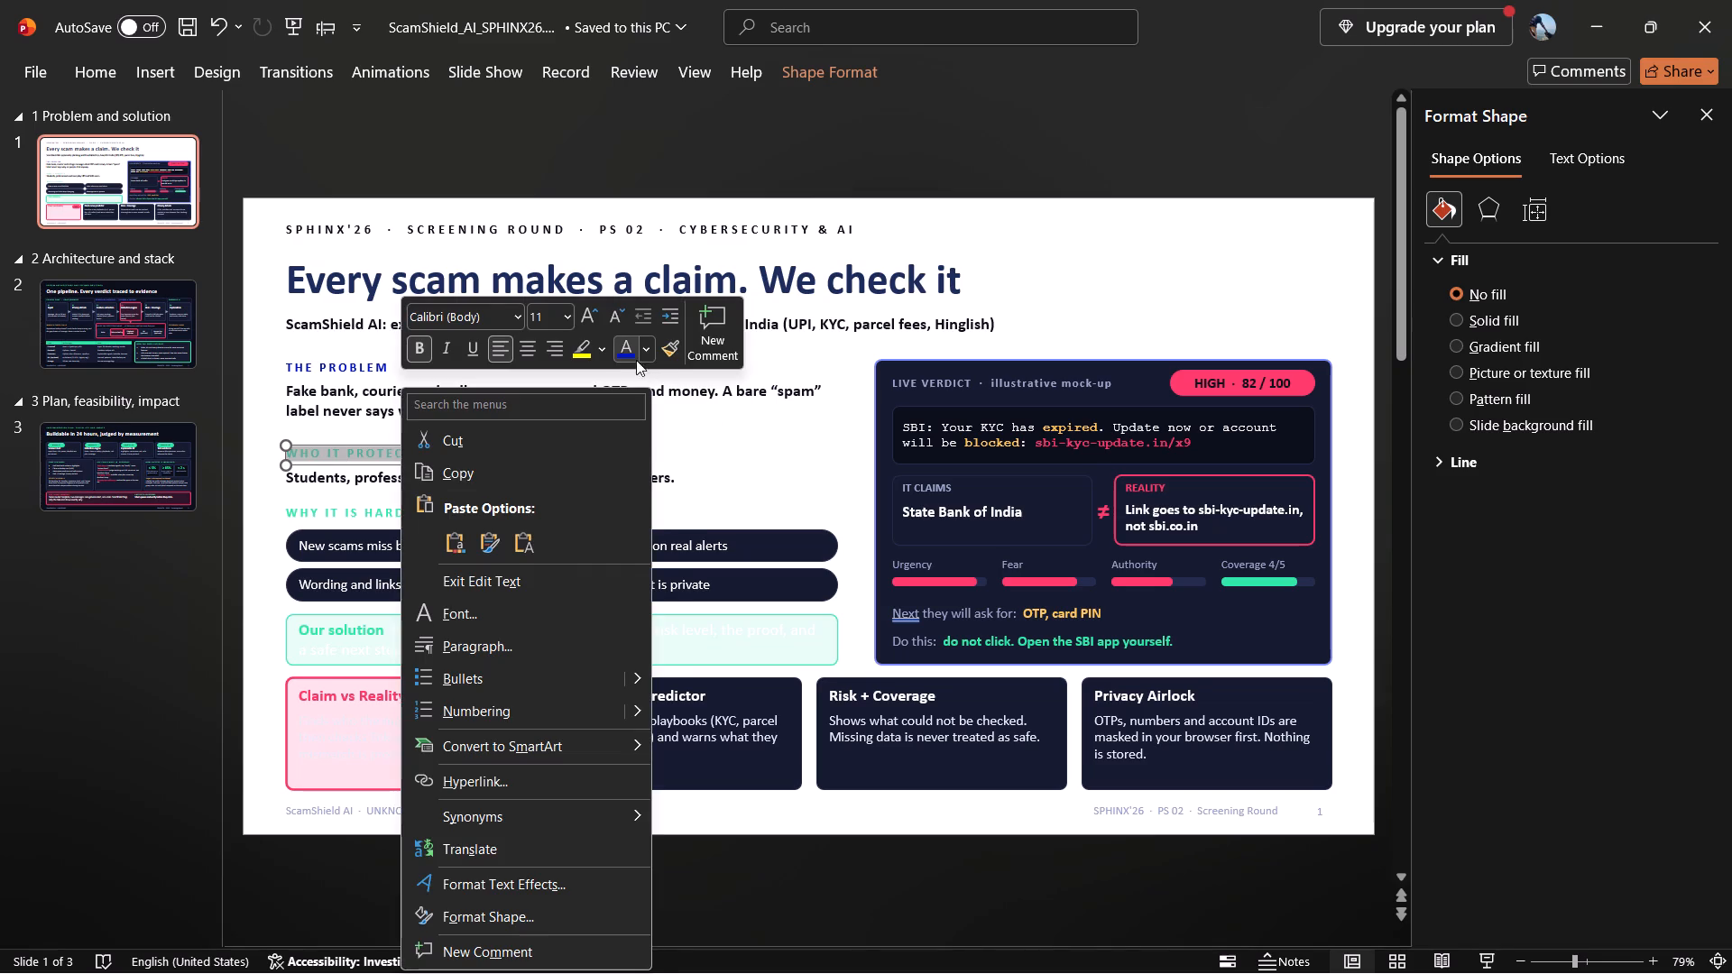
click(625, 354)
Set the font colour of the "WHY IT IS HARD" heading to the same dark blue as the other headings.
click(363, 516)
key(ctrl+a)
ctrl+right_click(363, 516)
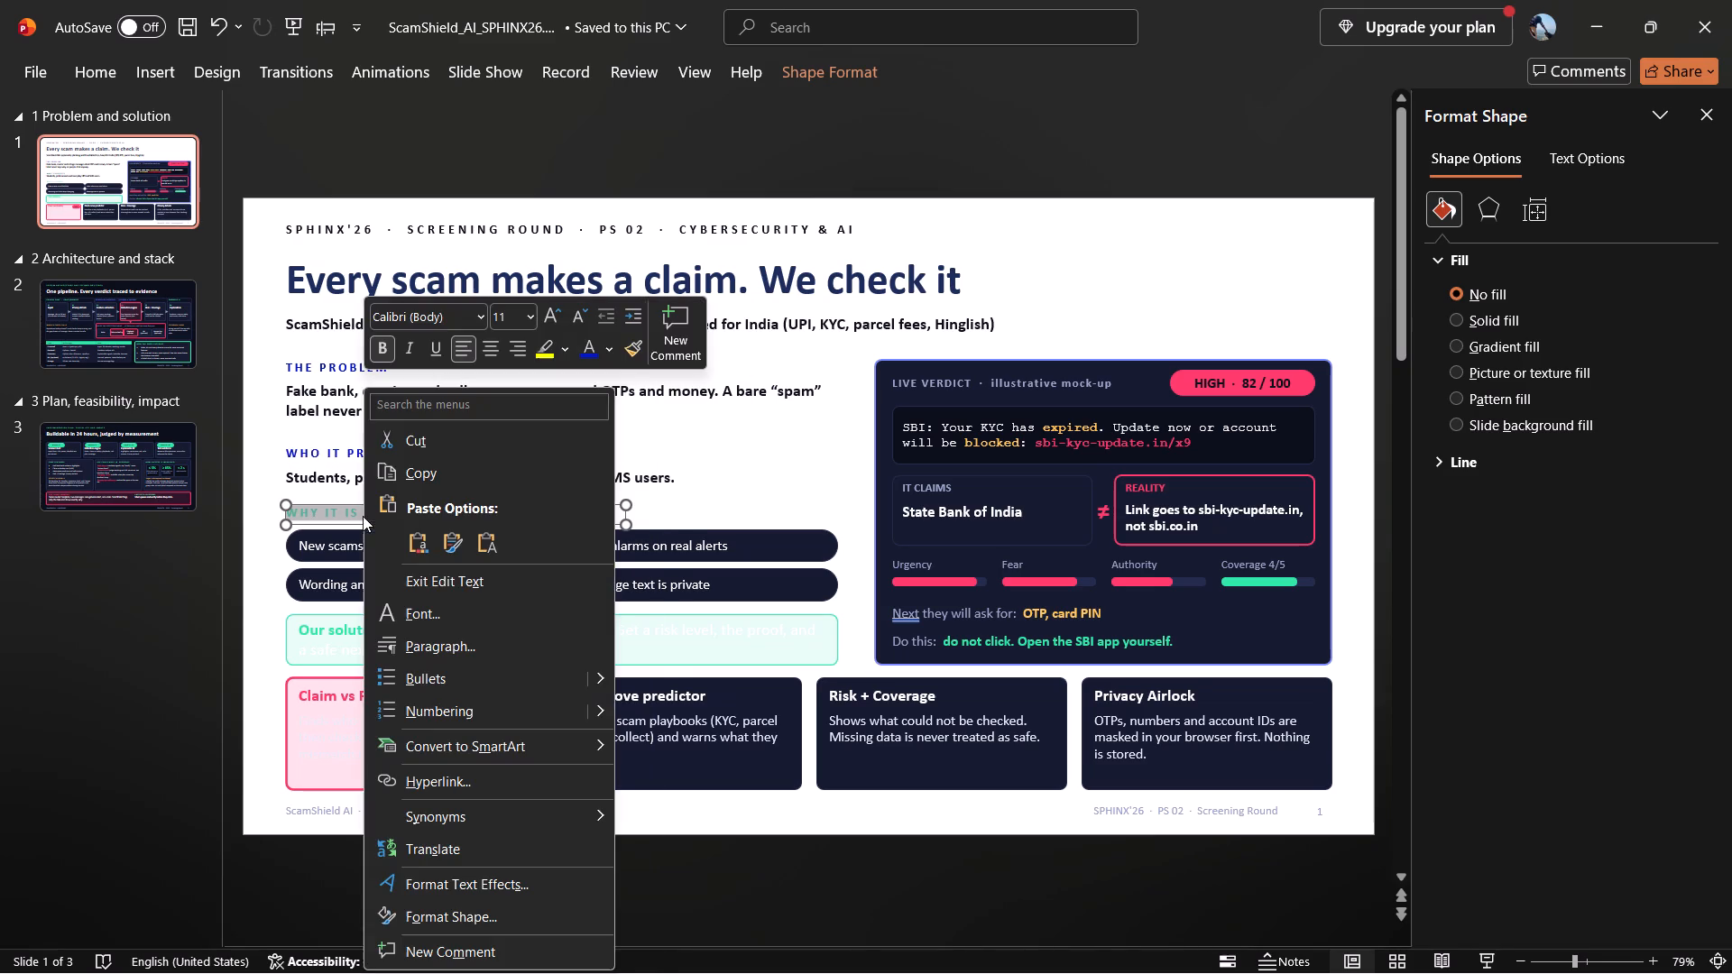
click(594, 358)
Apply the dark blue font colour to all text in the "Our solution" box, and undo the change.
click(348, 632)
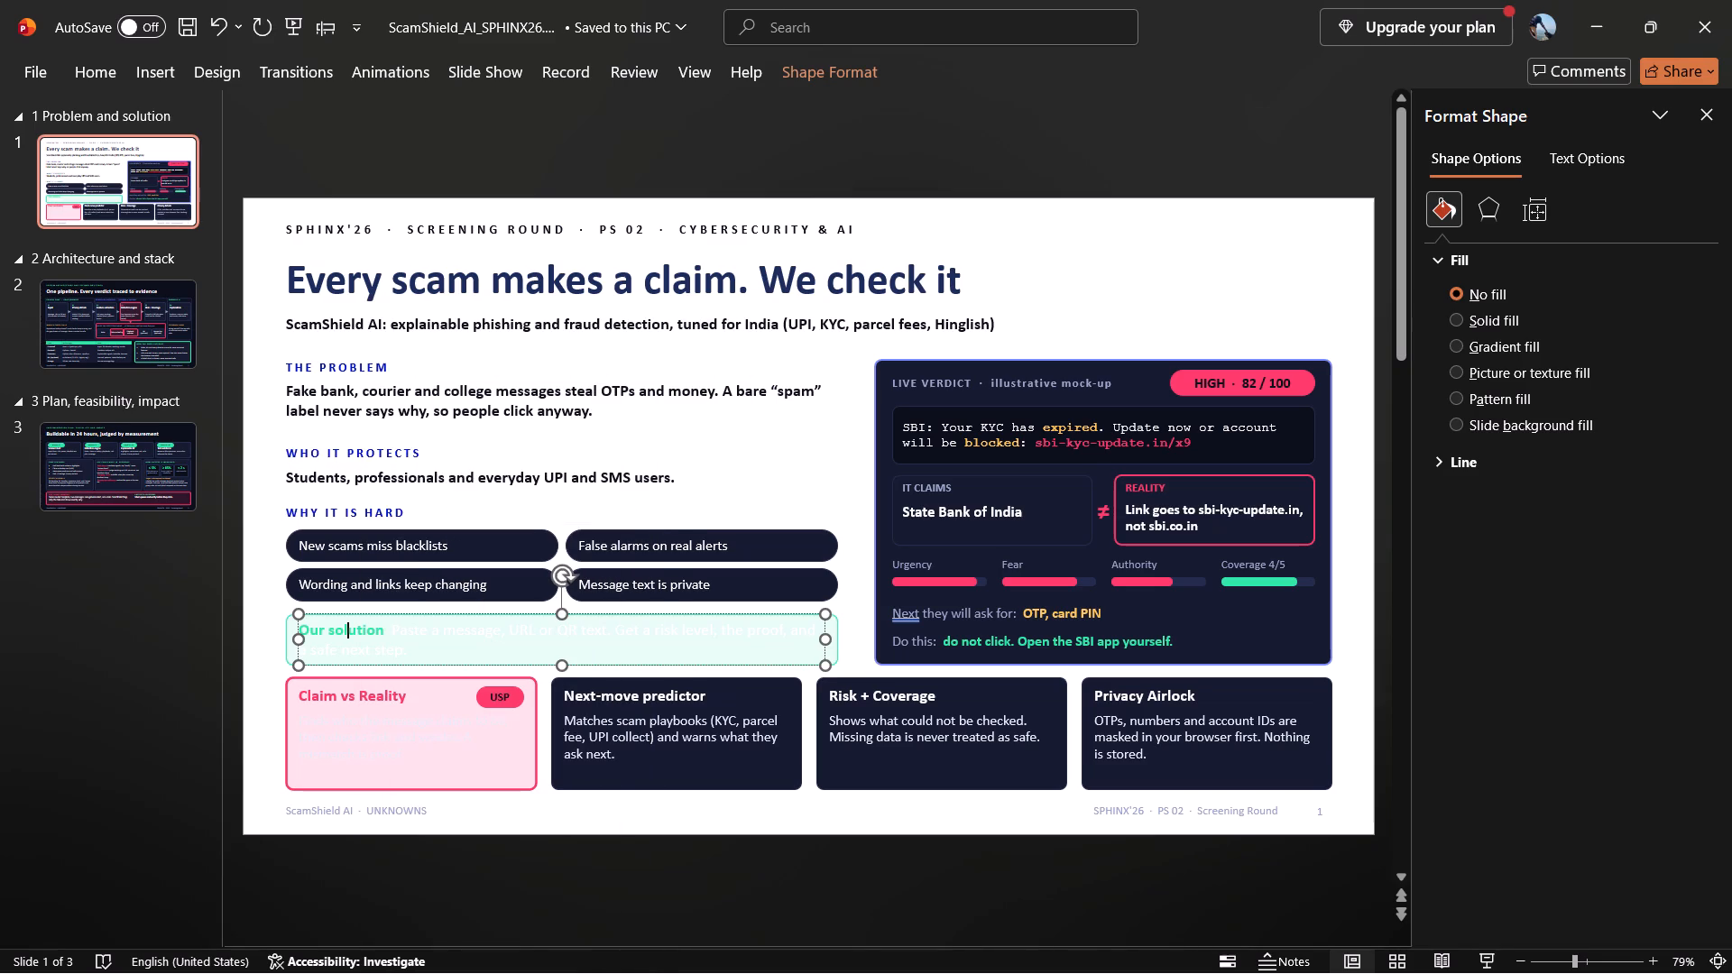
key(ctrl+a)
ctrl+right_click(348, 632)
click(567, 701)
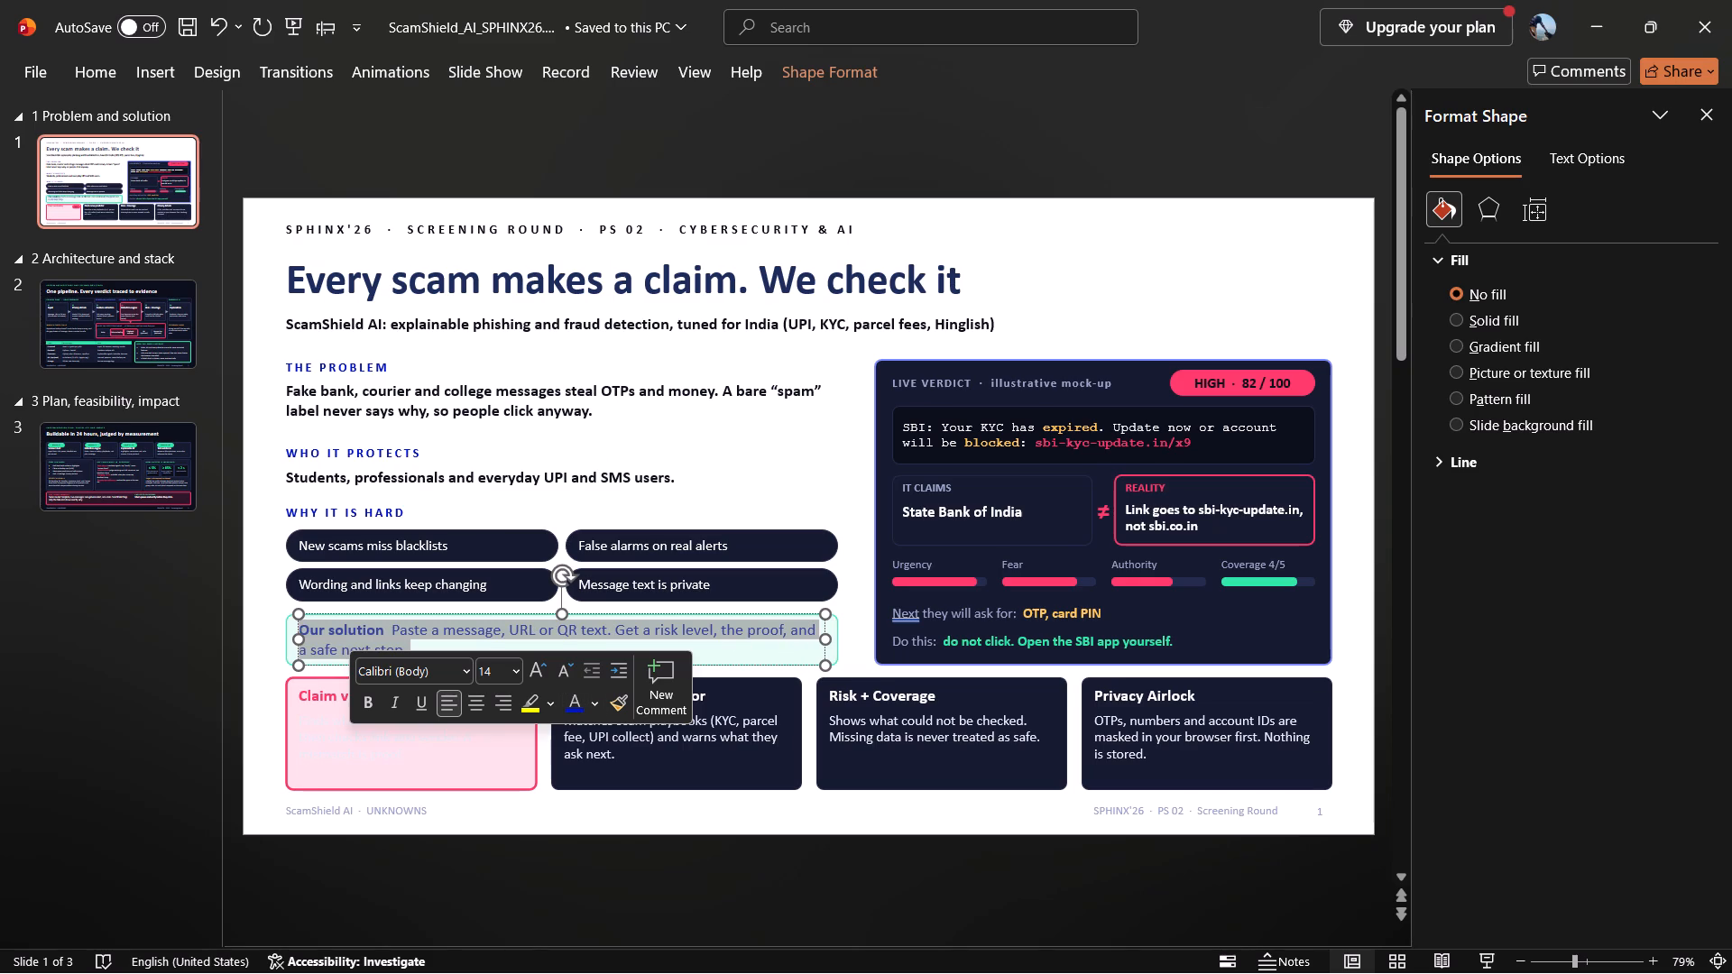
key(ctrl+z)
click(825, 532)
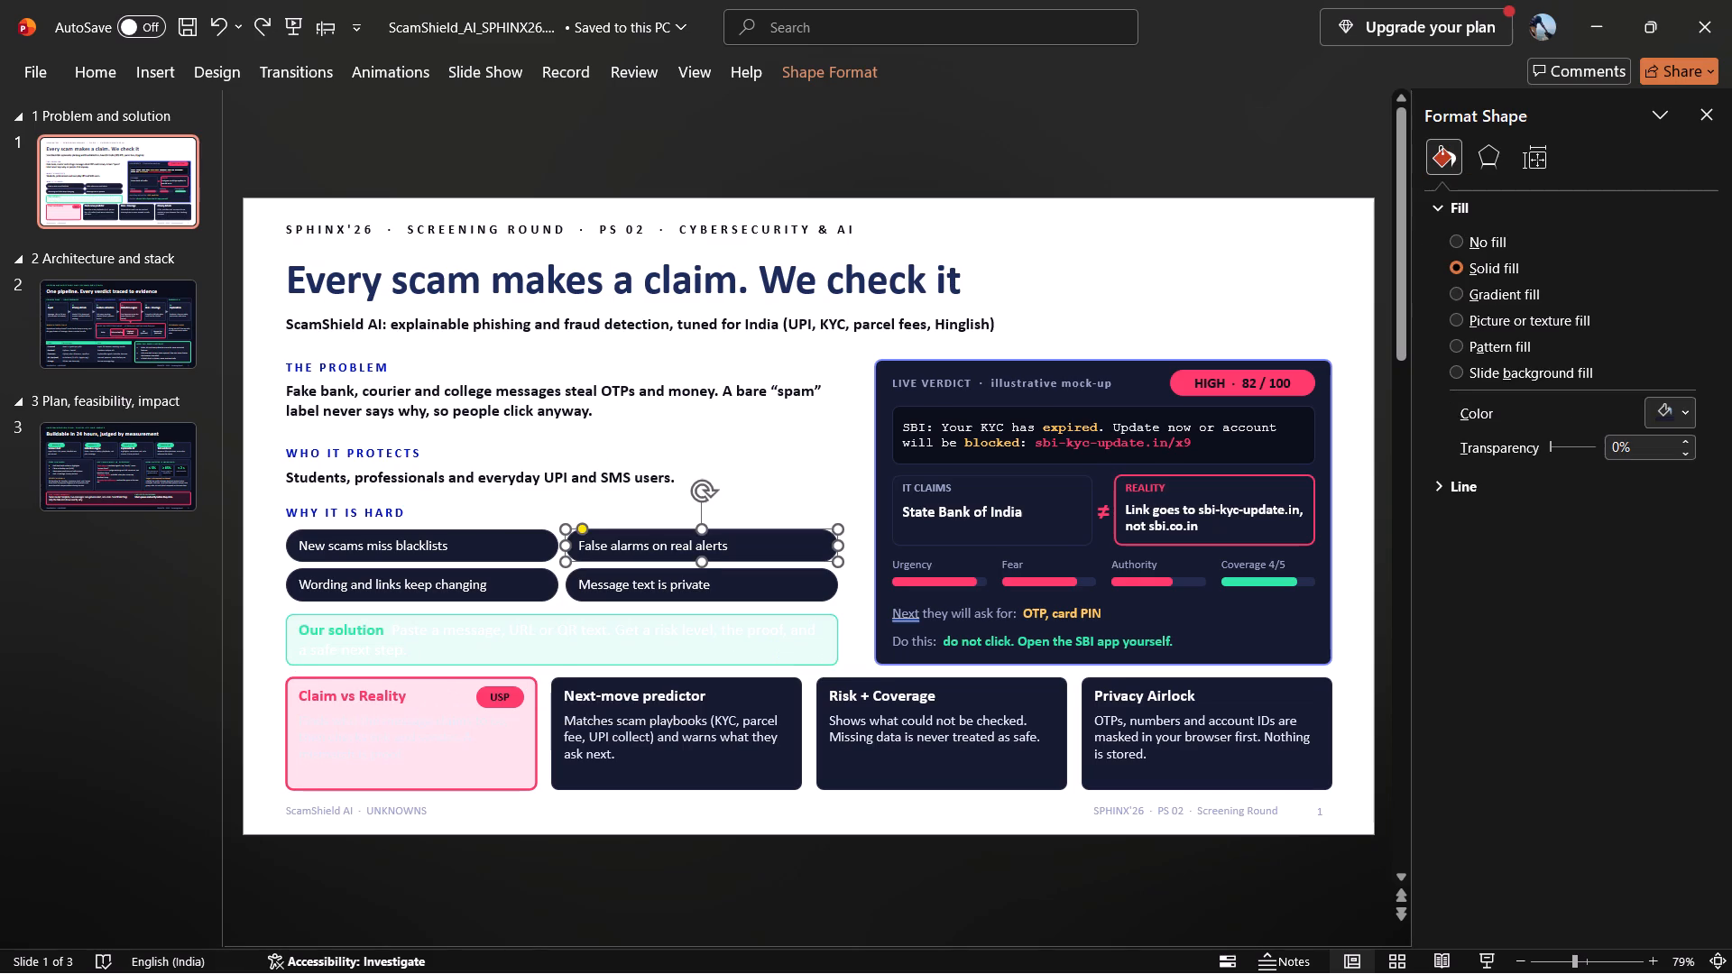
Set the font colour of all text in the "Our solution" box to dark blue.
click(705, 629)
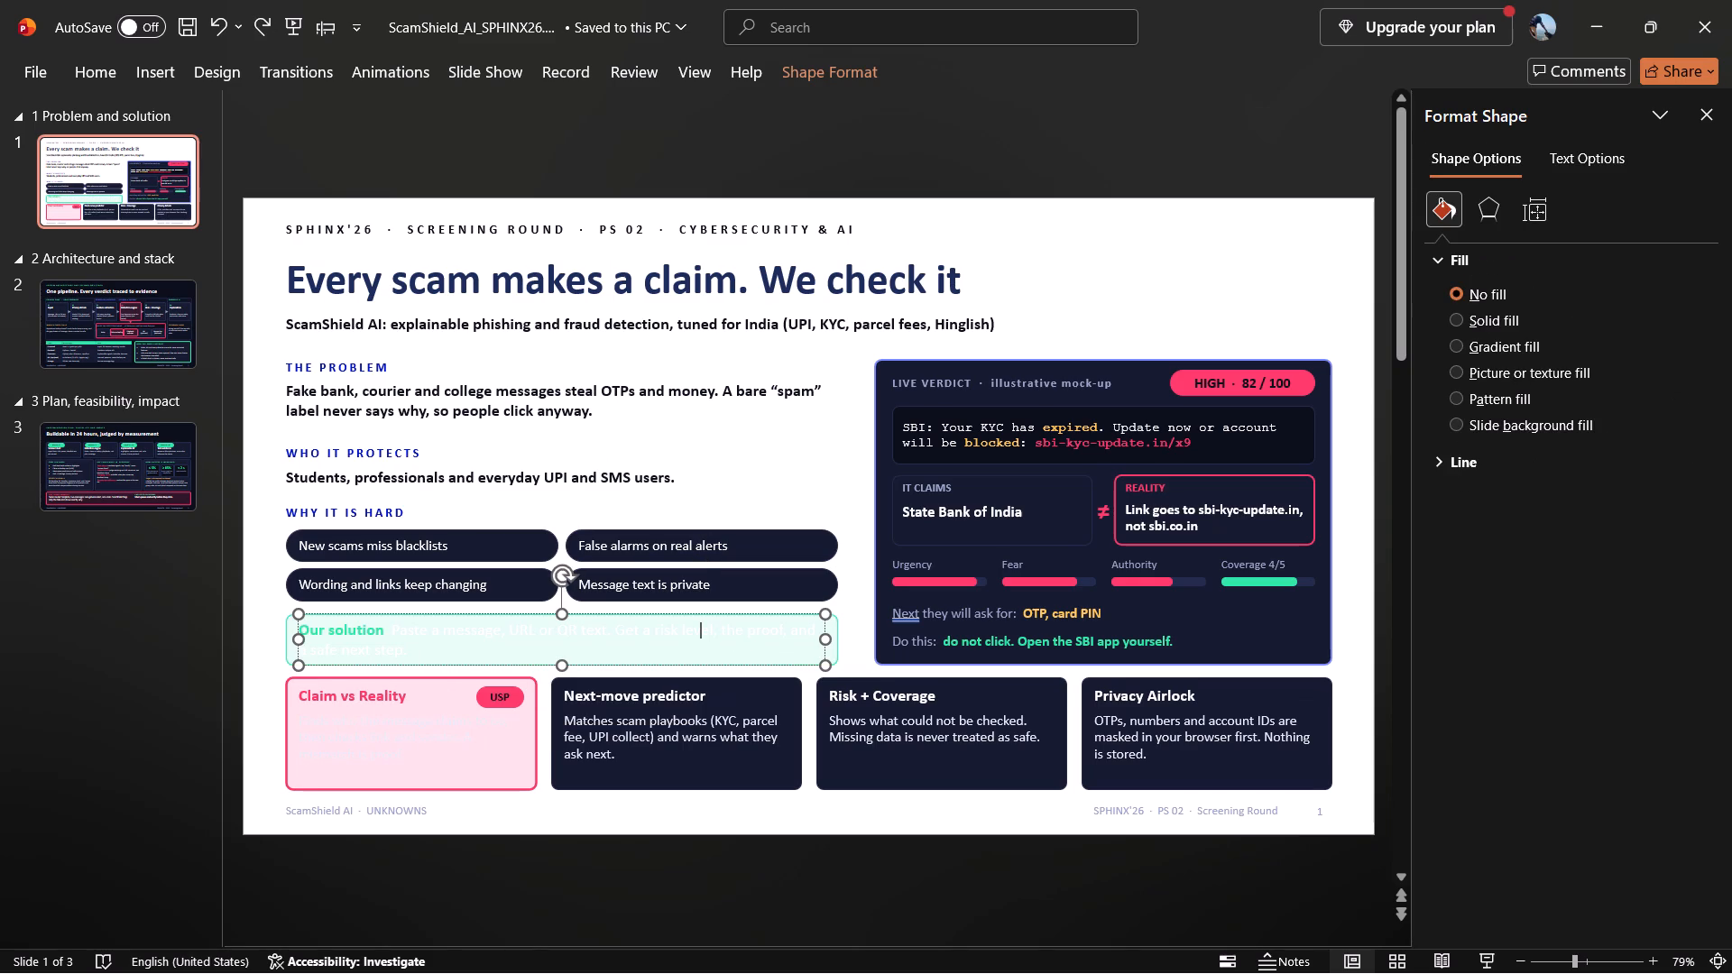
key(ctrl+a)
right_click(392, 629)
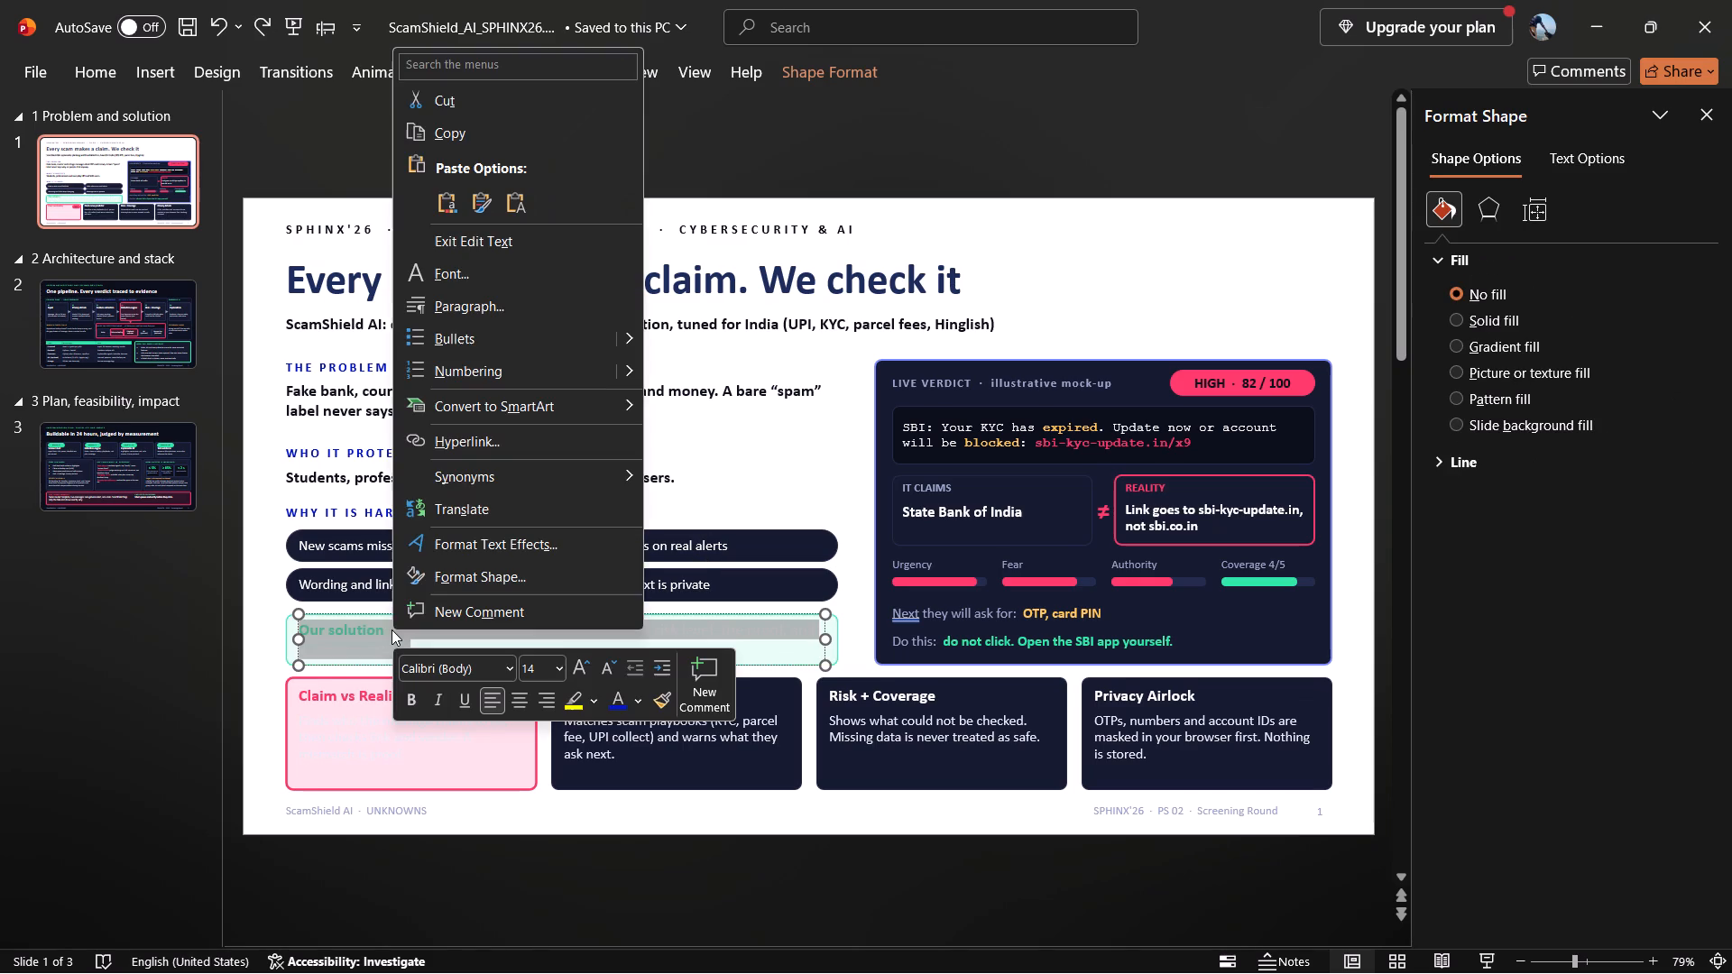
click(621, 696)
Set the font colour of only the "Our solution" label in its box to a near-black navy theme shade.
click(367, 627)
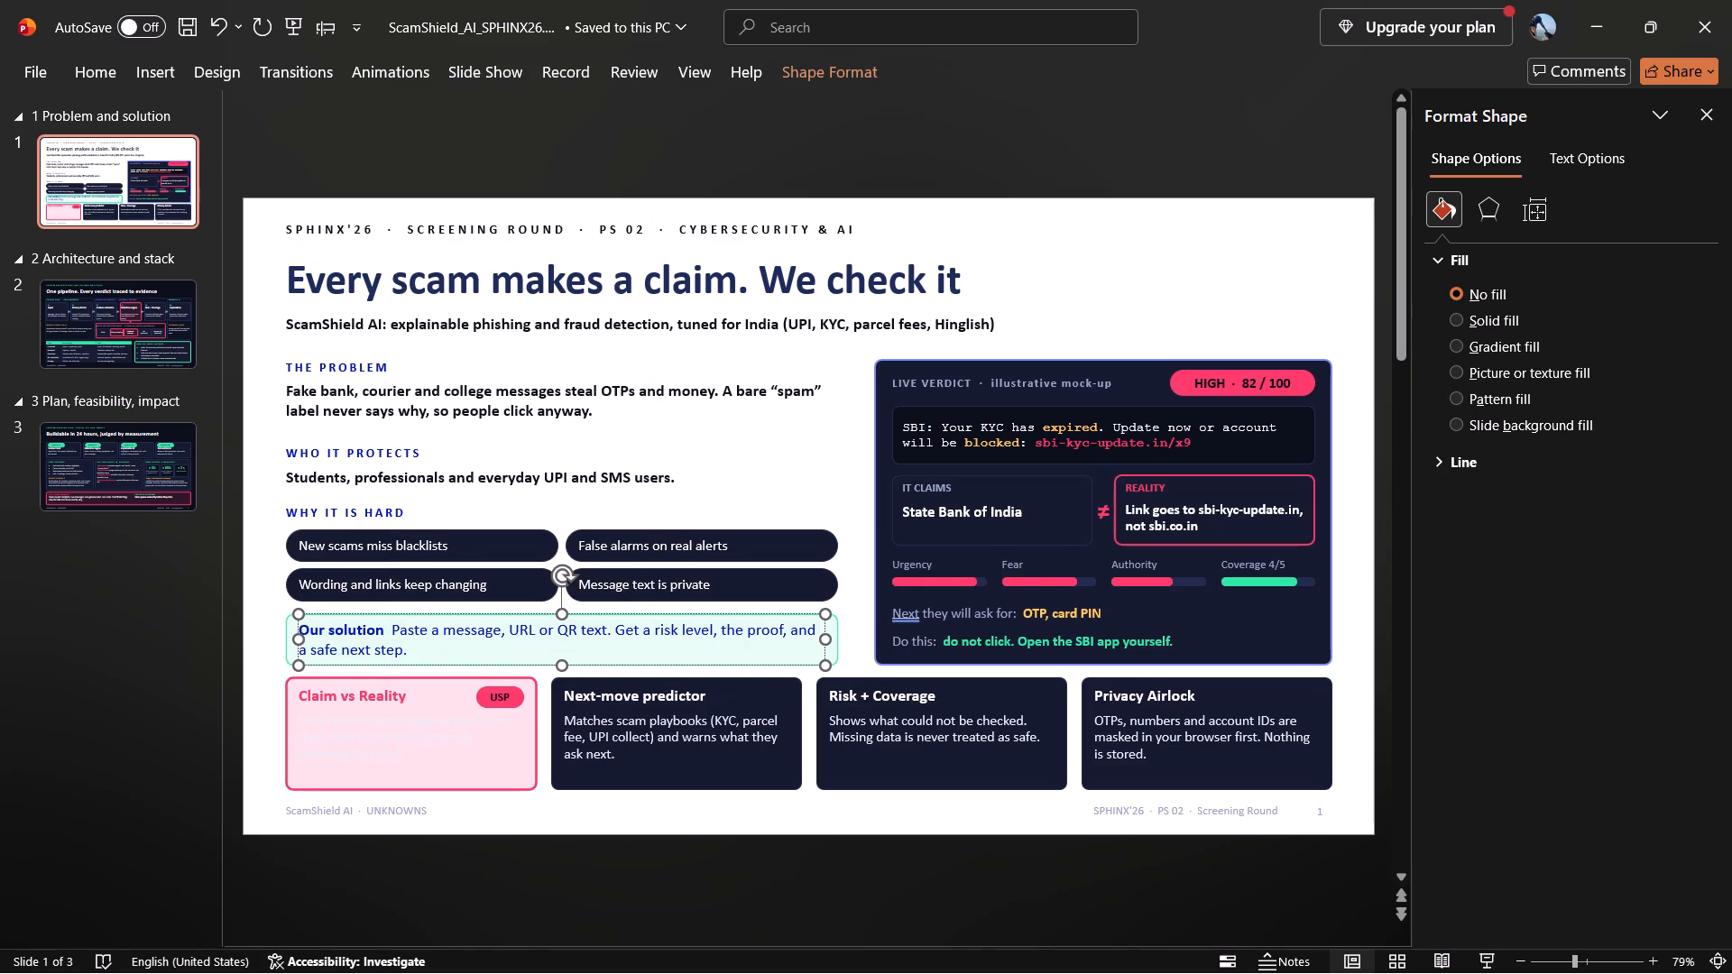
double_click(367, 630)
key(ctrl+a)
click(367, 630)
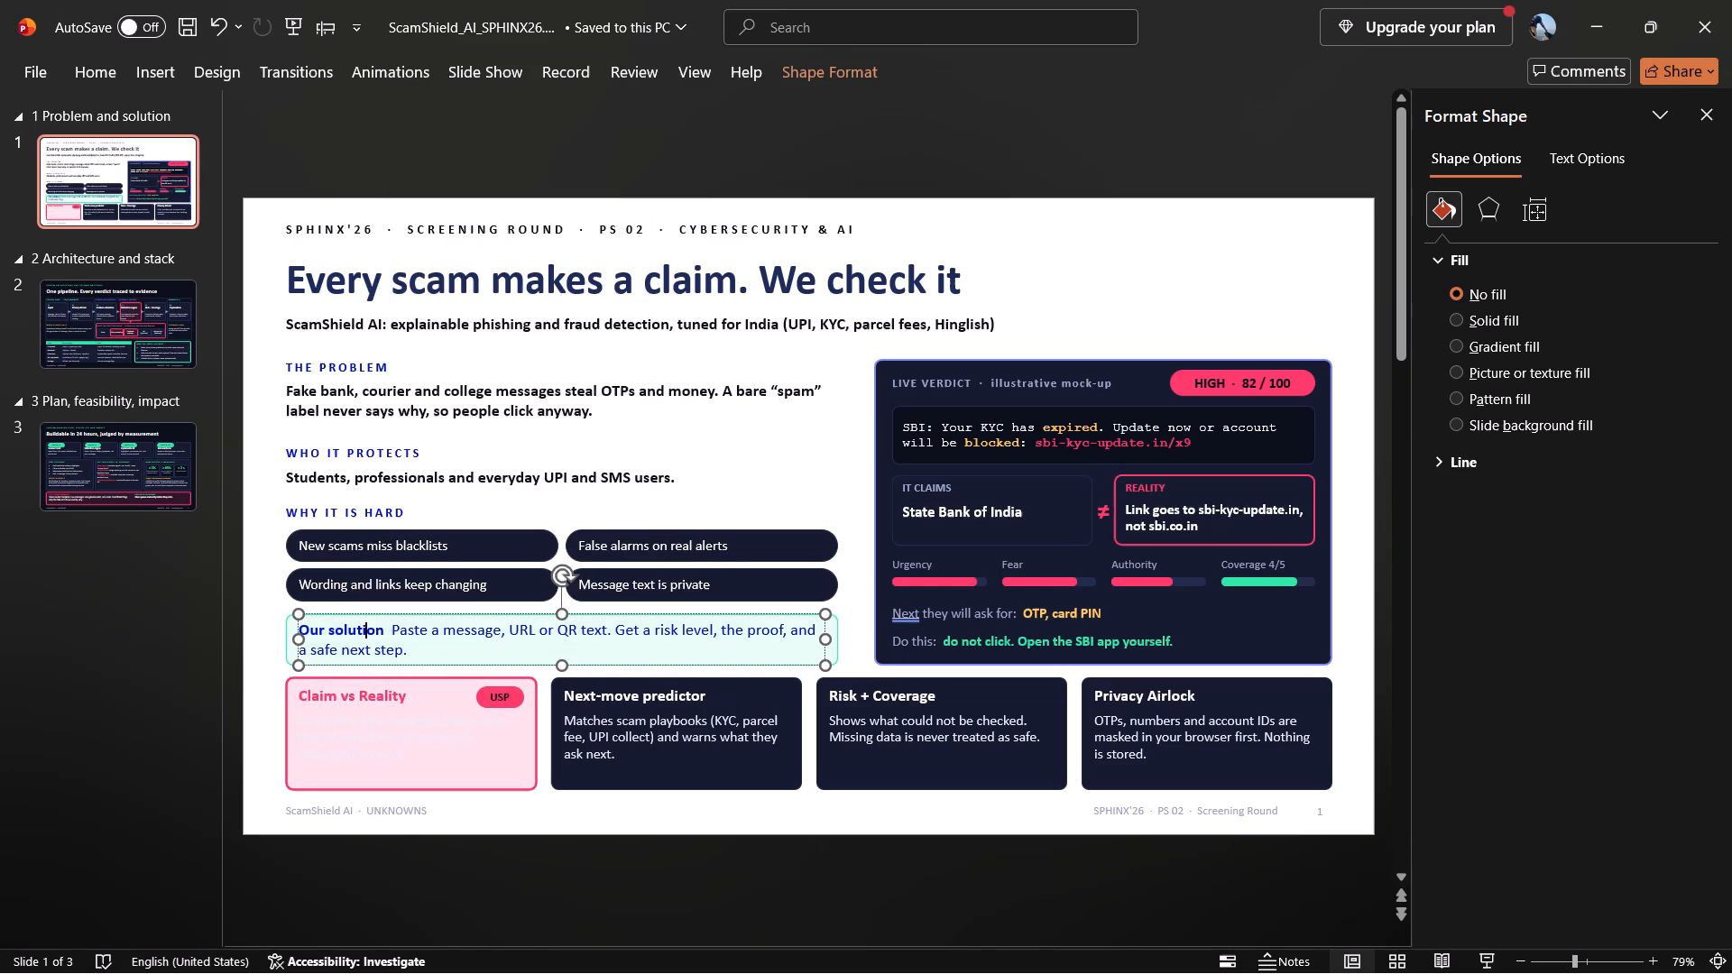
drag(382, 634, 298, 626)
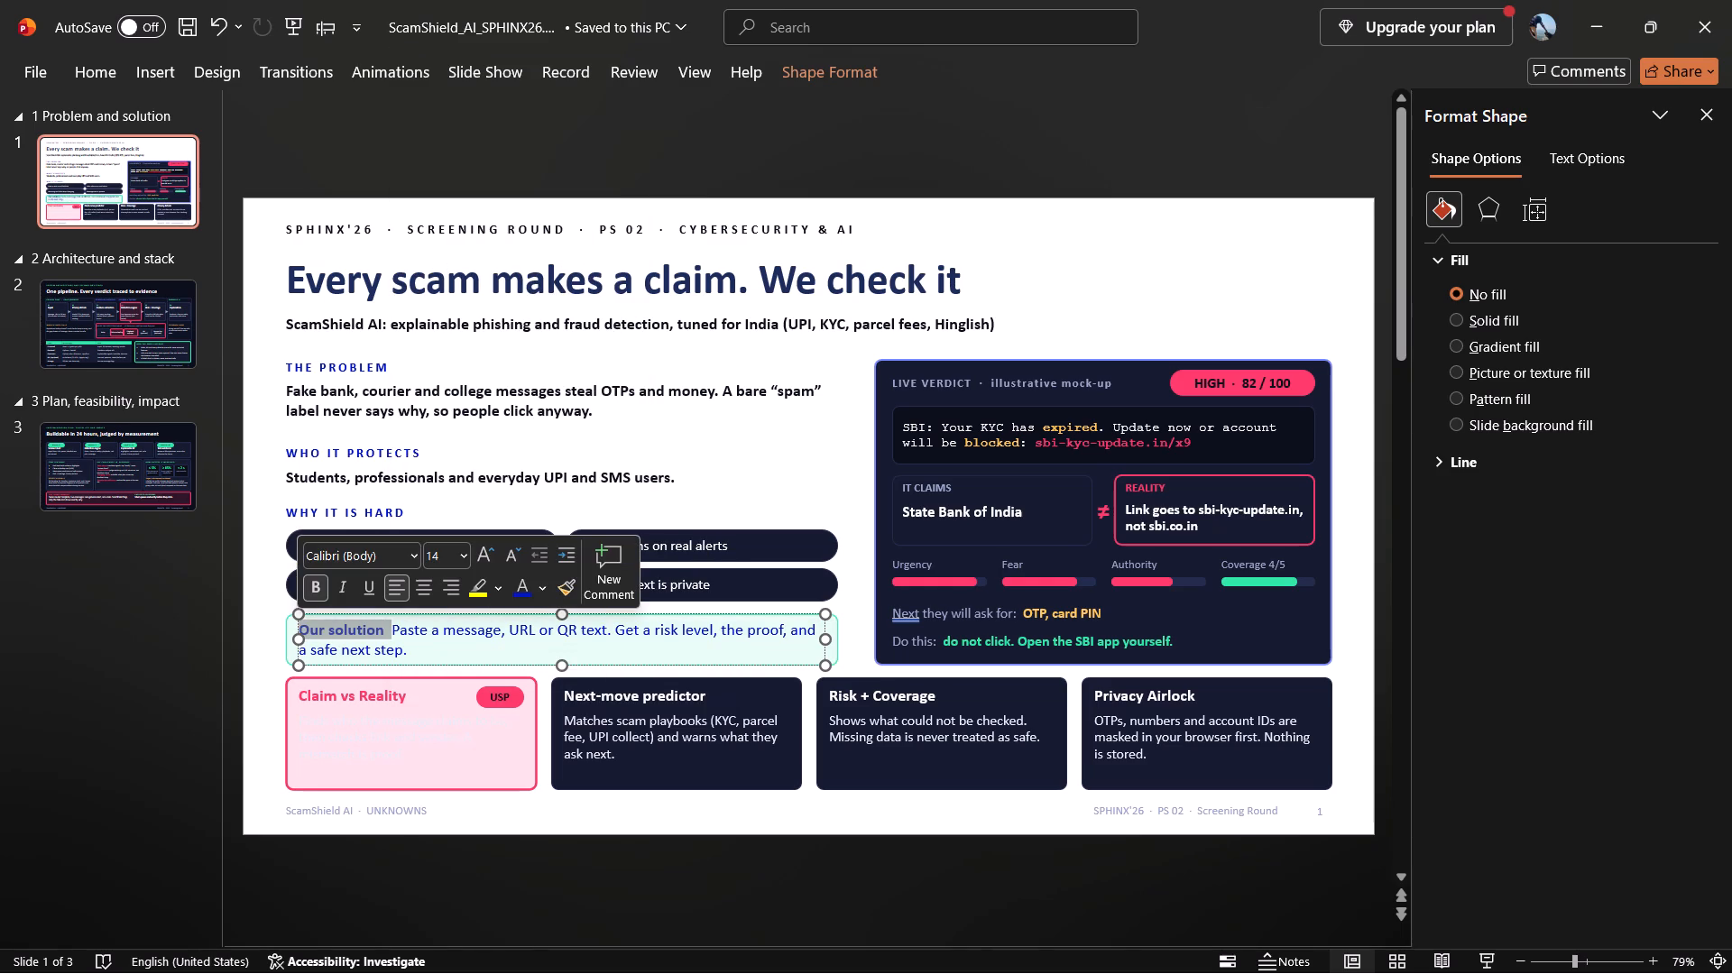
click(539, 585)
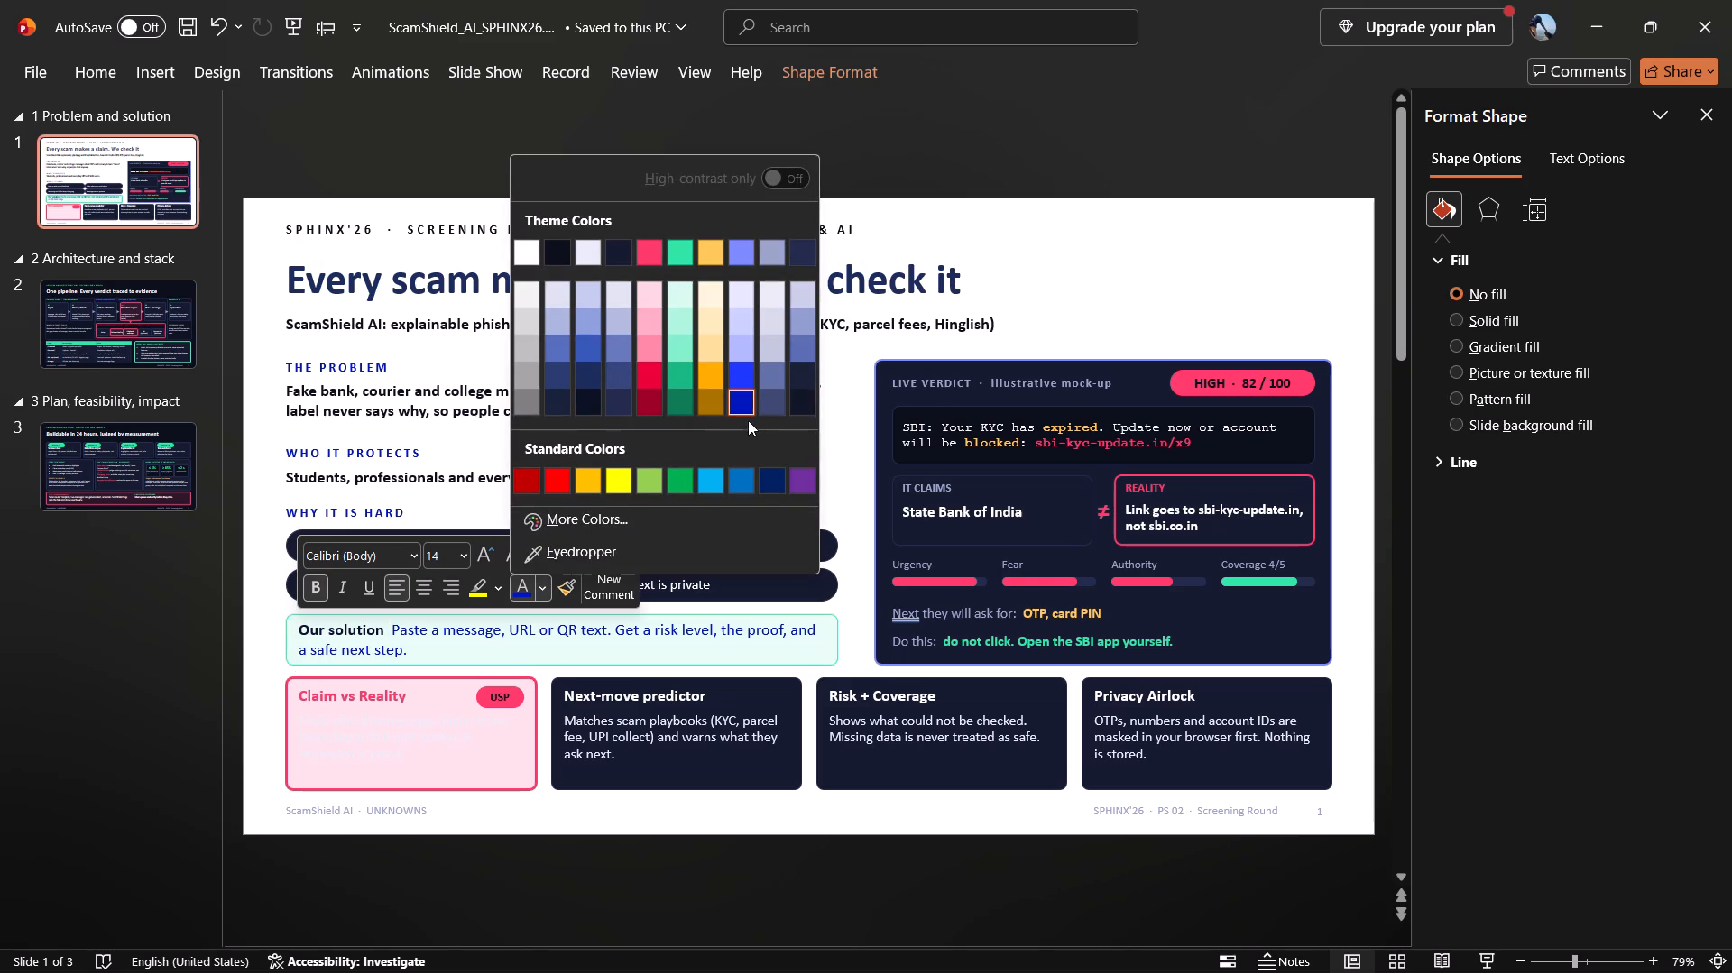
click(790, 411)
click(816, 466)
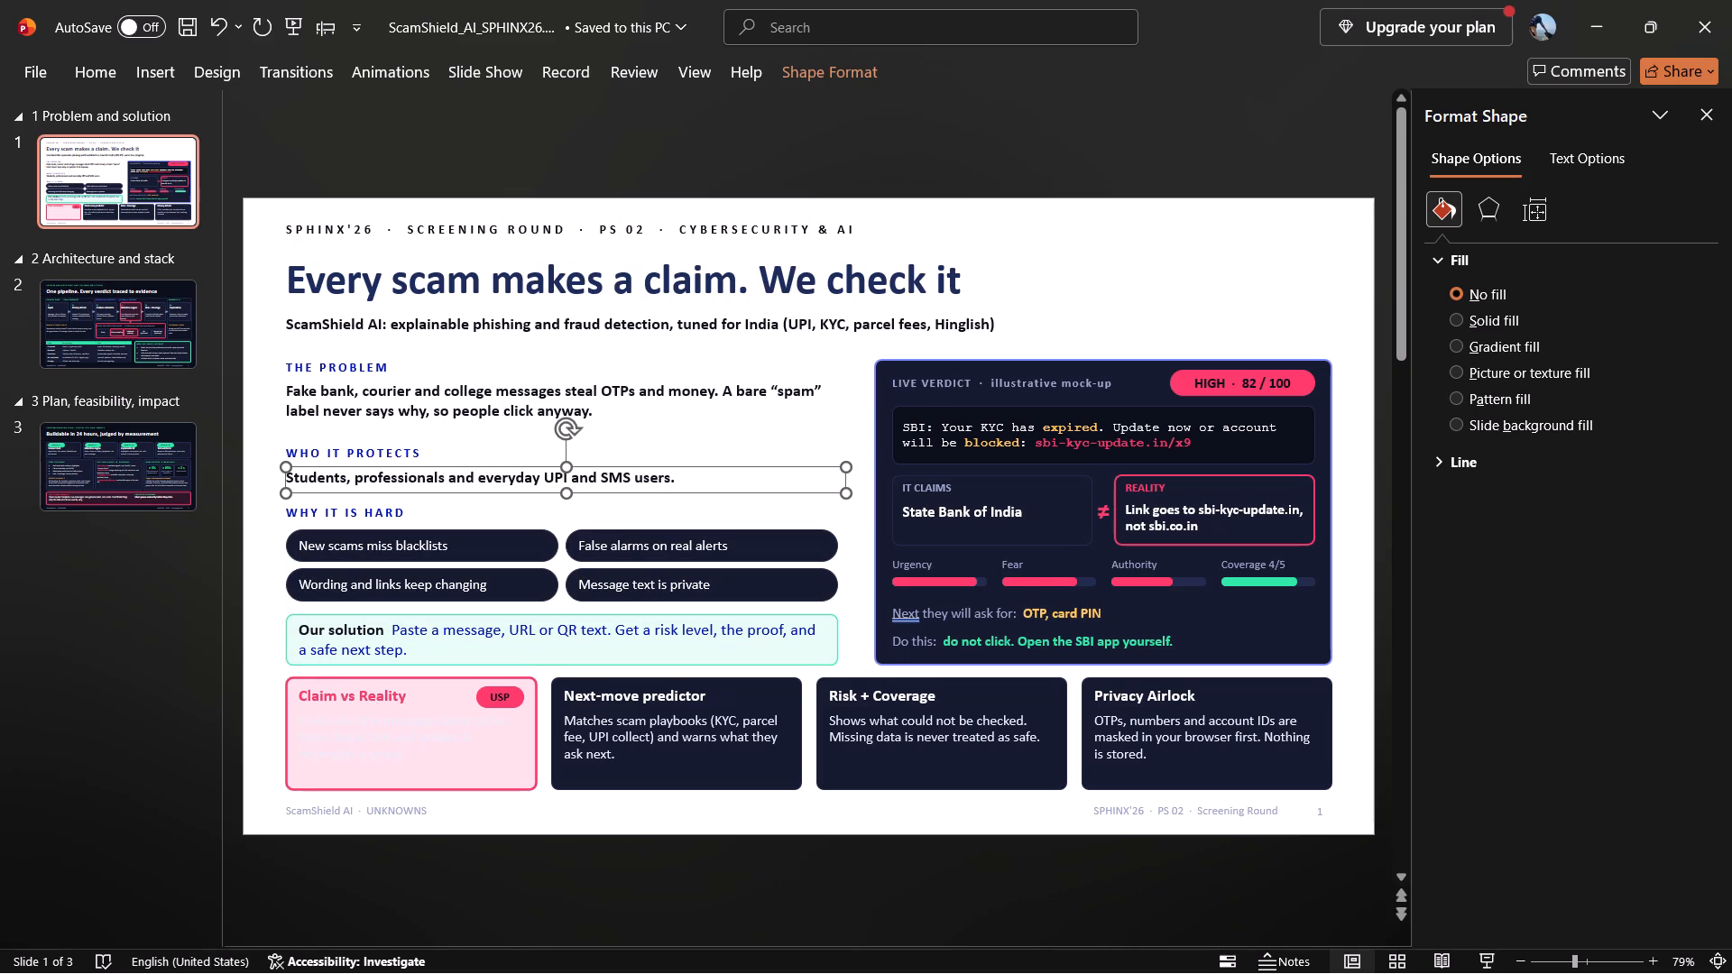
click(653, 868)
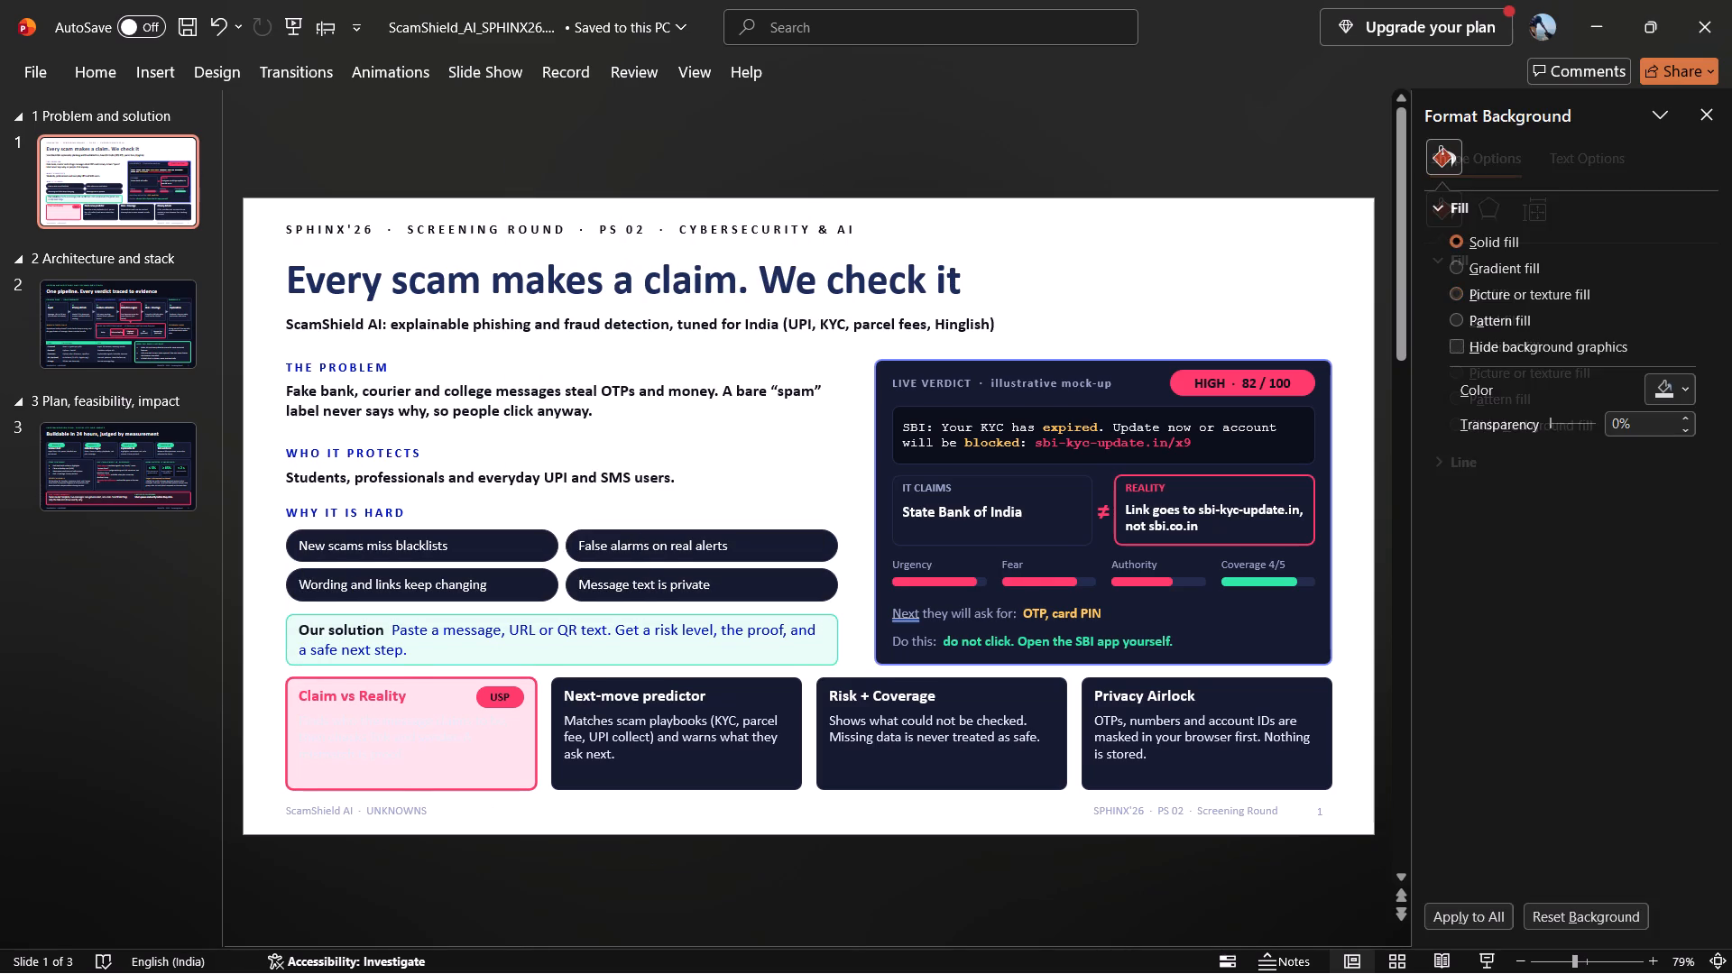
Set the font colour of the description text in the "Claim vs Reality" card to near-black navy.
click(412, 759)
key(ctrl+a)
ctrl+right_click(412, 759)
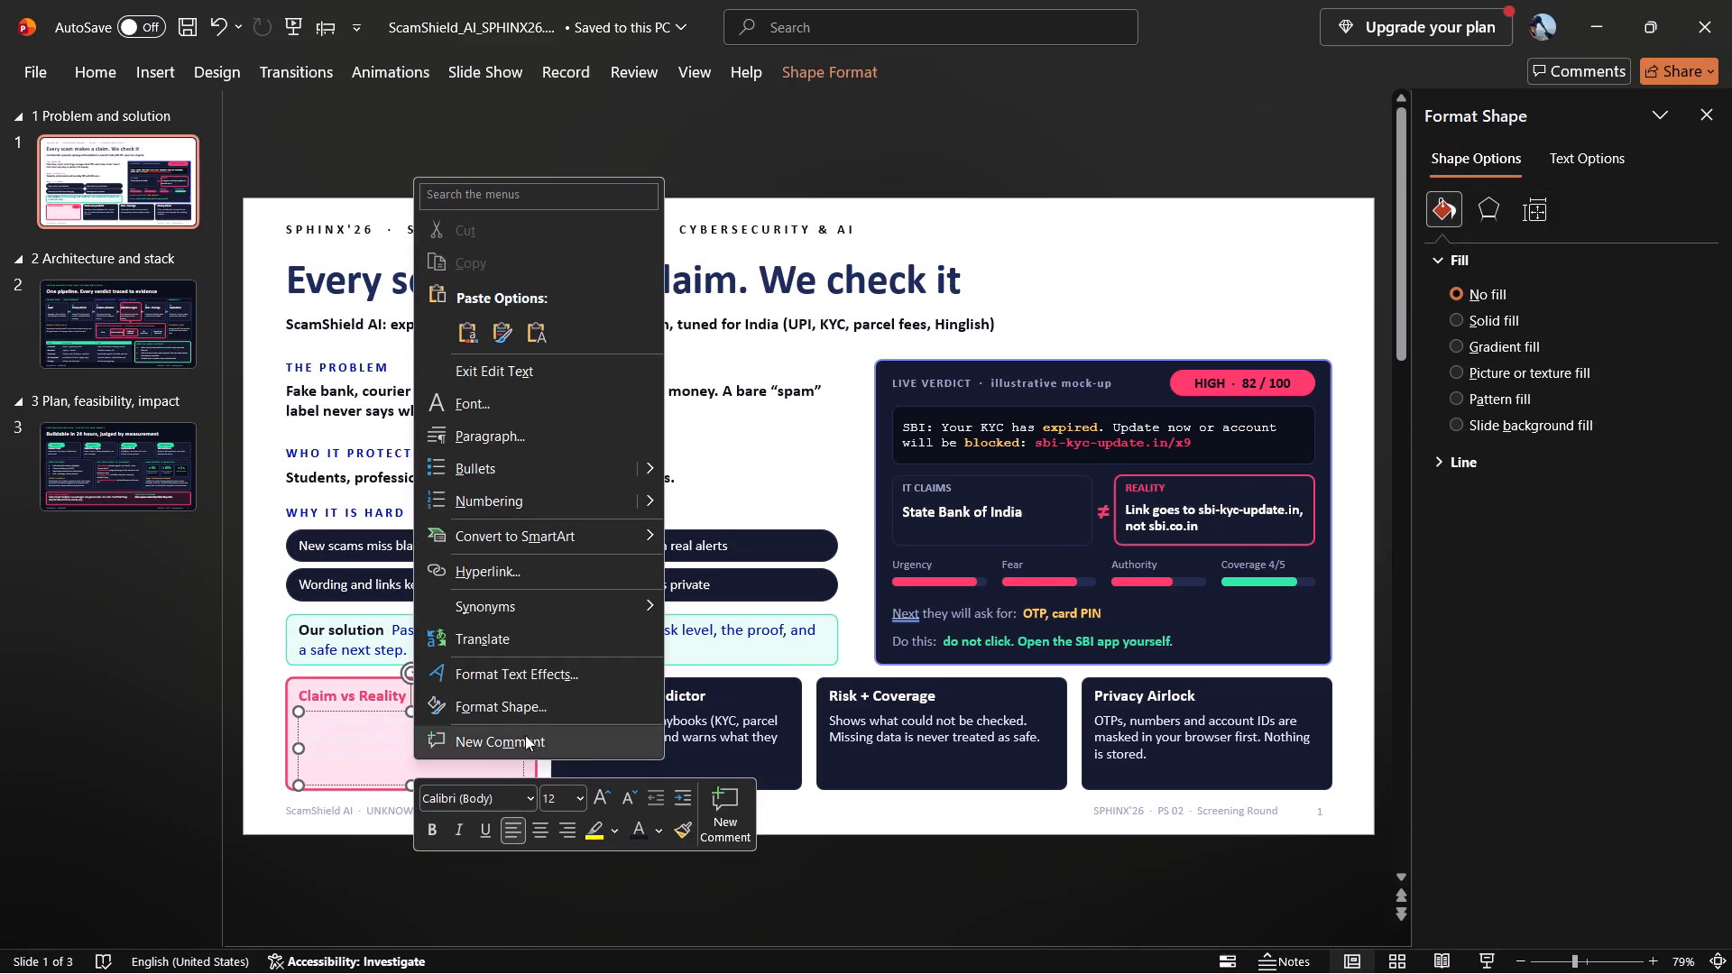
click(345, 721)
key(ctrl+a)
ctrl+click(345, 721)
right_click(345, 721)
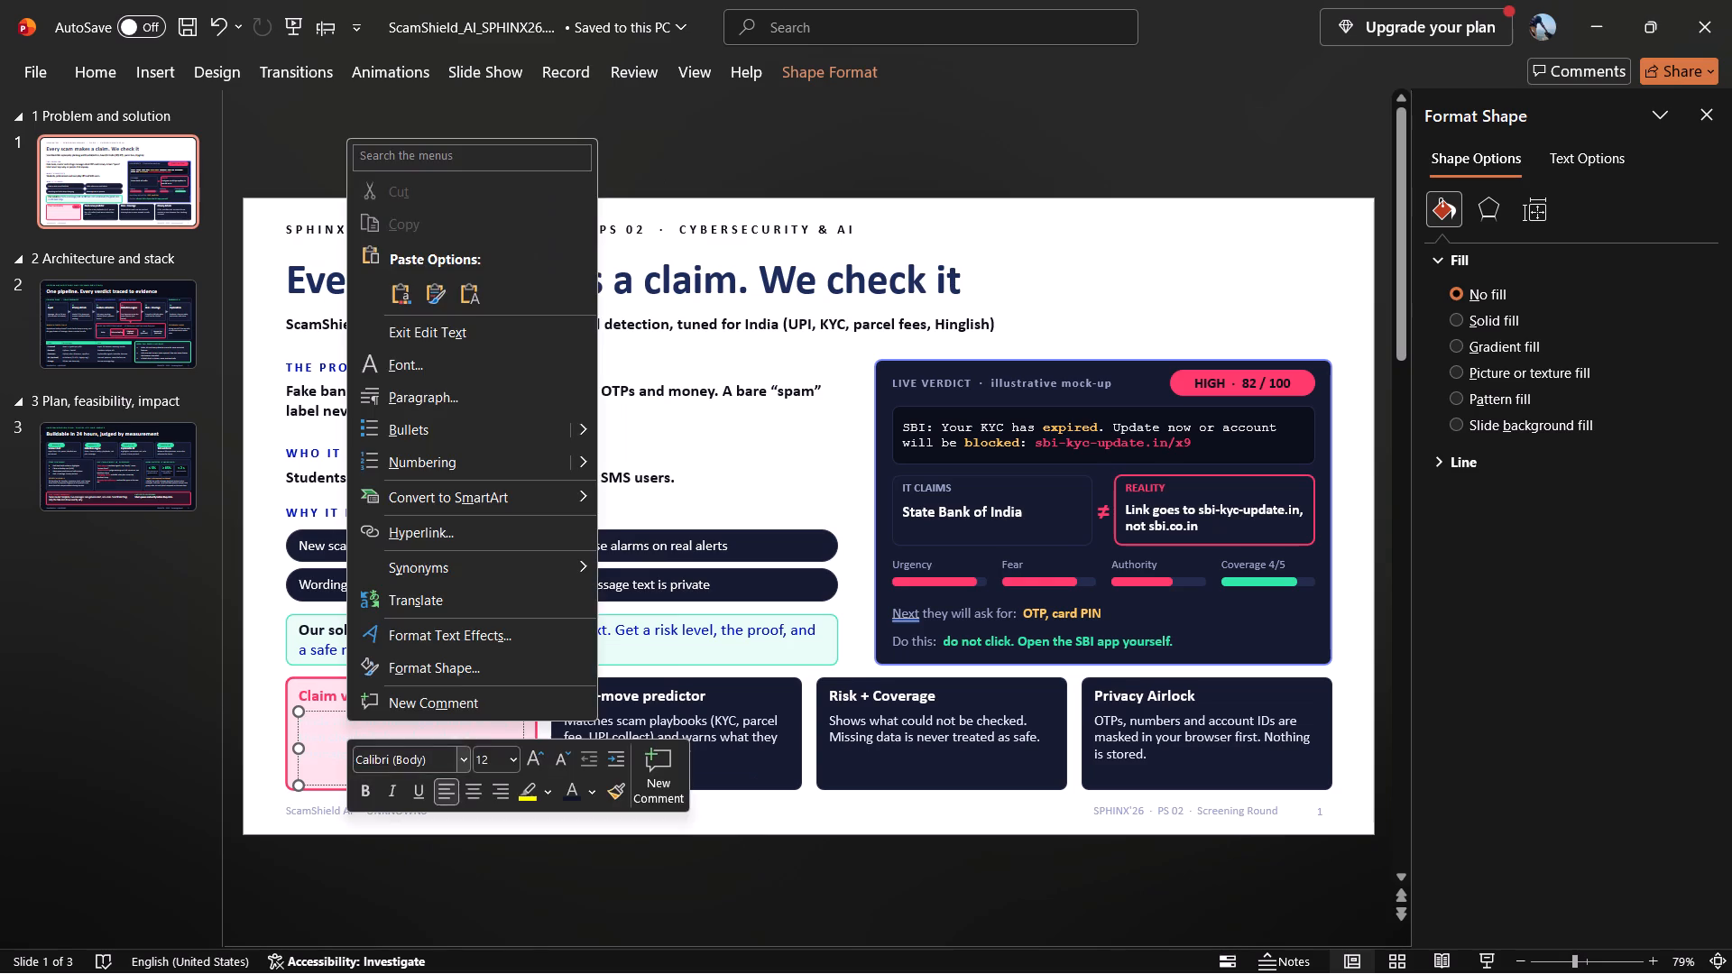
click(332, 745)
key(ctrl+a)
ctrl+right_click(332, 745)
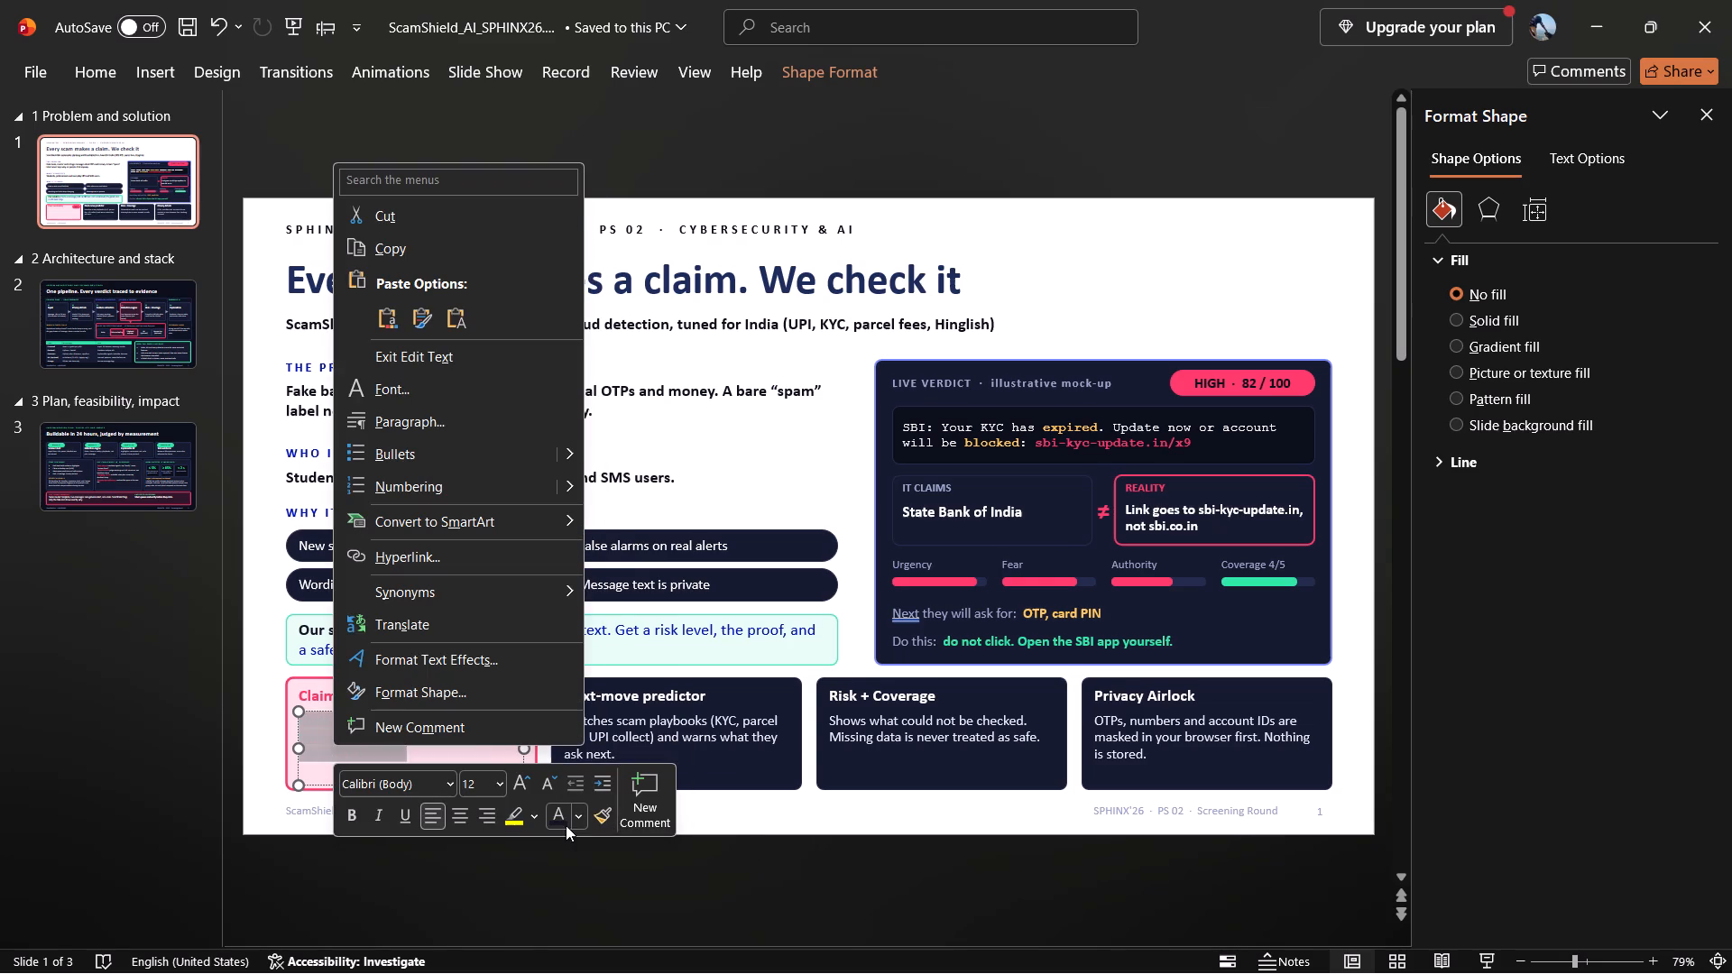
click(563, 825)
click(1041, 340)
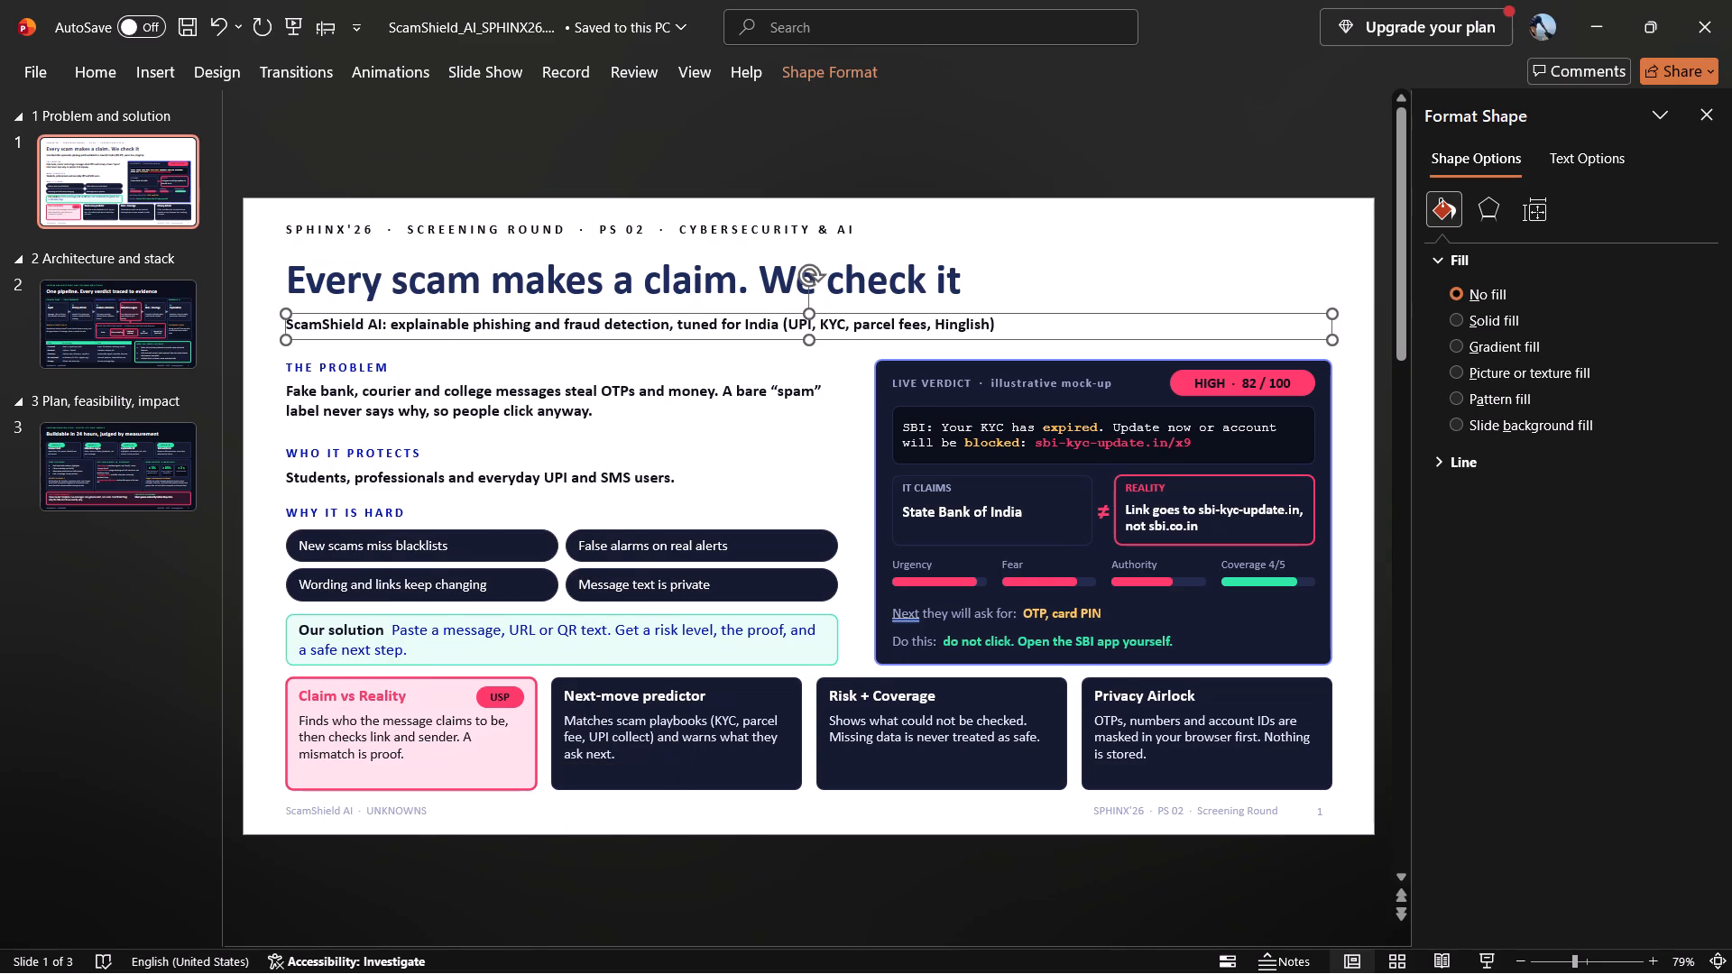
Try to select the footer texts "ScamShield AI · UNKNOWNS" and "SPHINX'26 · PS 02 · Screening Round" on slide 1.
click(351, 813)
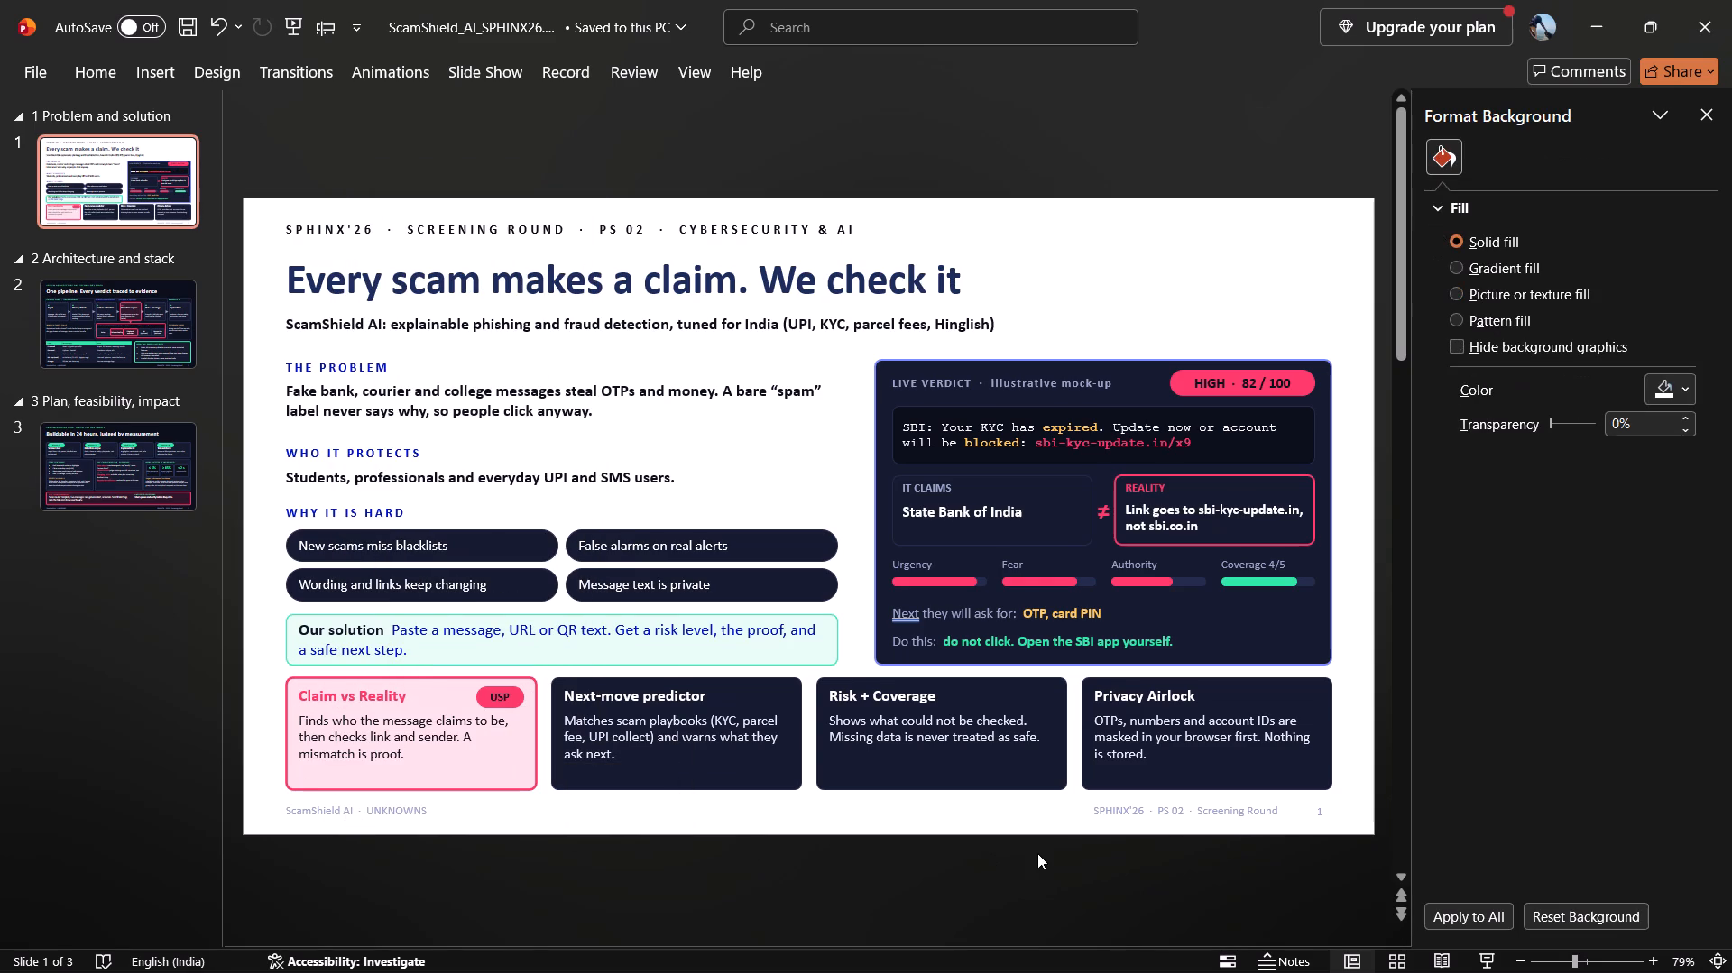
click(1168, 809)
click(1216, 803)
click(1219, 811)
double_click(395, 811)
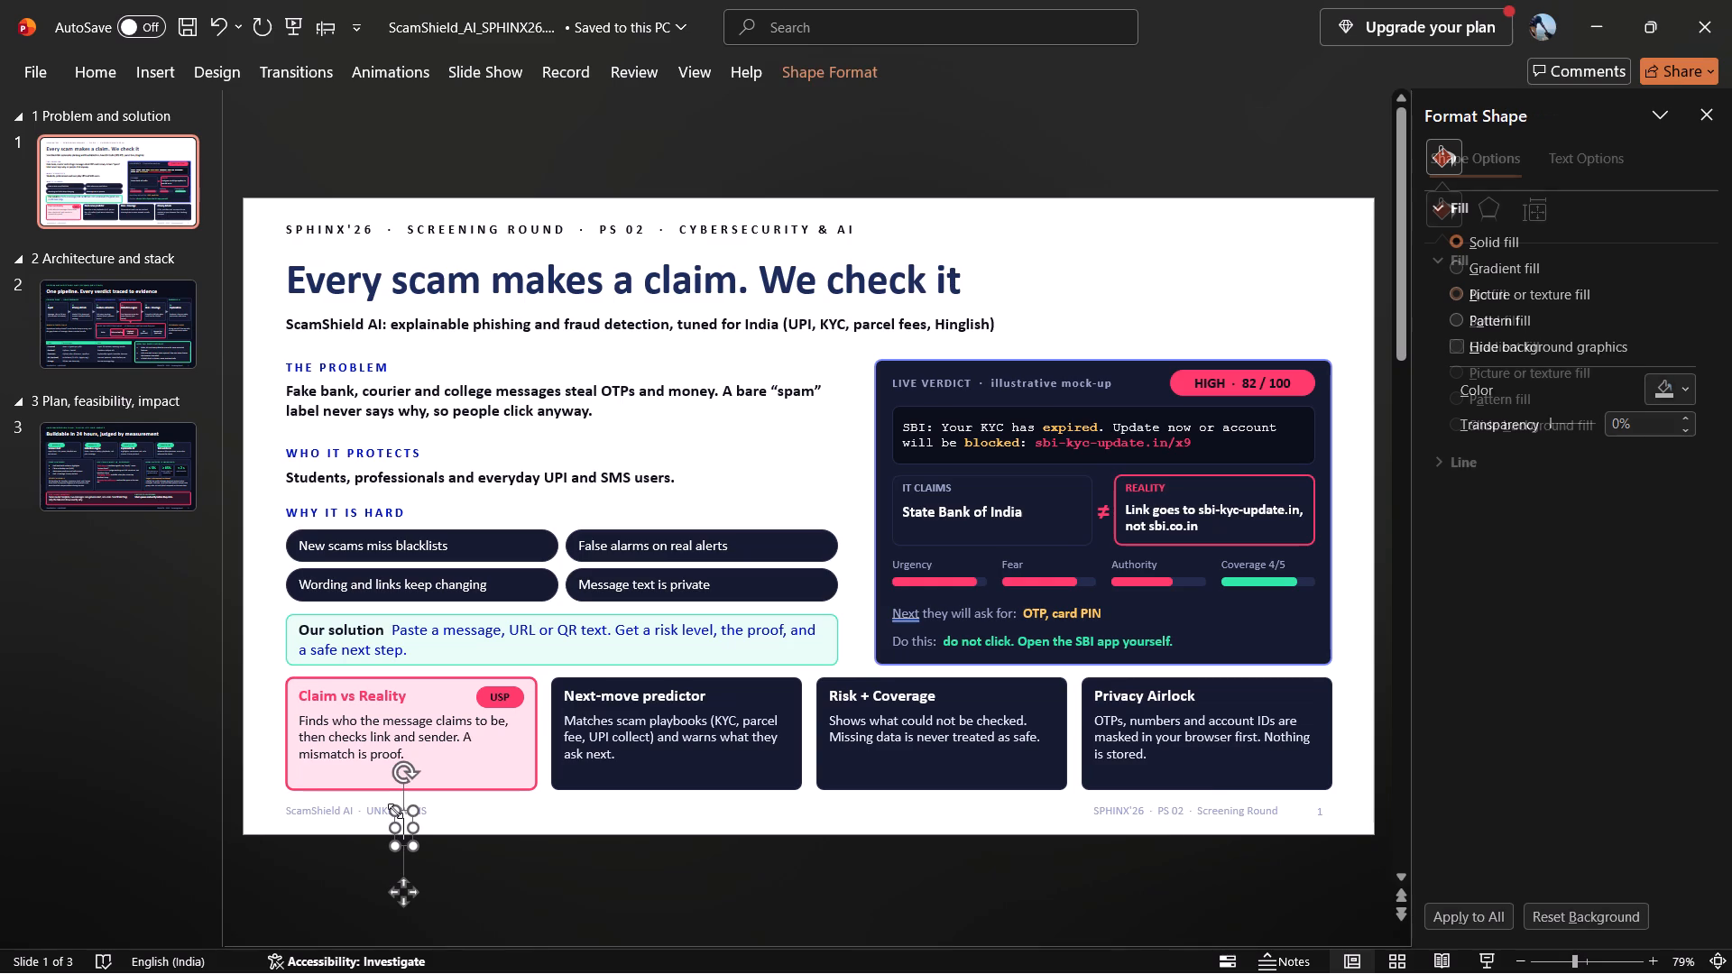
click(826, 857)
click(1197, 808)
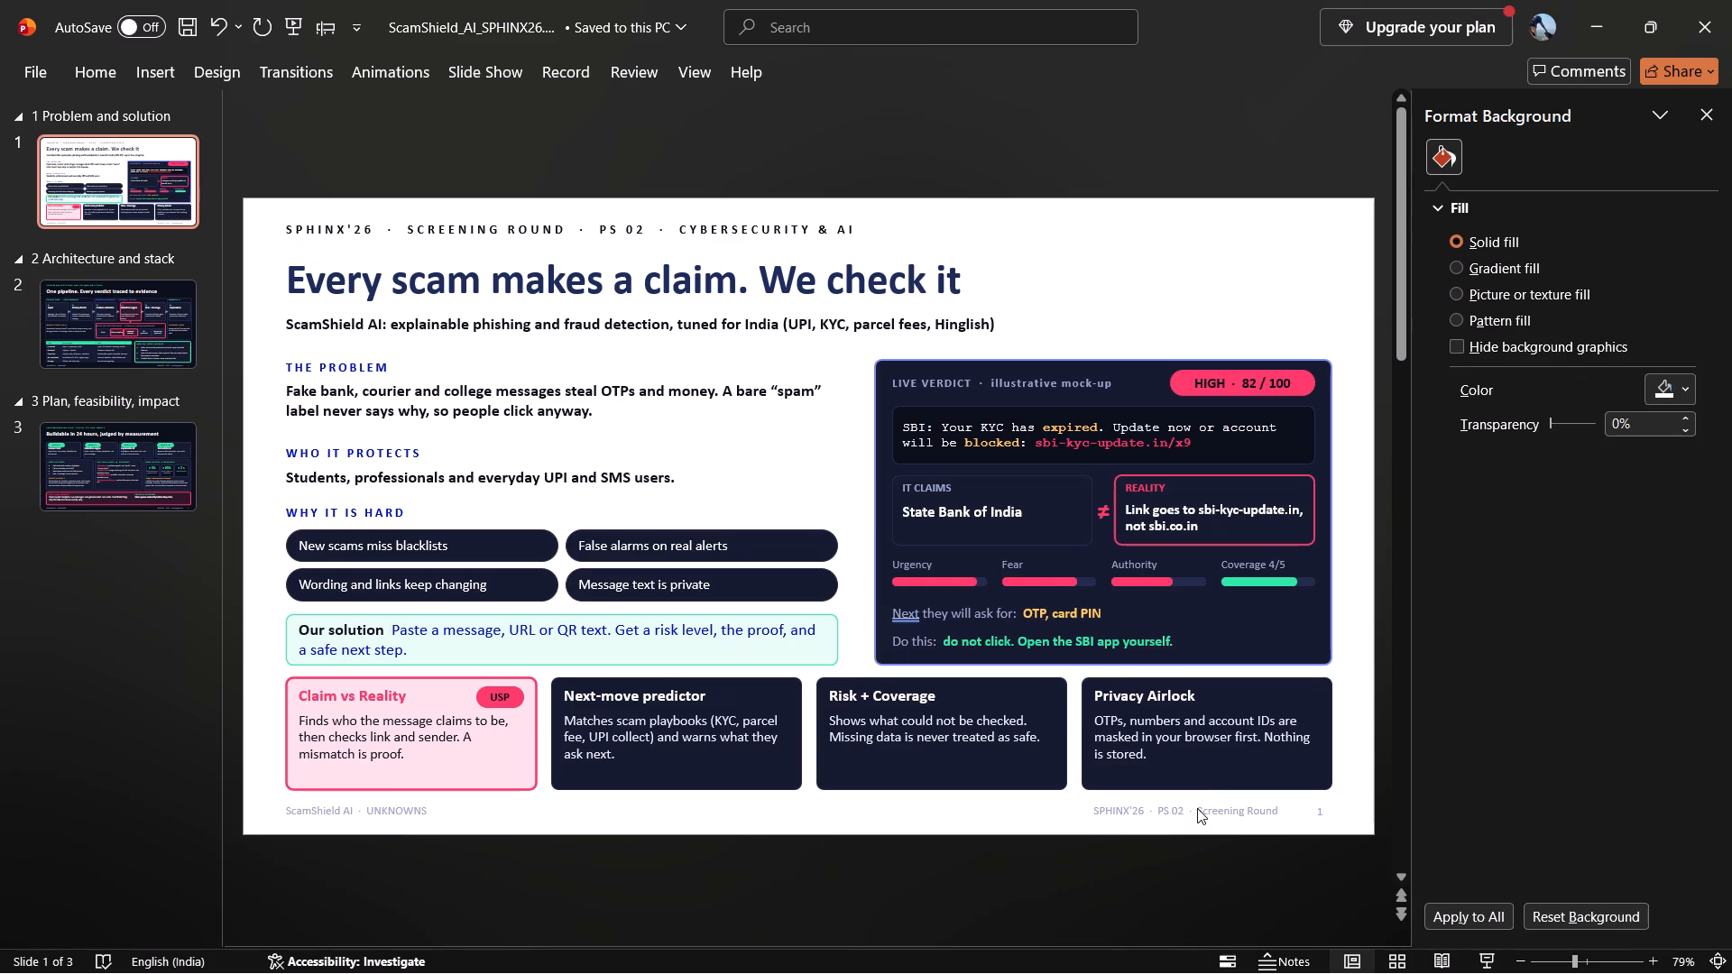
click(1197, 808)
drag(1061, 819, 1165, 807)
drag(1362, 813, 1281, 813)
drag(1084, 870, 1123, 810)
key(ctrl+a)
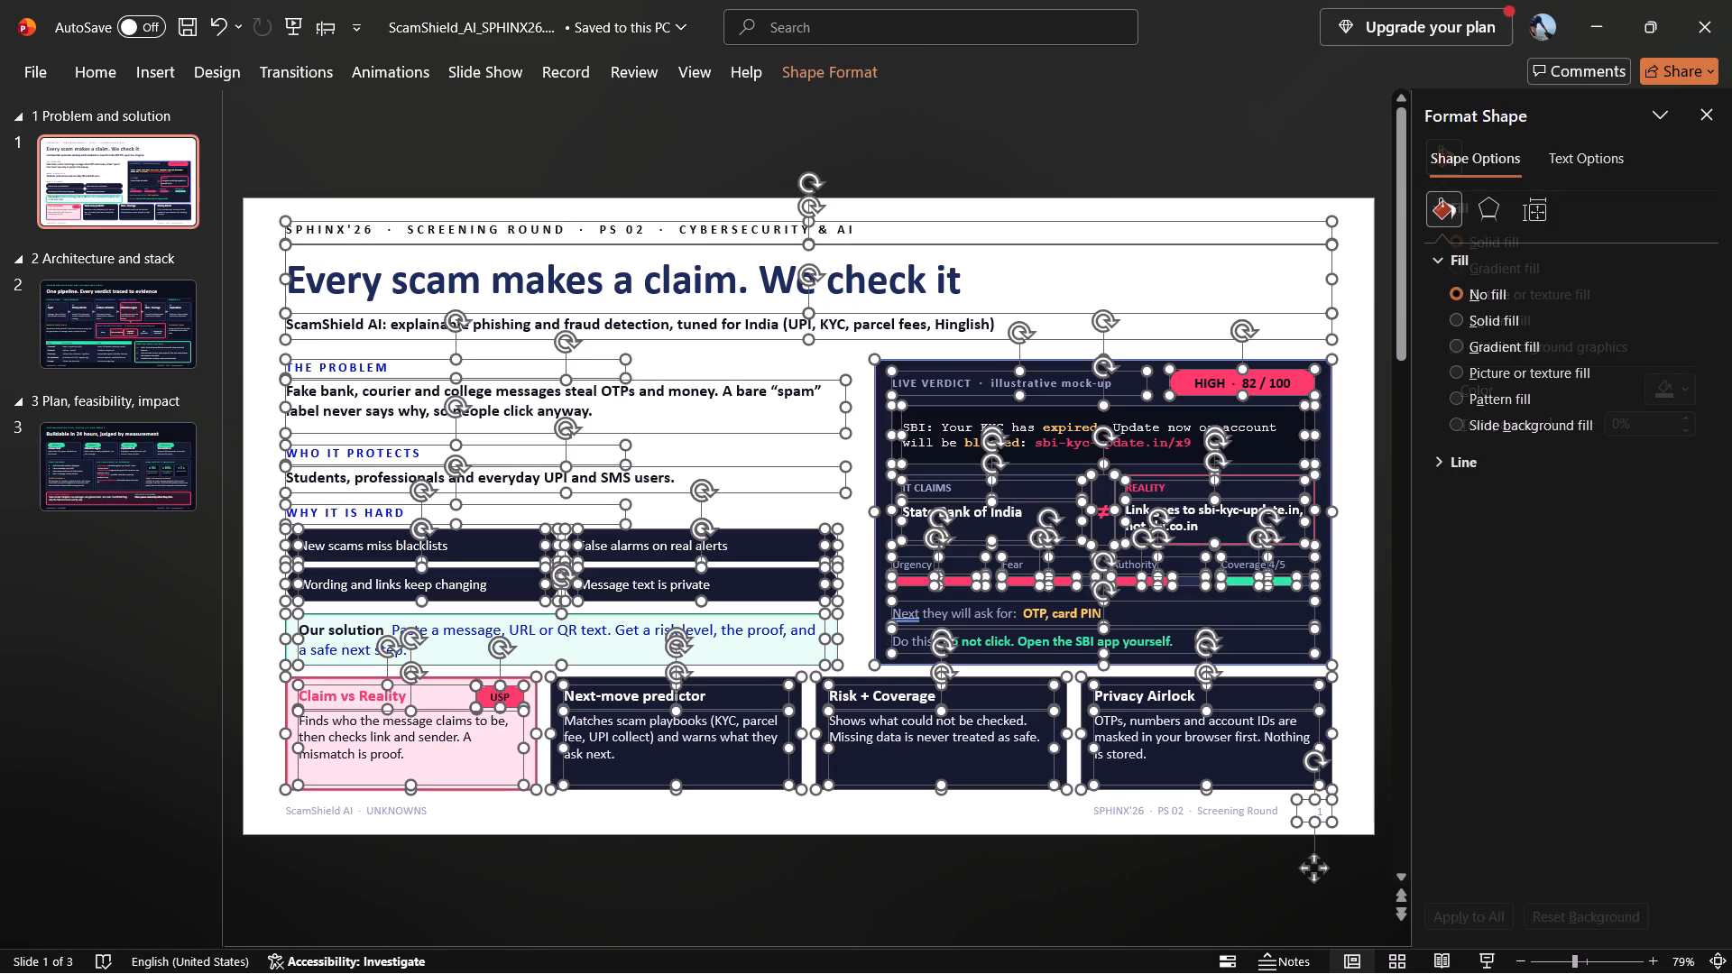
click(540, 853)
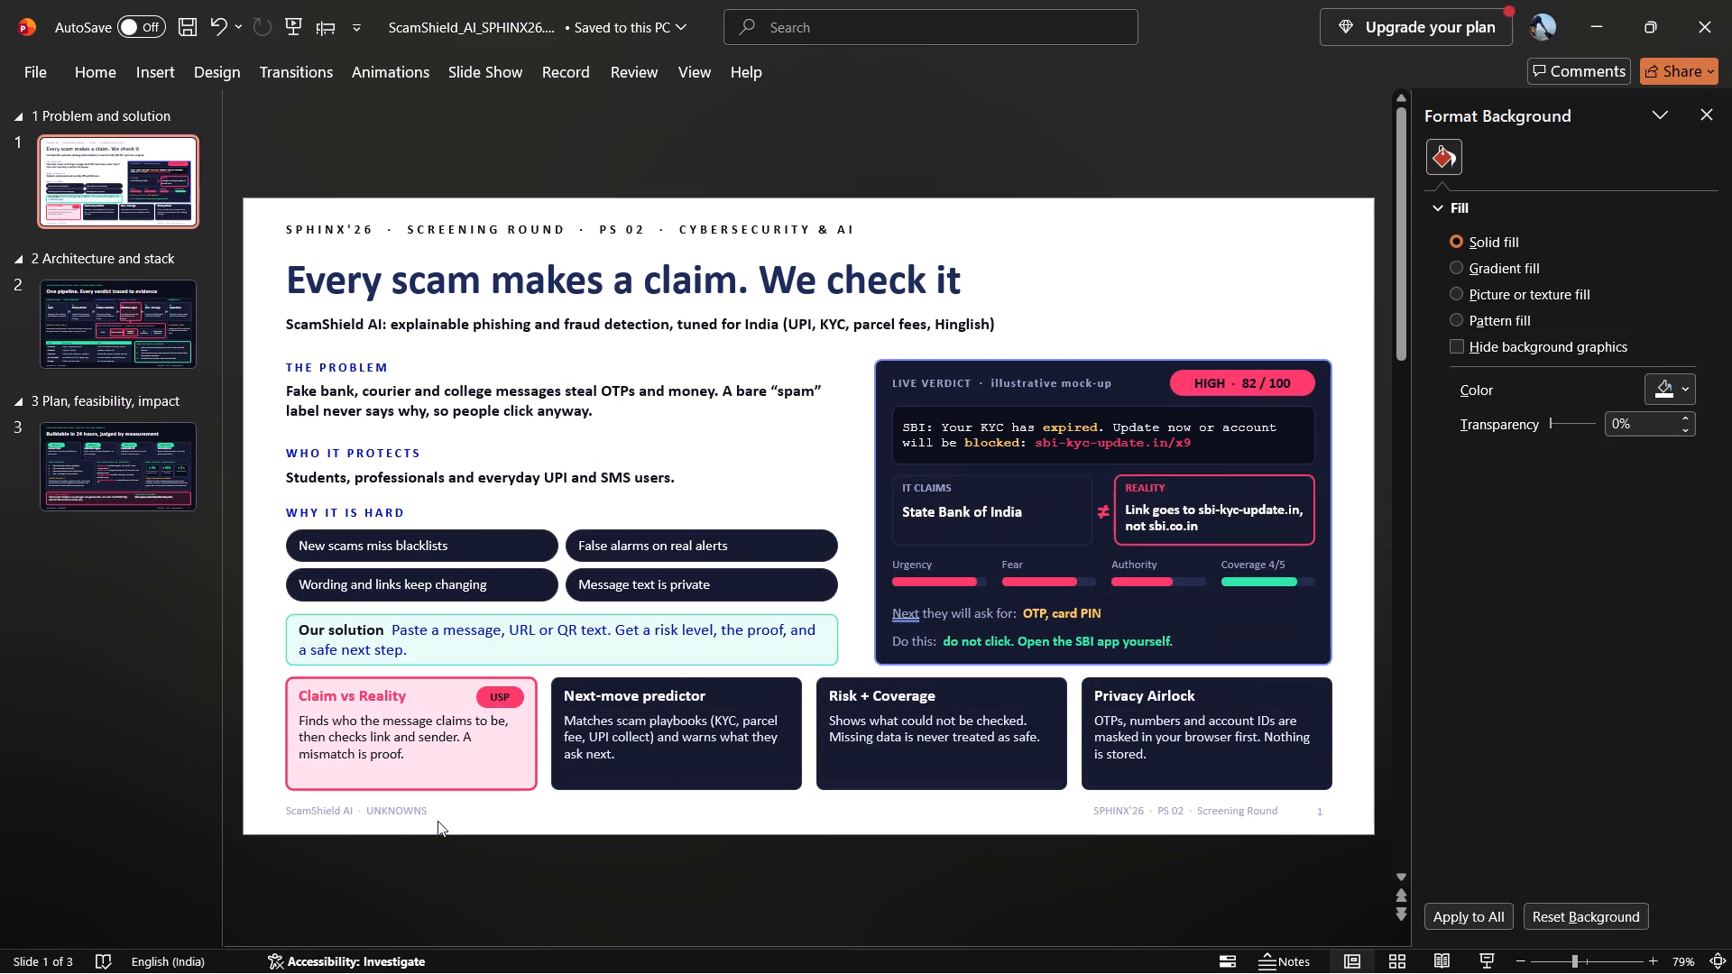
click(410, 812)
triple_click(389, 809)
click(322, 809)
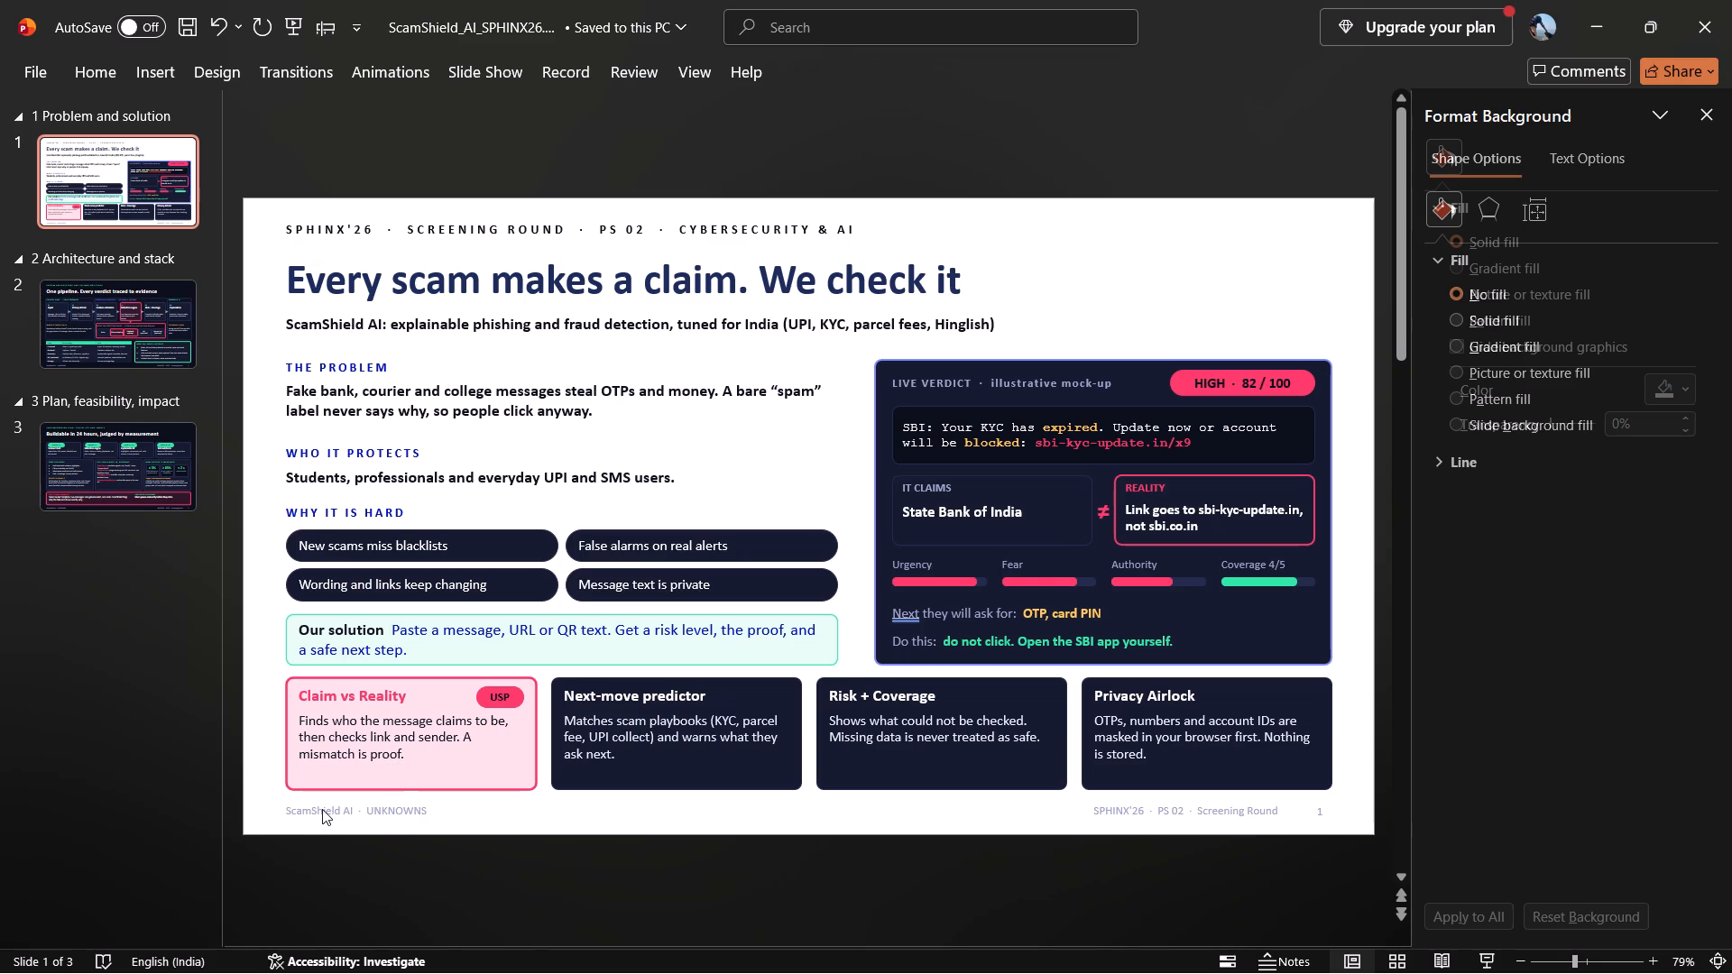
Narrow the text box of the "SPHINX'26 · Screening Round" line above the title so it ends just past its text.
click(682, 233)
drag(1336, 246, 884, 237)
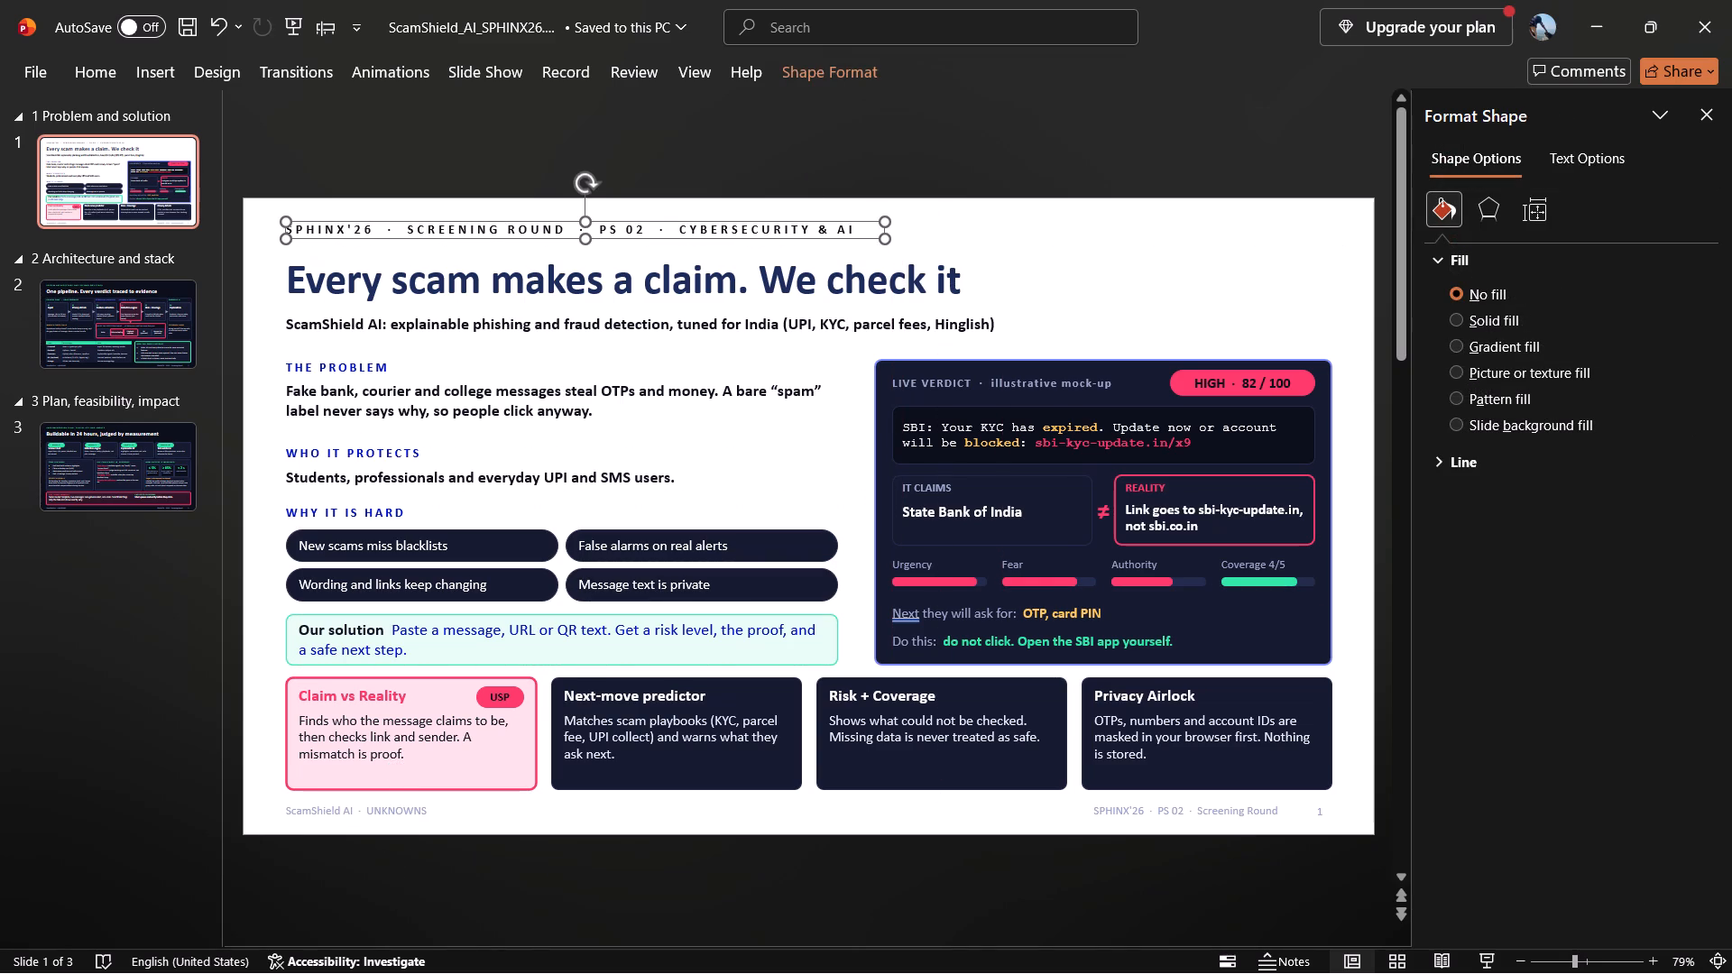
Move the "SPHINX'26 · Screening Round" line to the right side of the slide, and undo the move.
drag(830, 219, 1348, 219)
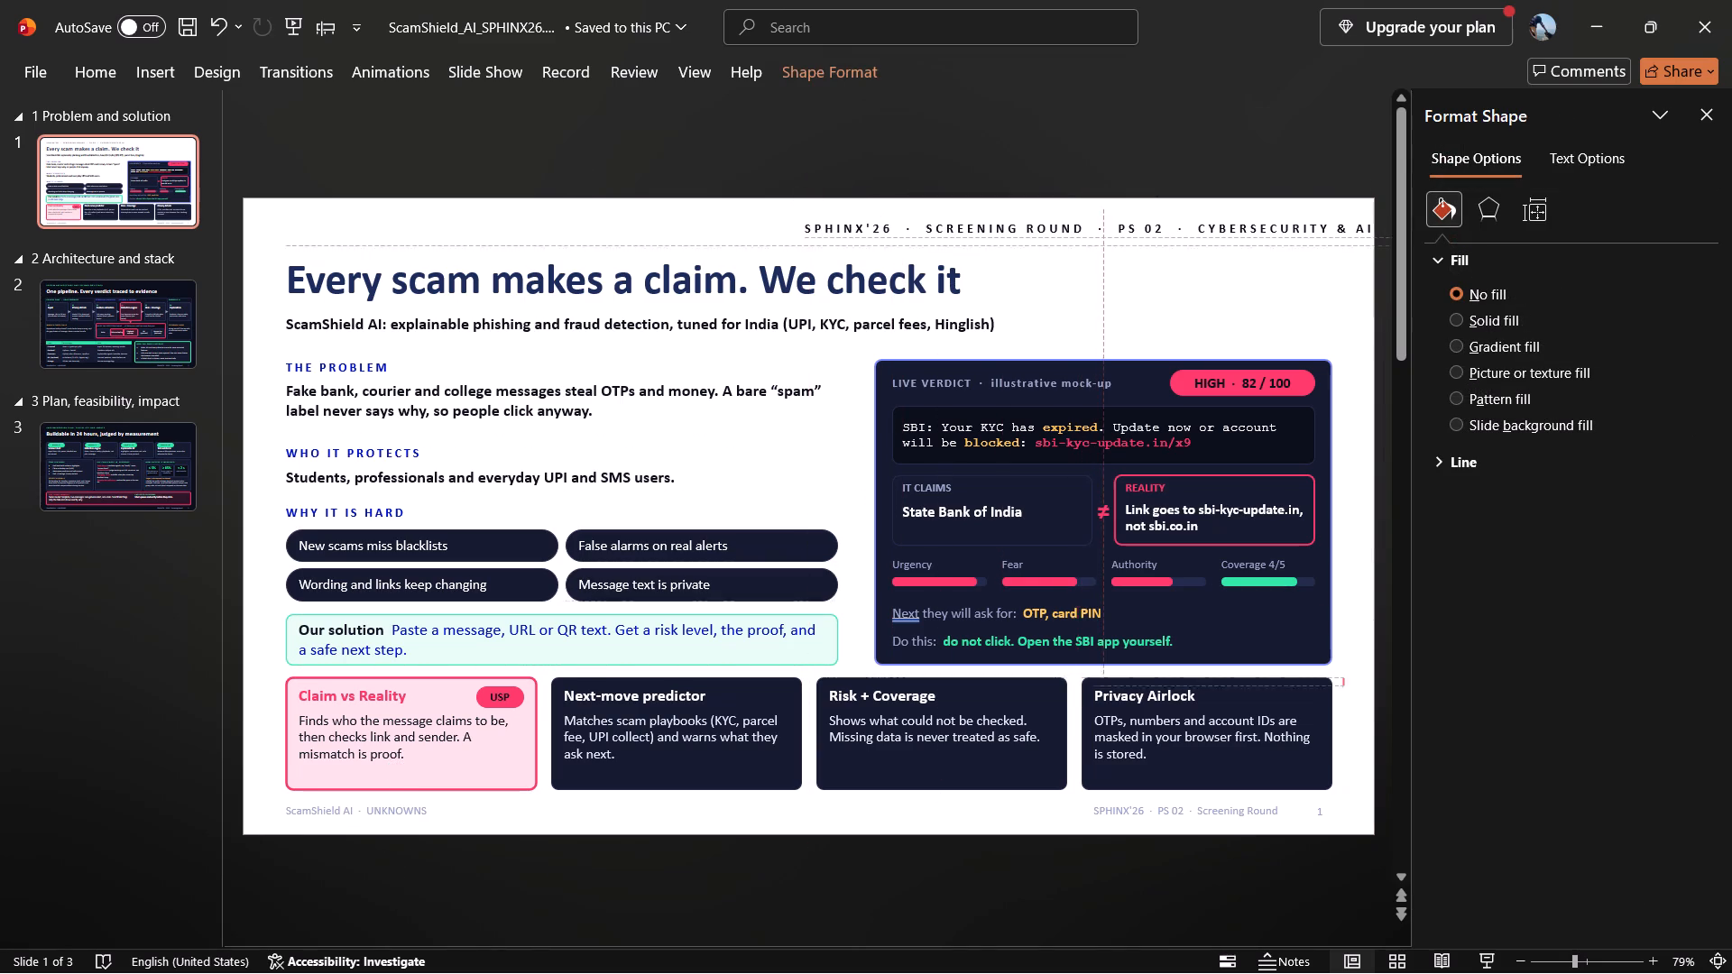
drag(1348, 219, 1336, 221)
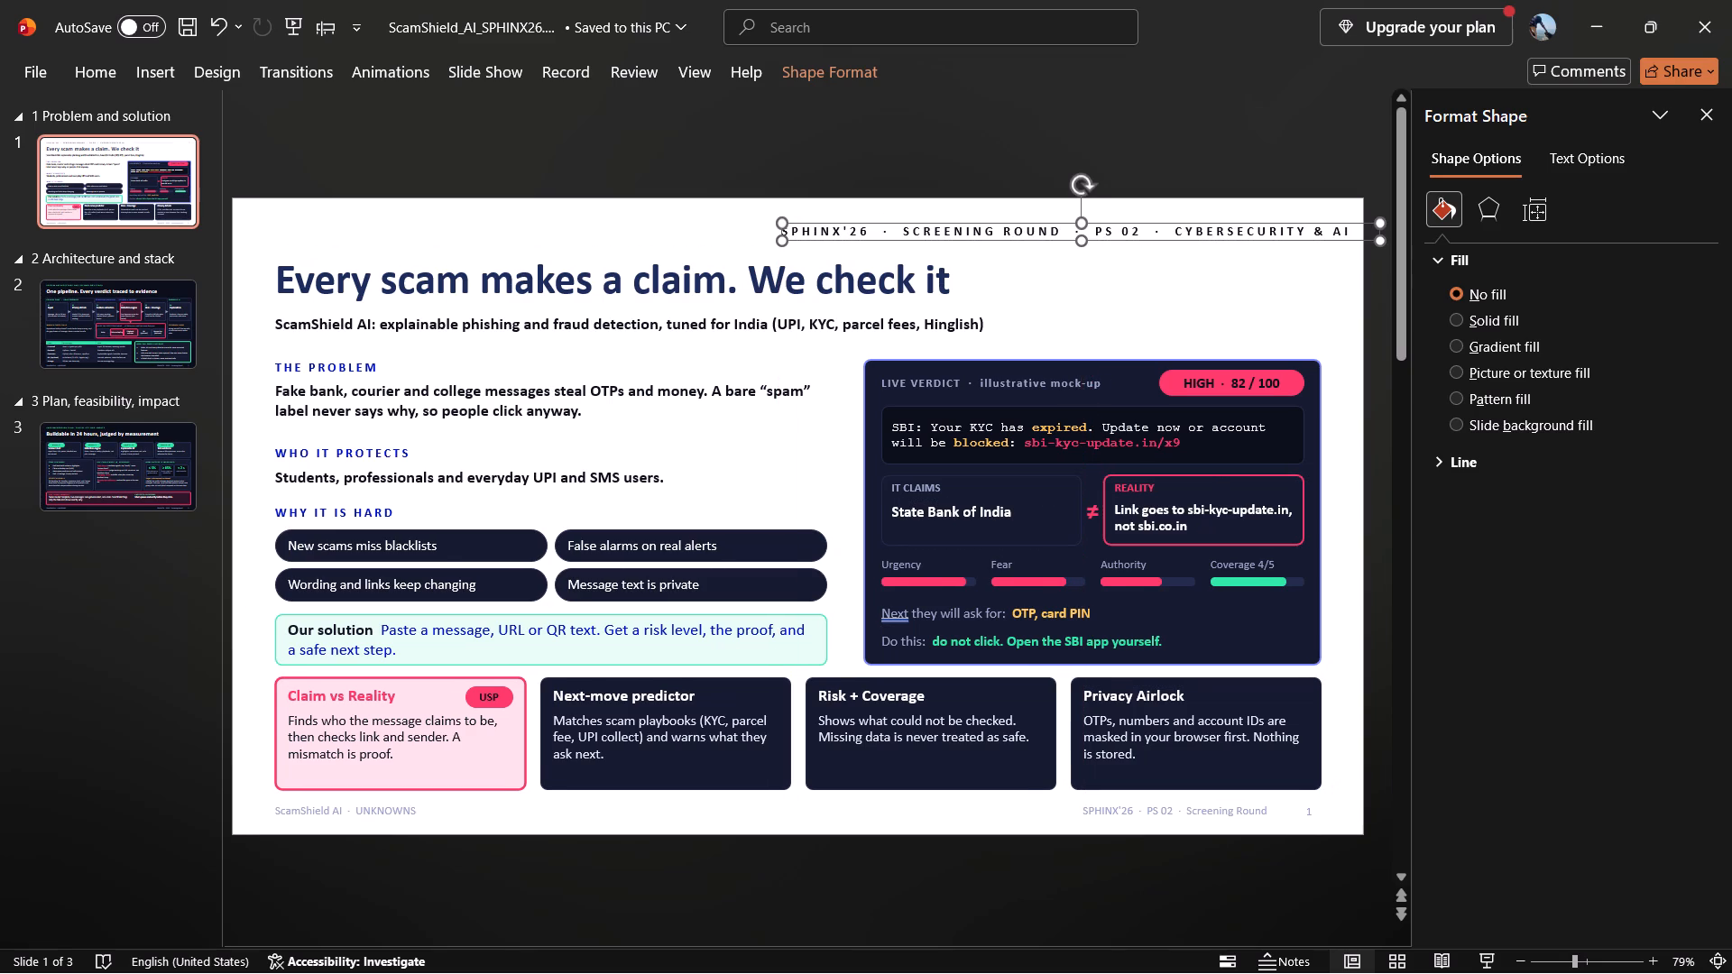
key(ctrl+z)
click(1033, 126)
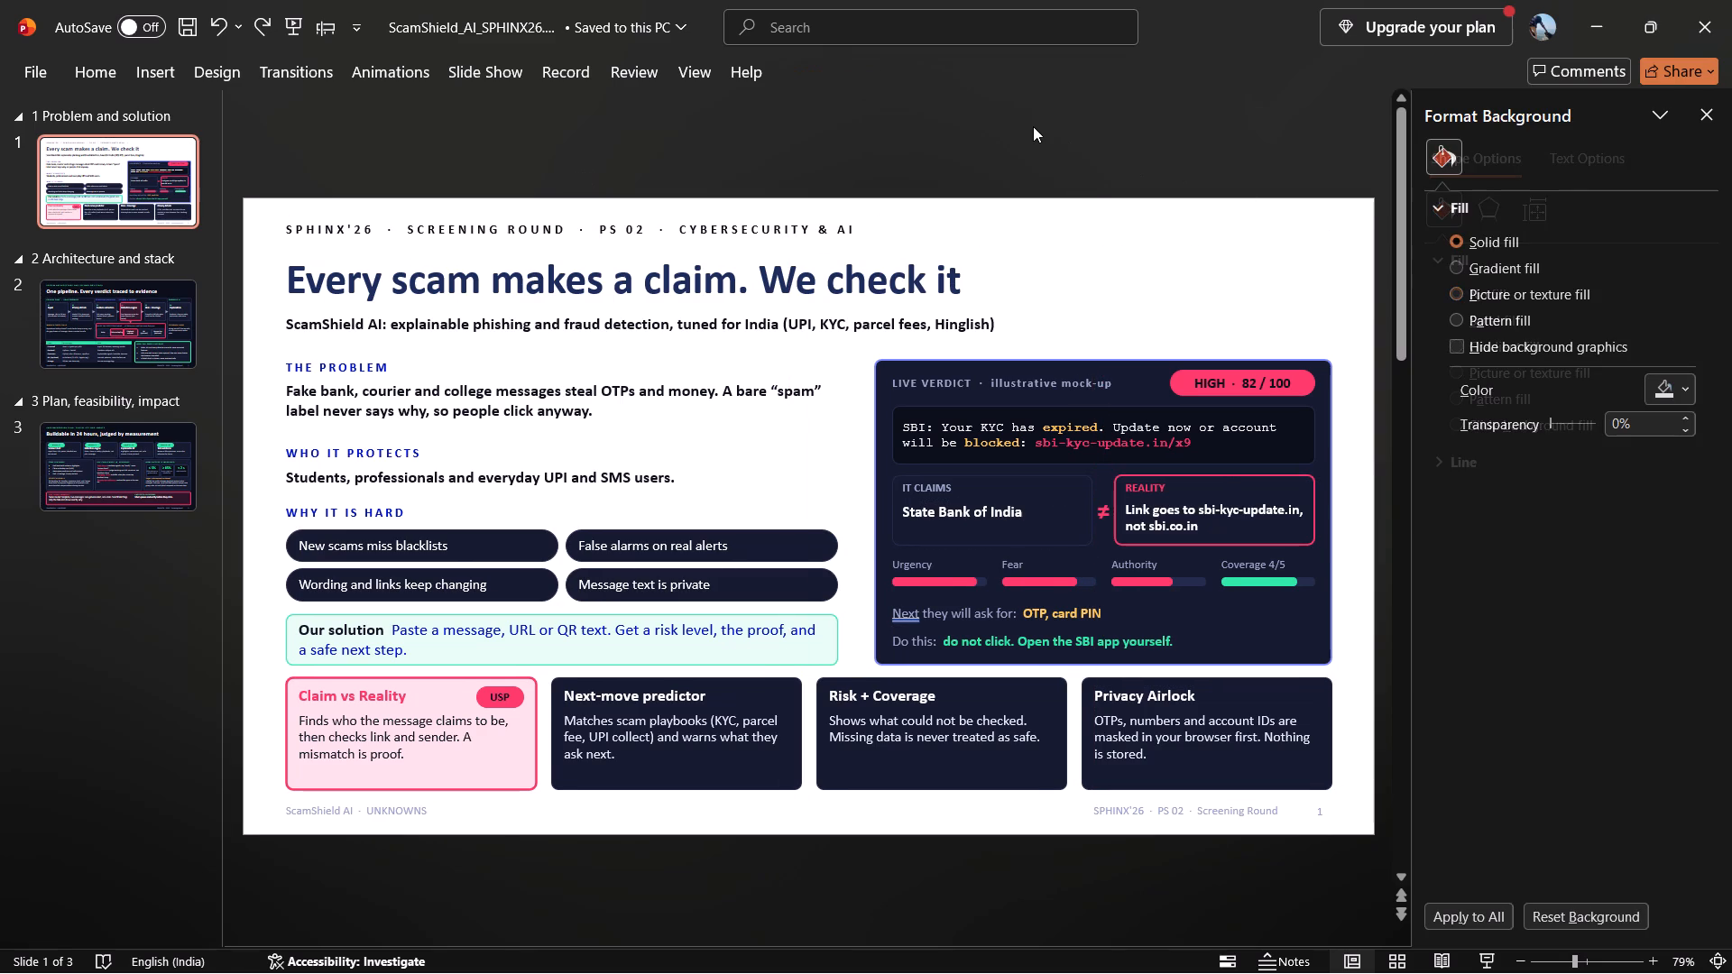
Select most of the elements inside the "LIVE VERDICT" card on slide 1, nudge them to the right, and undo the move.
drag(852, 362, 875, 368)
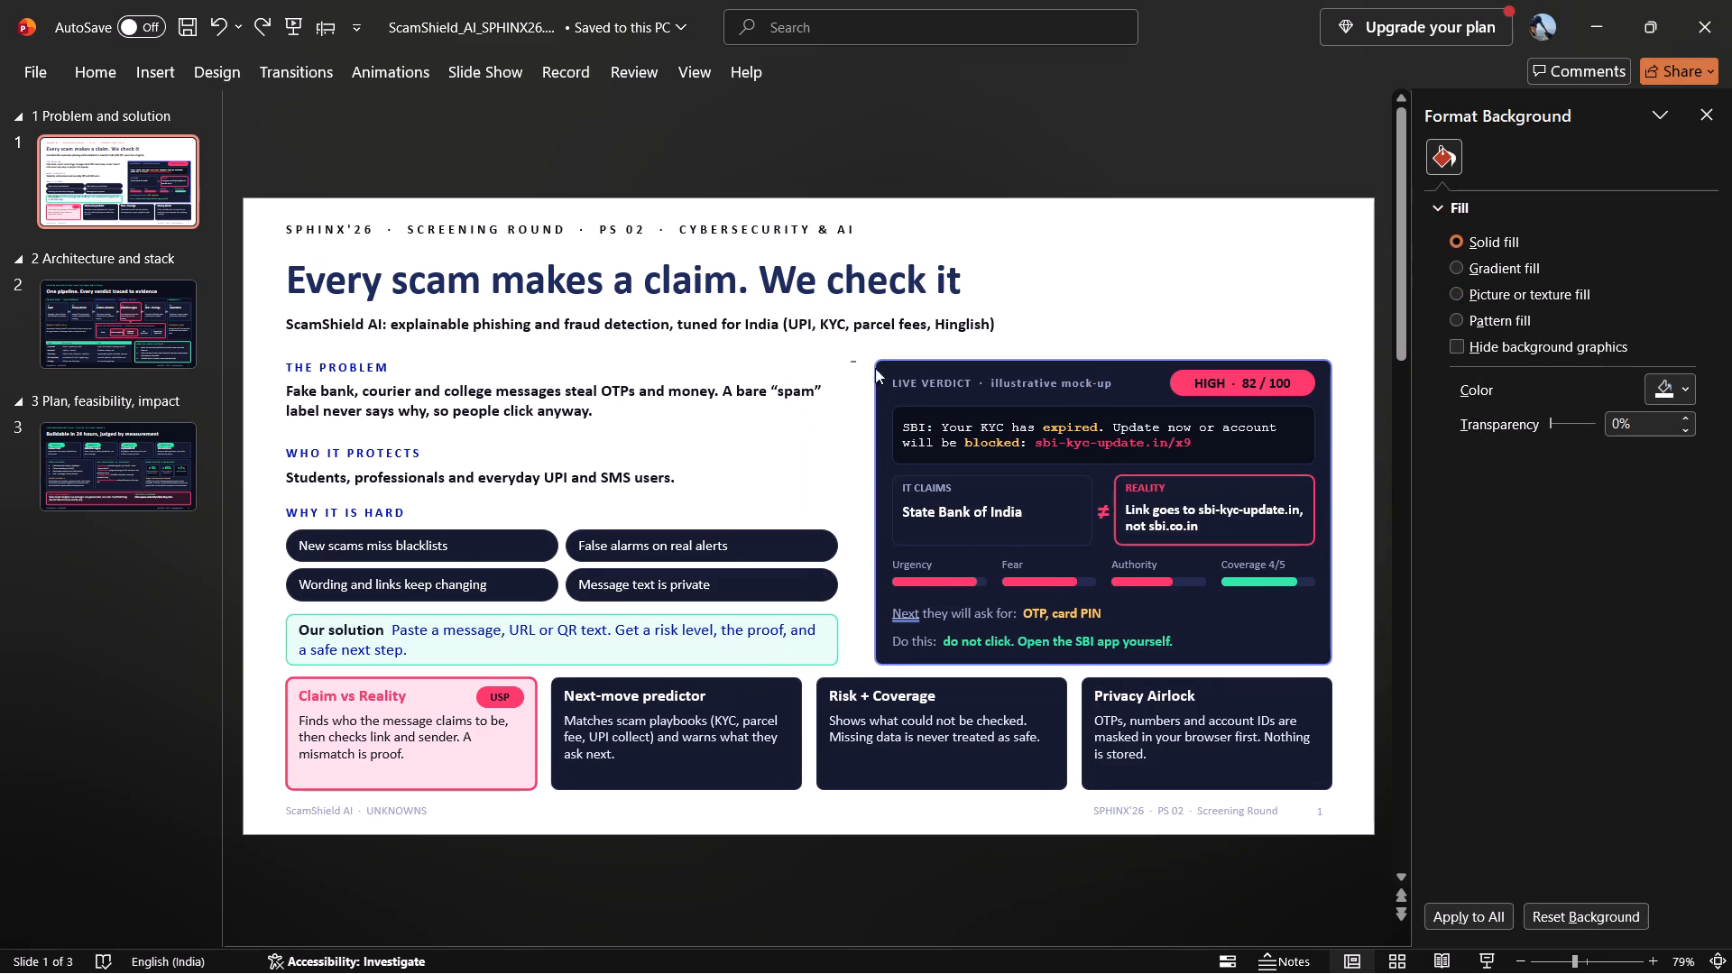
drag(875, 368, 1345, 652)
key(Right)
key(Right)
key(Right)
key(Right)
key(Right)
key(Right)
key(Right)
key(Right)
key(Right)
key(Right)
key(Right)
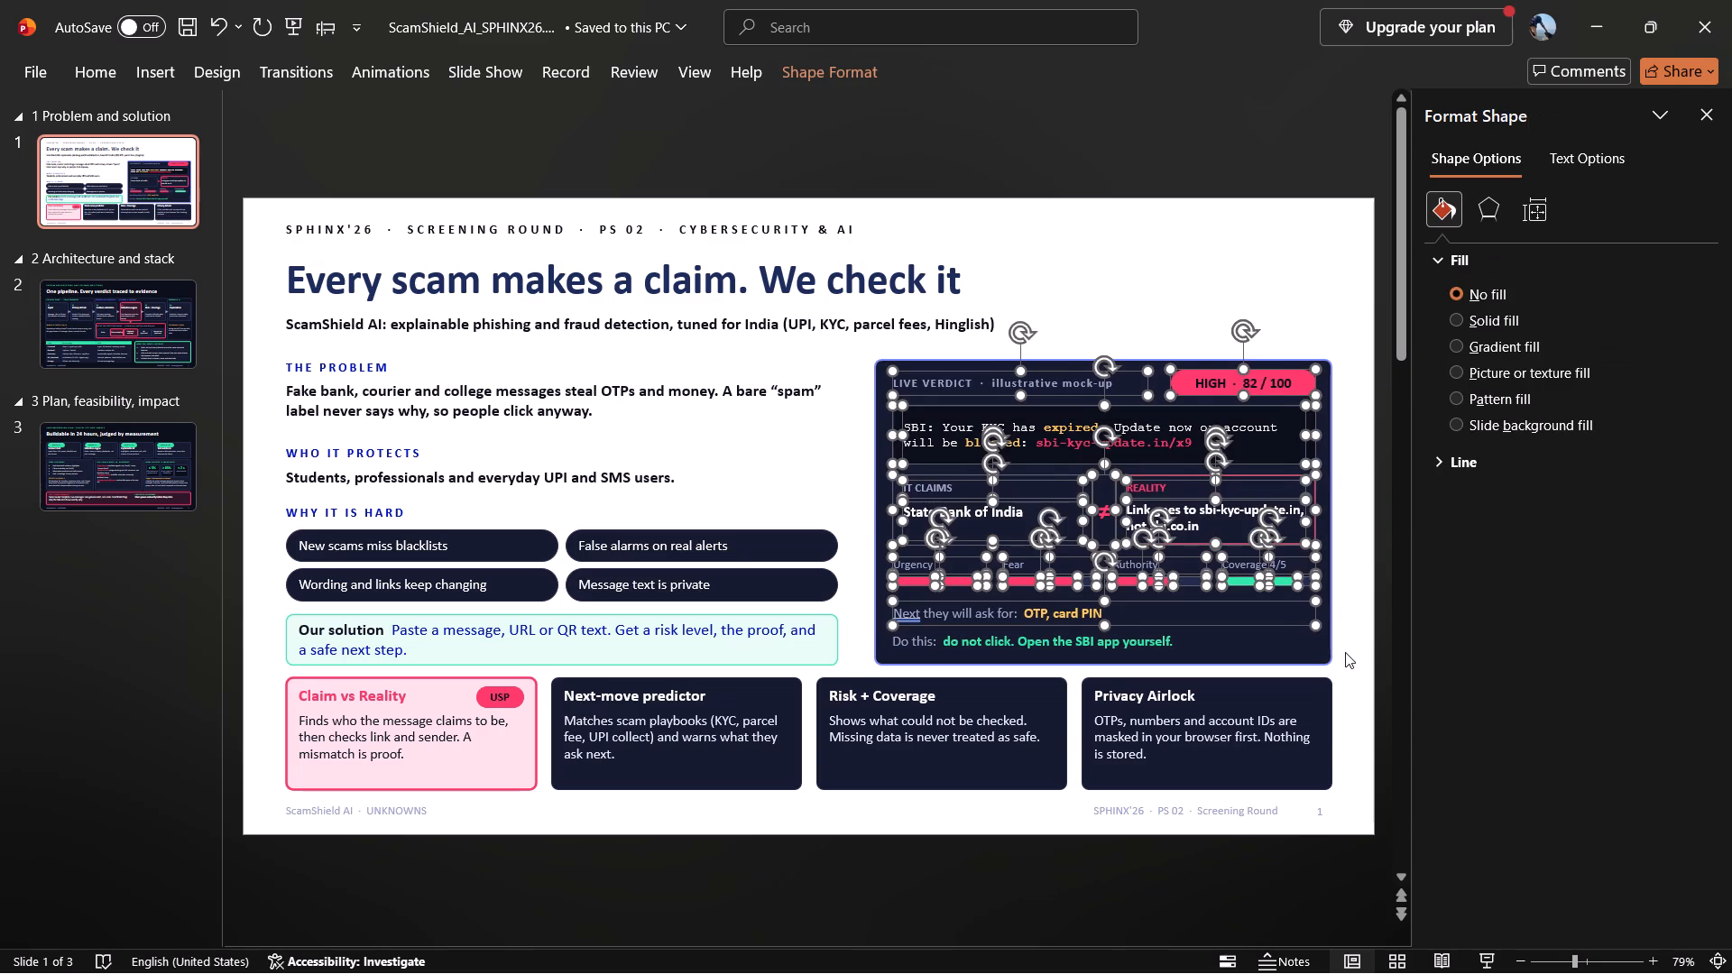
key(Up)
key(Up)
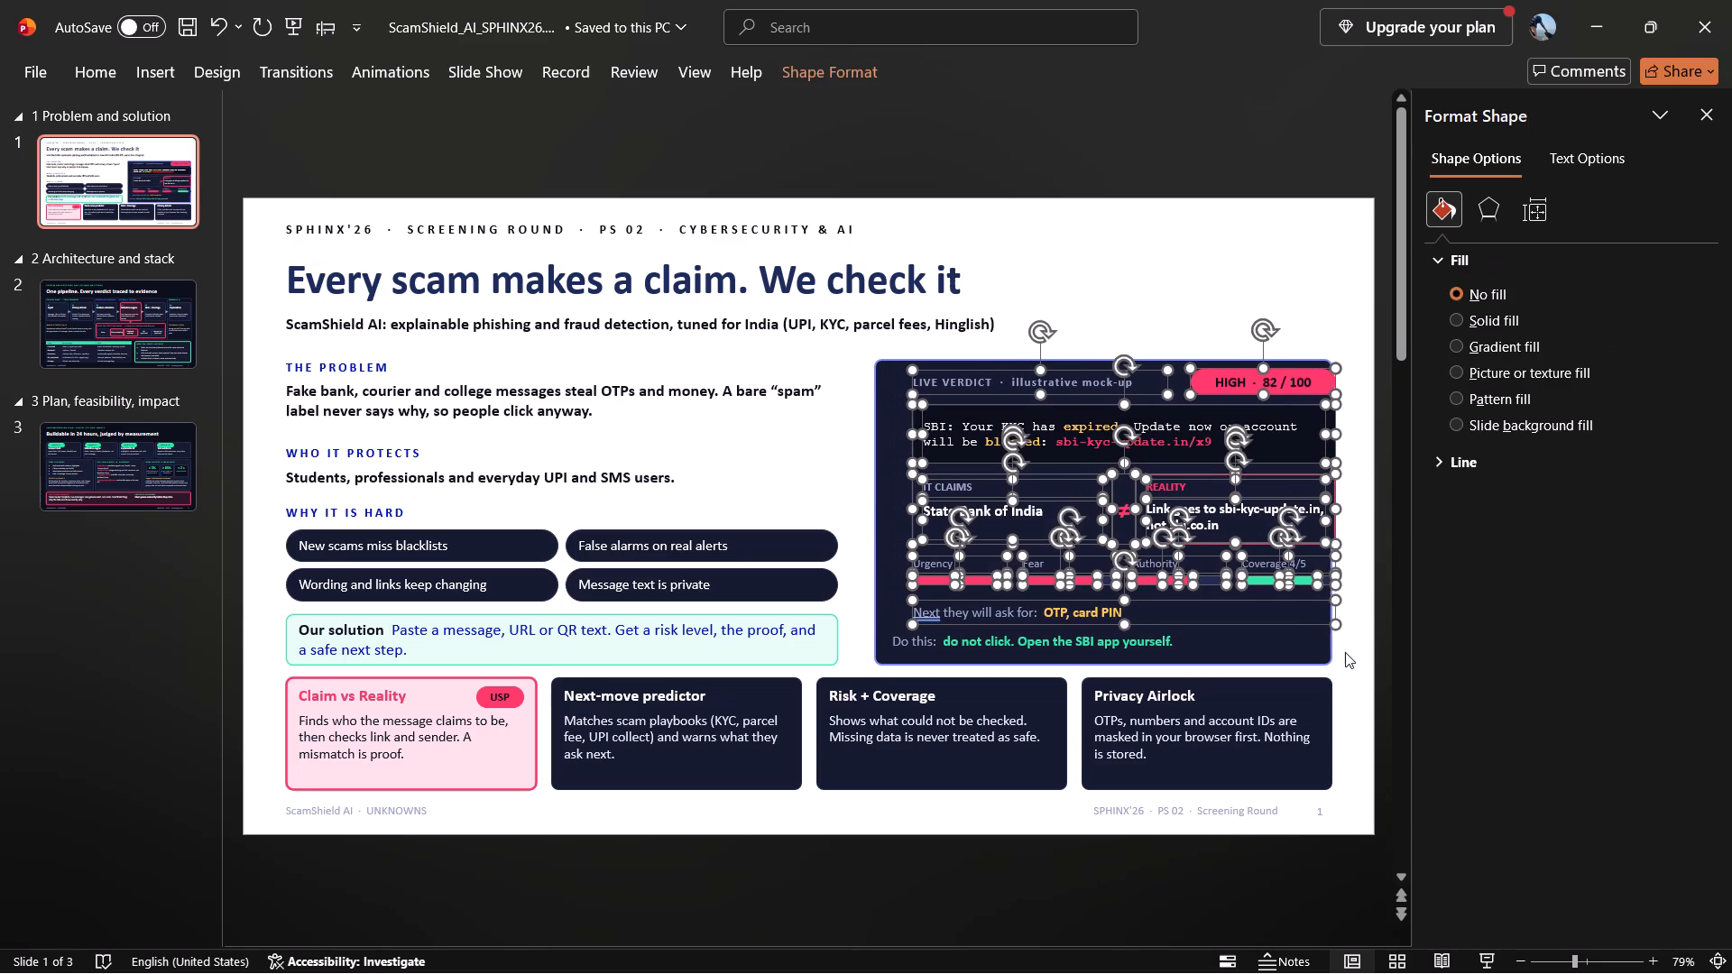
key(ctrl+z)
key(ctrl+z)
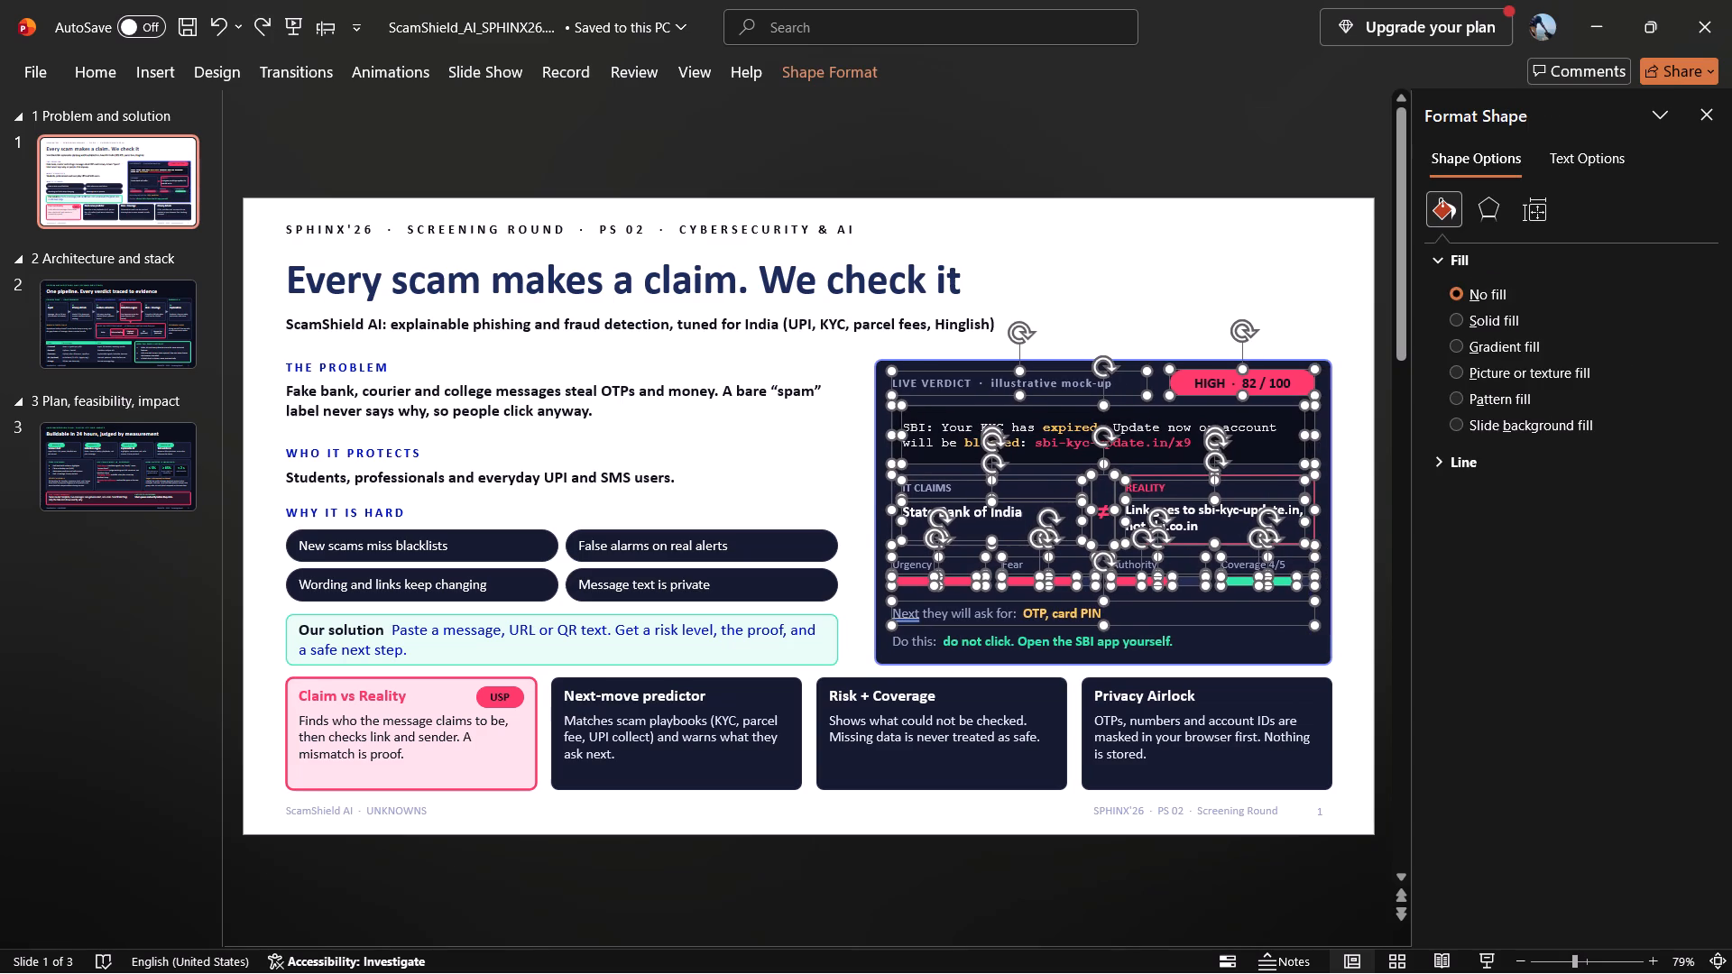
Move the whole "LIVE VERDICT" card with all its contents slightly up, keeping its right edge roughly in line with the cards below.
shift+click(1316, 648)
shift+click(1156, 643)
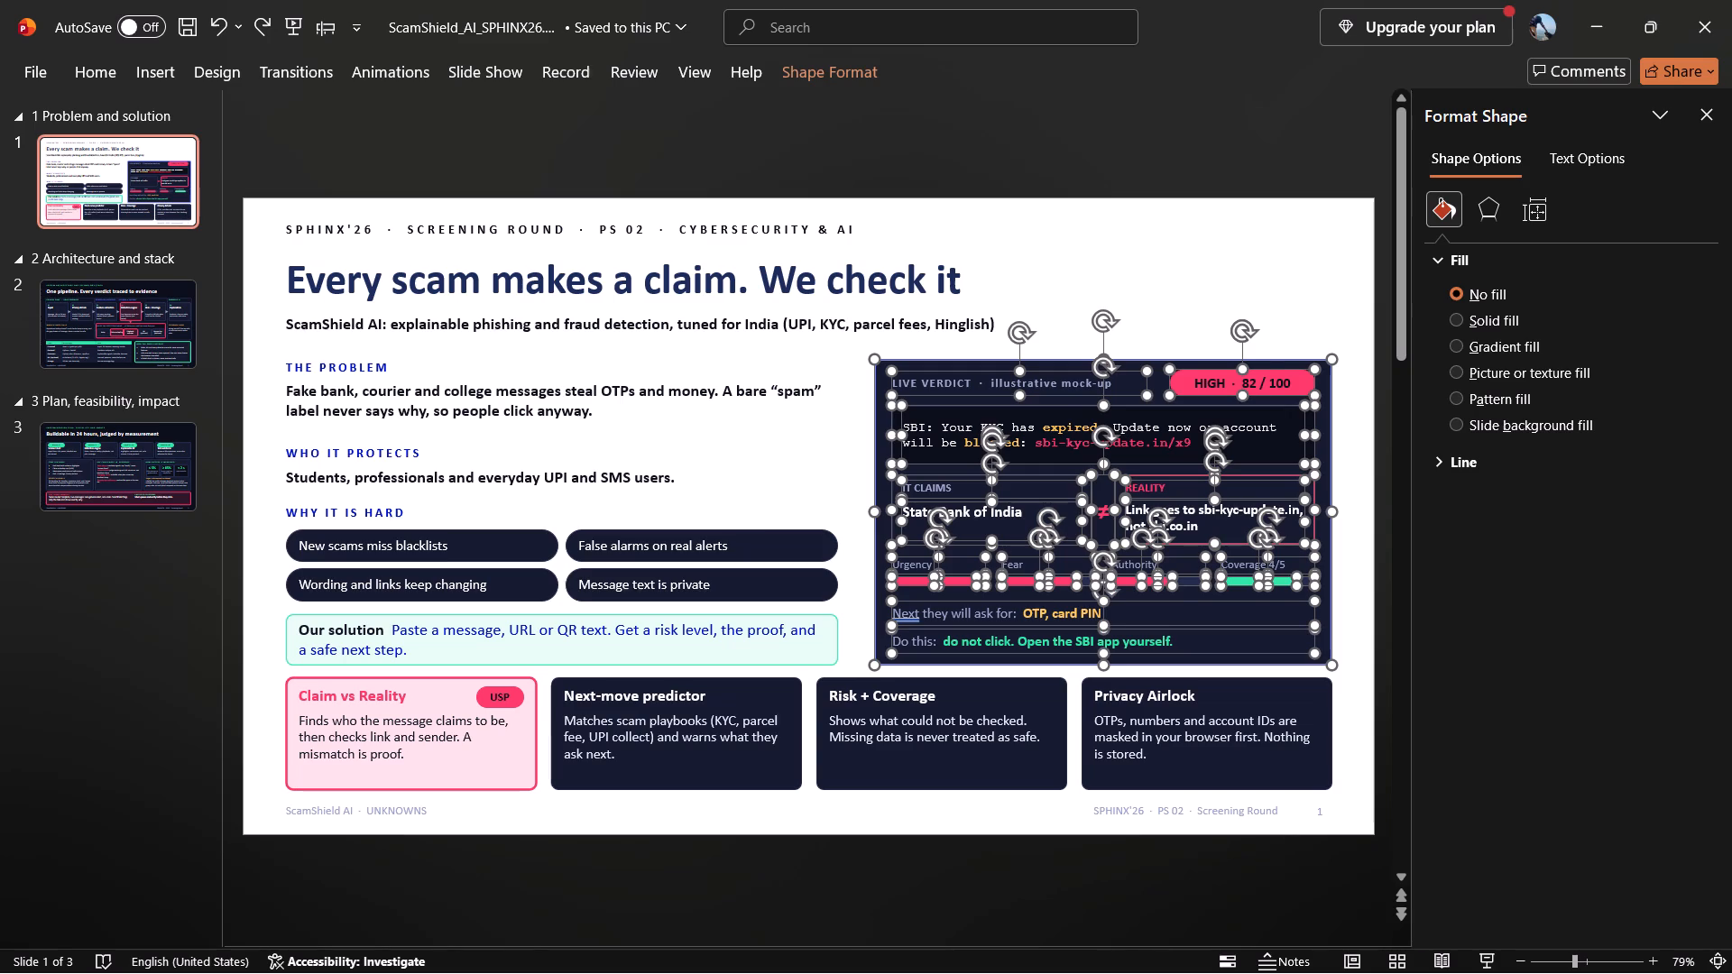
key(Right)
key(Right)
key(Right)
key(Right)
key(Right)
key(Right)
key(Right)
key(Right)
key(Right)
key(Right)
key(Right)
key(Up)
key(Up)
key(Up)
key(Up)
key(Up)
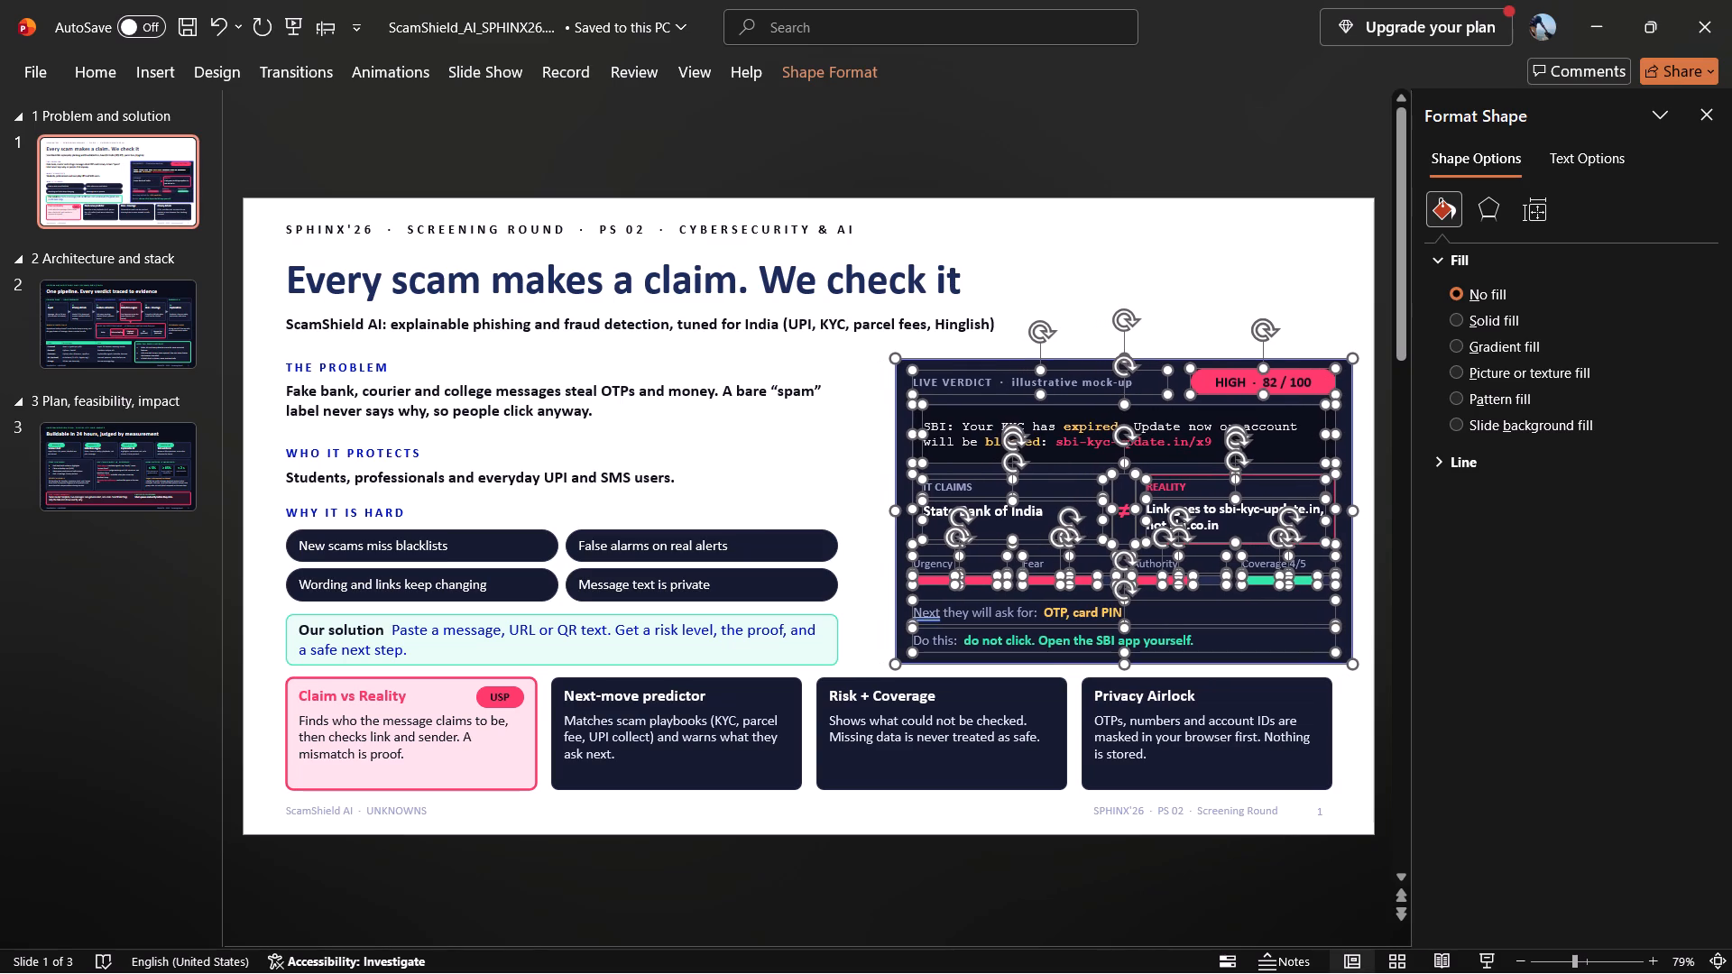
key(Left)
key(Left)
key(Left)
key(Up)
key(Up)
key(Up)
key(Left)
key(Left)
key(Left)
key(Left)
key(Left)
key(Left)
key(Left)
key(Left)
key(Left)
key(Left)
key(Left)
key(Left)
key(Left)
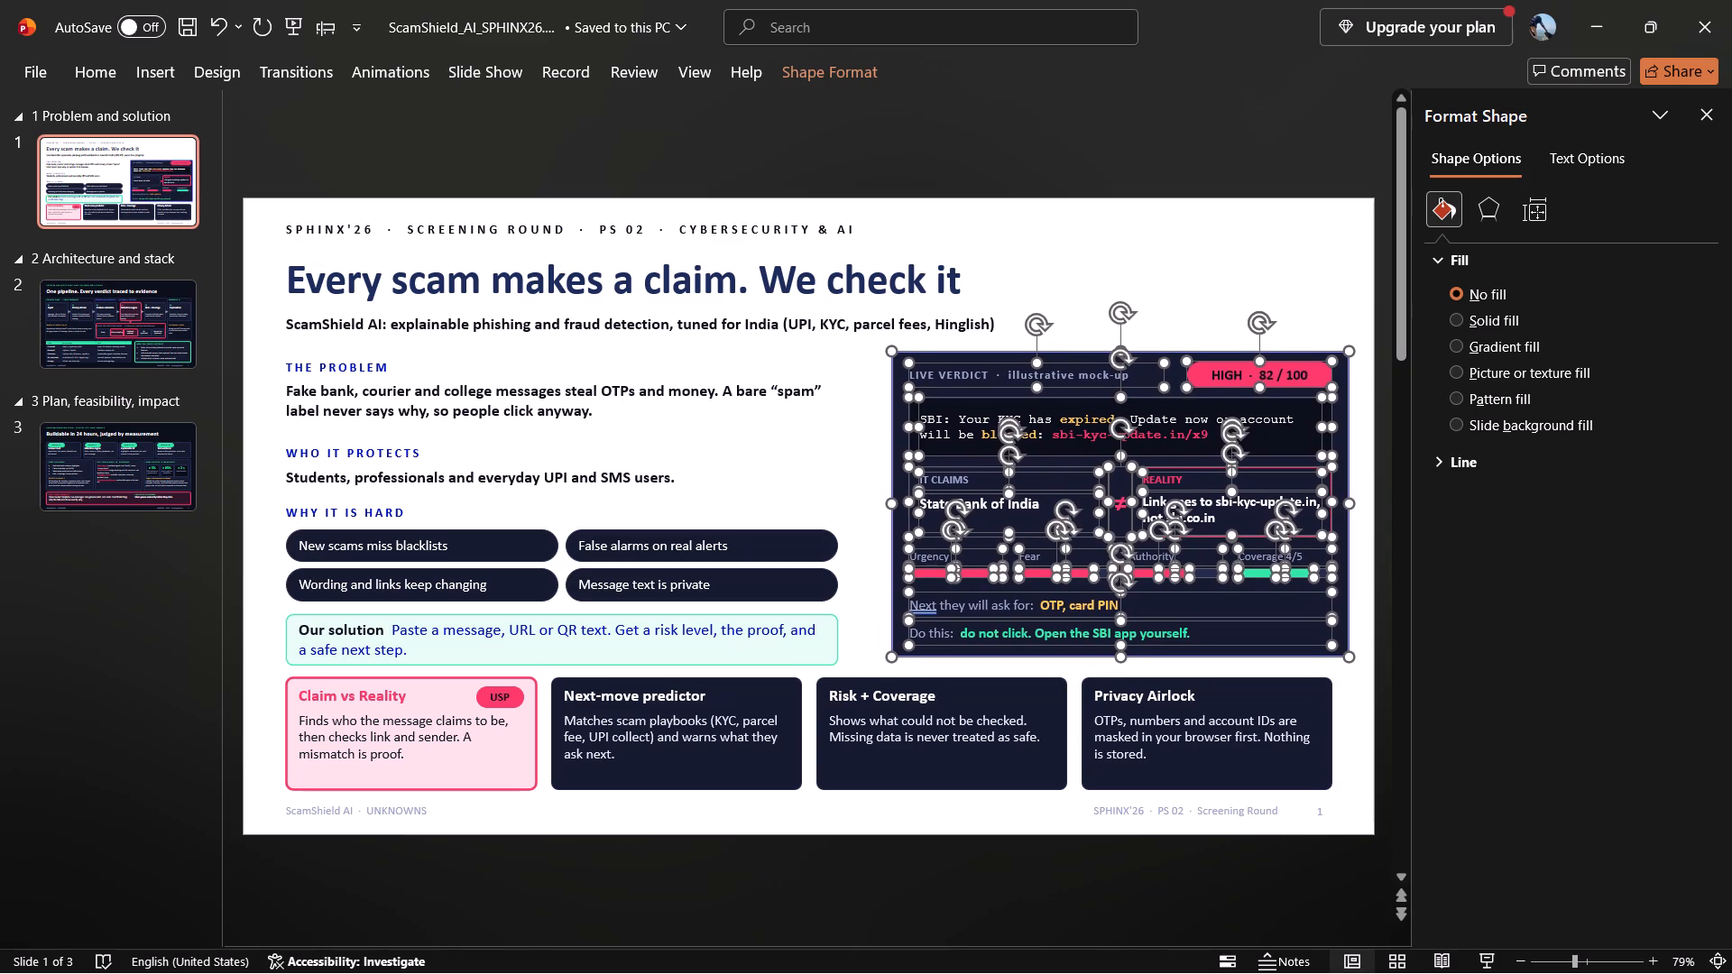
key(Right)
key(Right)
key(Right)
key(Right)
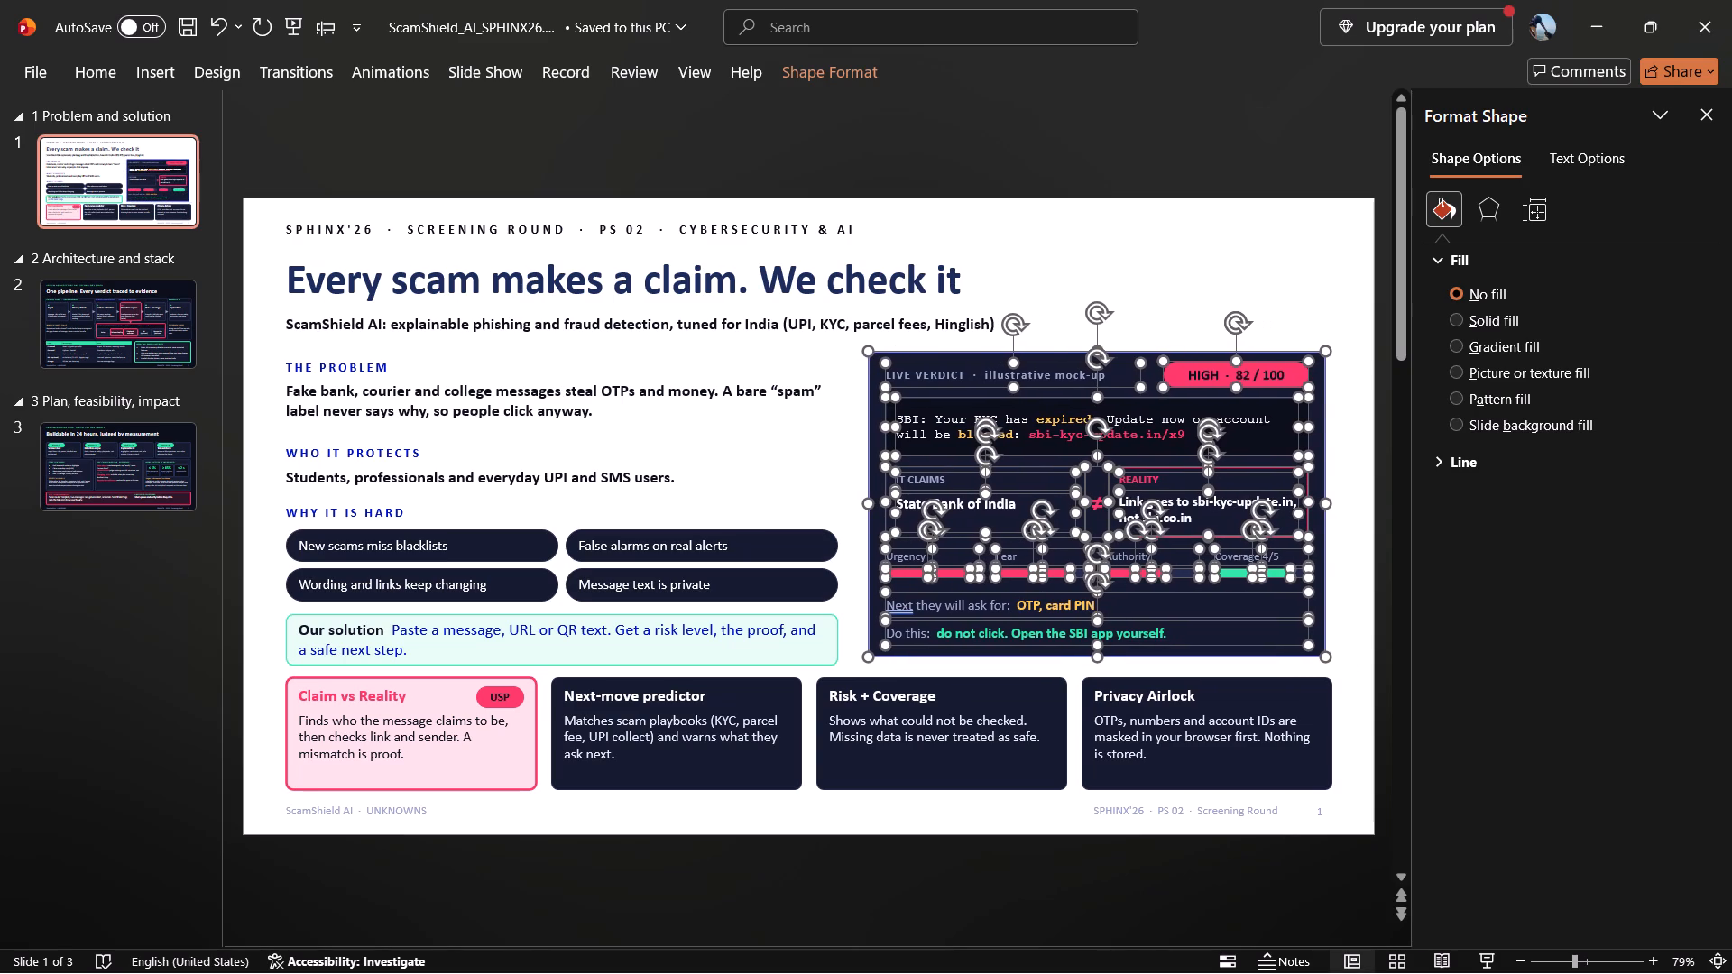
key(Right)
key(Right)
key(Right)
key(Right)
key(Right)
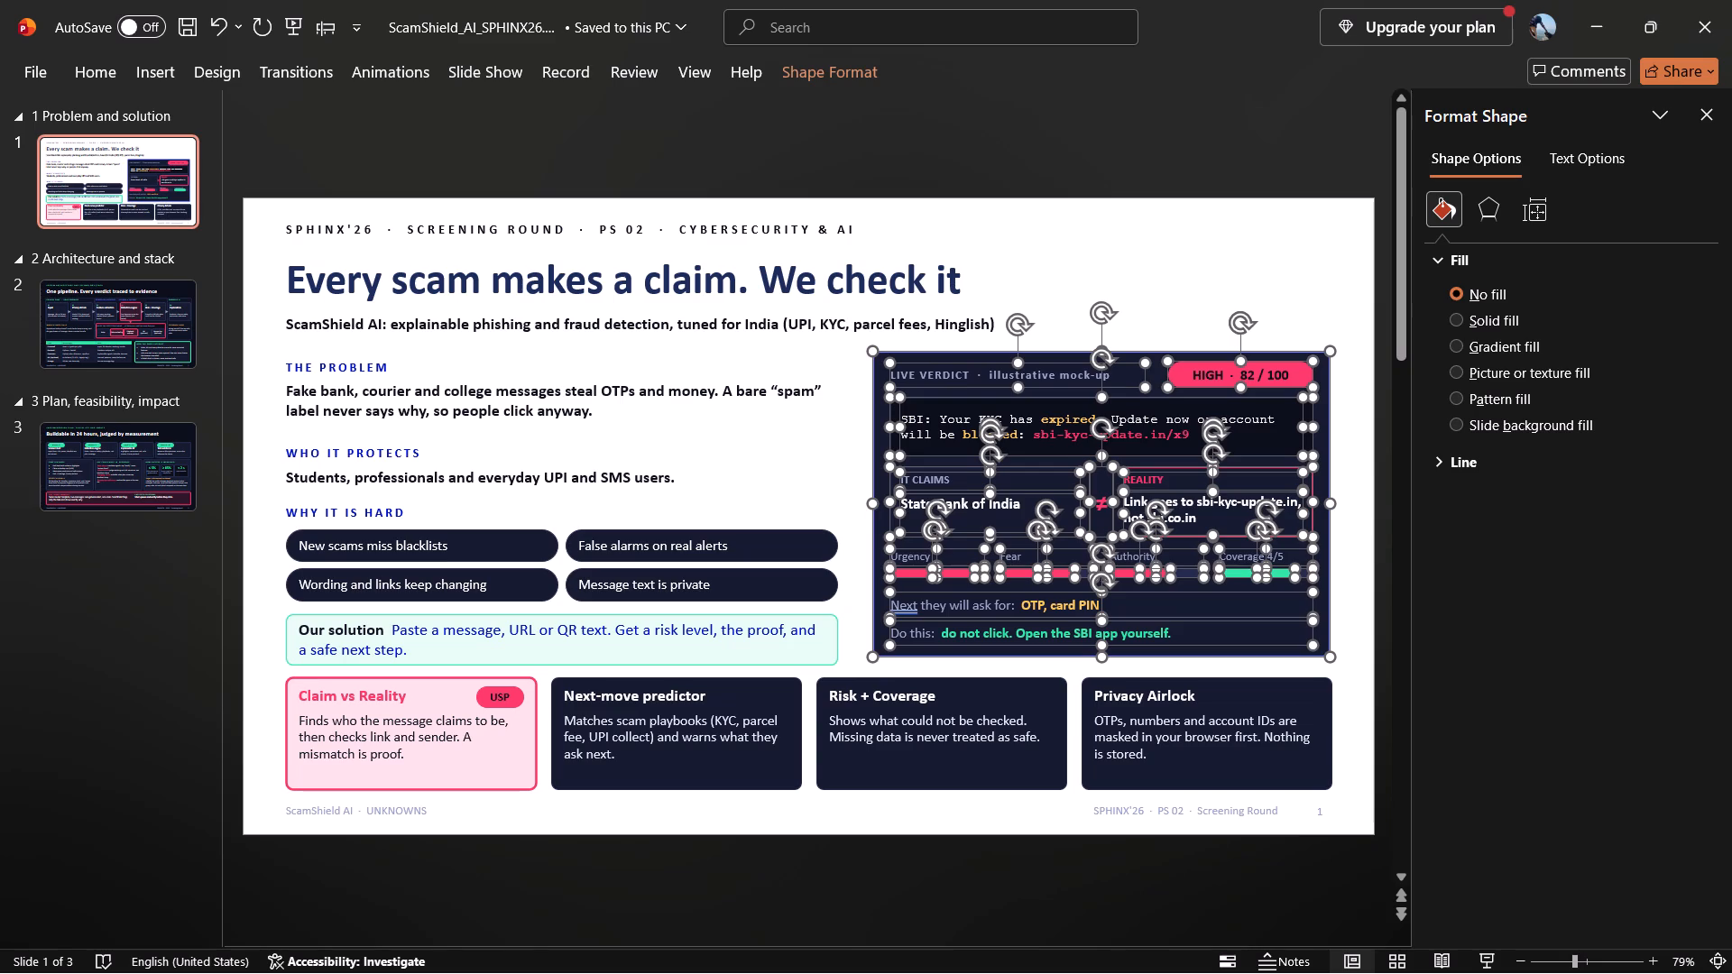
click(1188, 325)
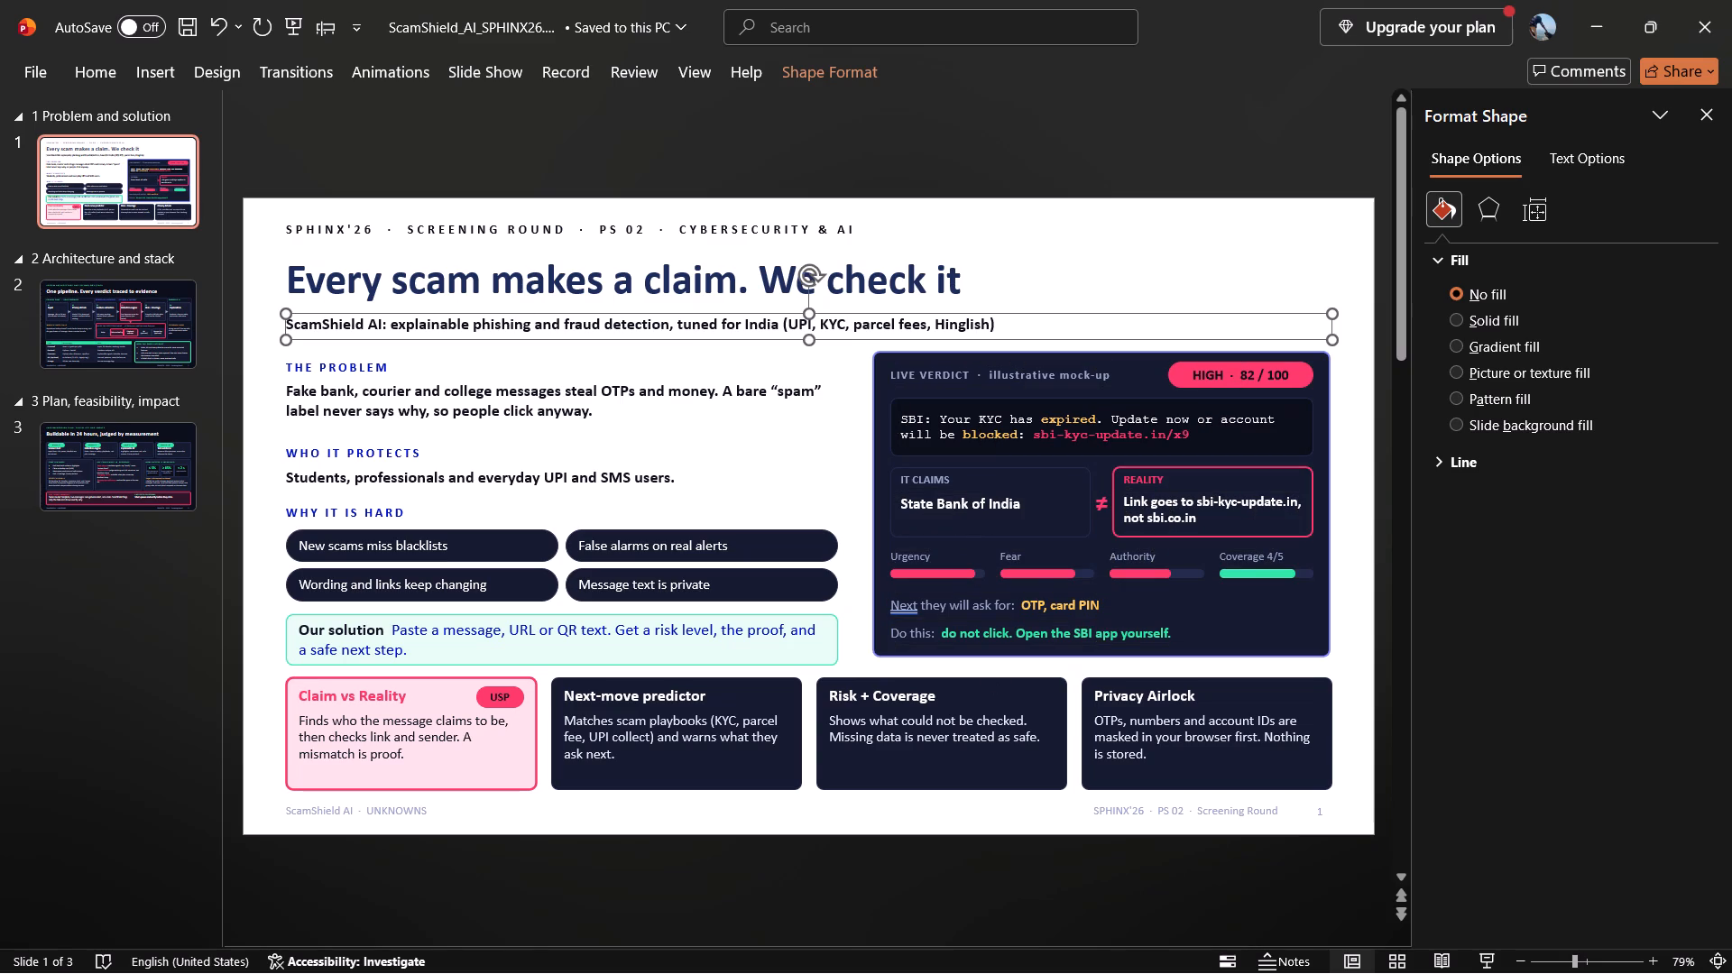
click(1215, 253)
click(710, 876)
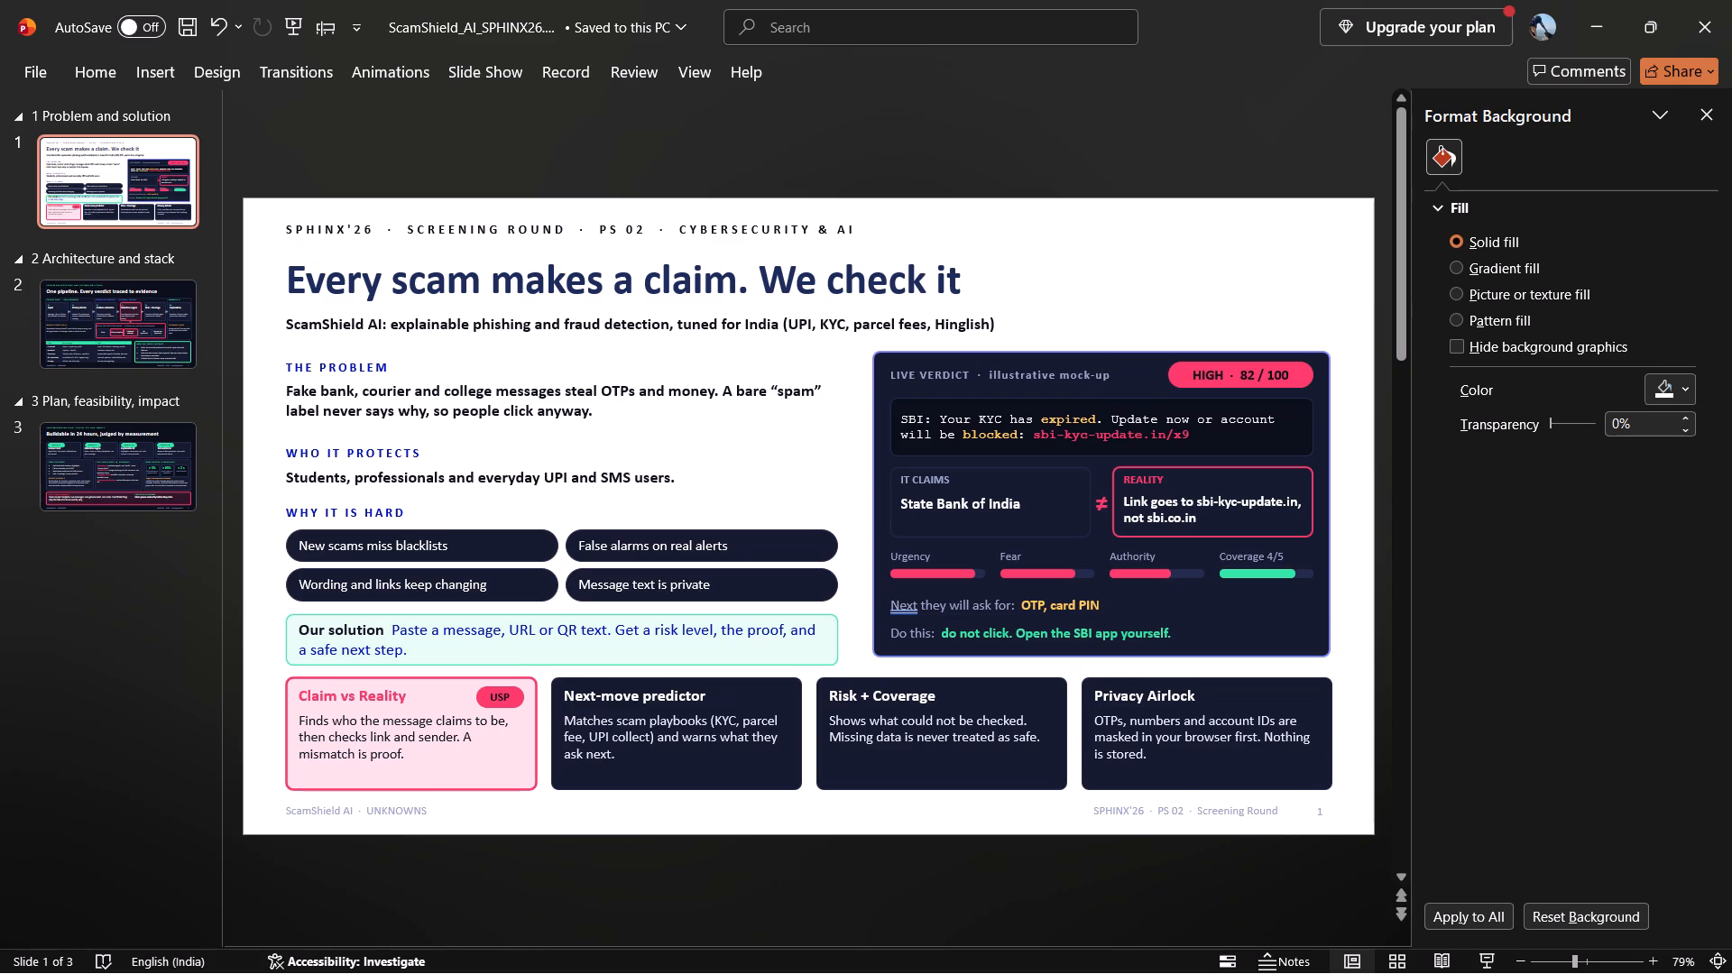
Set the solid background fill of slide 2, "Architecture and stack", to white.
click(176, 370)
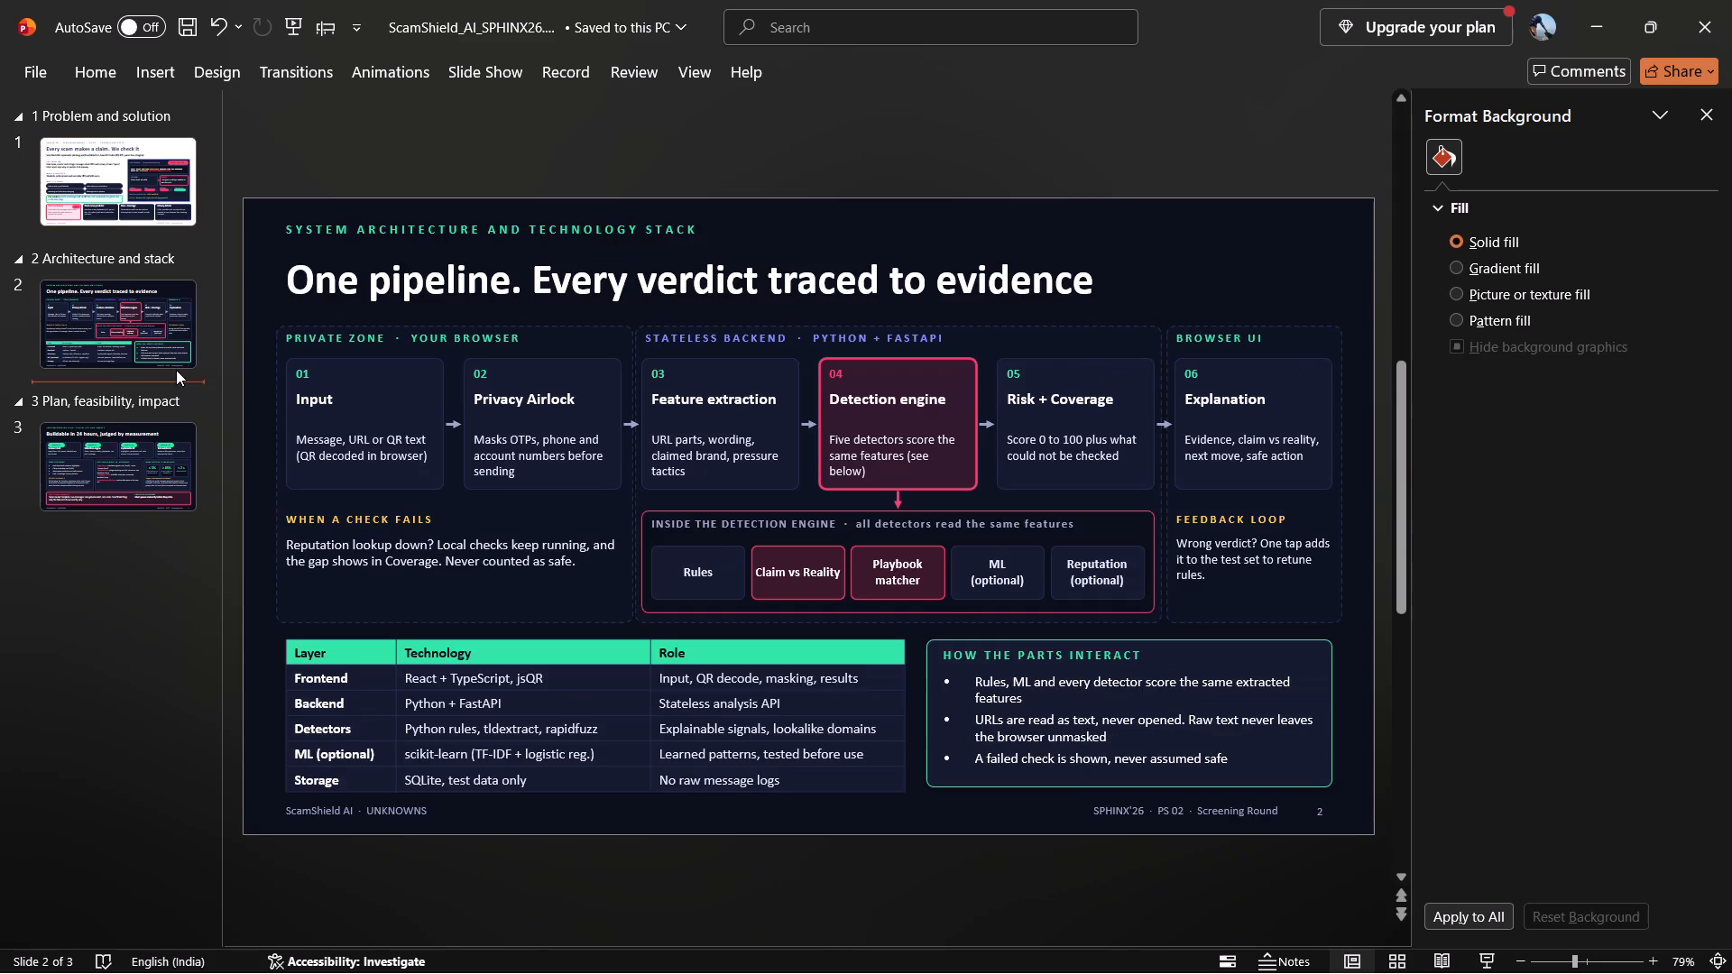
click(1255, 263)
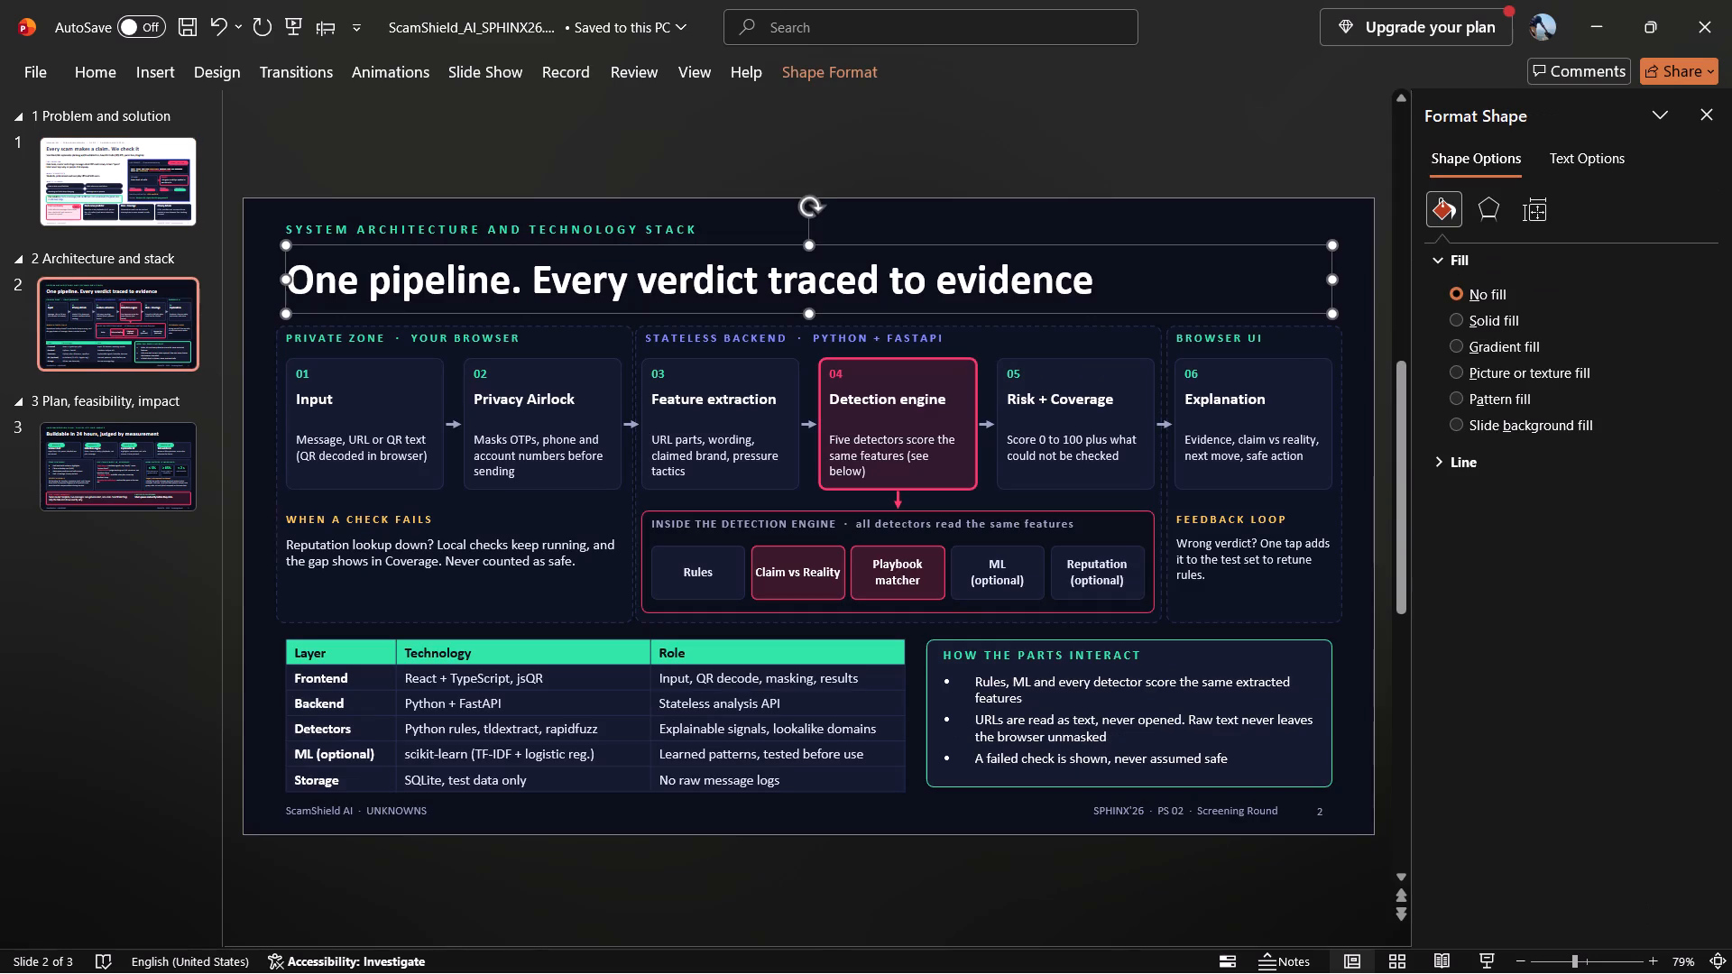
click(1348, 225)
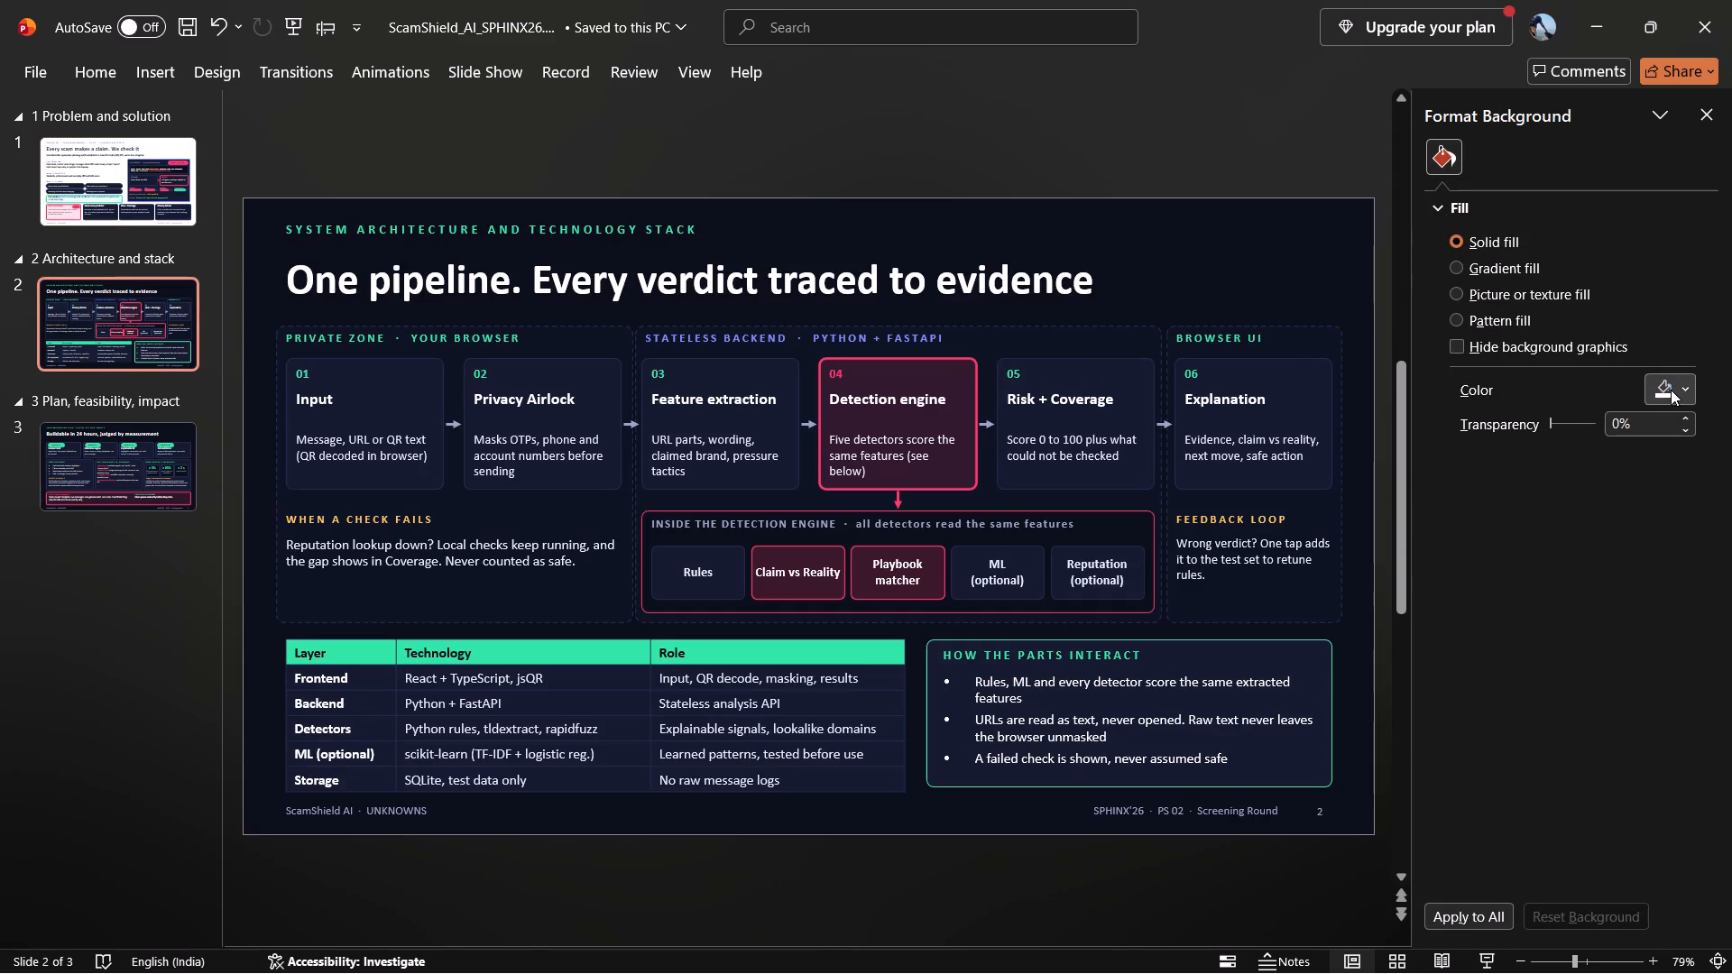
click(1671, 390)
click(1437, 524)
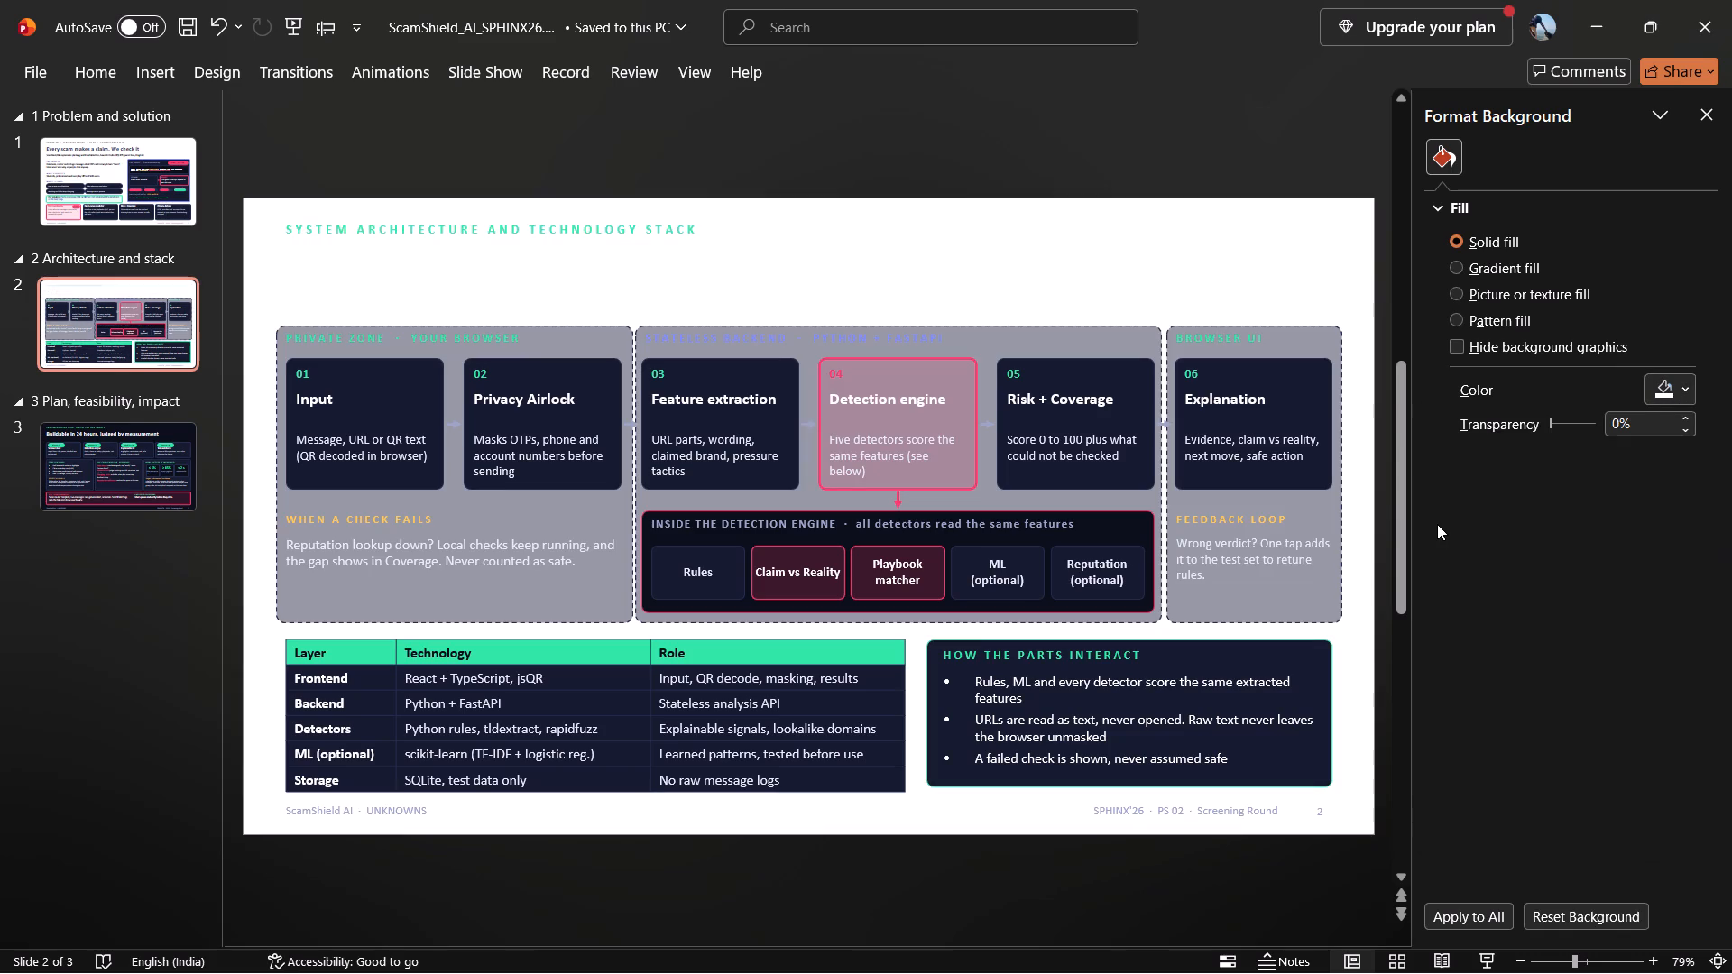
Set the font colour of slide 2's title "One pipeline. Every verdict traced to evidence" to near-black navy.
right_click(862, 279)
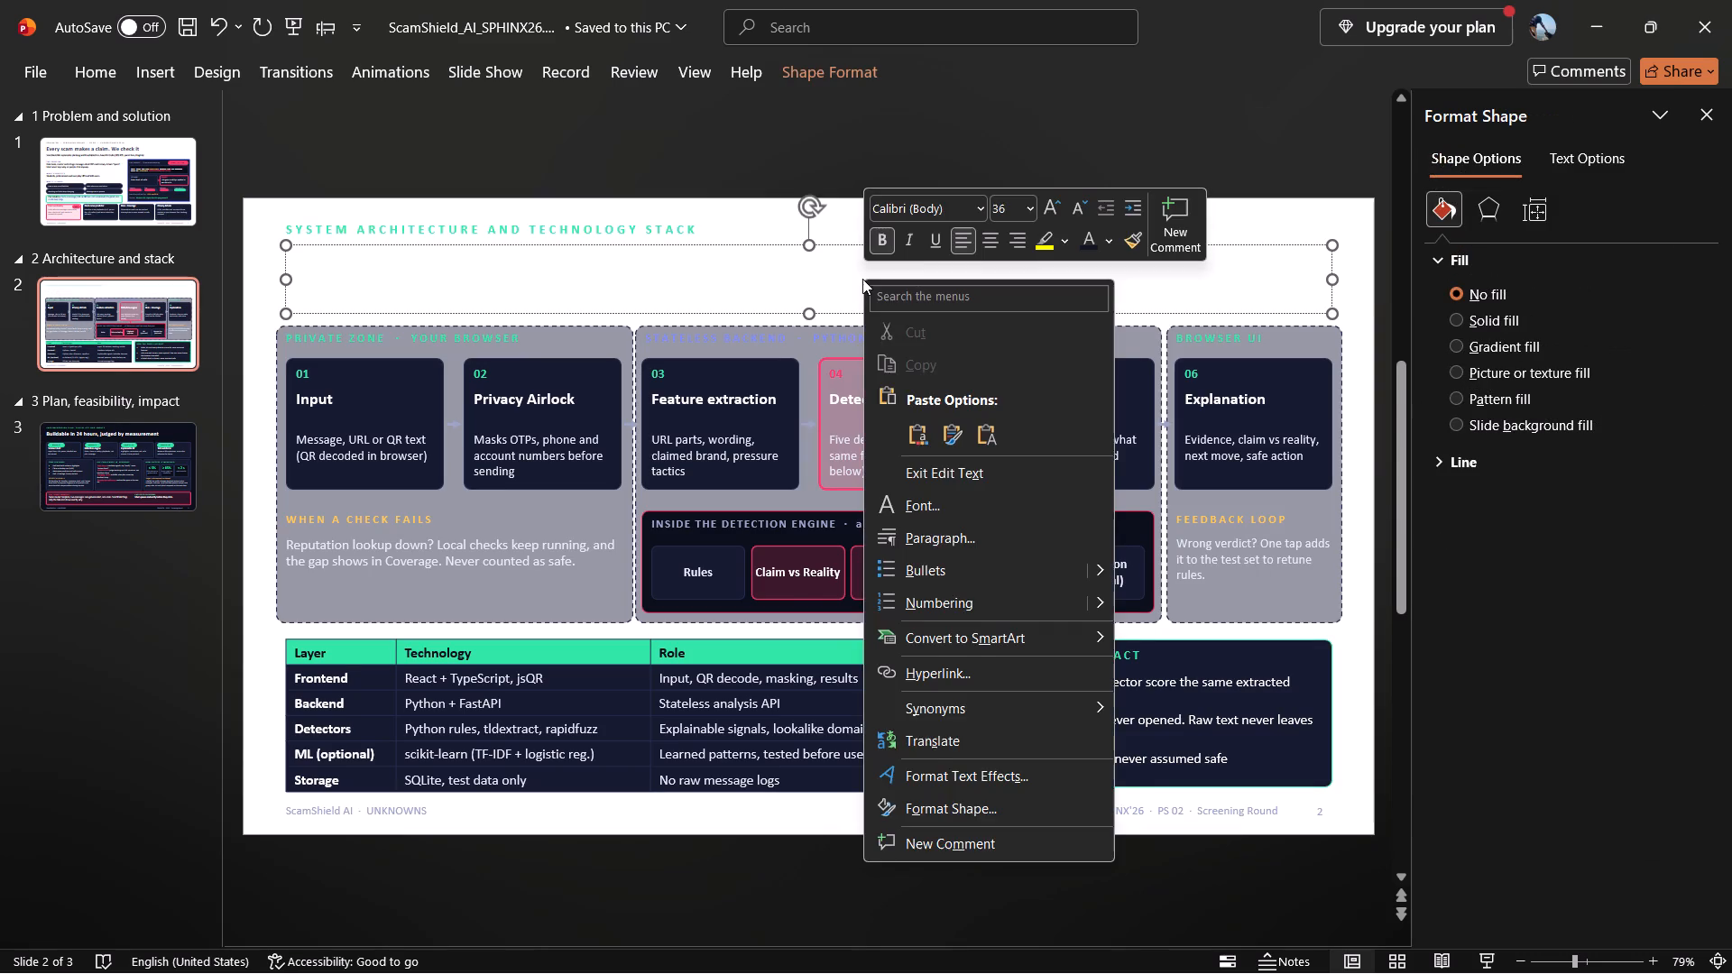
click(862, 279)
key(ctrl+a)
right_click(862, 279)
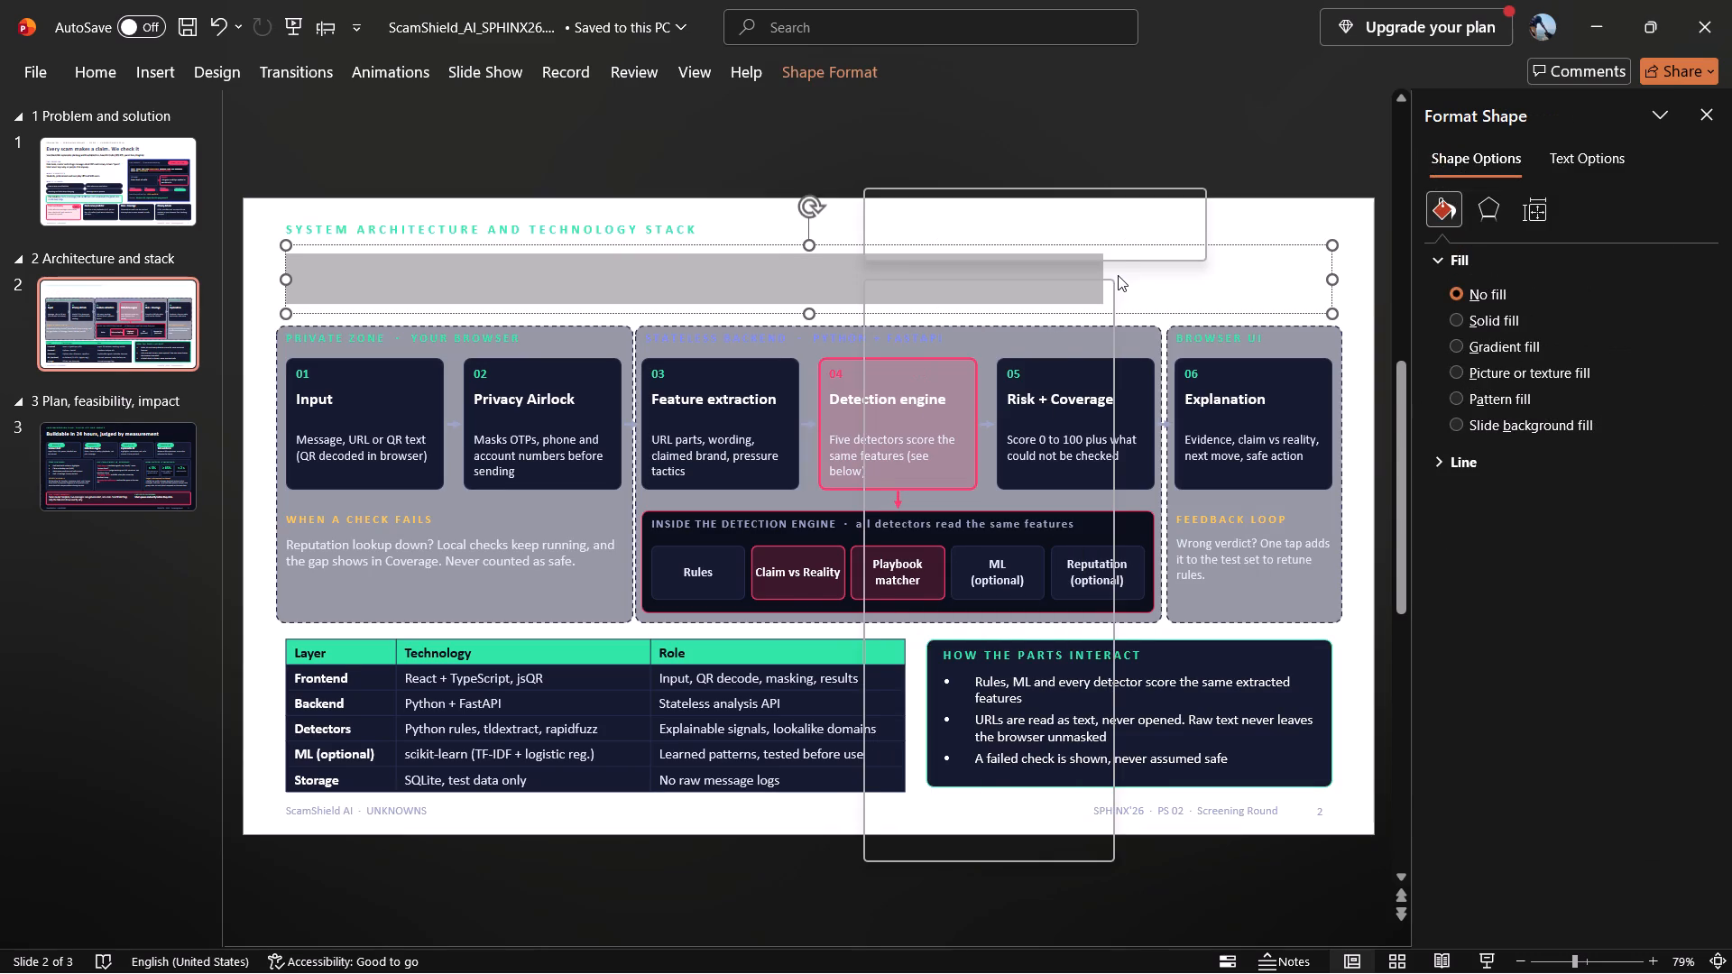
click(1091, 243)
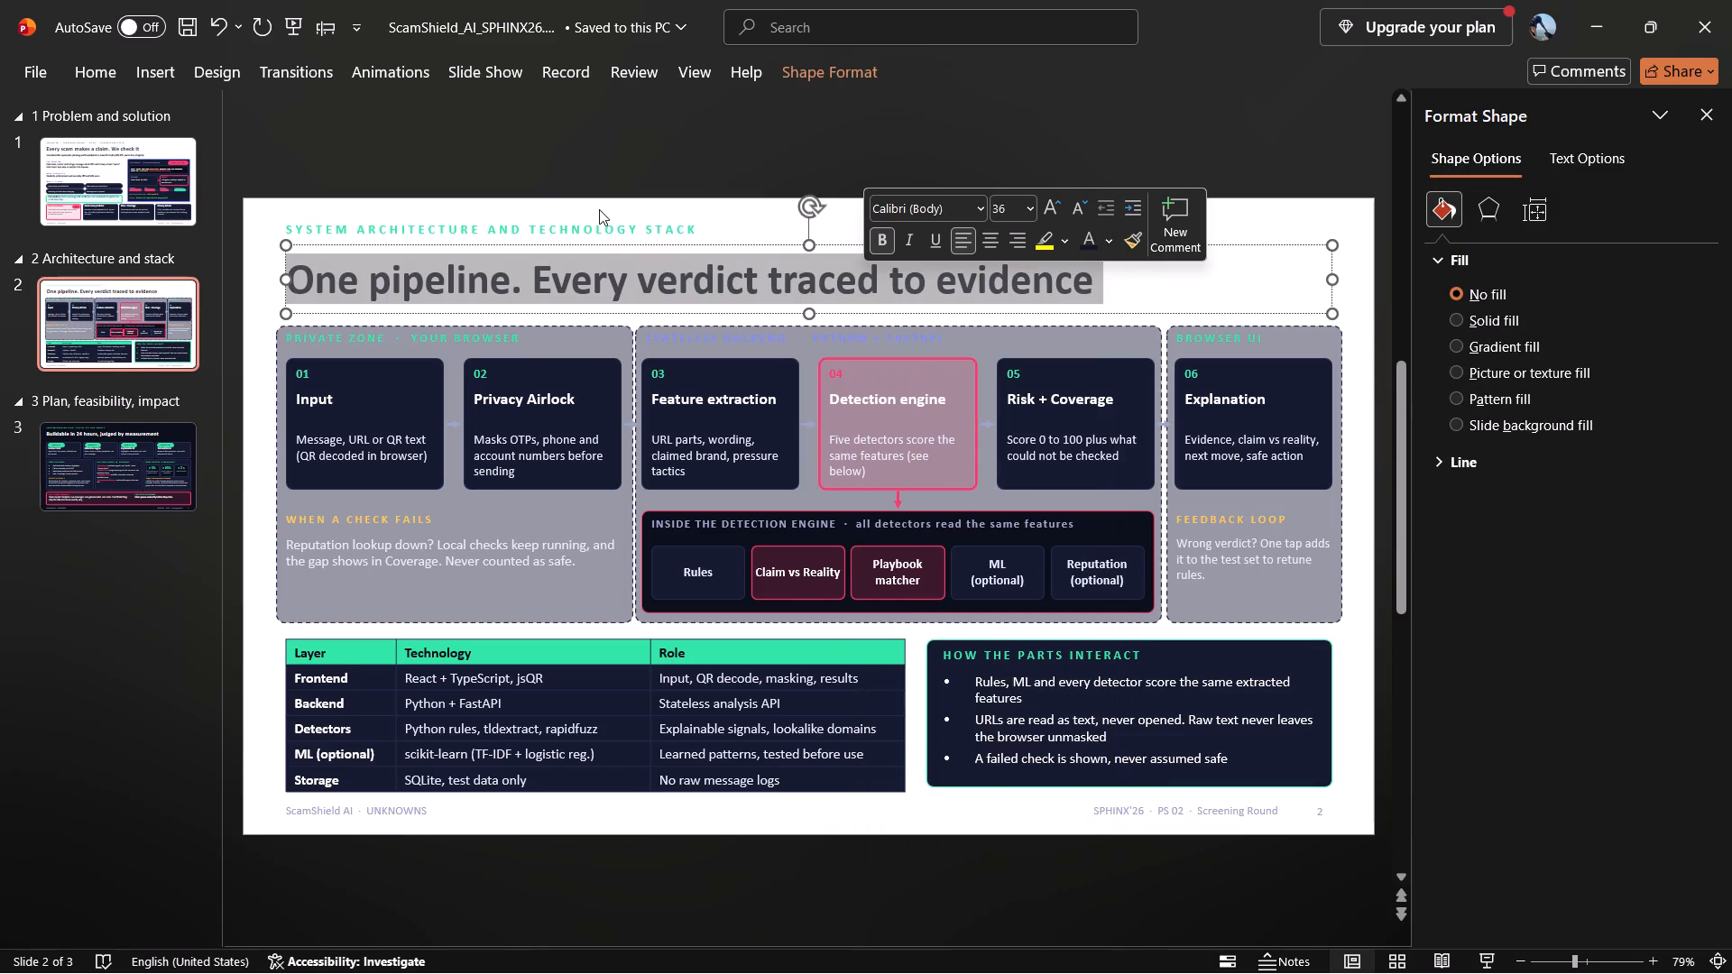
Set the font colour of slide 2's title to the same dark navy blue theme colour as slide 1's title.
click(107, 138)
double_click(435, 282)
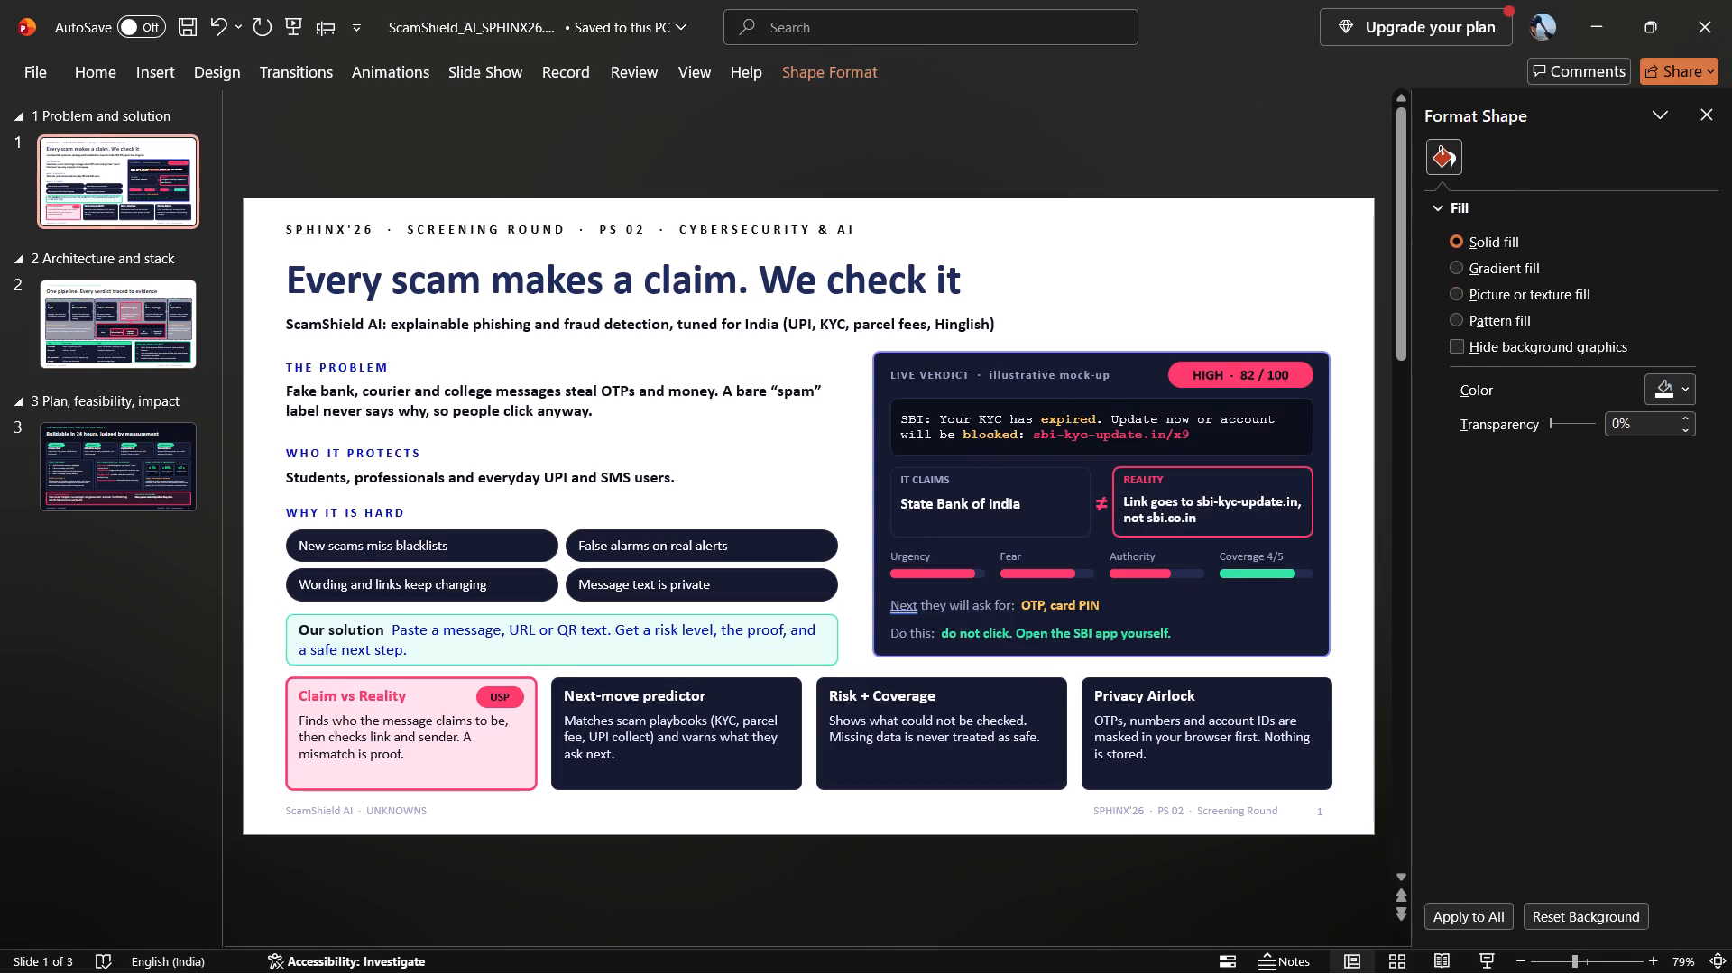
click(680, 245)
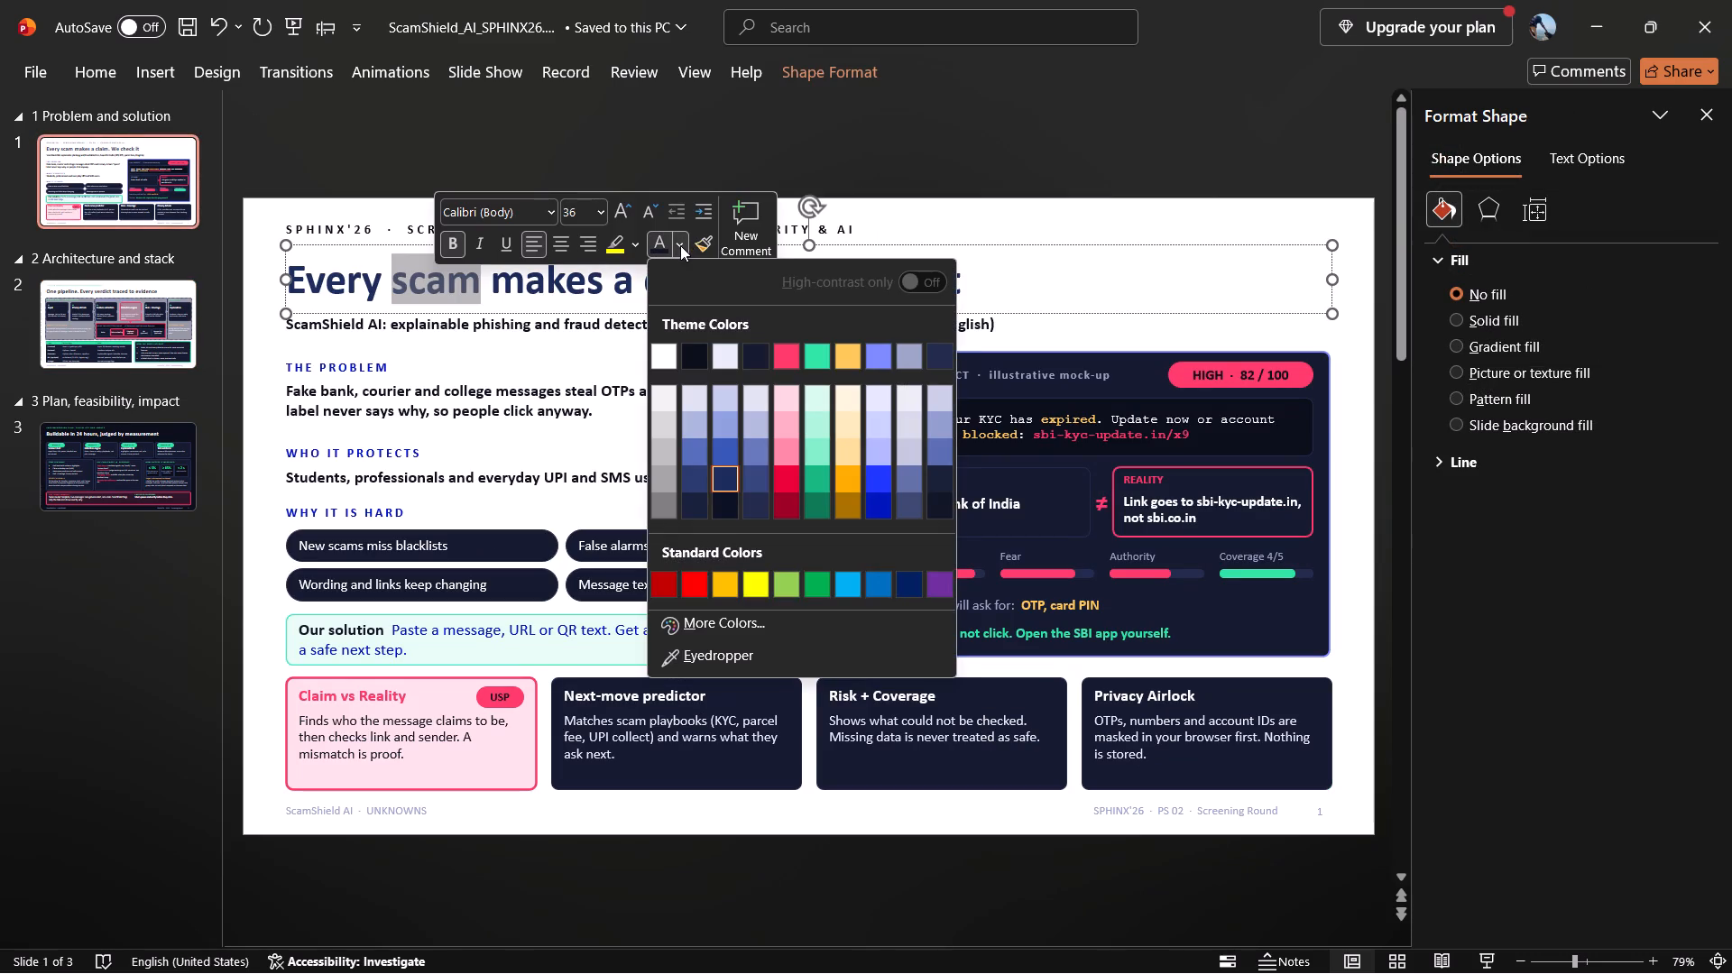
click(106, 306)
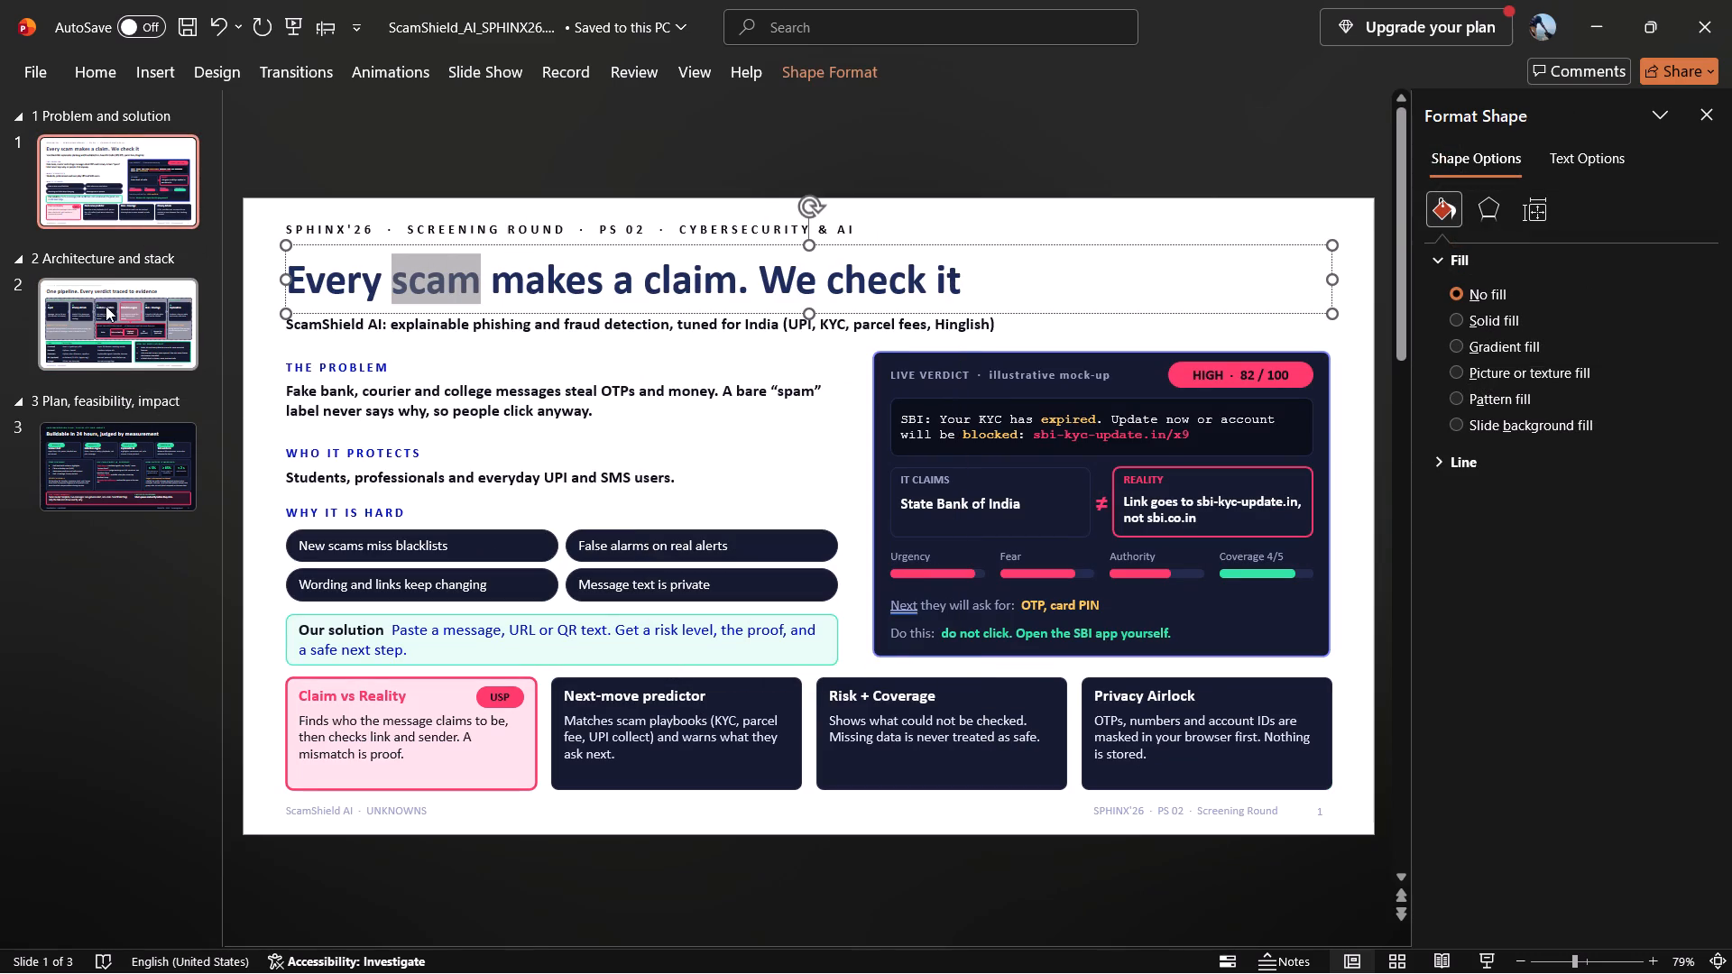
click(121, 307)
click(593, 273)
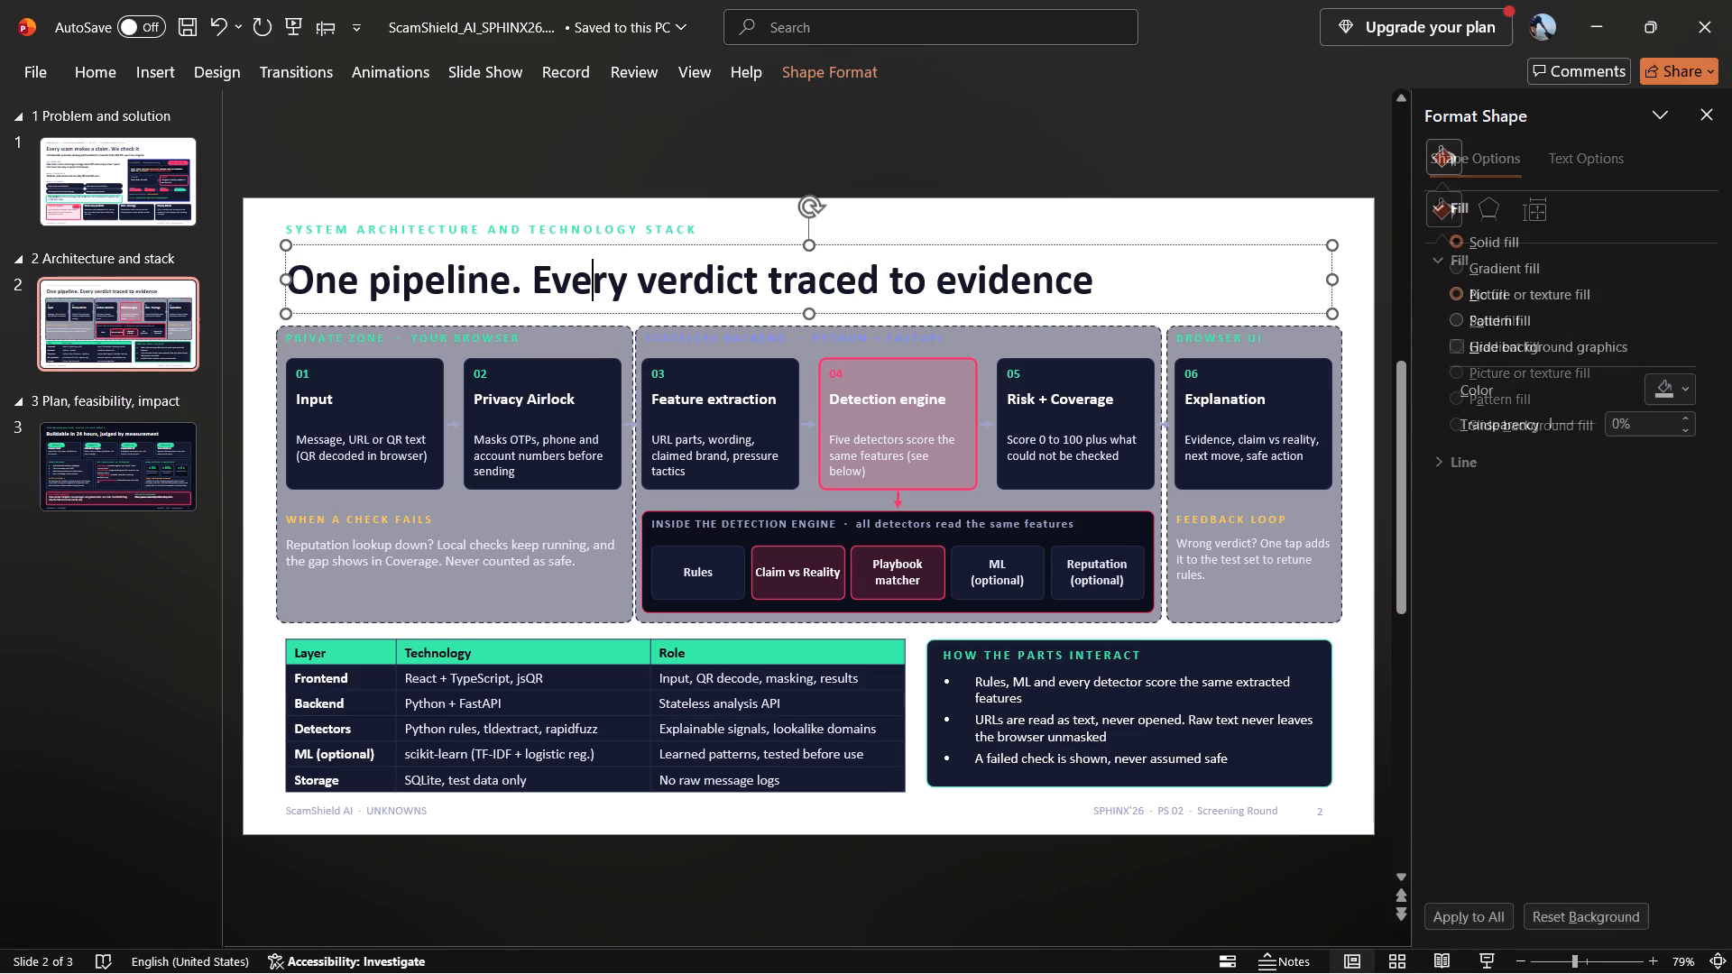
key(ctrl+a)
right_click(593, 273)
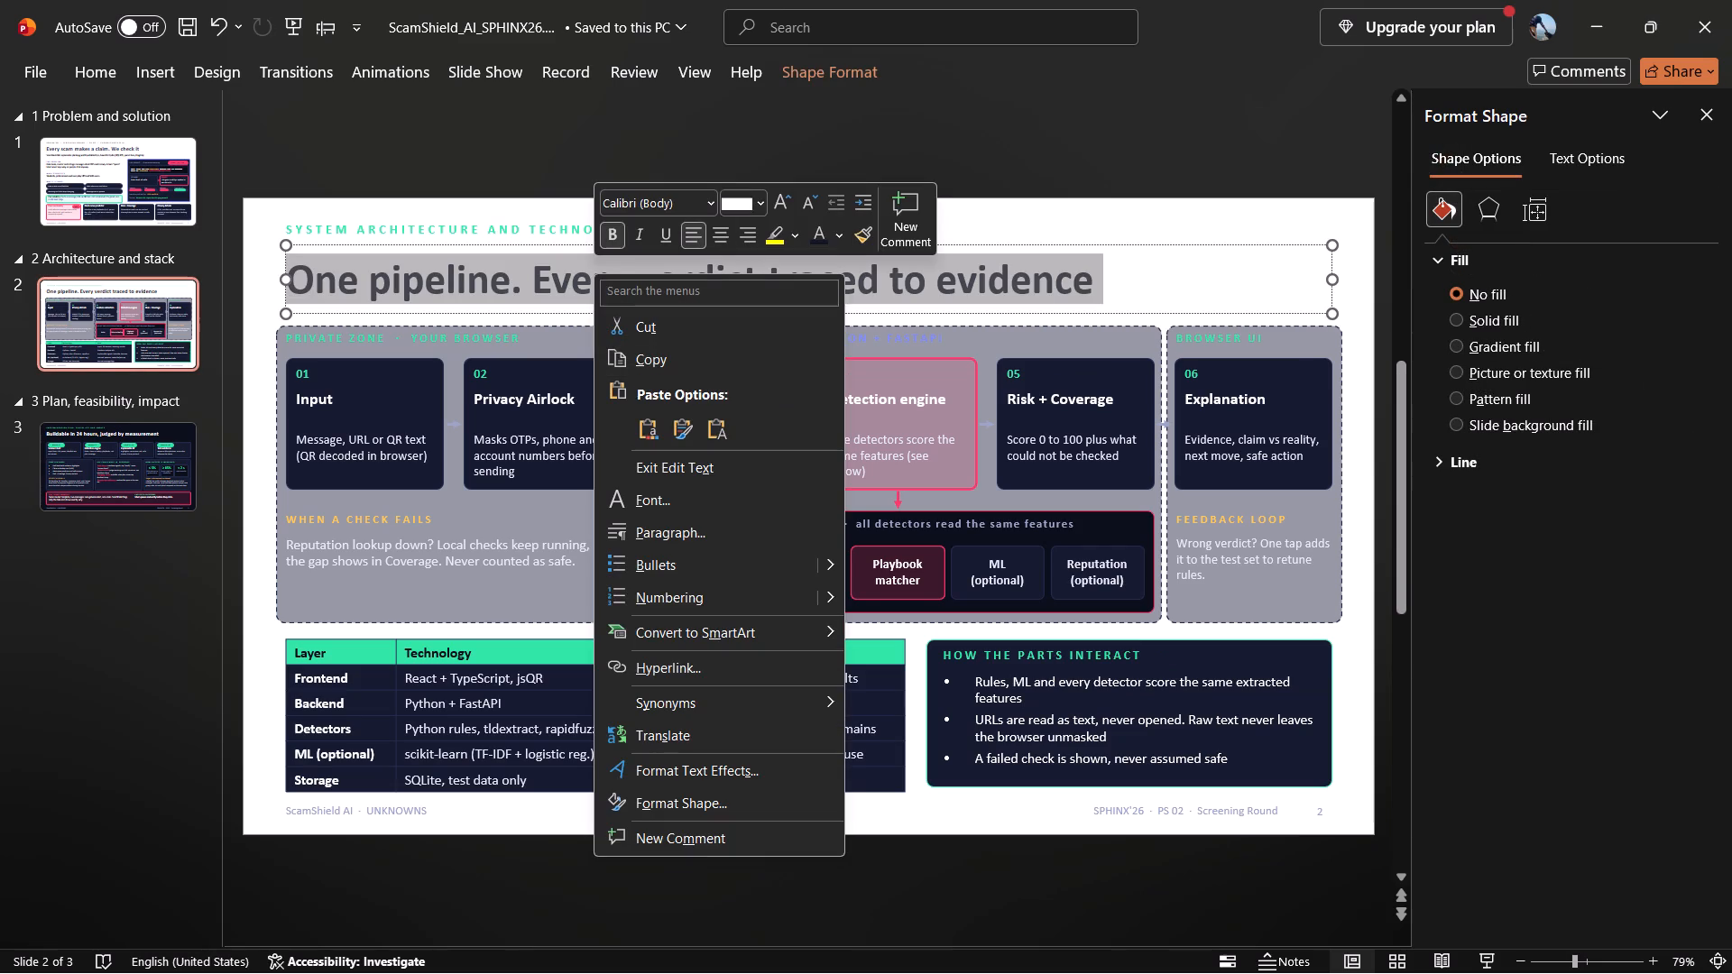
click(841, 244)
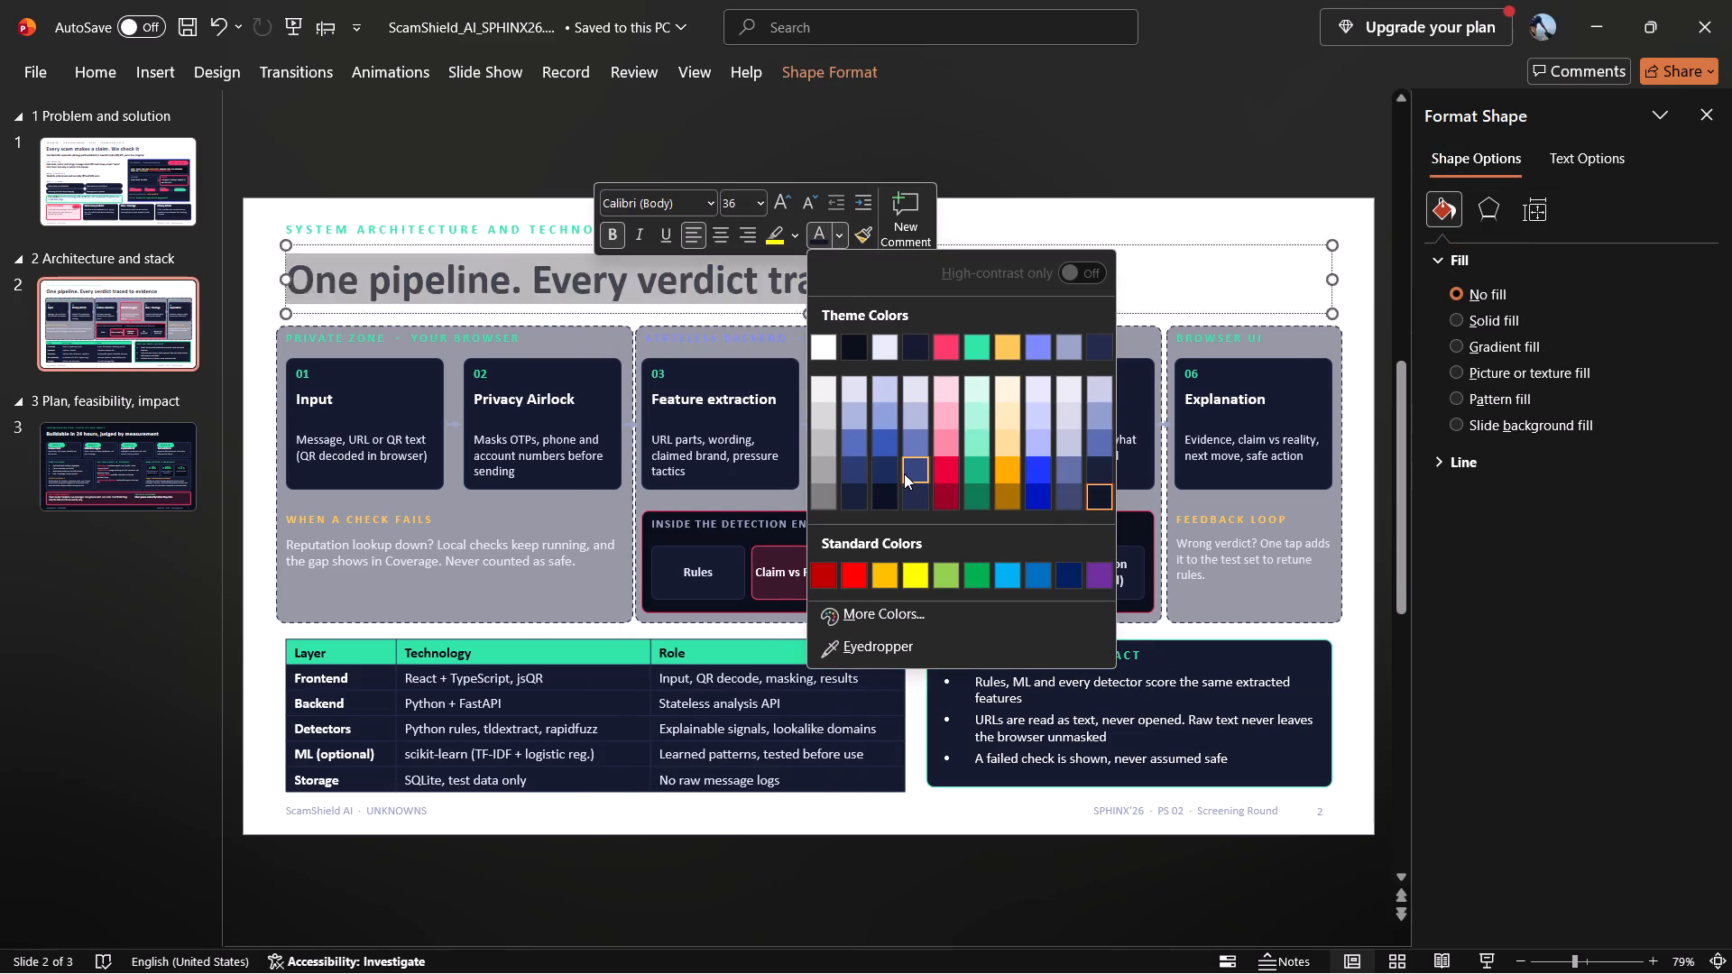
click(902, 473)
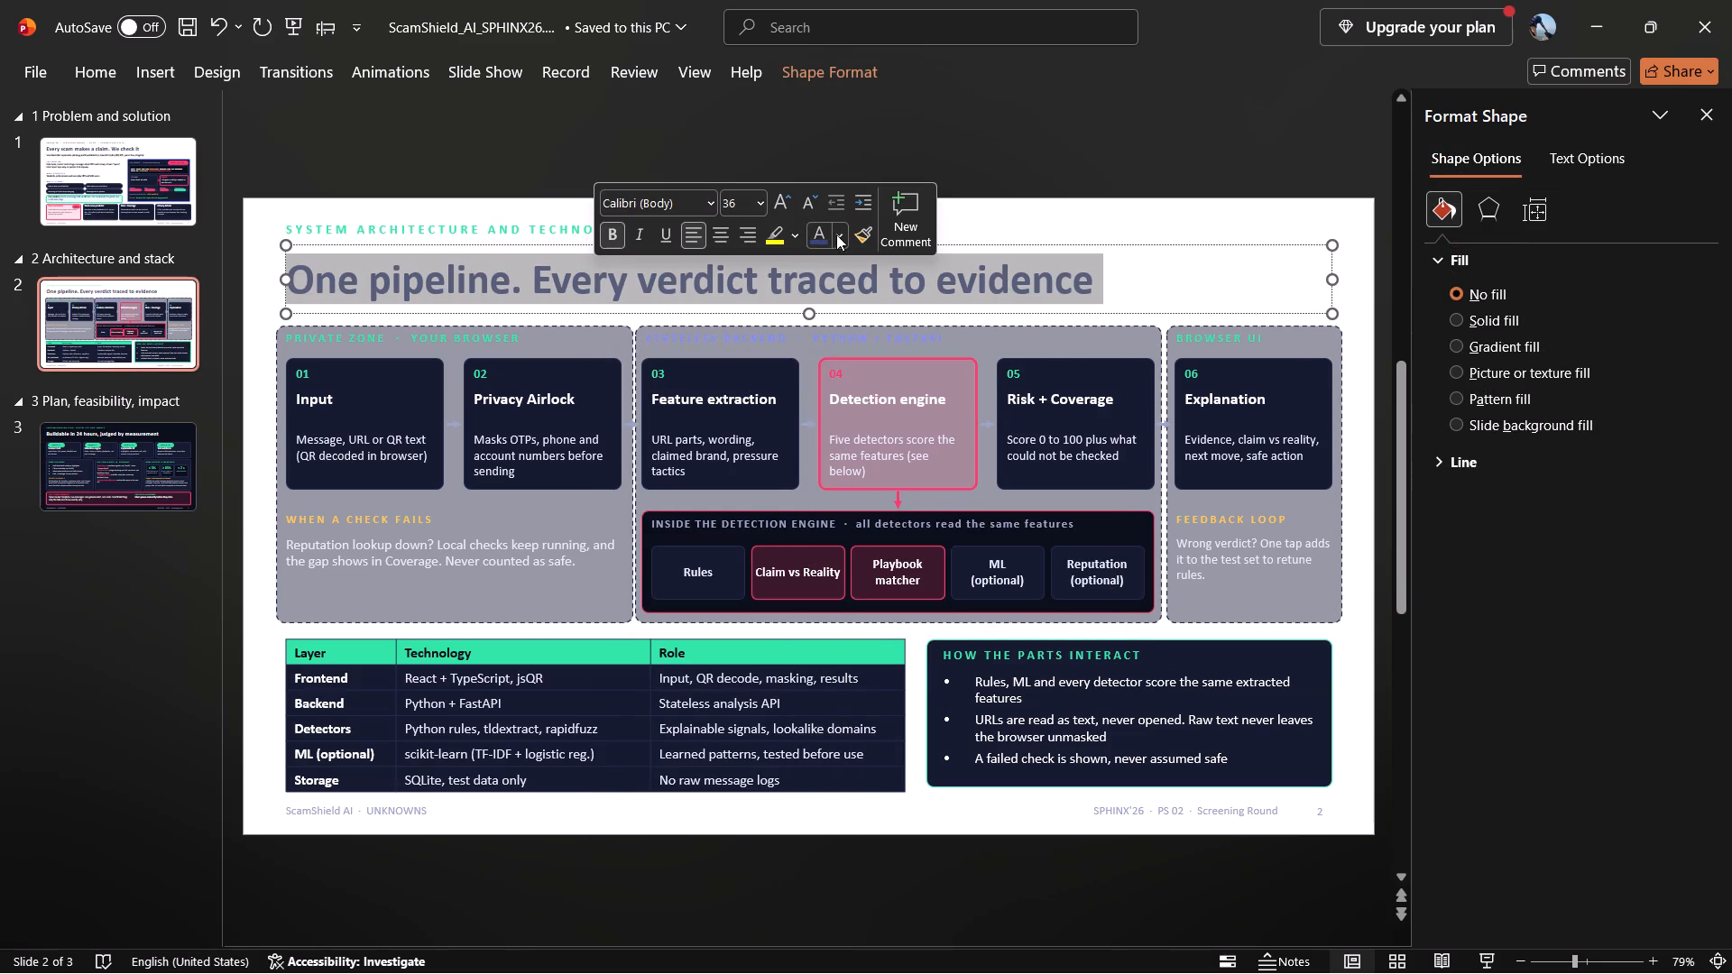
click(836, 236)
click(877, 474)
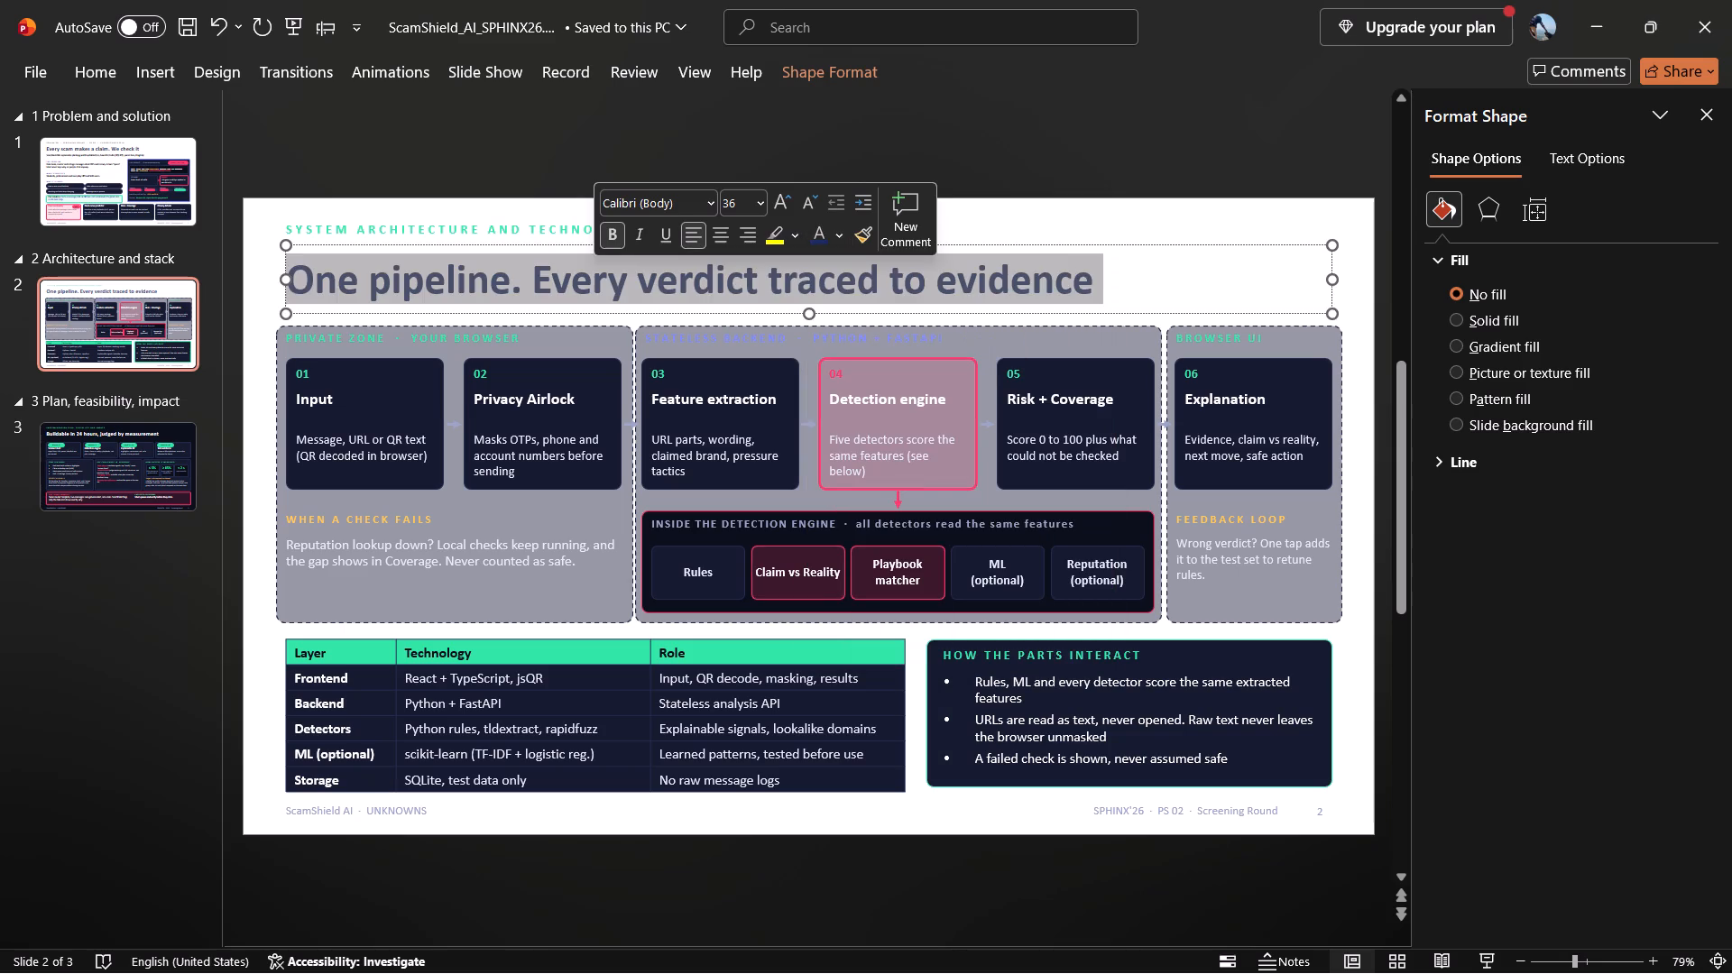
click(1092, 234)
Set the font colour of the "SYSTEM ARCHITECTURE AND TECHNOLOGY STACK" line above slide 2's title to near-black.
click(410, 233)
key(ctrl+a)
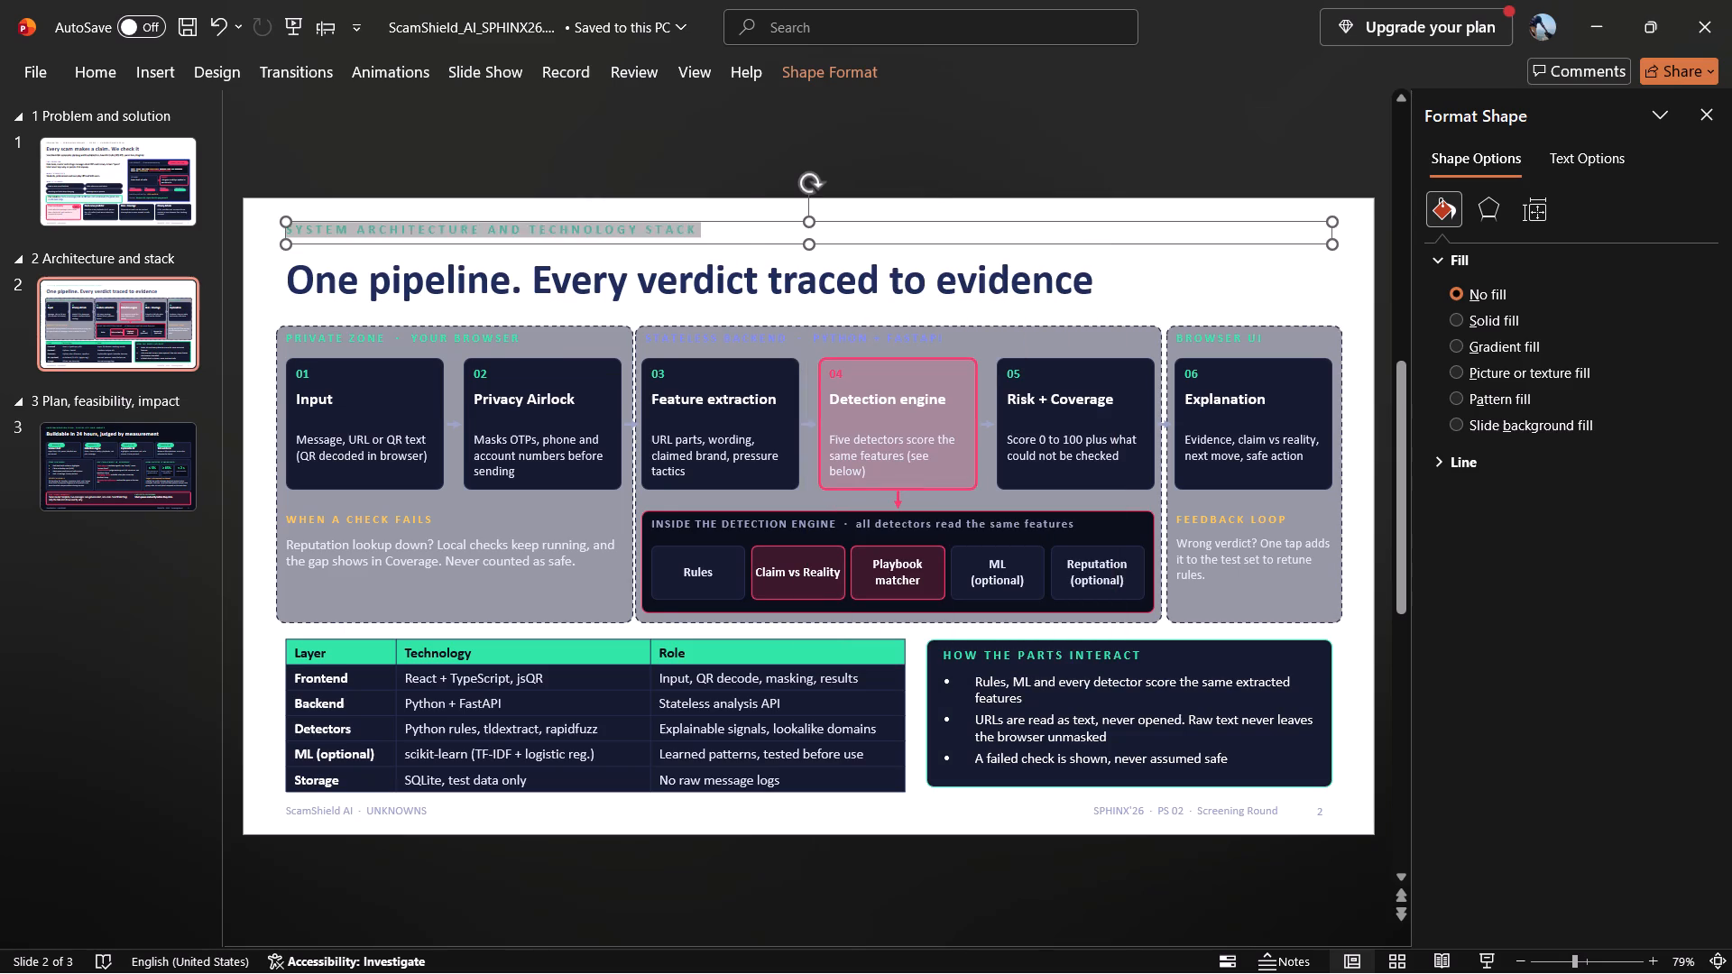
right_click(410, 233)
click(659, 188)
click(669, 318)
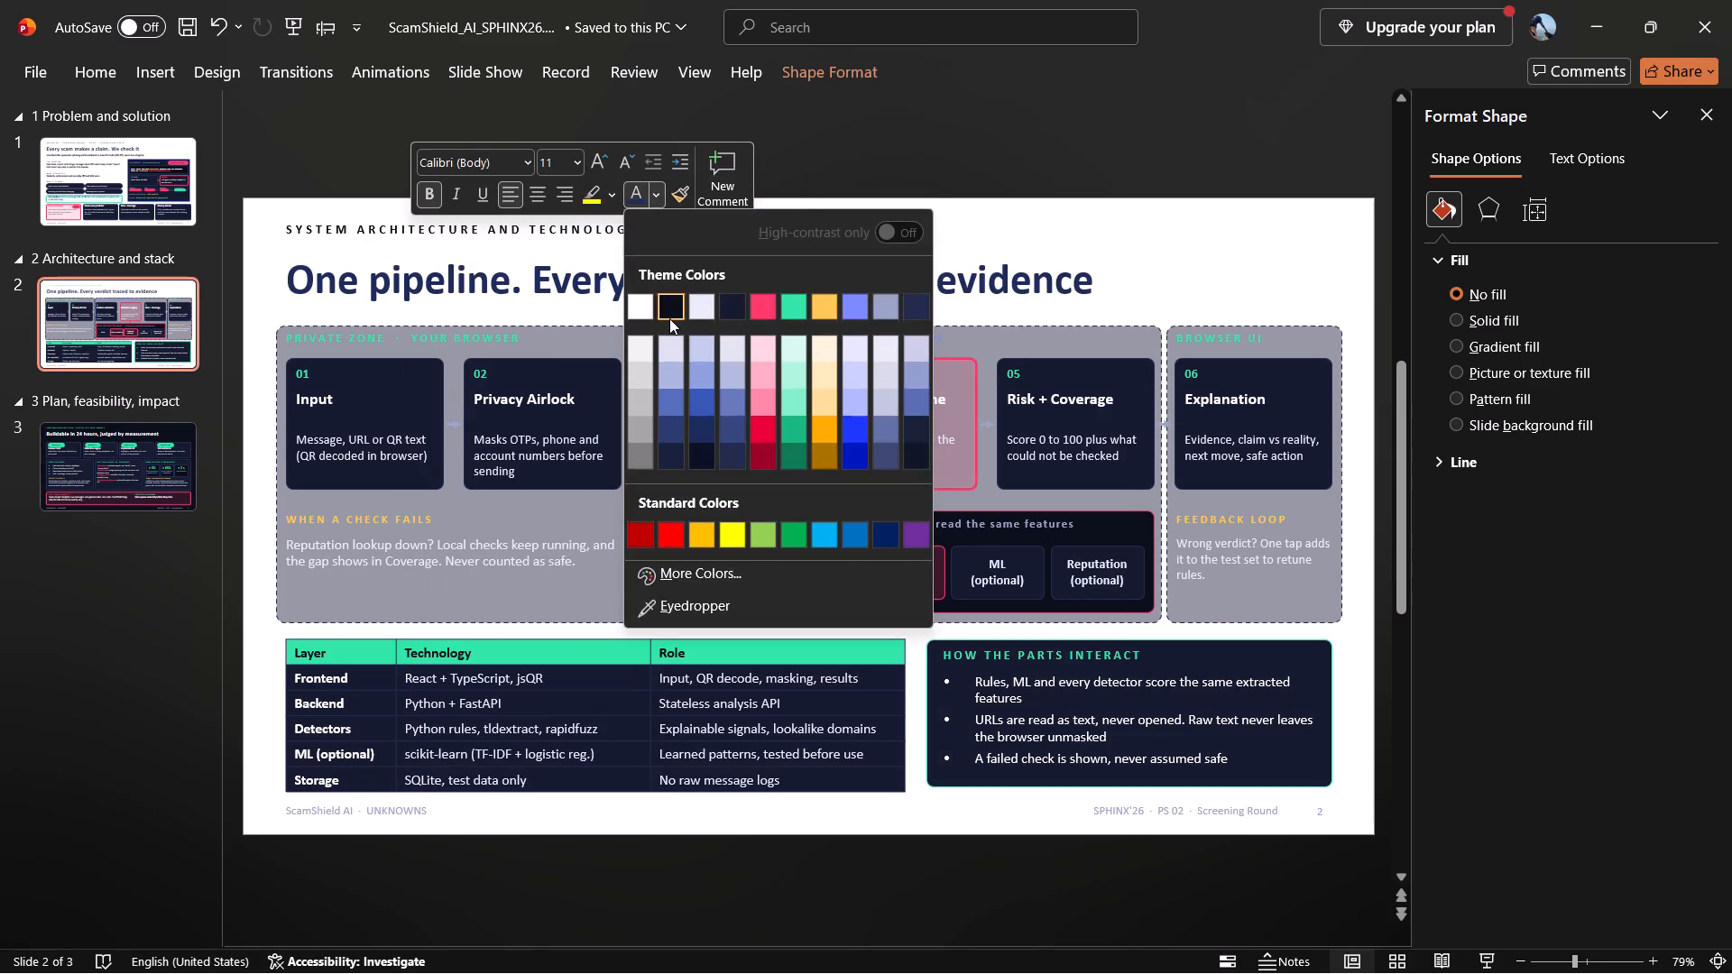
click(1044, 179)
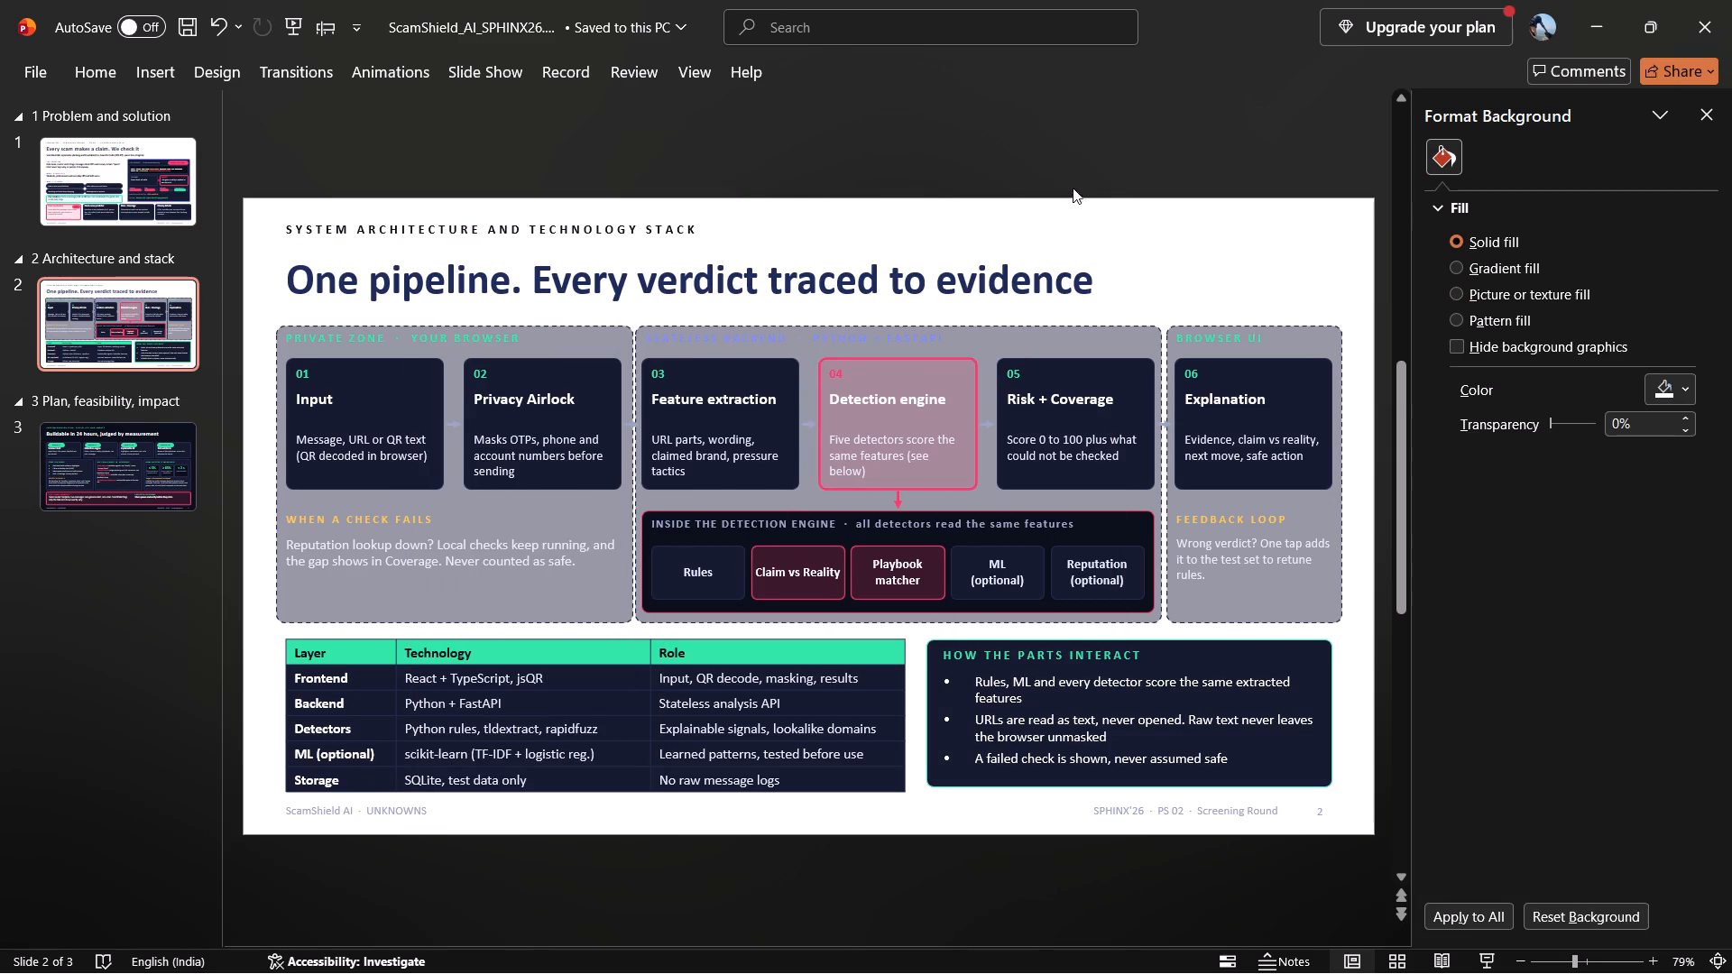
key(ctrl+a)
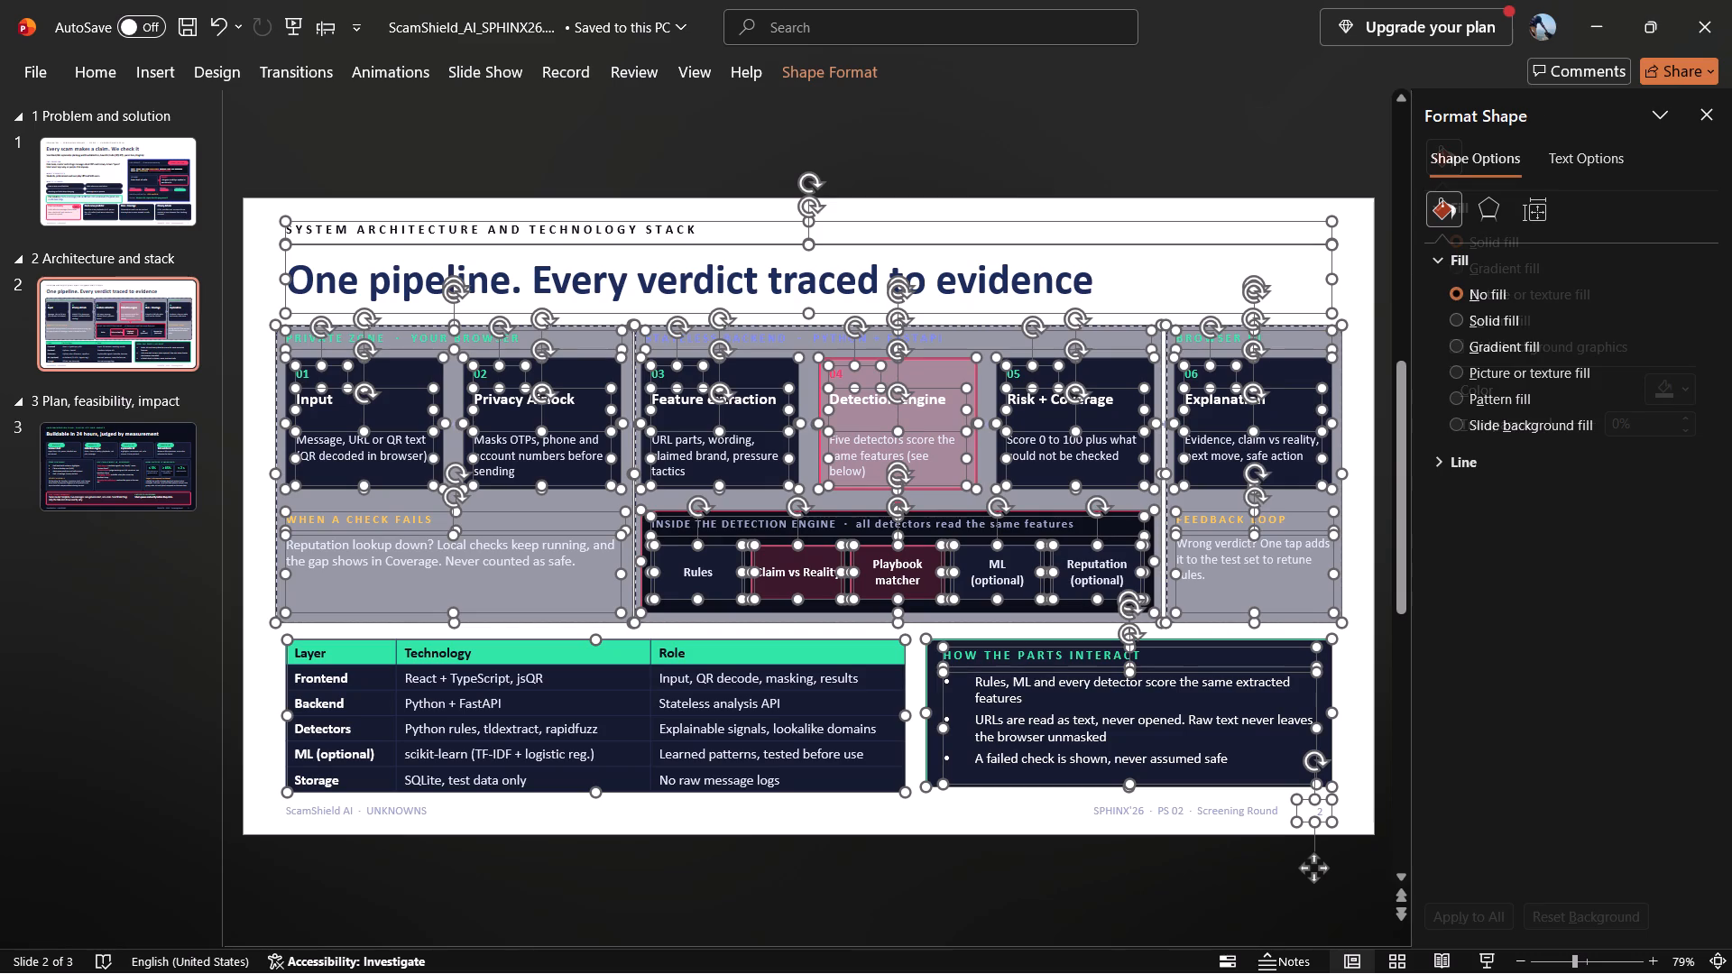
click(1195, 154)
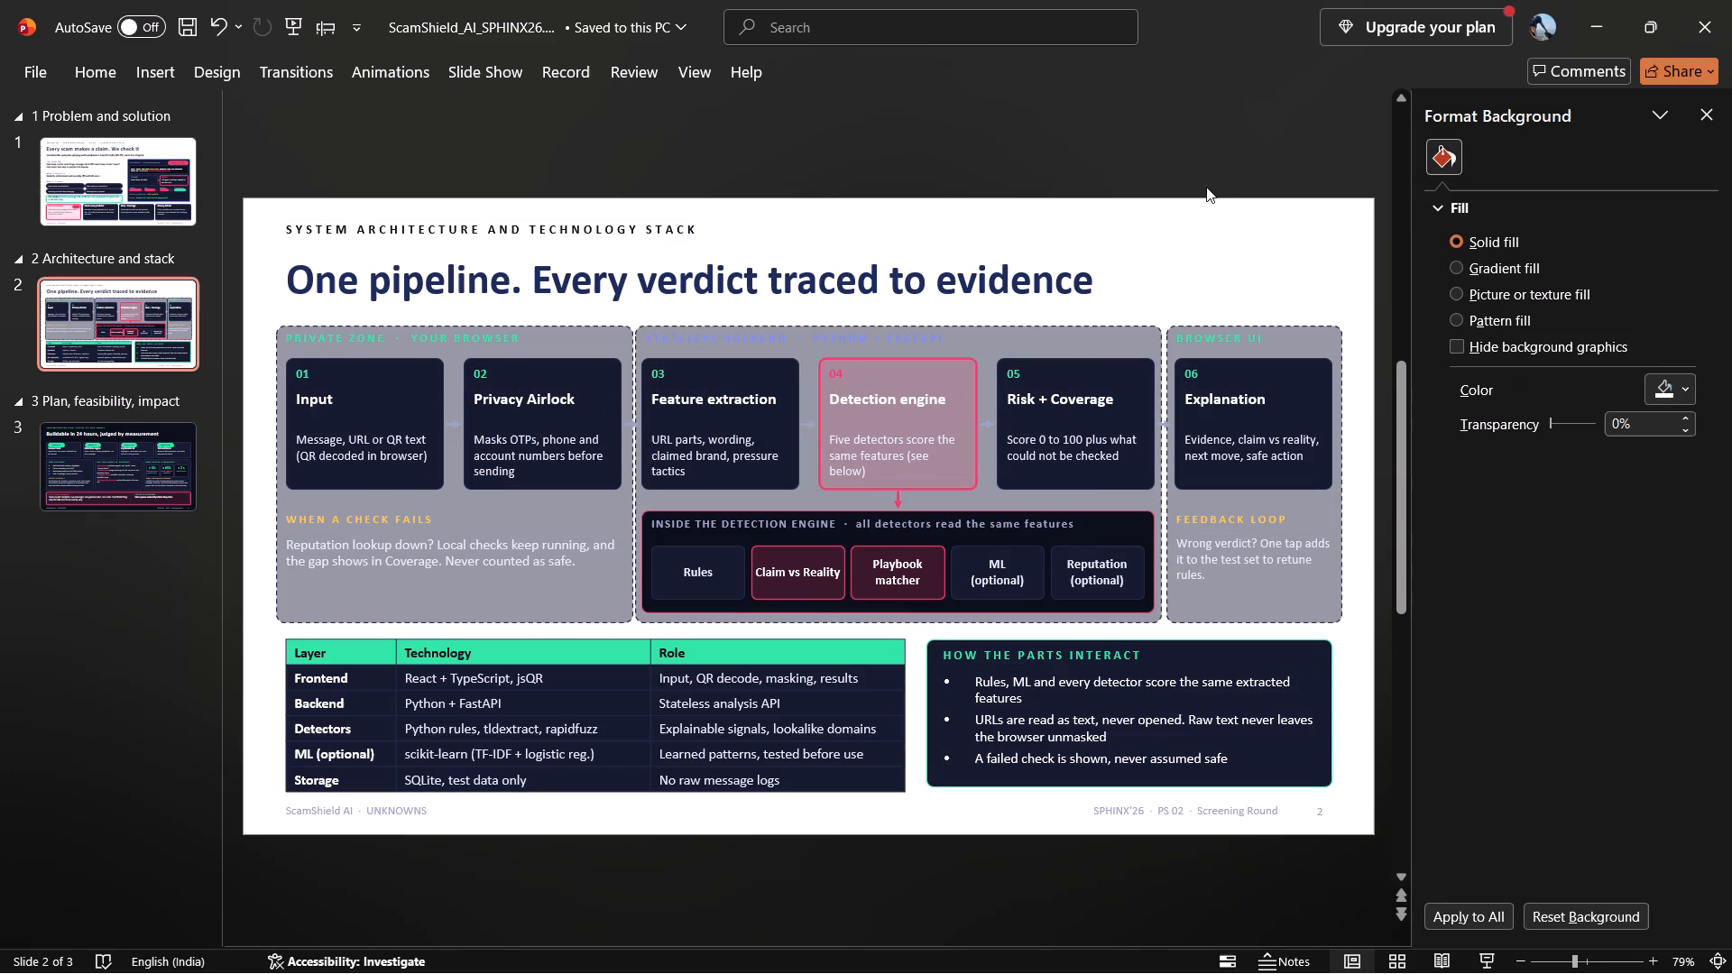
Set the font colour of the description text under "WHEN A CHECK FAILS" on slide 2 to near-black.
click(563, 538)
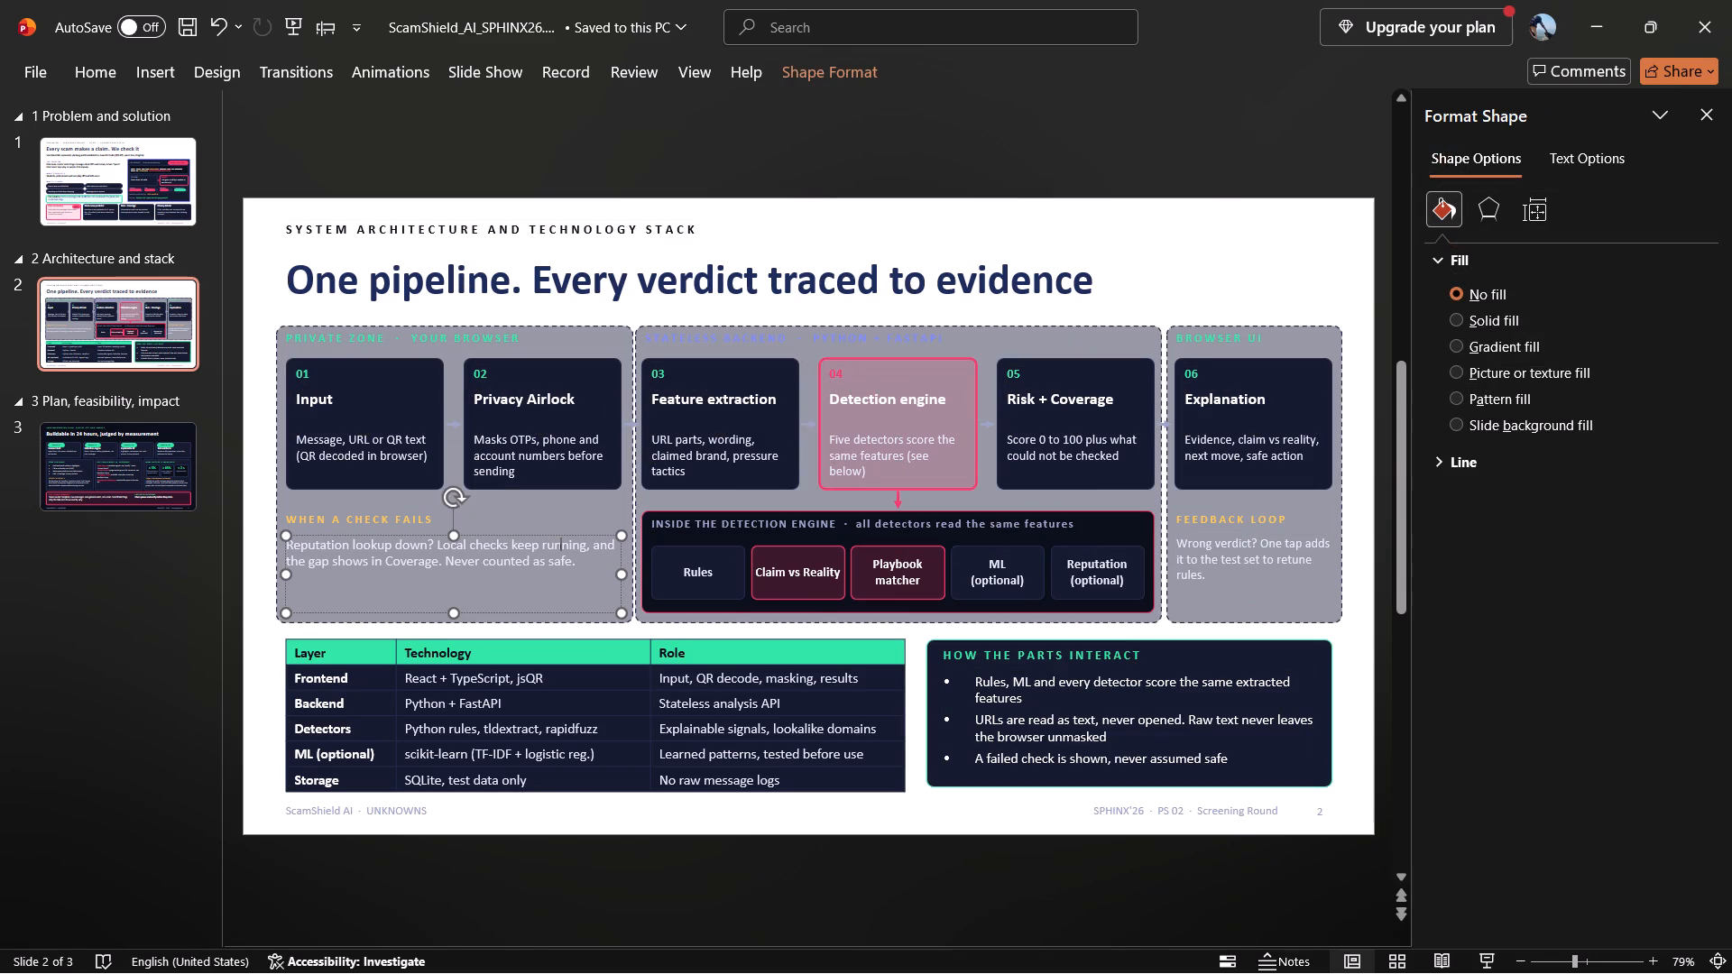
click(523, 575)
click(526, 565)
key(ctrl+a)
right_click(526, 565)
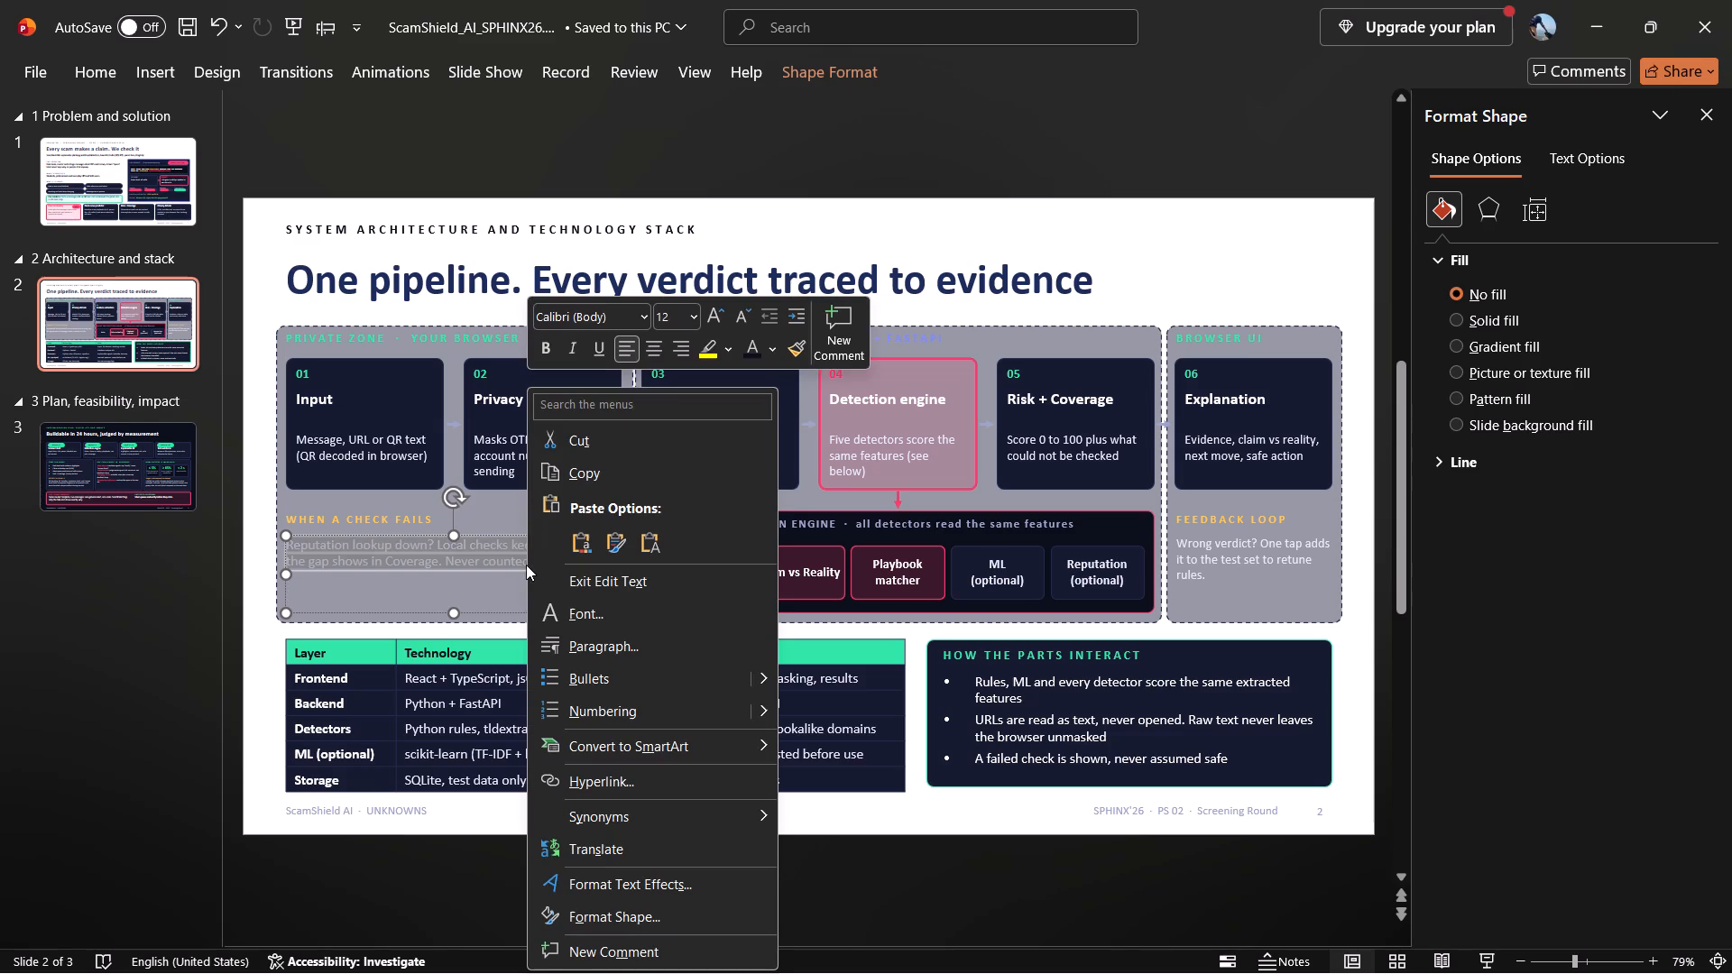
click(745, 360)
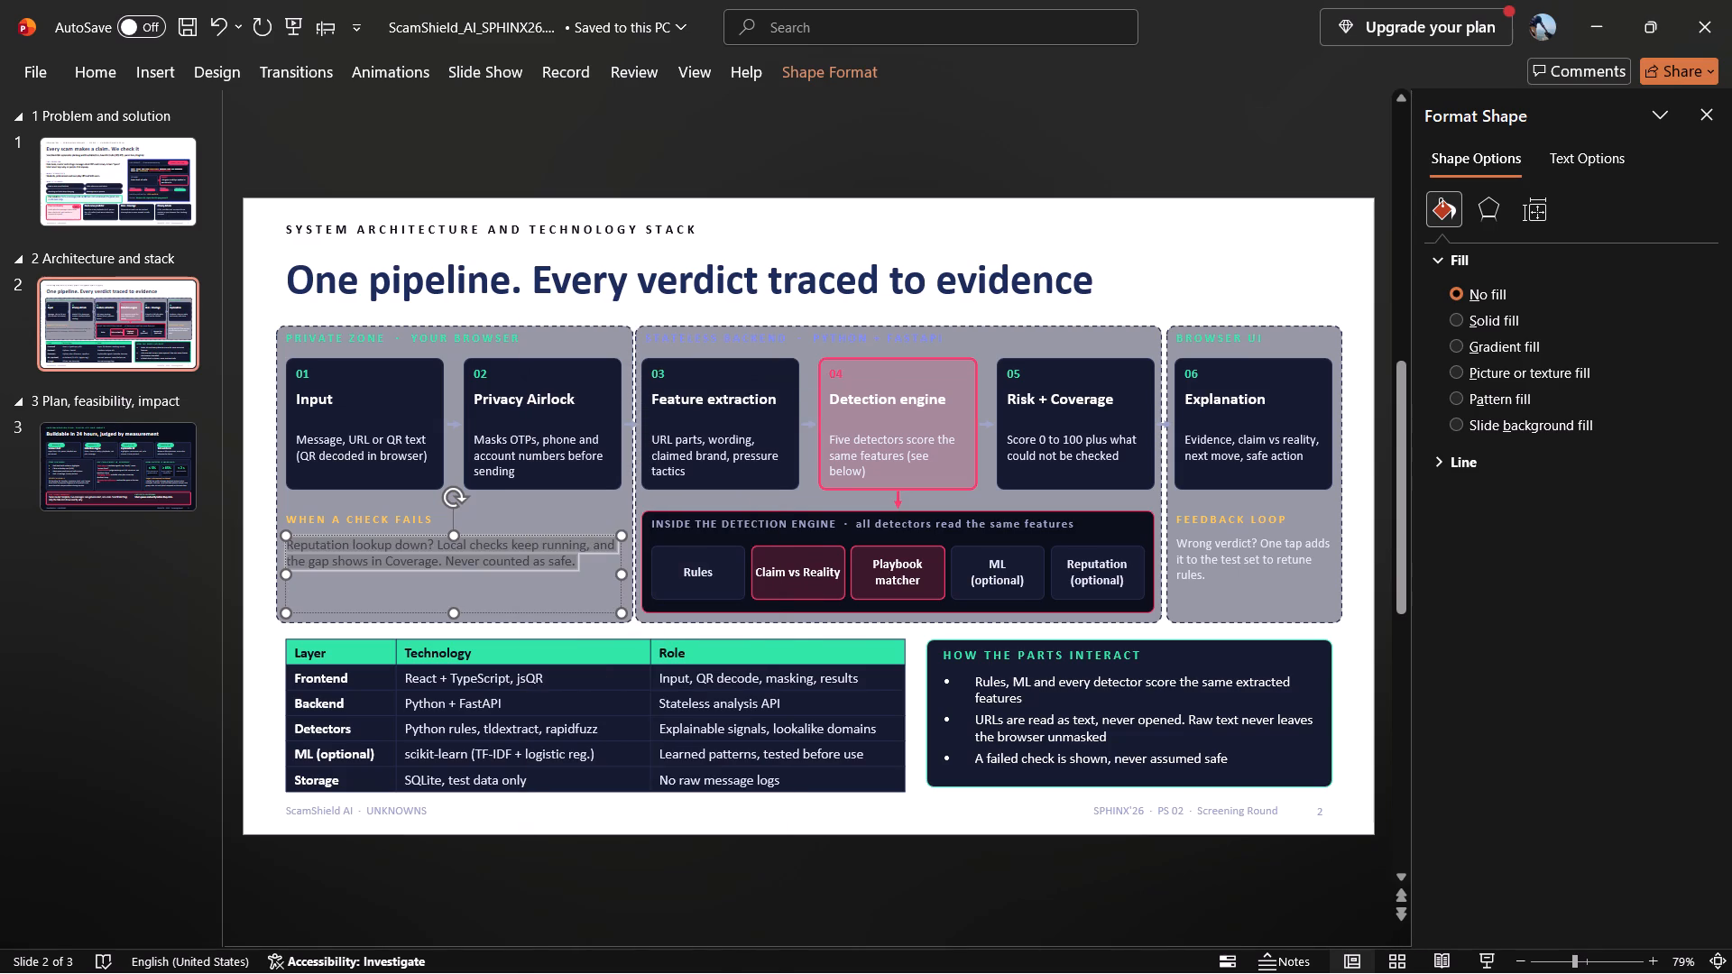
Make the description text under "WHEN A CHECK FAILS" on slide 2 bold.
key(ctrl+b)
click(1061, 236)
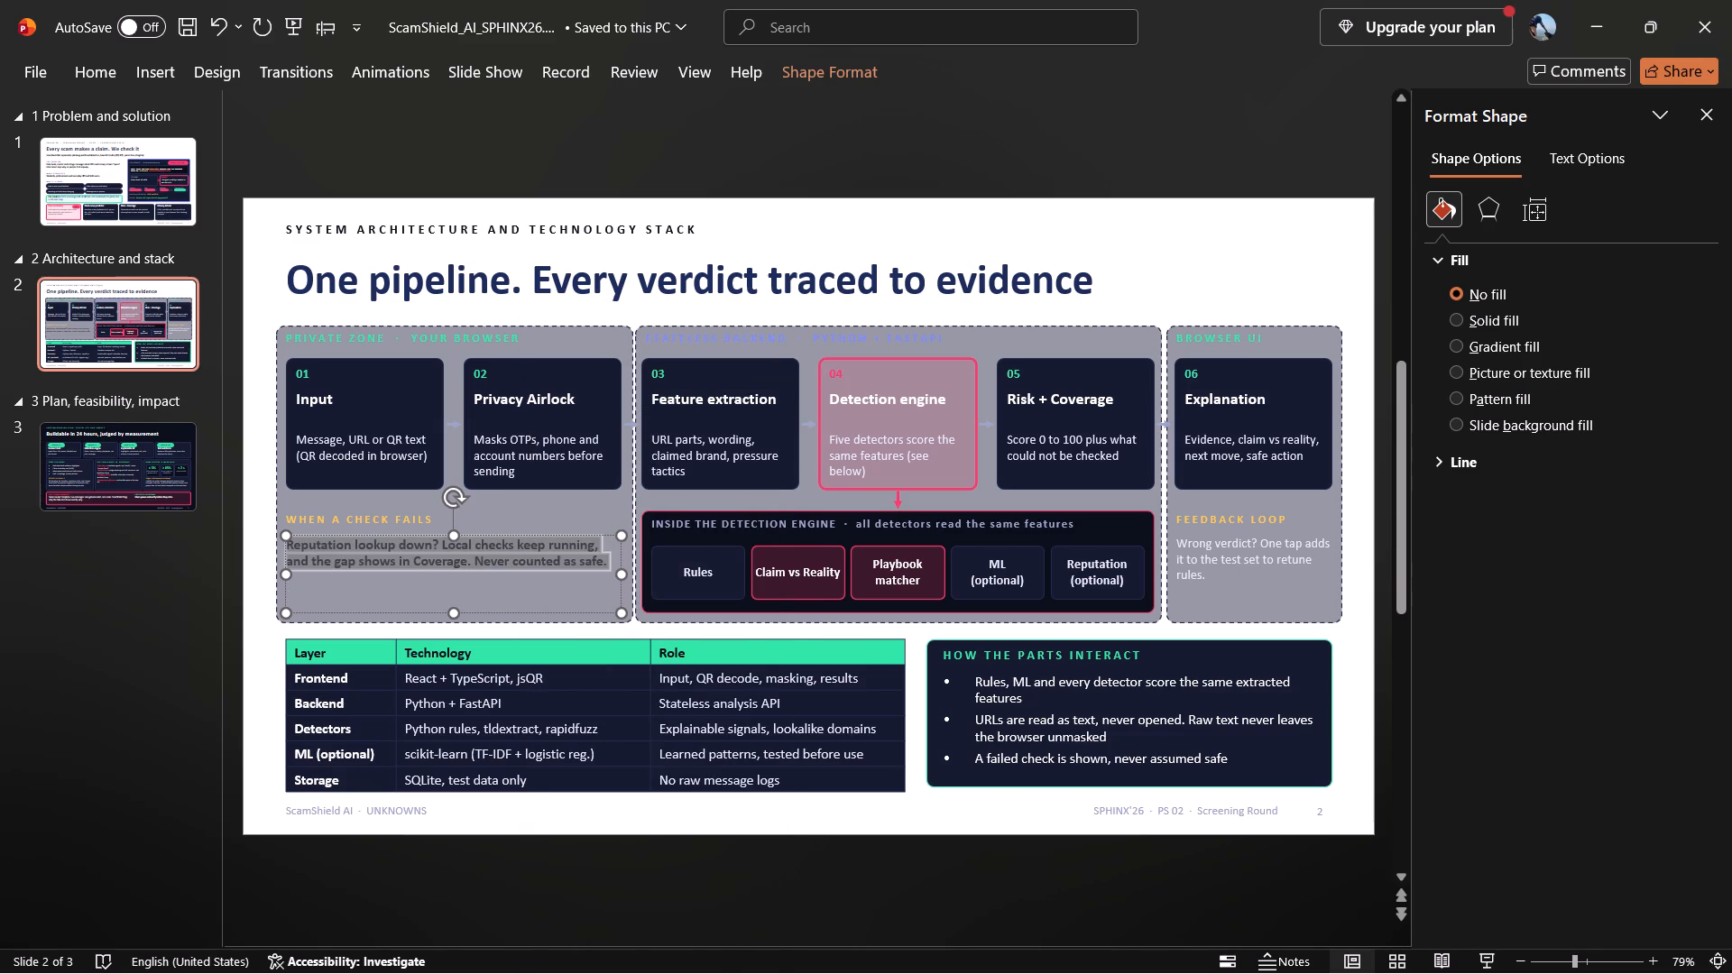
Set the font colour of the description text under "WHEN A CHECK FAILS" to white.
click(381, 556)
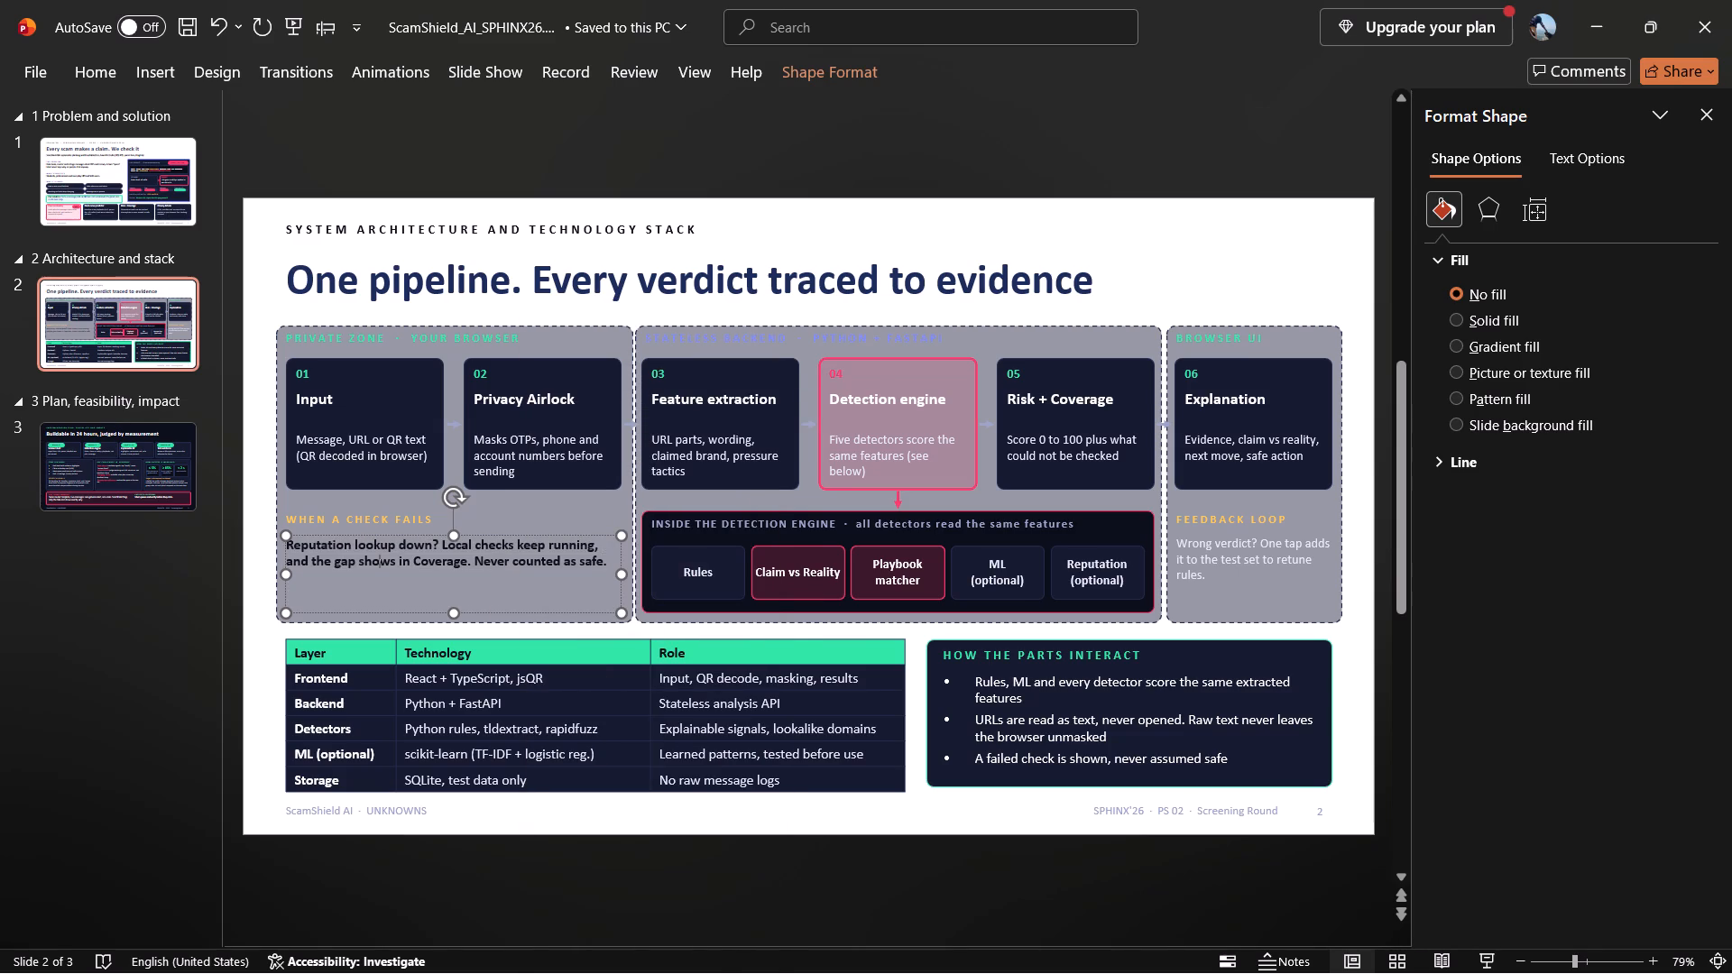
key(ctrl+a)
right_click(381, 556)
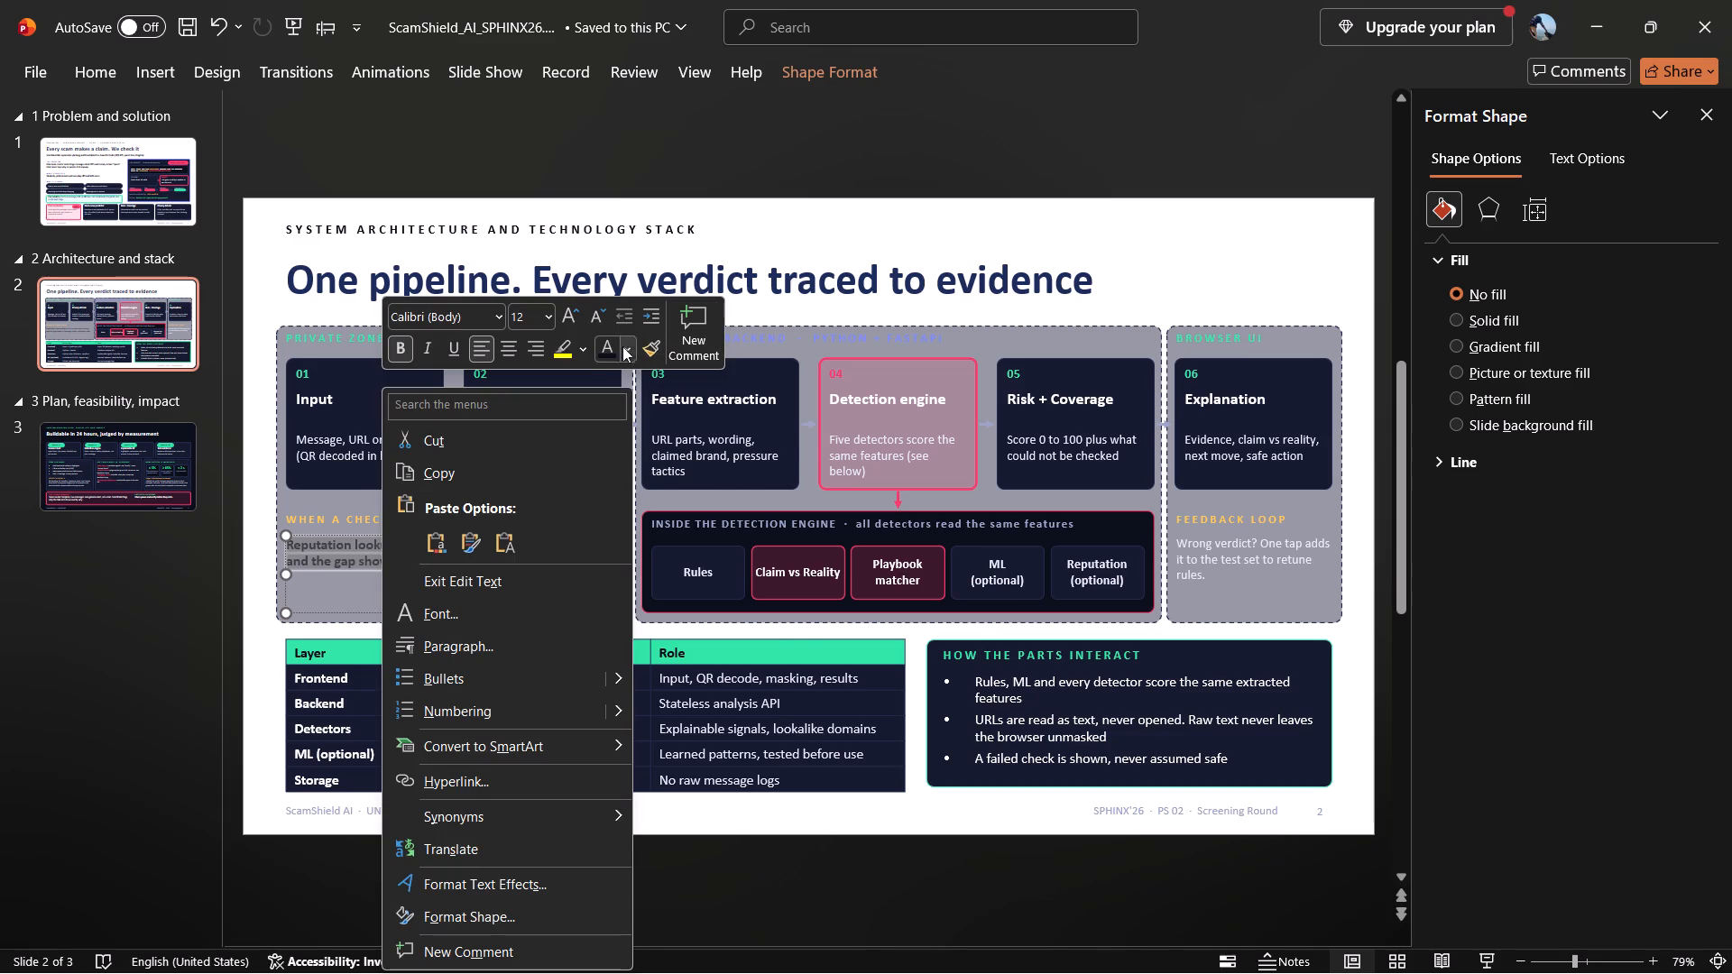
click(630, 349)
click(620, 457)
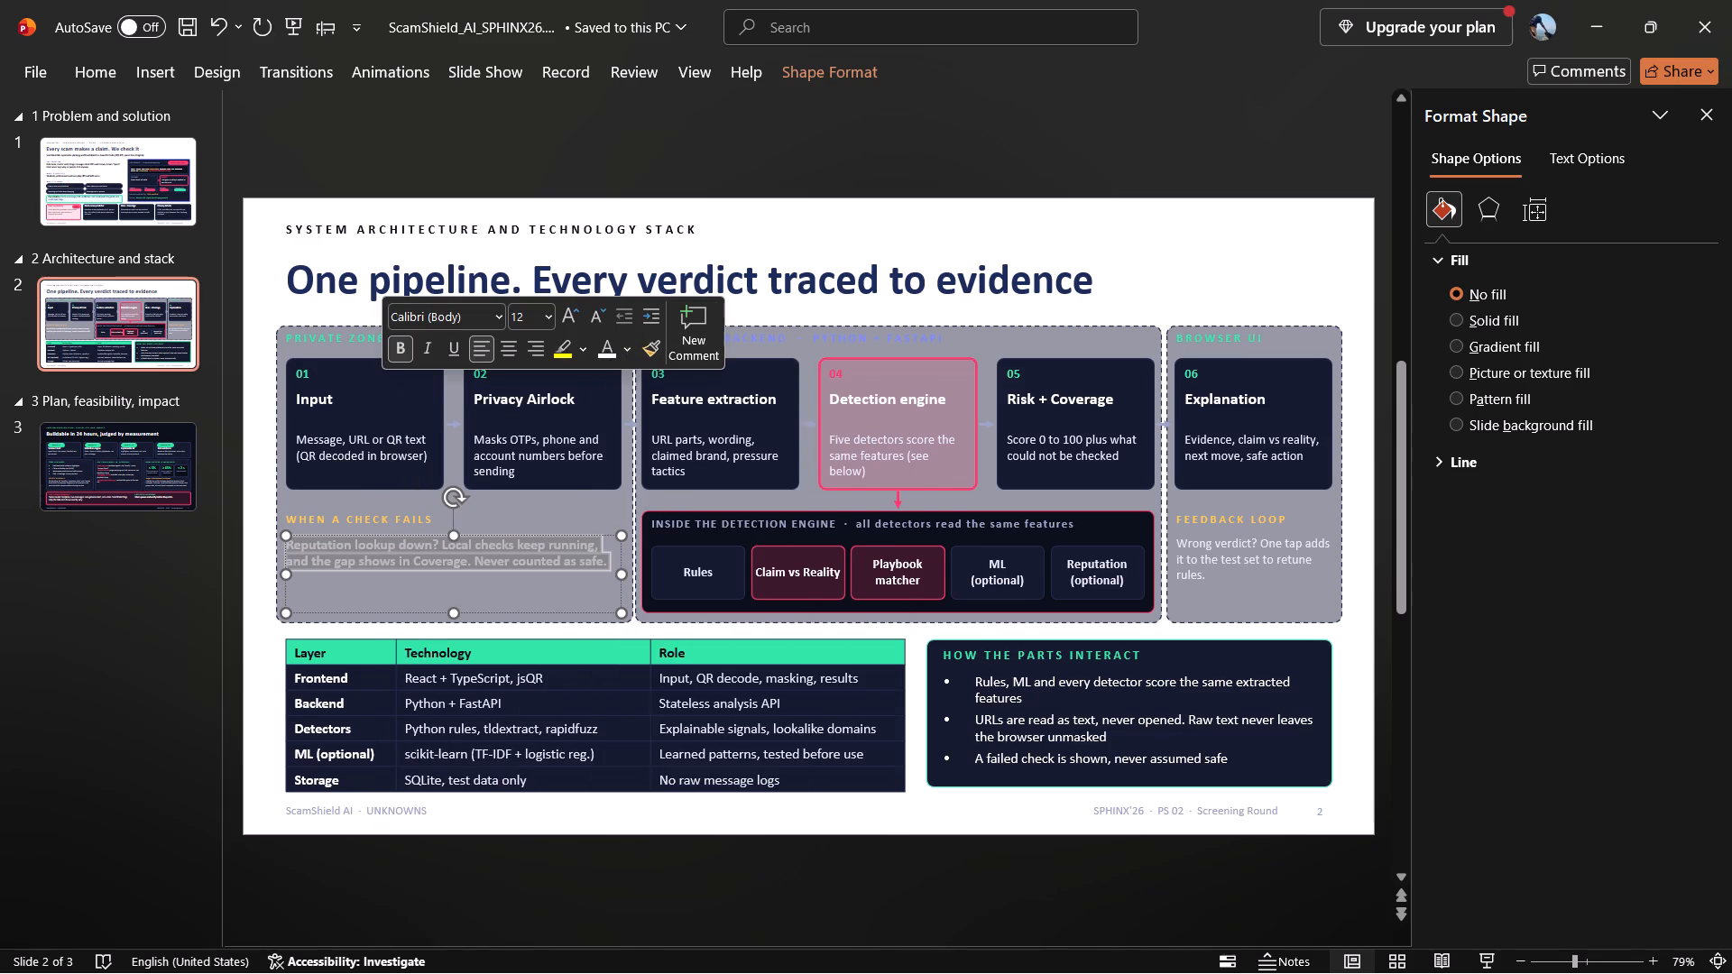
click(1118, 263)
Try several fill colours on slide 2's "PRIVATE ZONE · YOUR BROWSER" container, settling on the lightest tint of the dark navy theme colour.
click(539, 501)
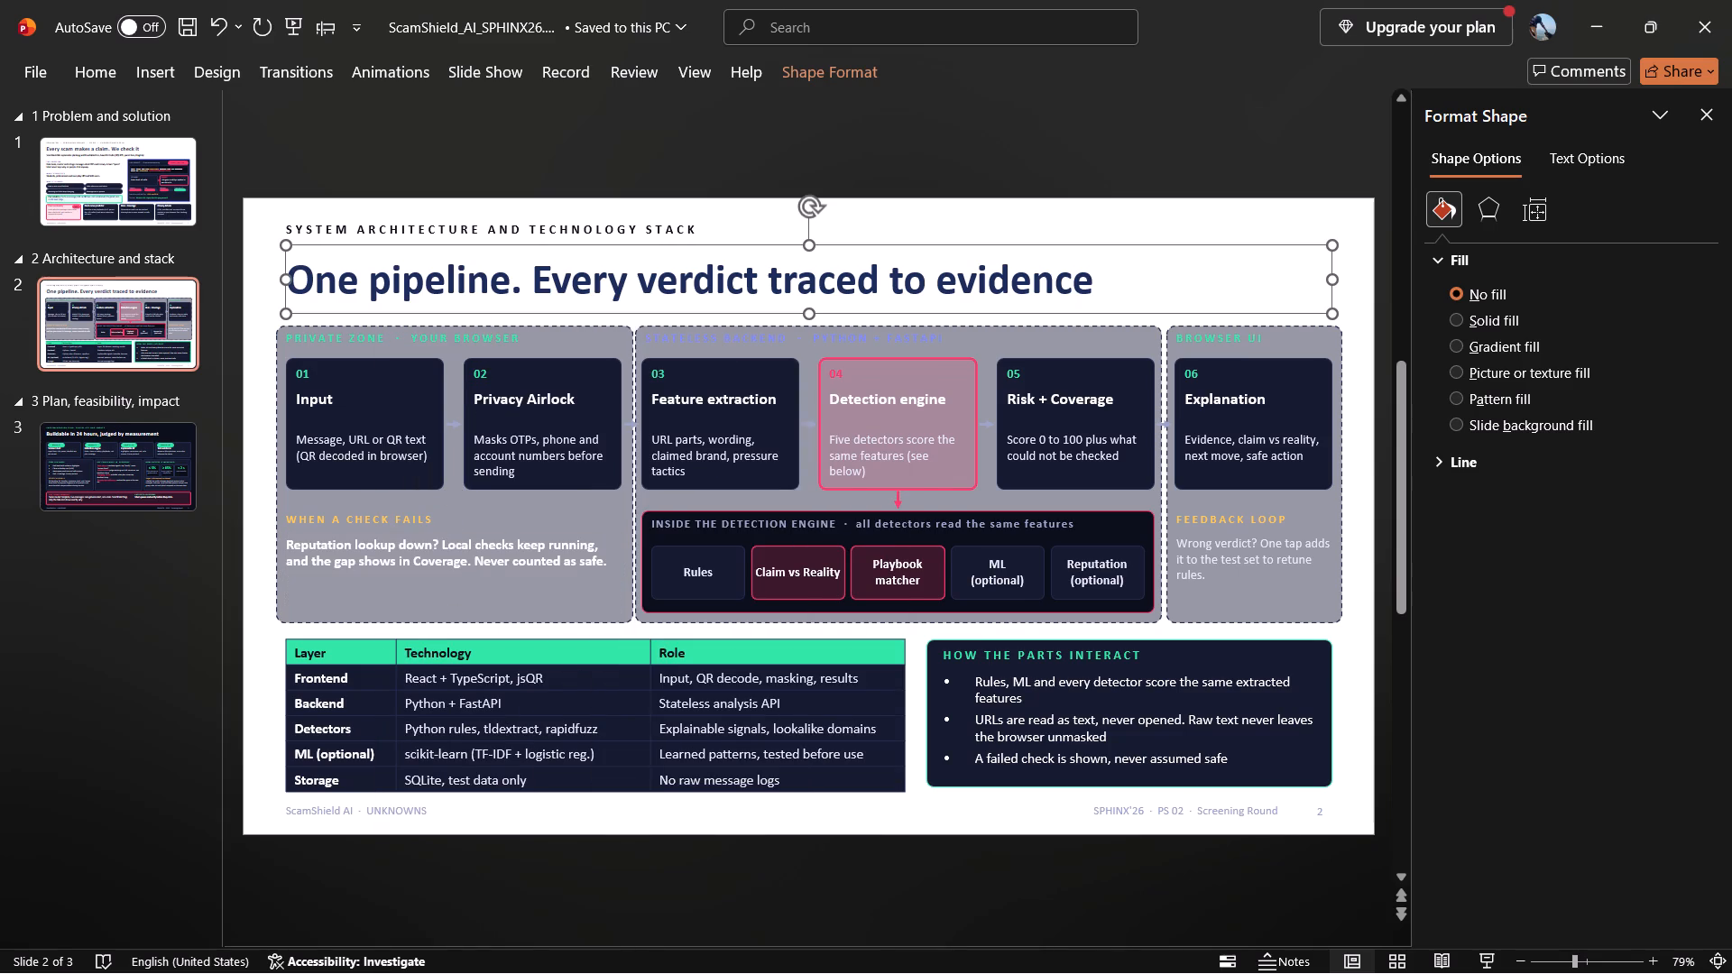
click(1689, 421)
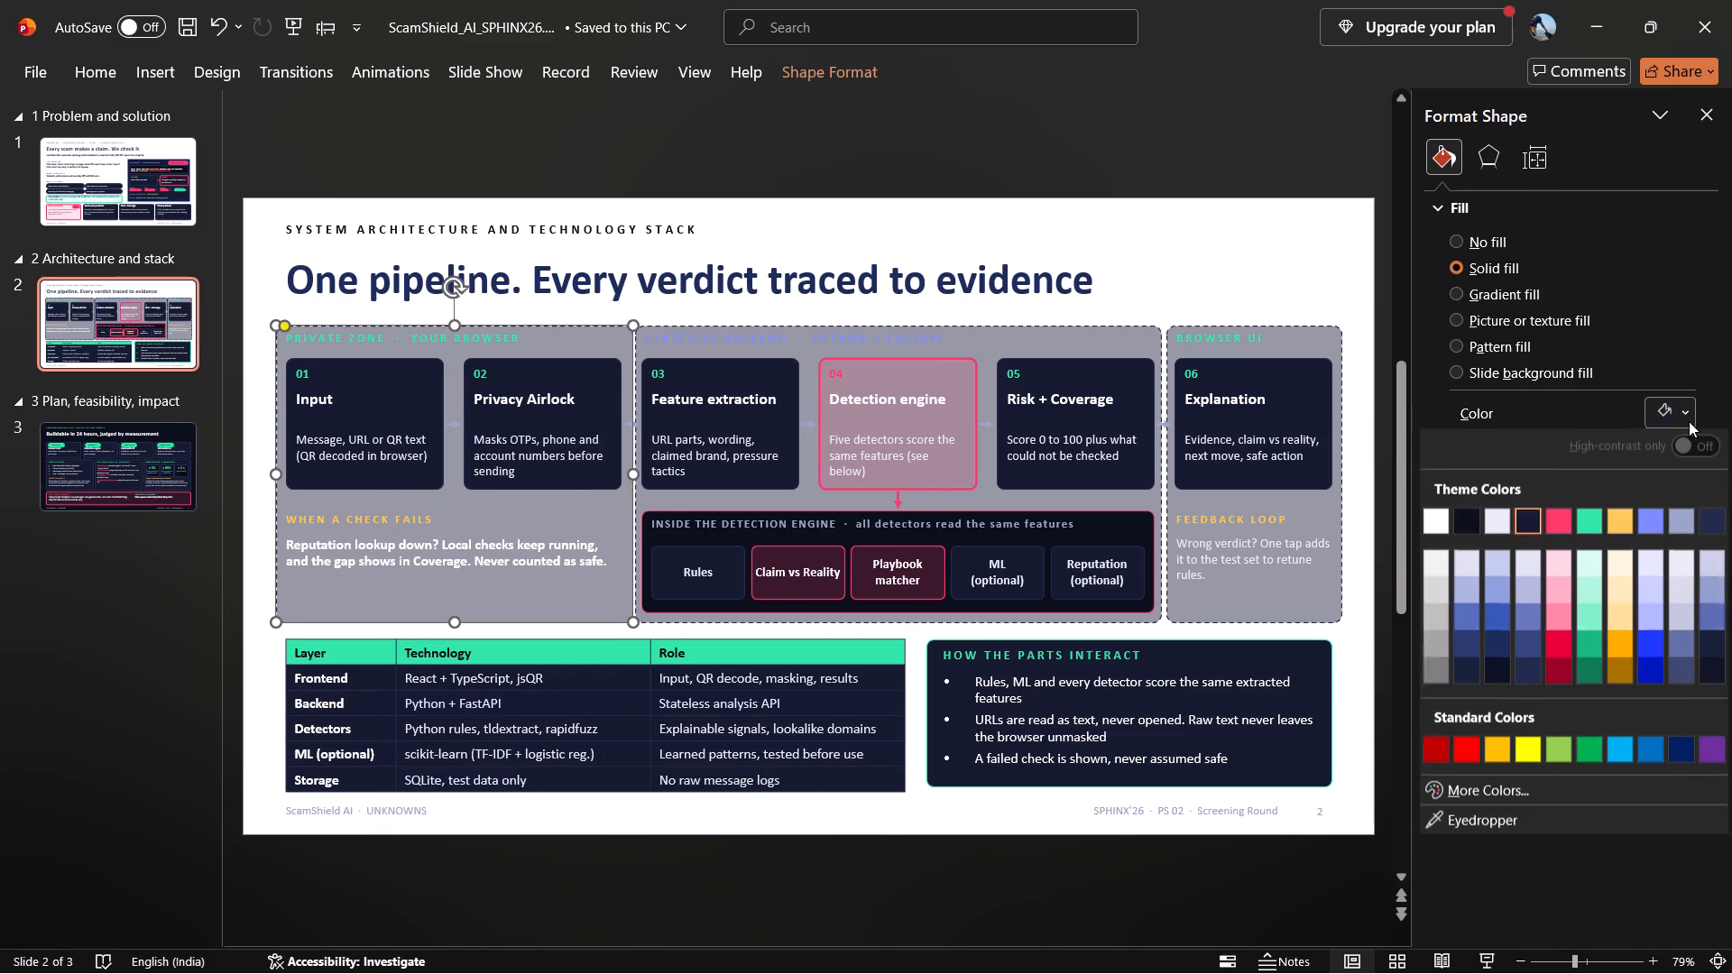
click(1498, 529)
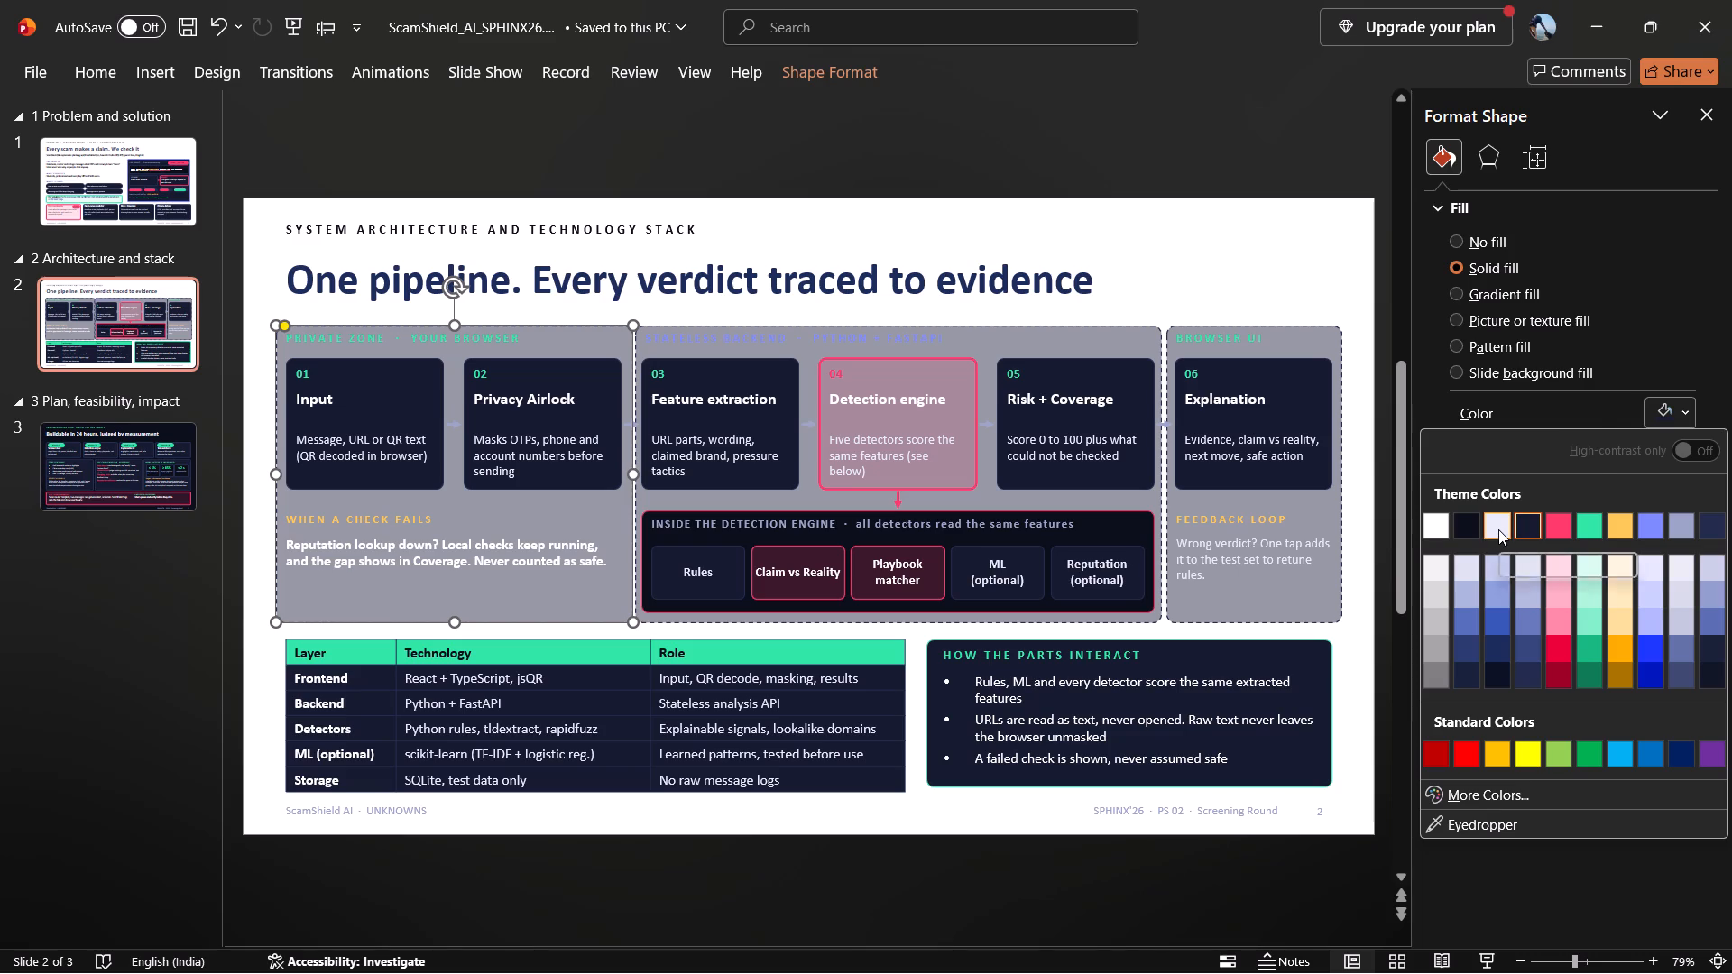
click(1685, 420)
click(1681, 643)
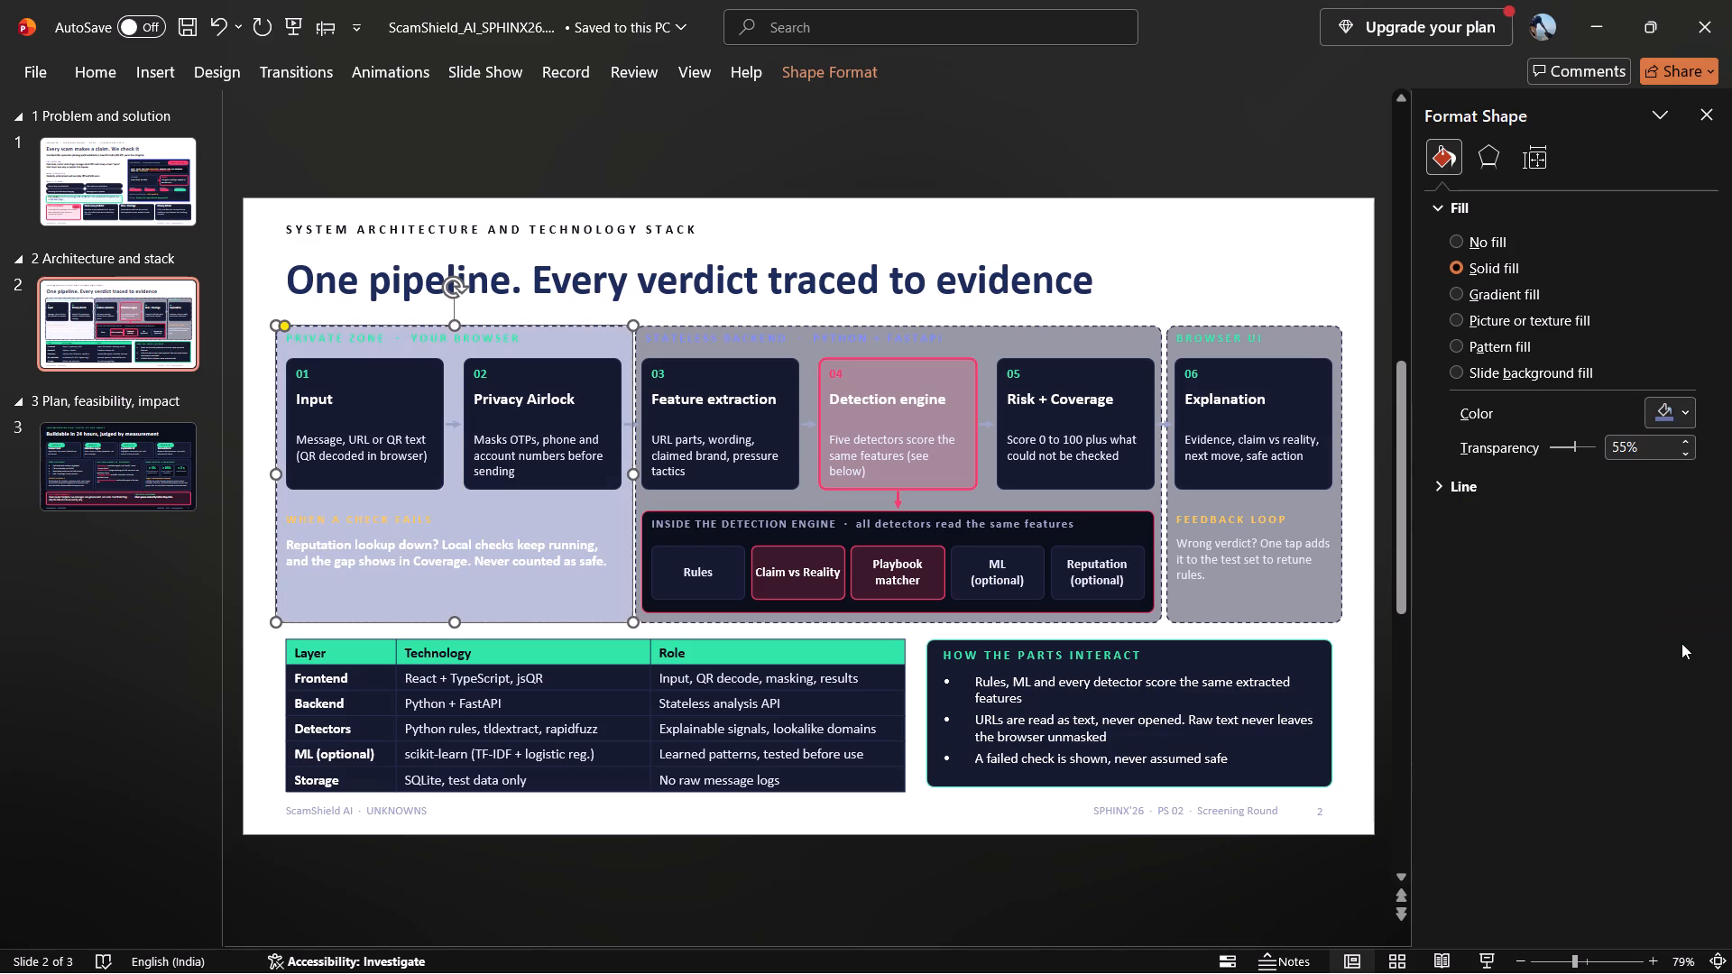
click(1693, 412)
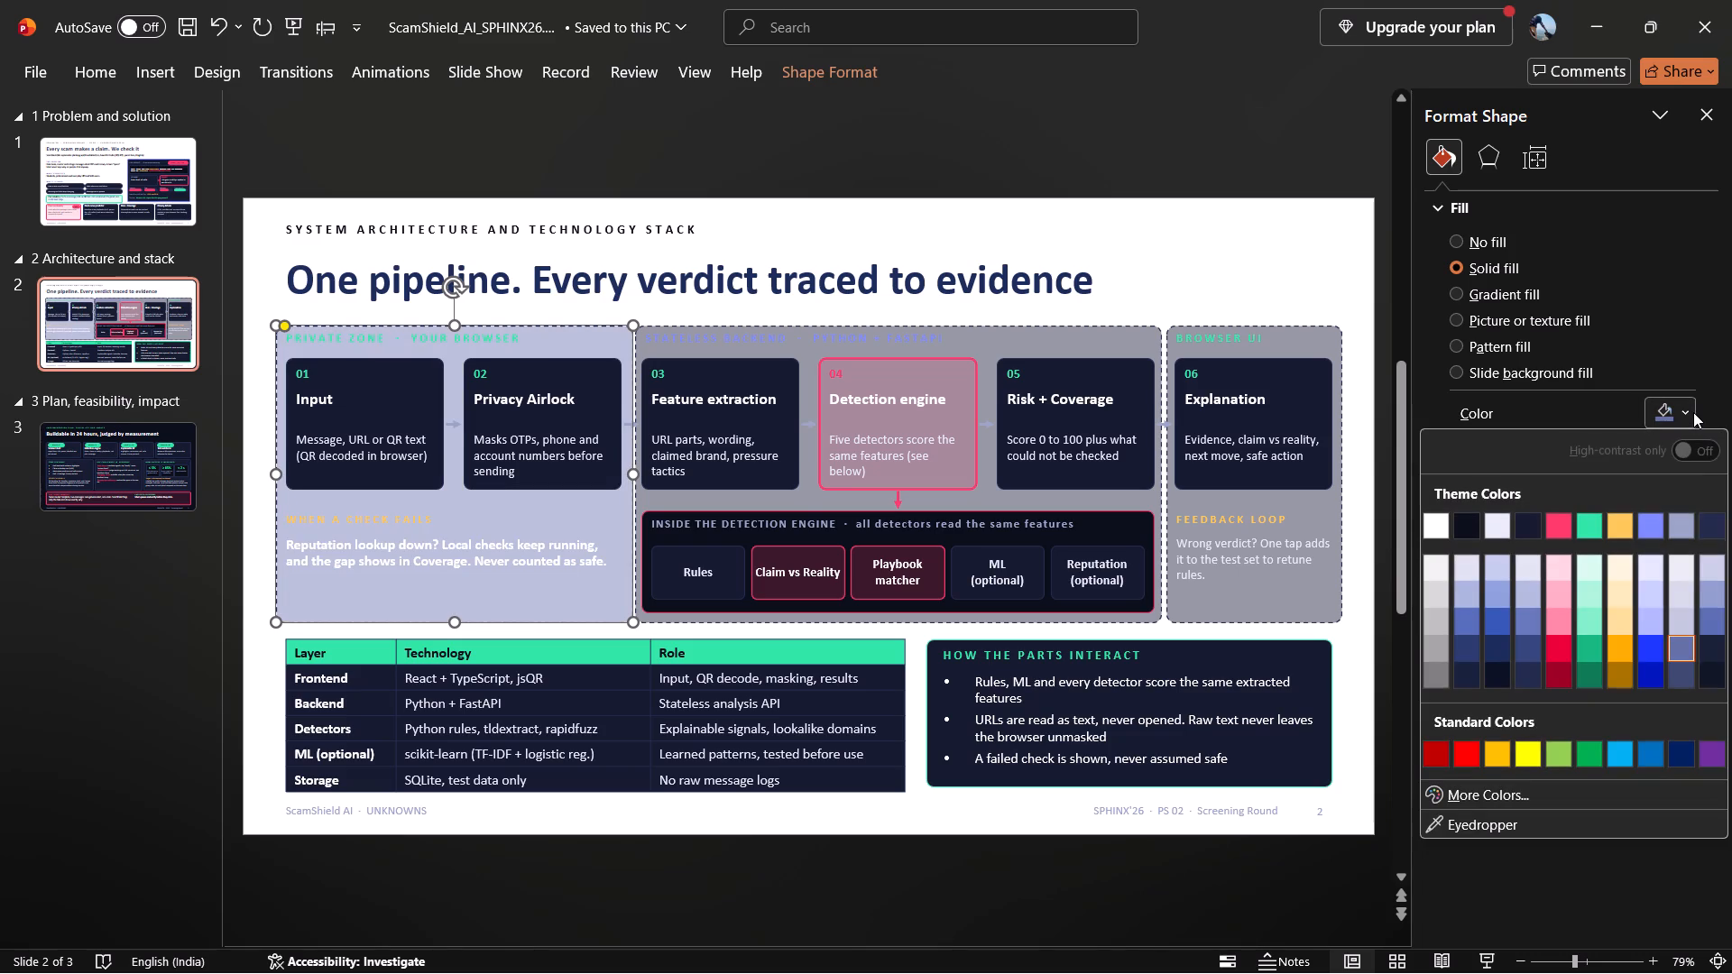
click(1692, 594)
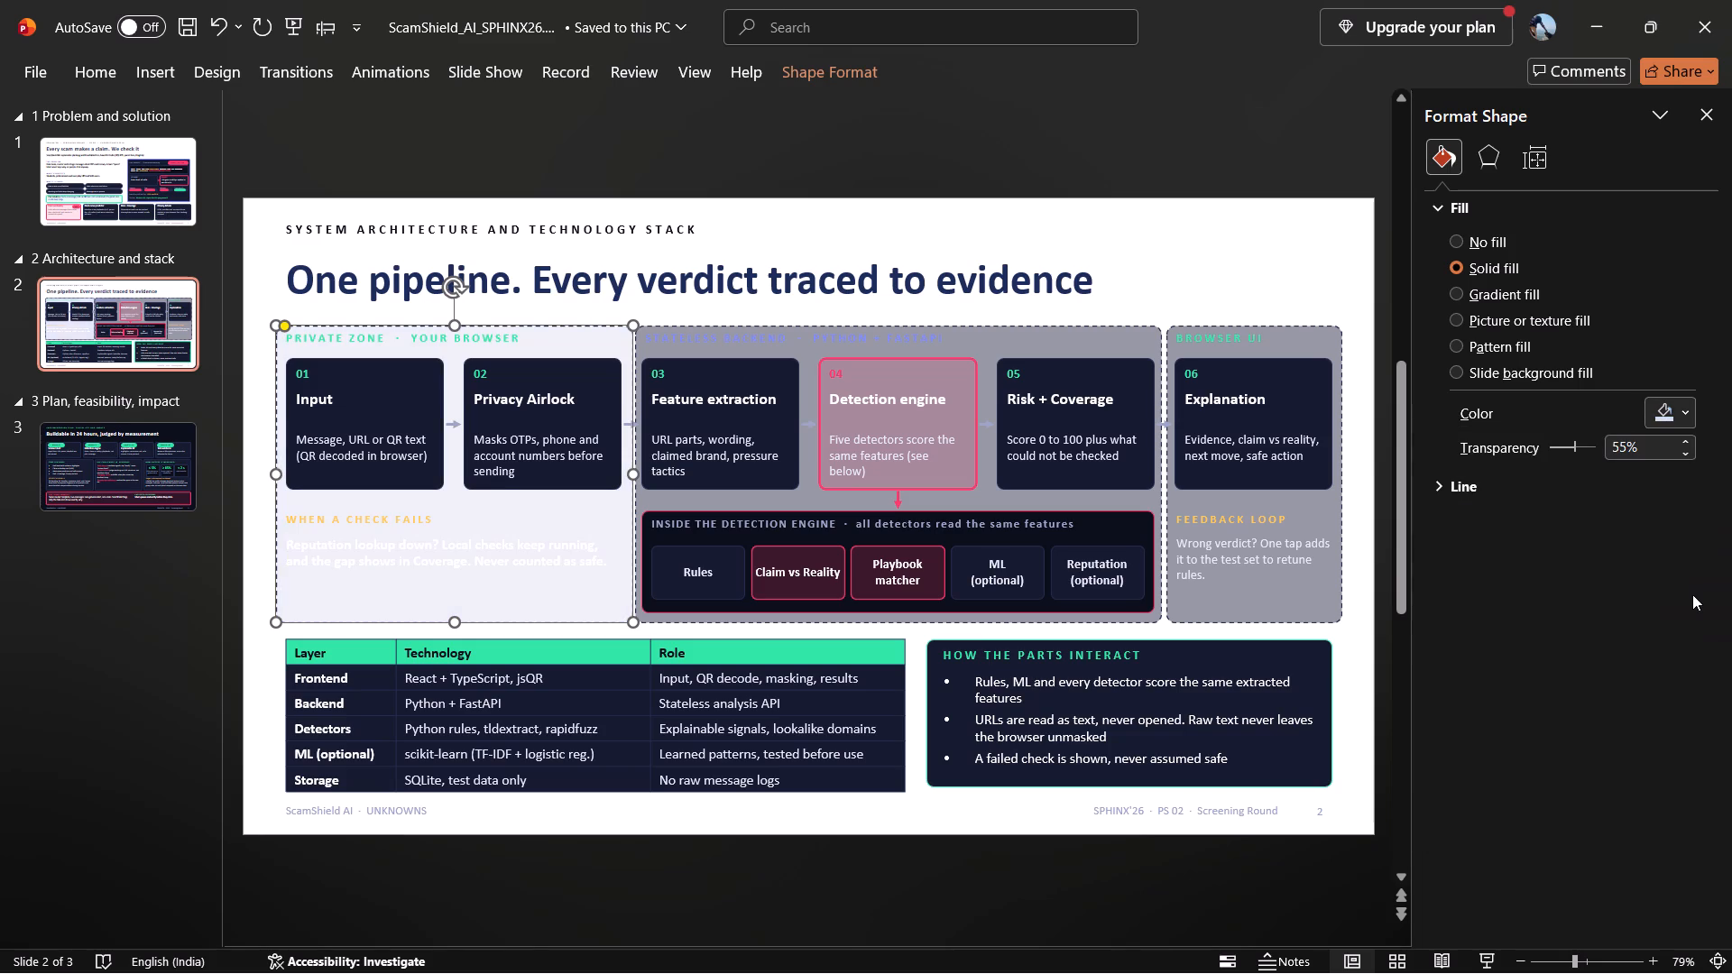
click(1689, 409)
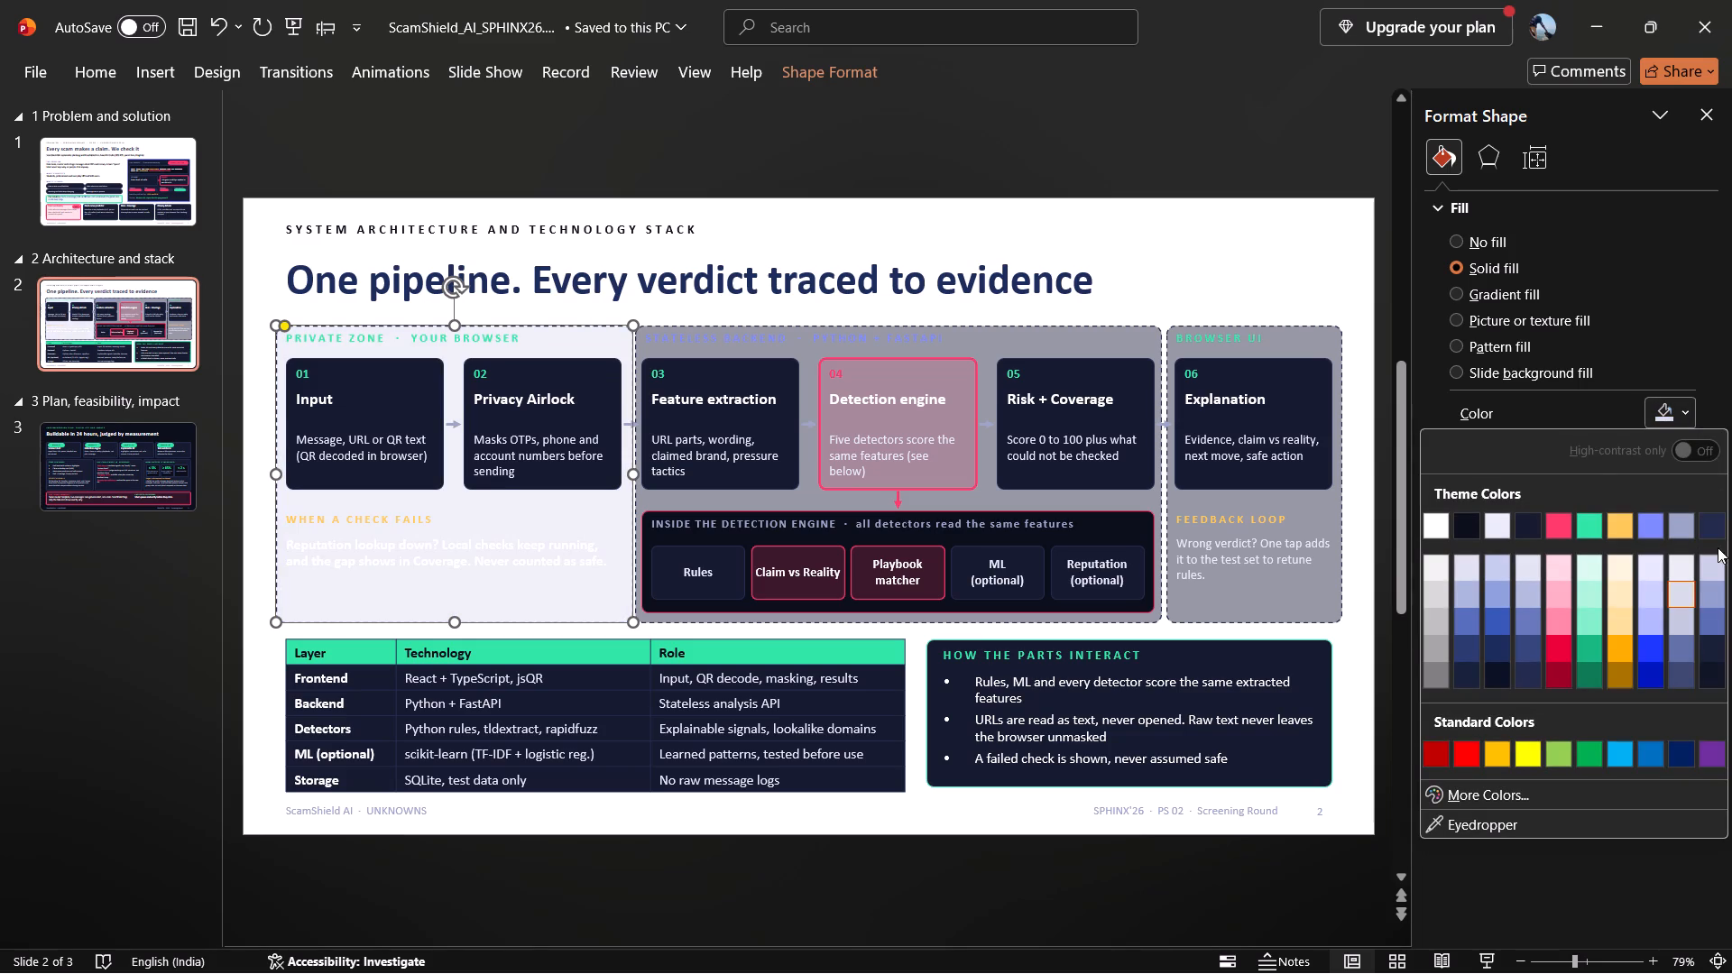
click(1717, 561)
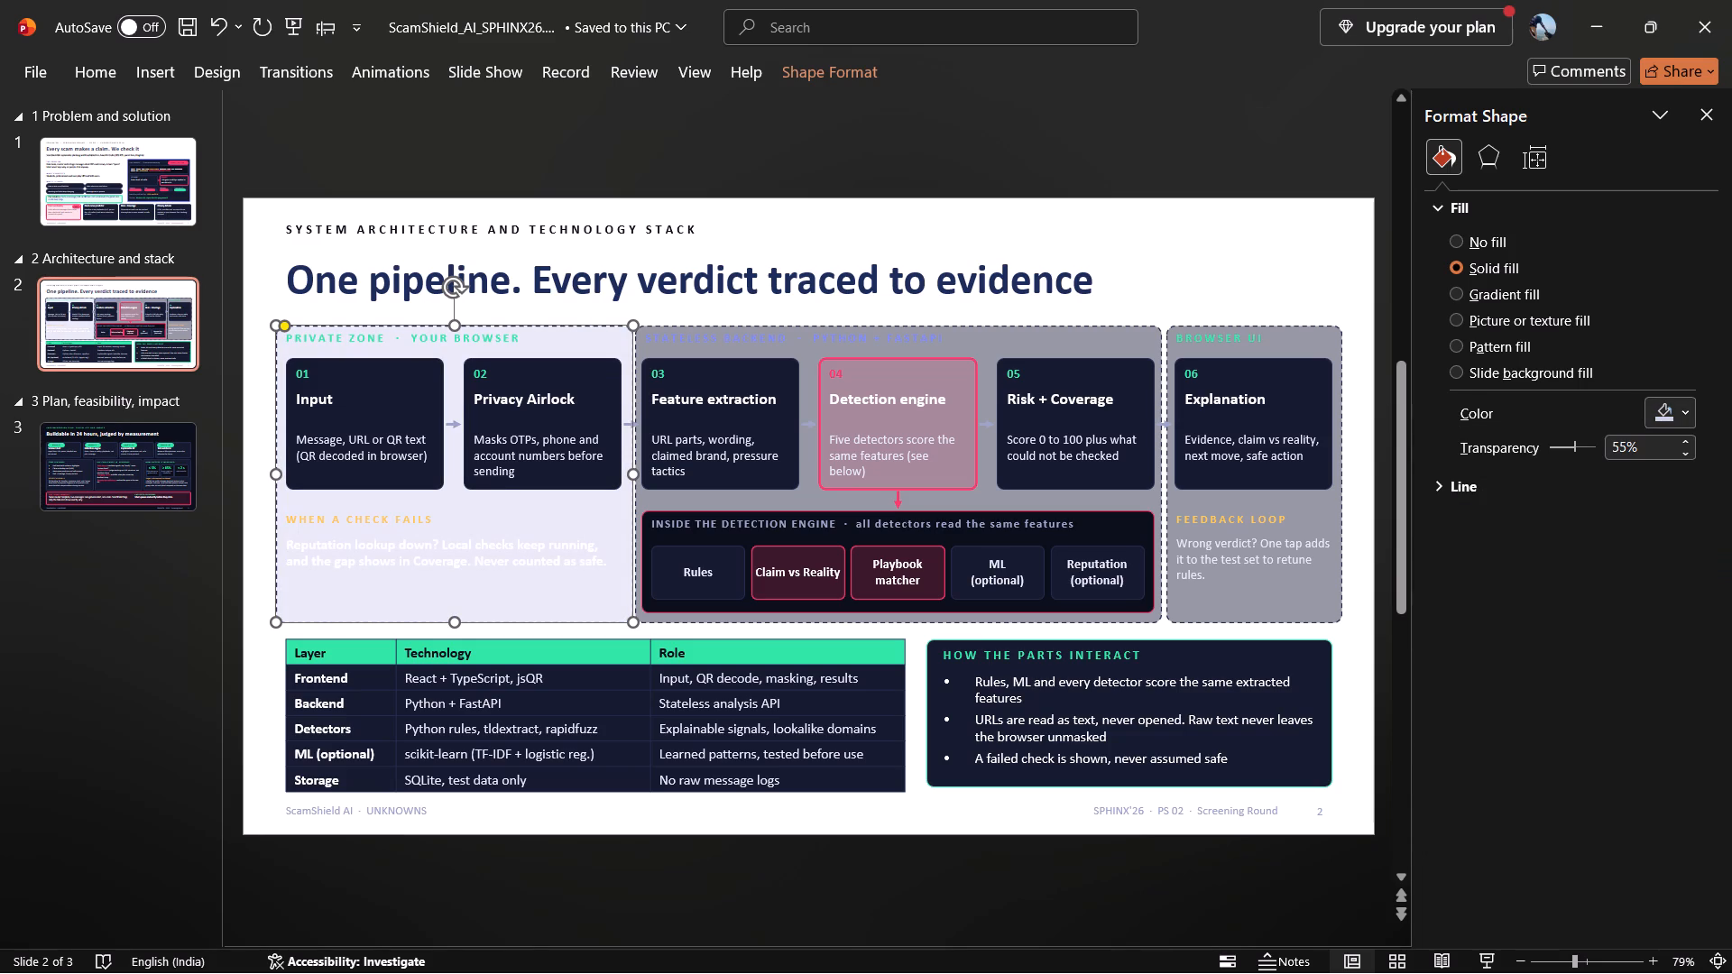
click(1288, 286)
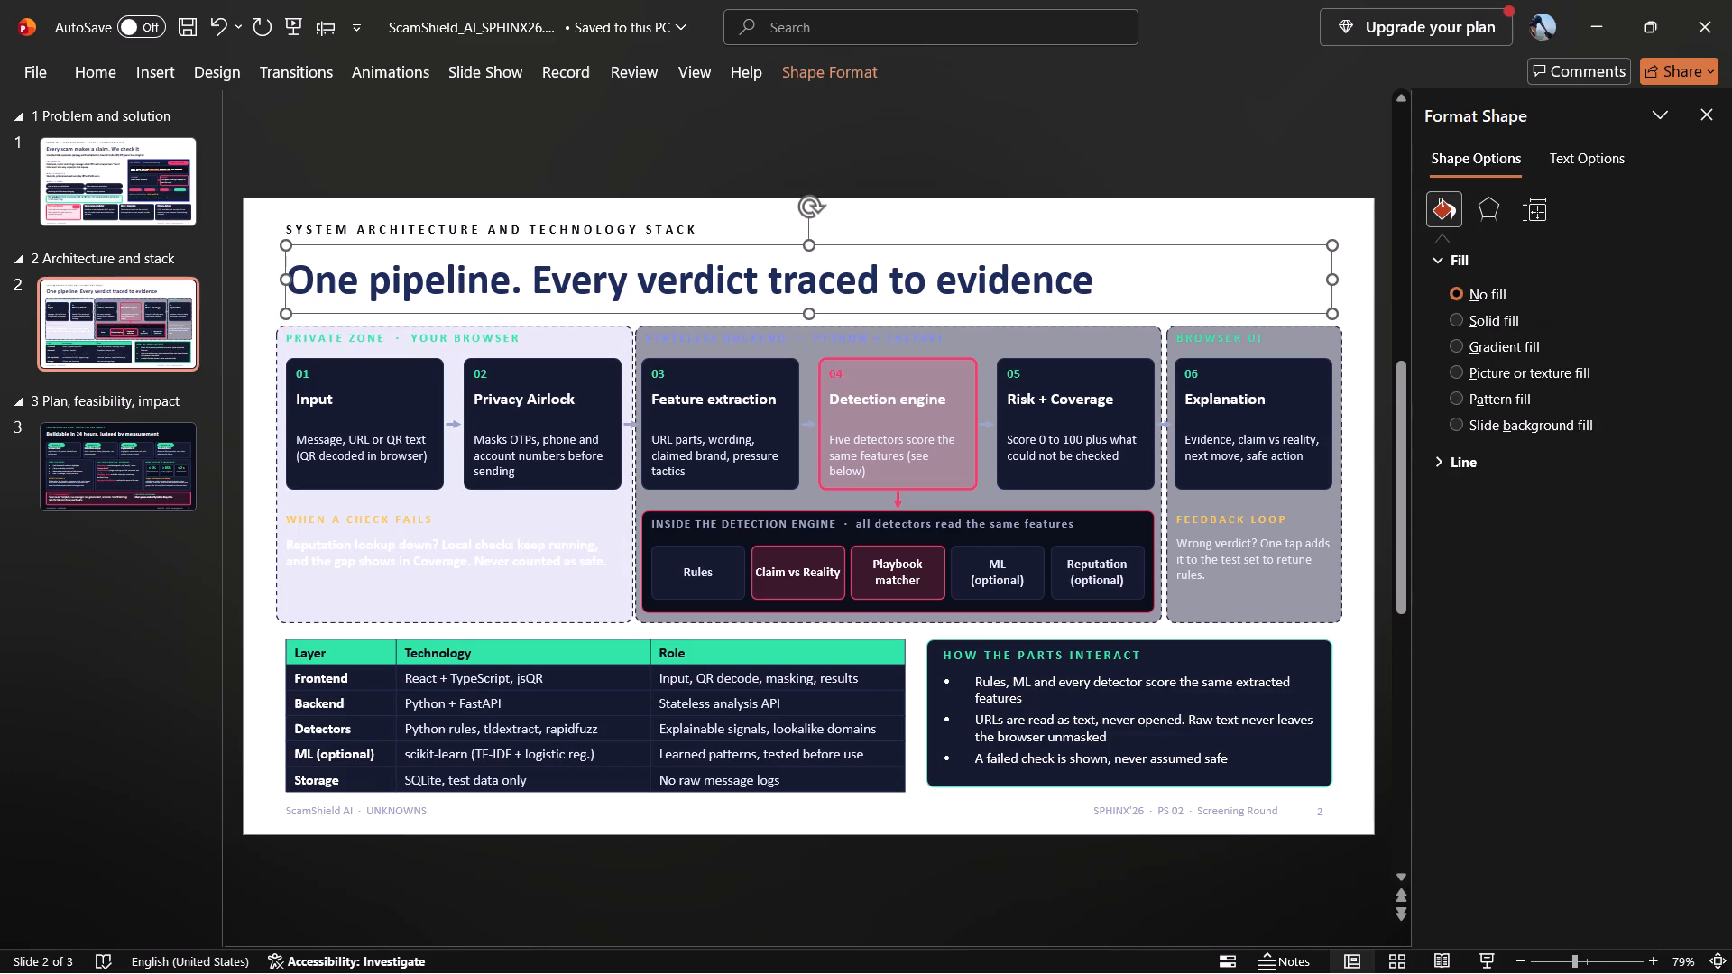
Set the font colour of the bold description text under "WHEN A CHECK FAILS" to near-black.
click(530, 569)
key(ctrl+a)
right_click(530, 569)
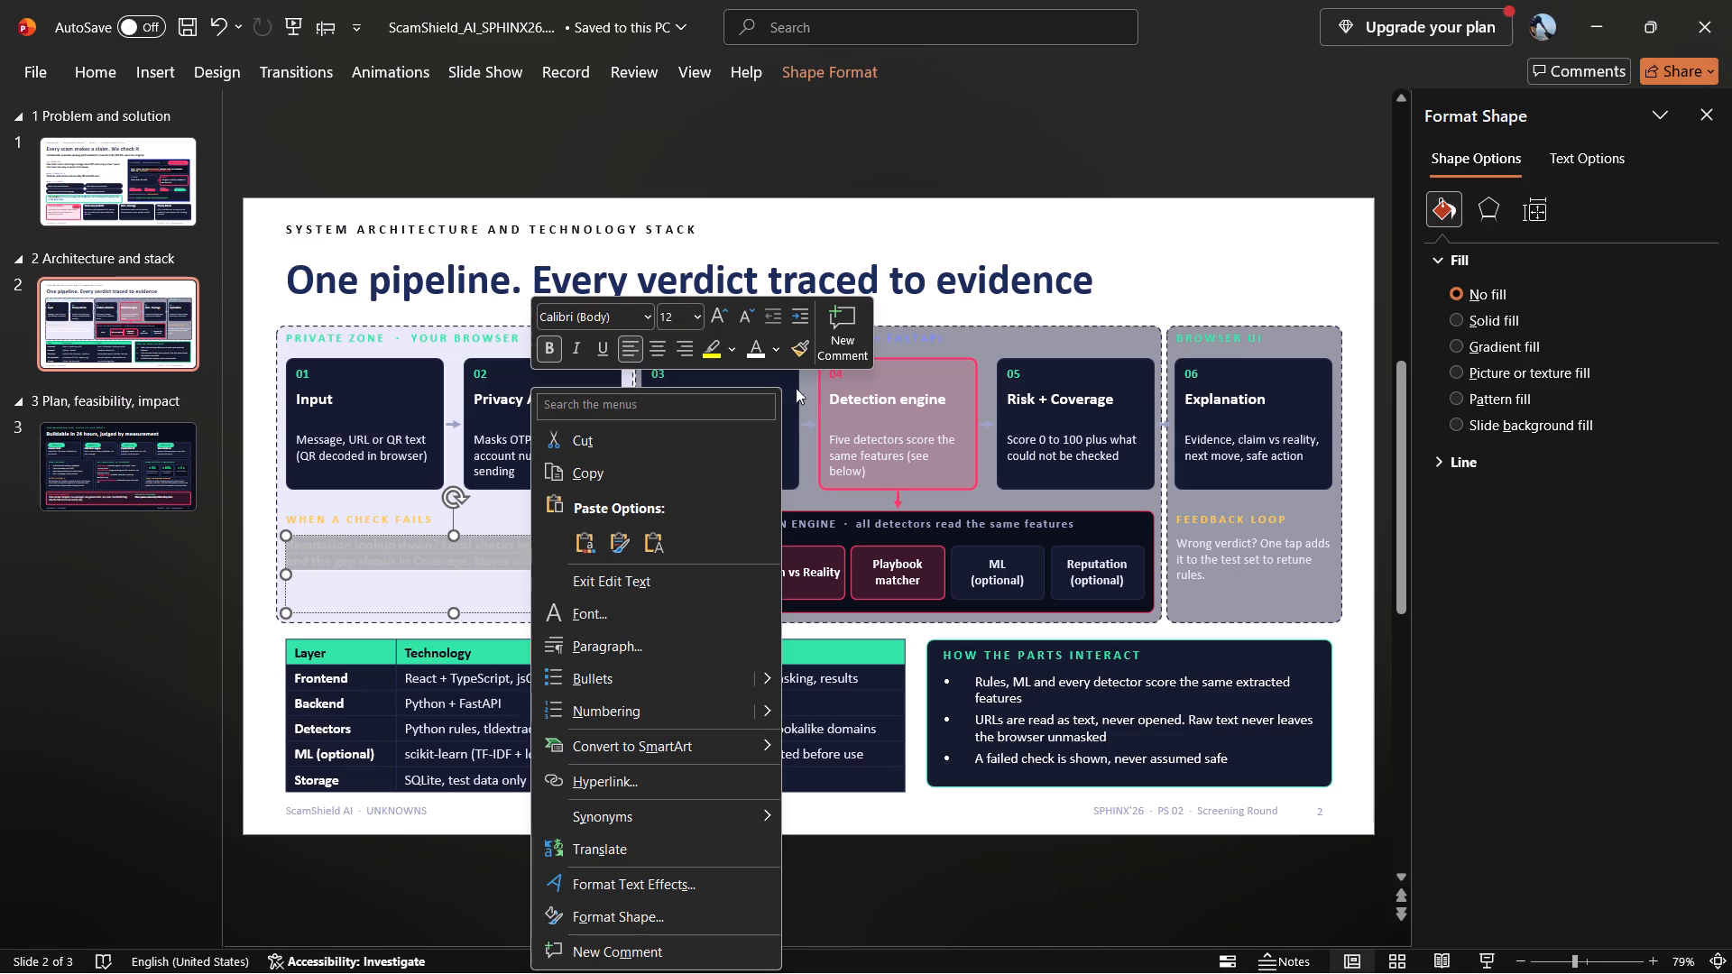
click(772, 349)
click(782, 454)
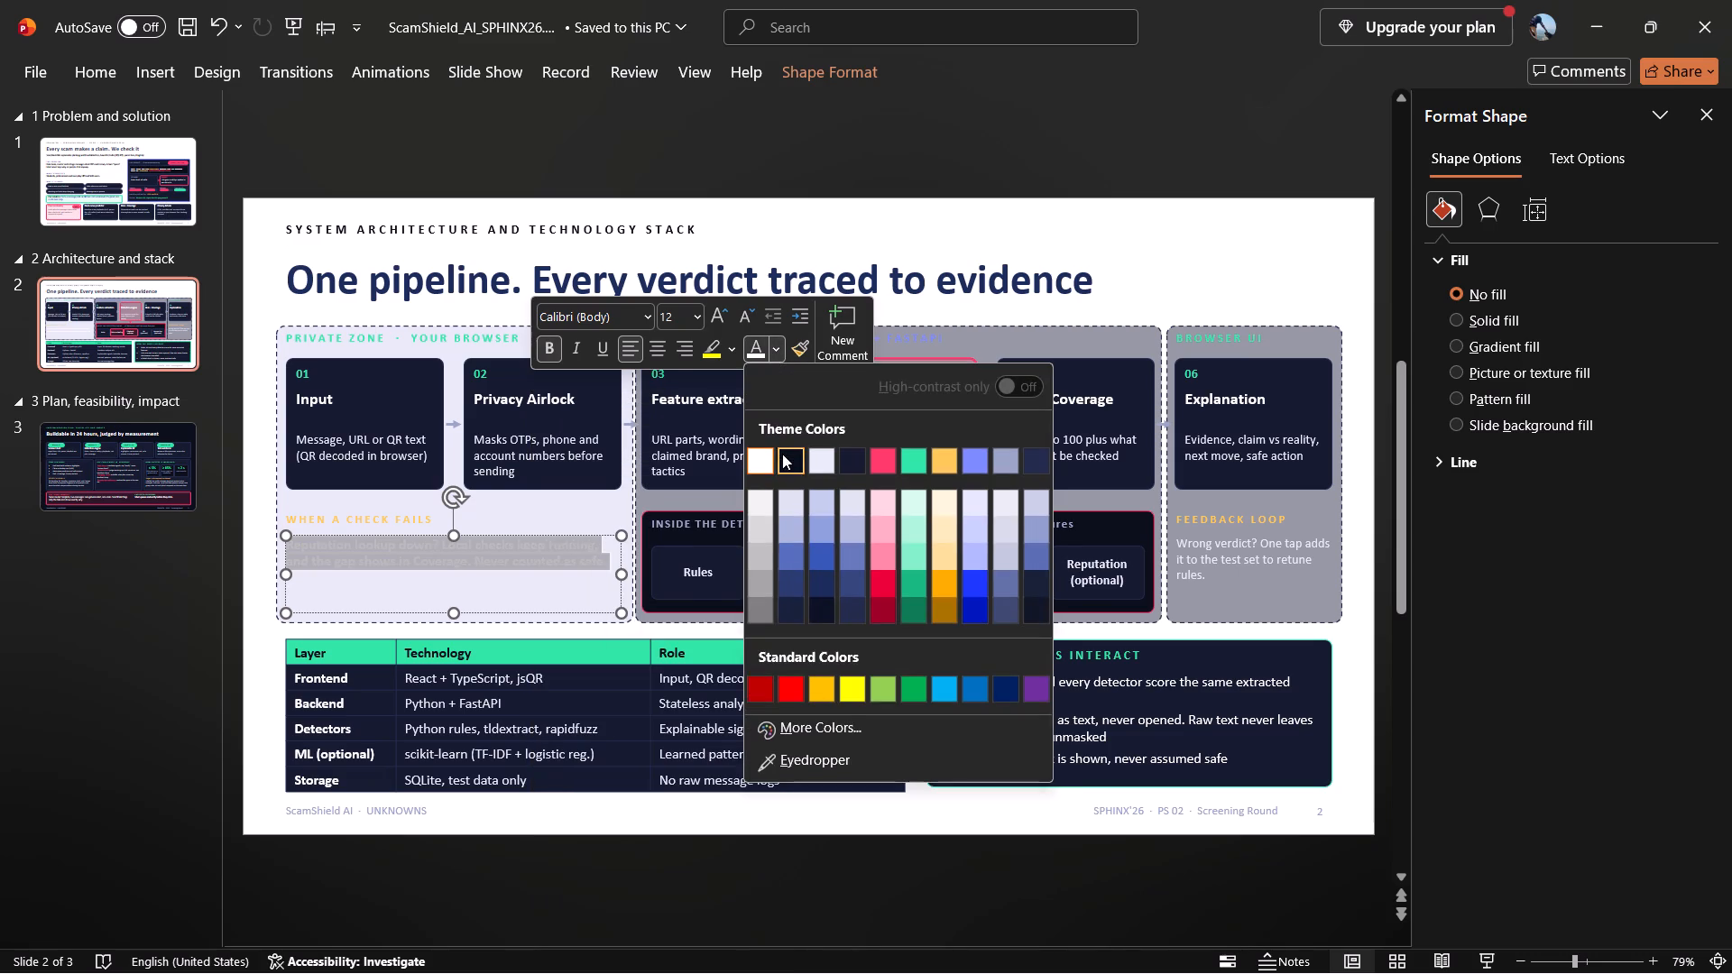
click(981, 301)
Fill the "STATELESS BACKEND · PYTHON + FASTAPI" container with the same pale lavender tint as the Private Zone container.
click(997, 332)
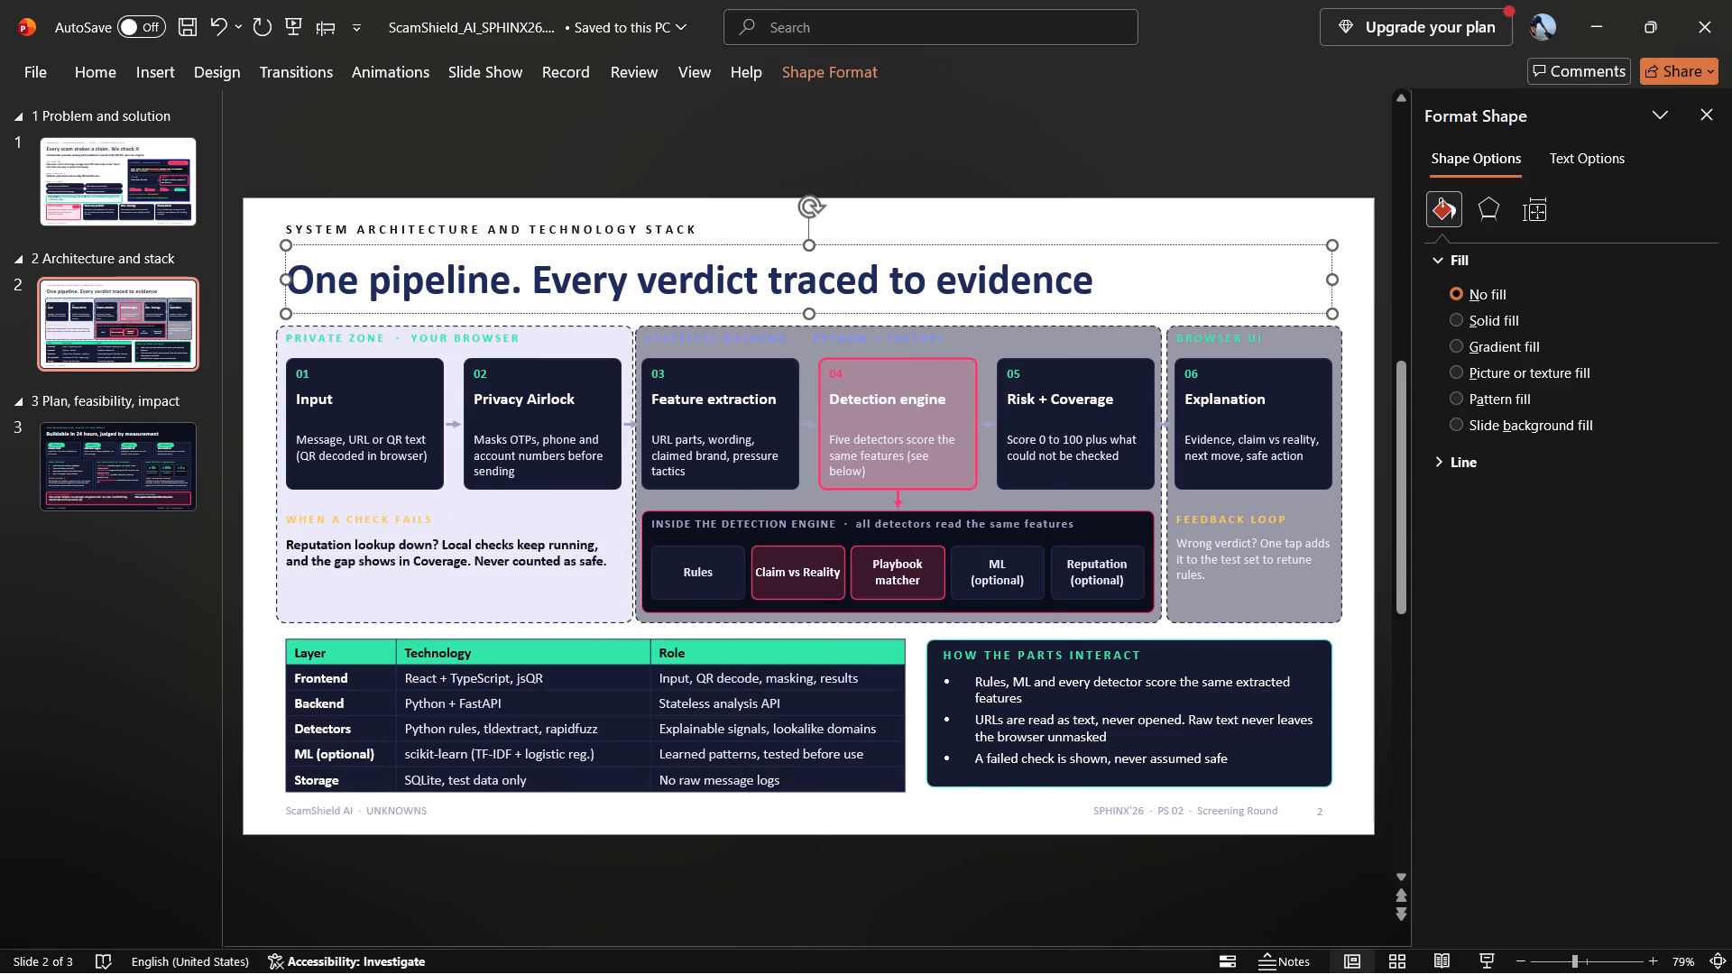
click(997, 332)
click(999, 401)
click(986, 401)
right_click(986, 401)
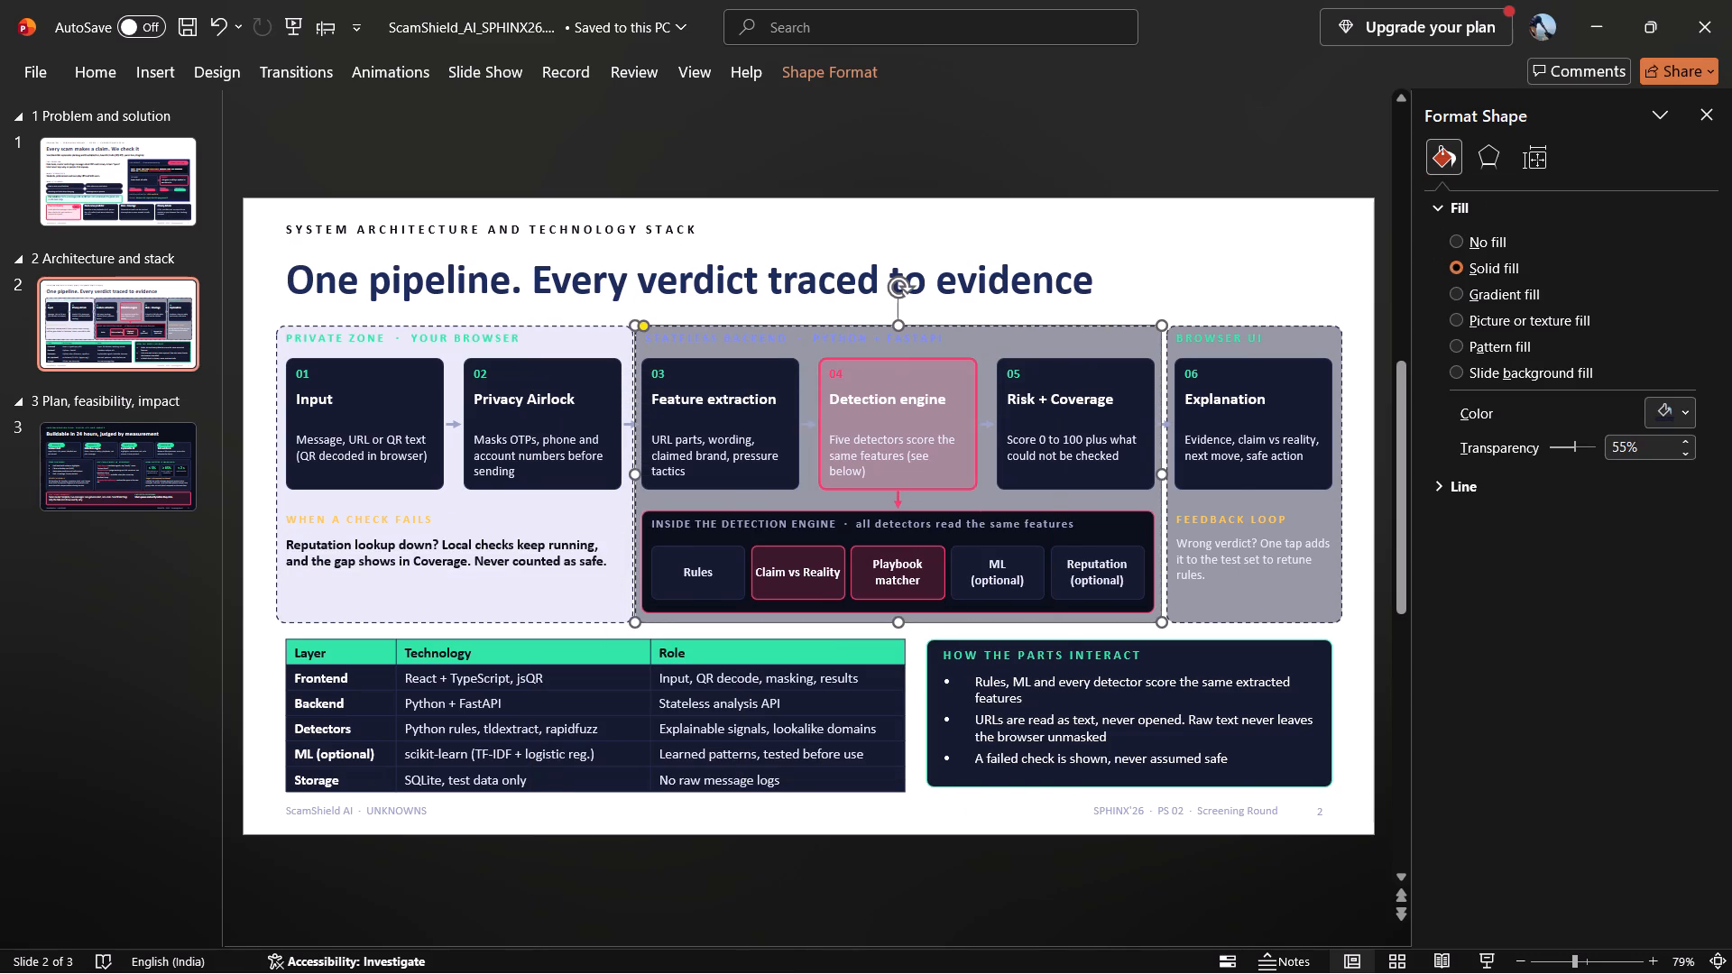
click(1689, 412)
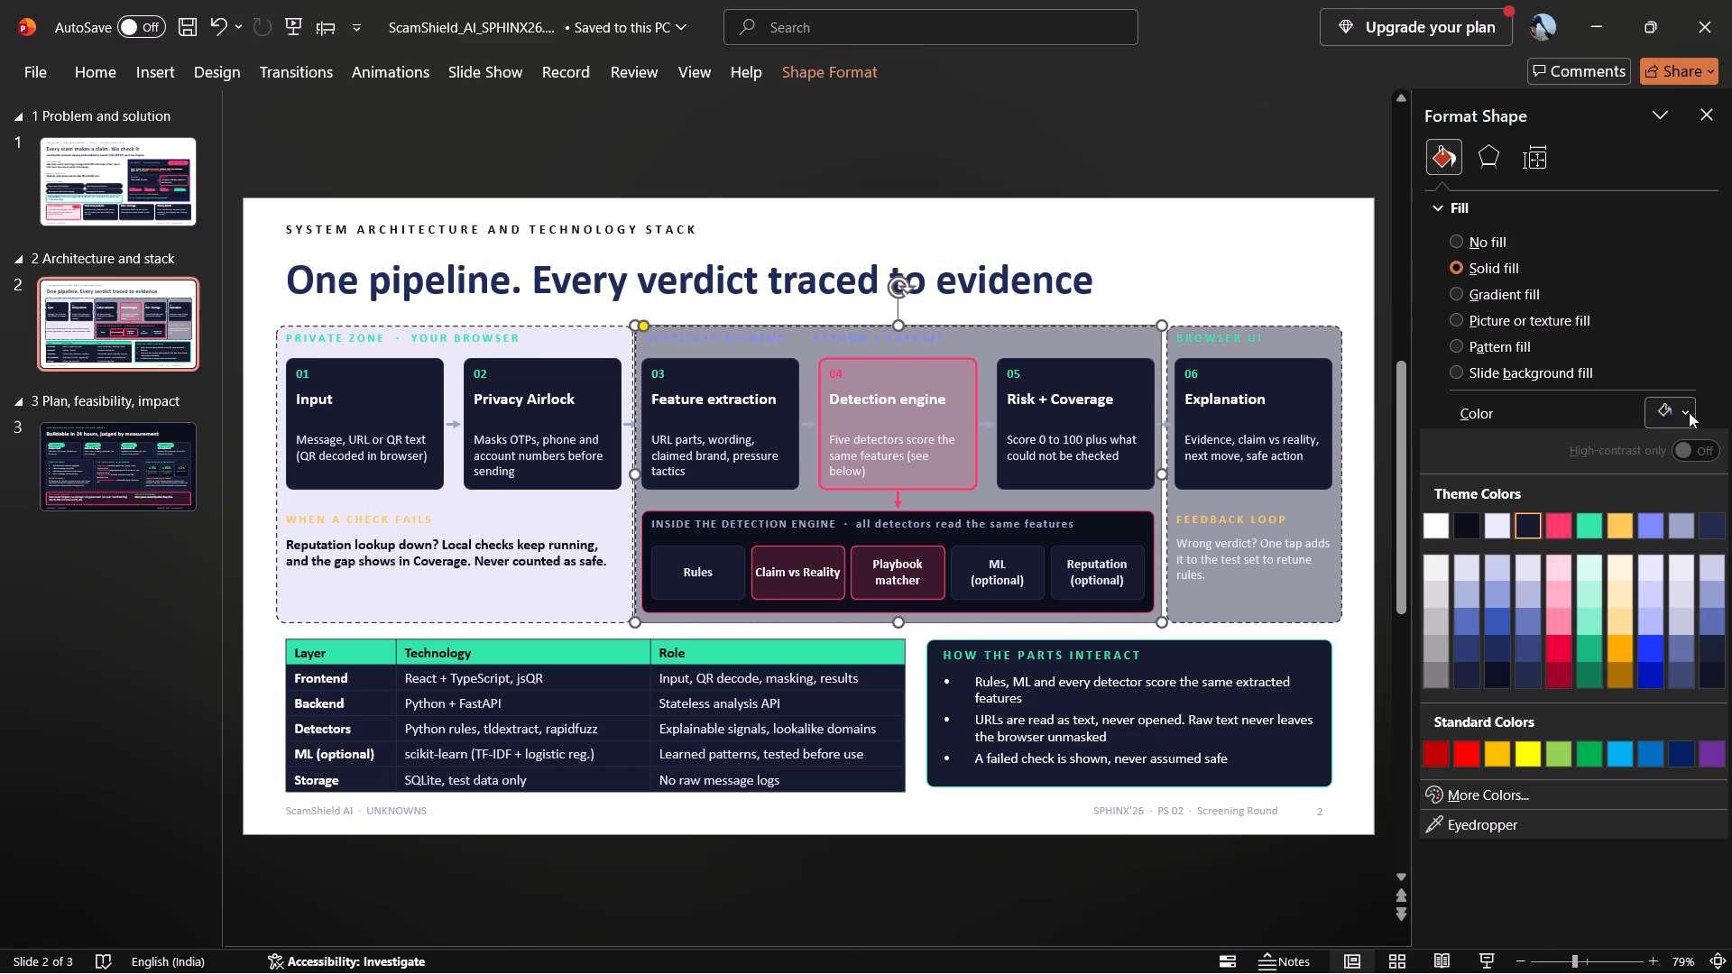
click(1704, 565)
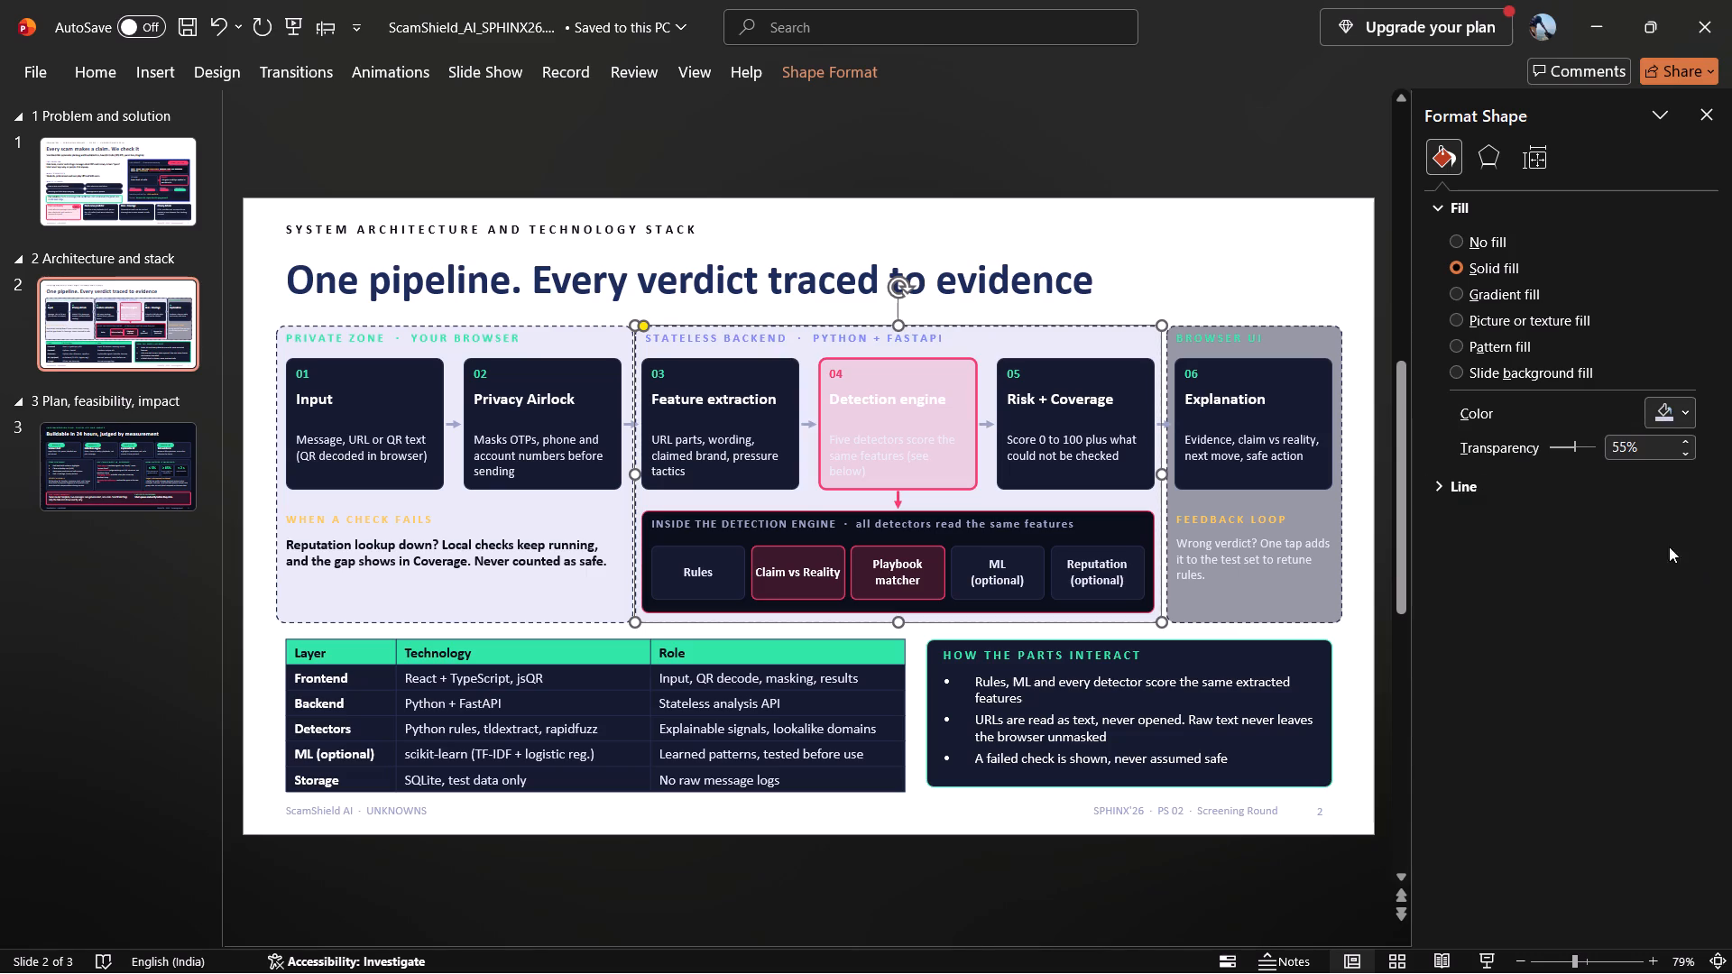
Fill the "BROWSER UI" container on slide 2 with the same pale lavender tint as the other two containers.
click(1327, 336)
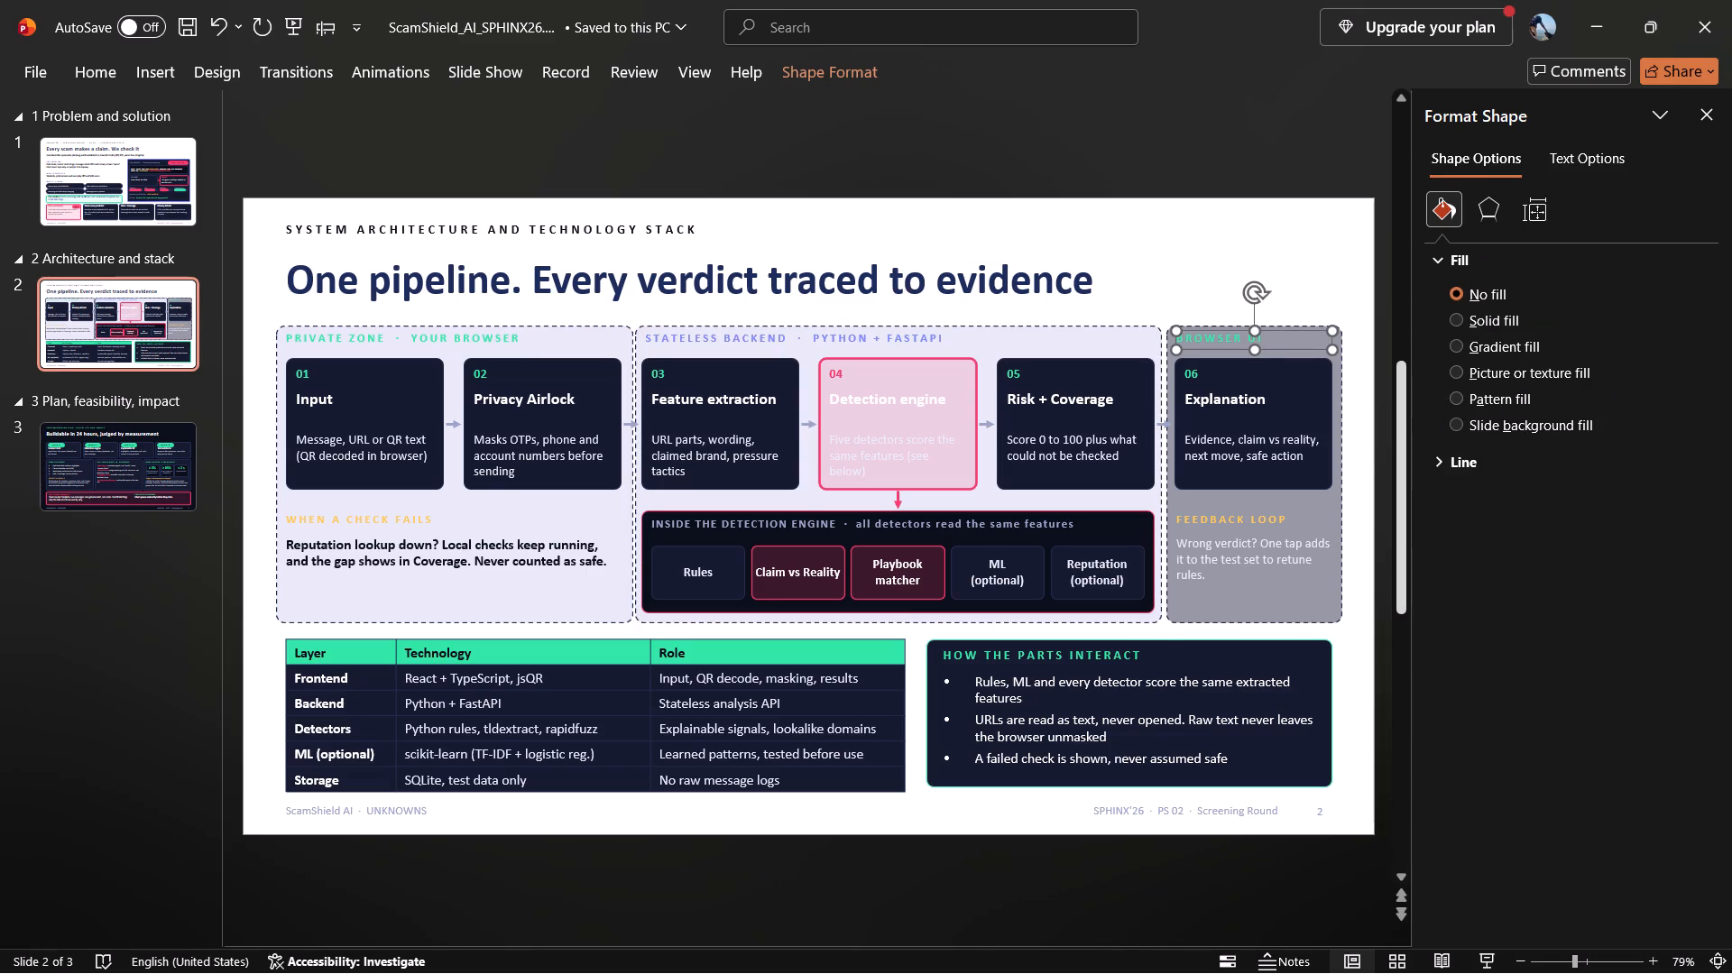
click(1339, 483)
click(1682, 412)
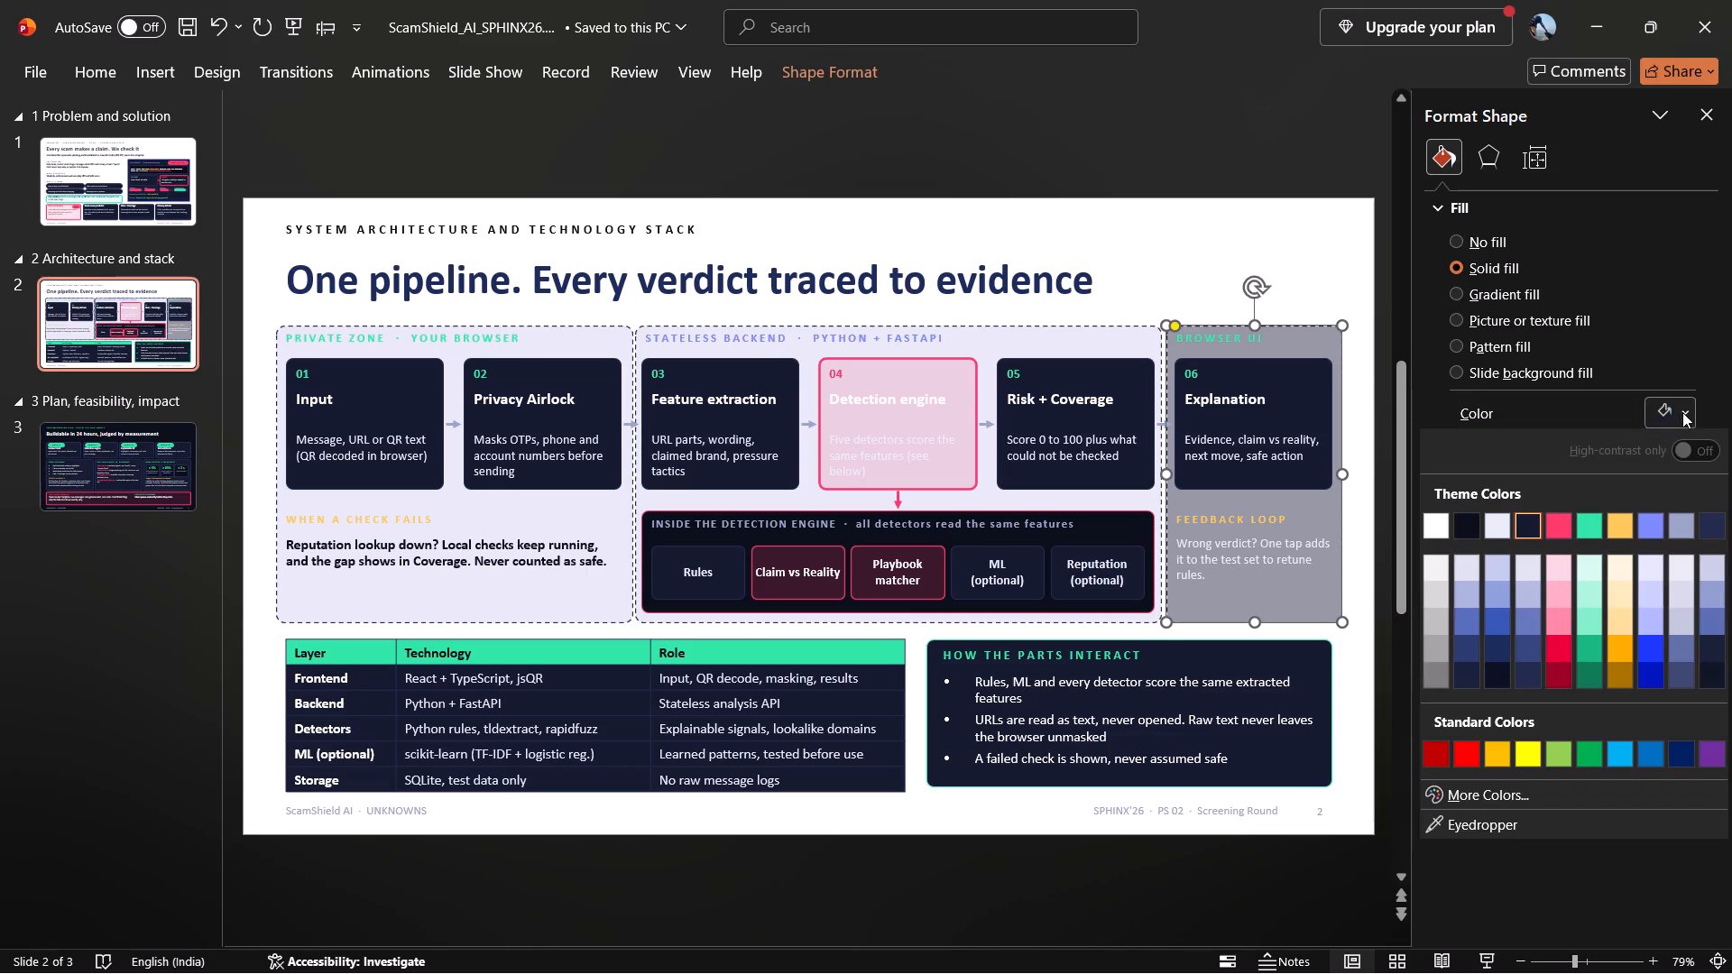
click(1715, 570)
click(1699, 262)
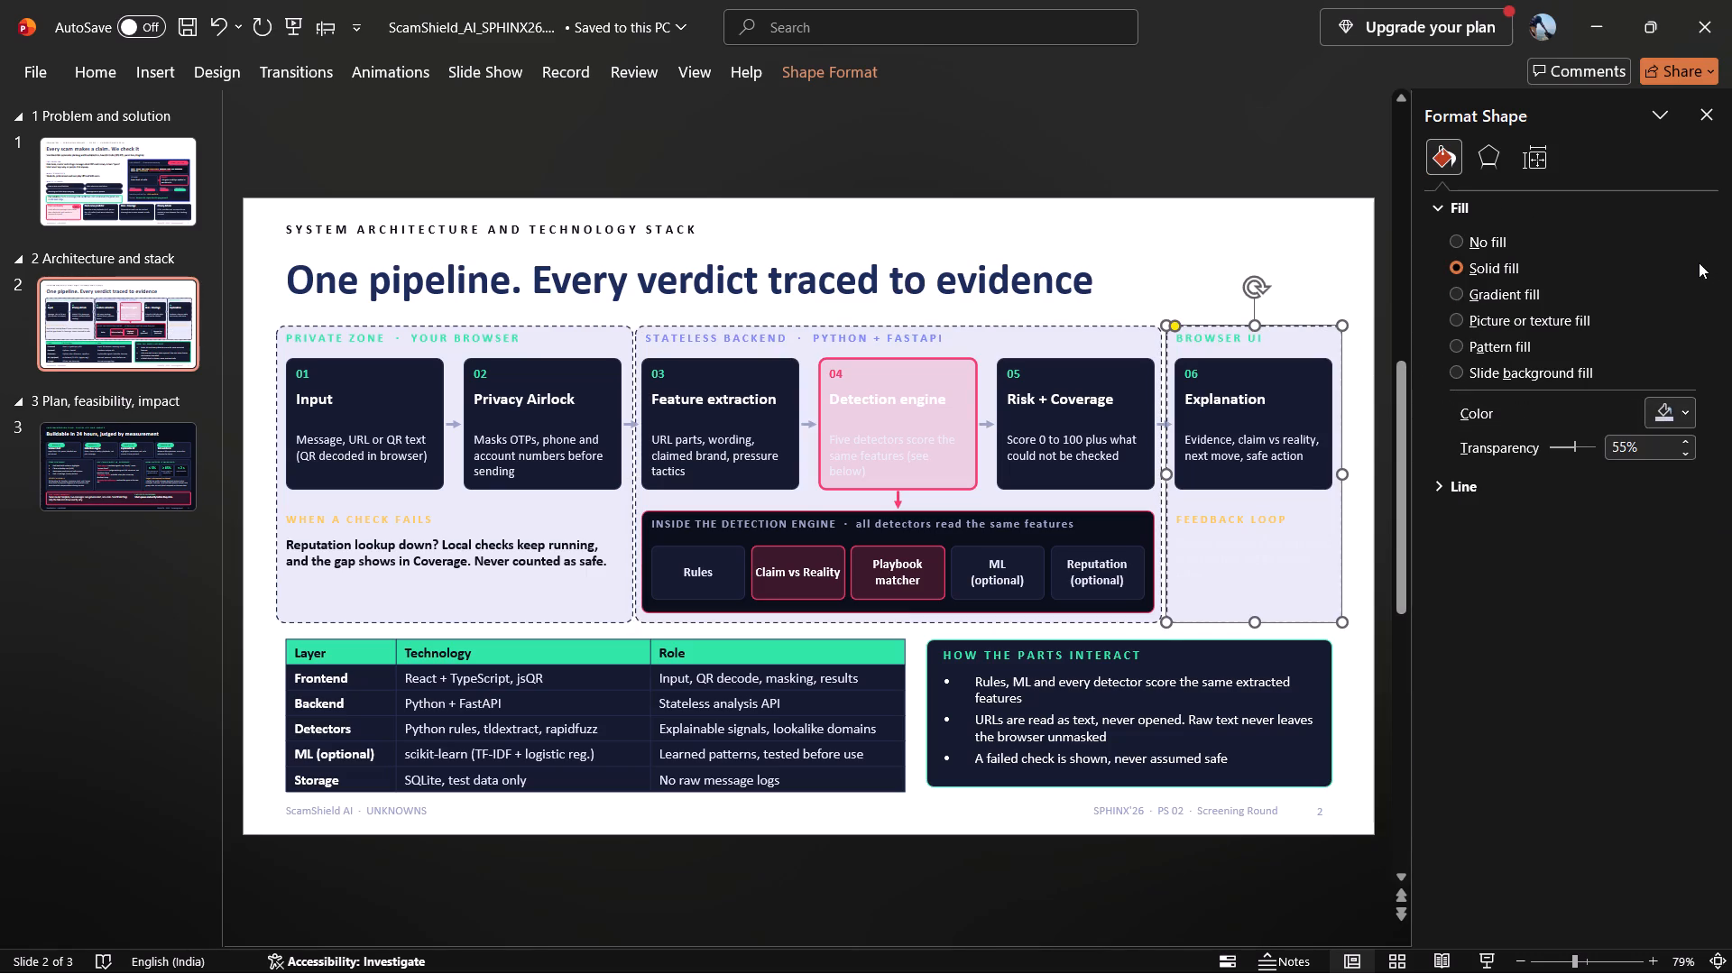
click(1342, 231)
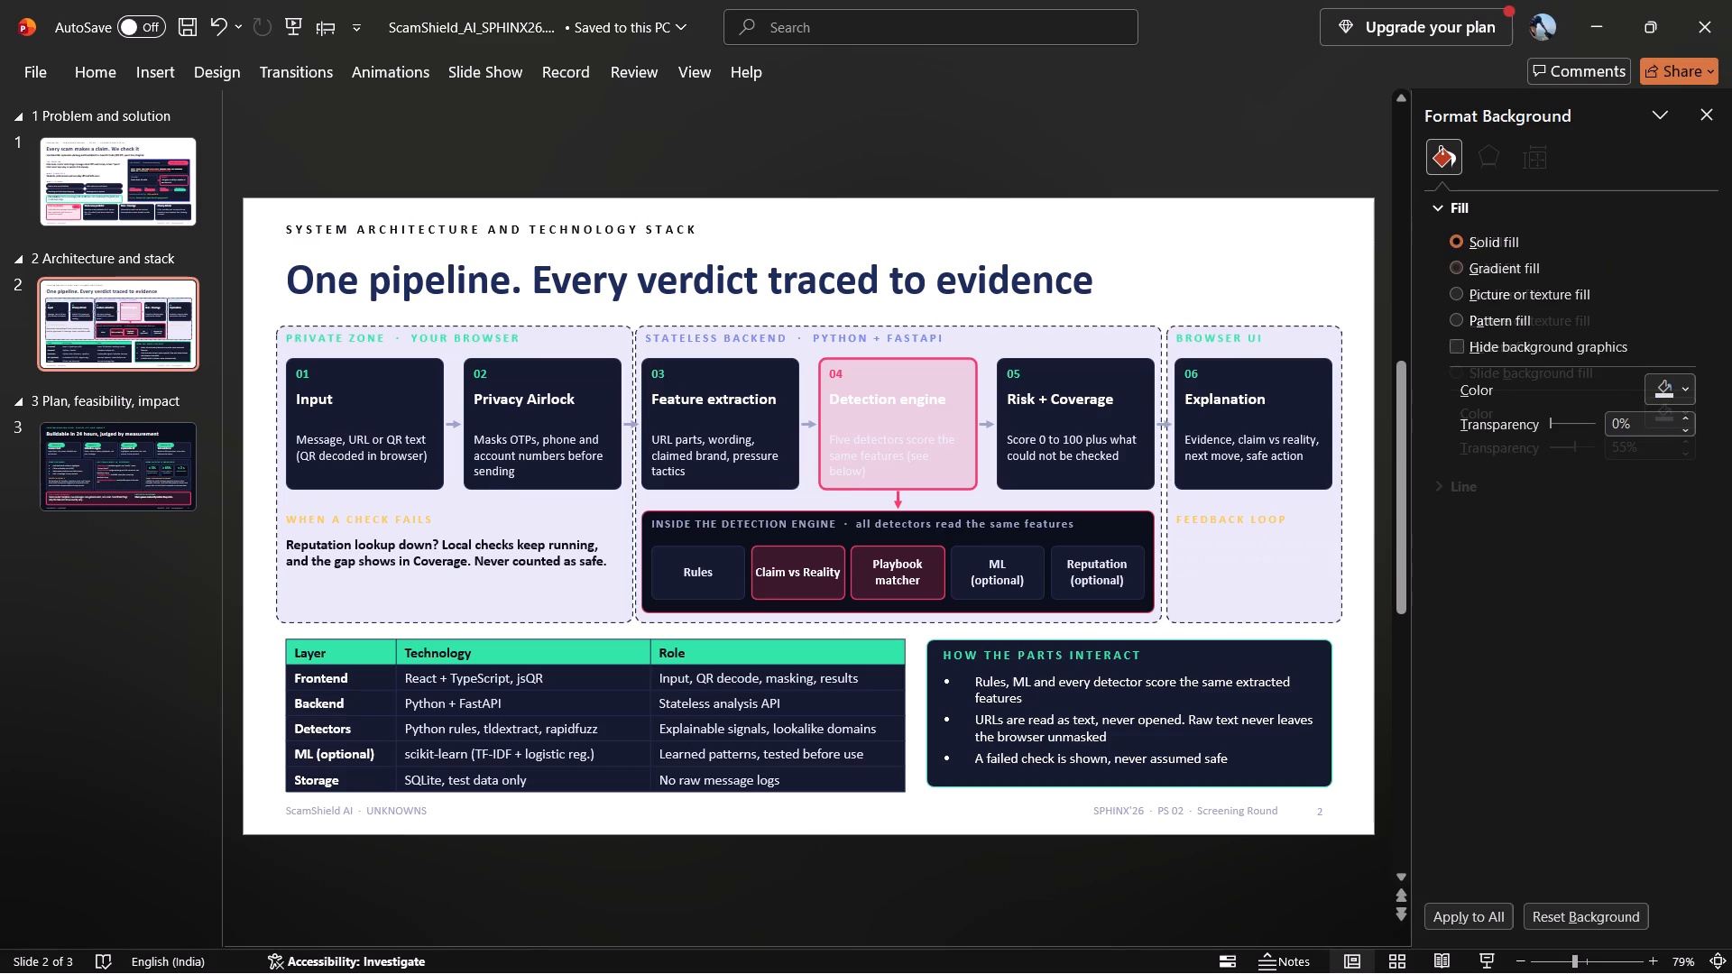
Set the font colour of the "WHEN A CHECK FAILS" heading to the darkest shade of the blue theme colour.
click(382, 517)
key(ctrl+a)
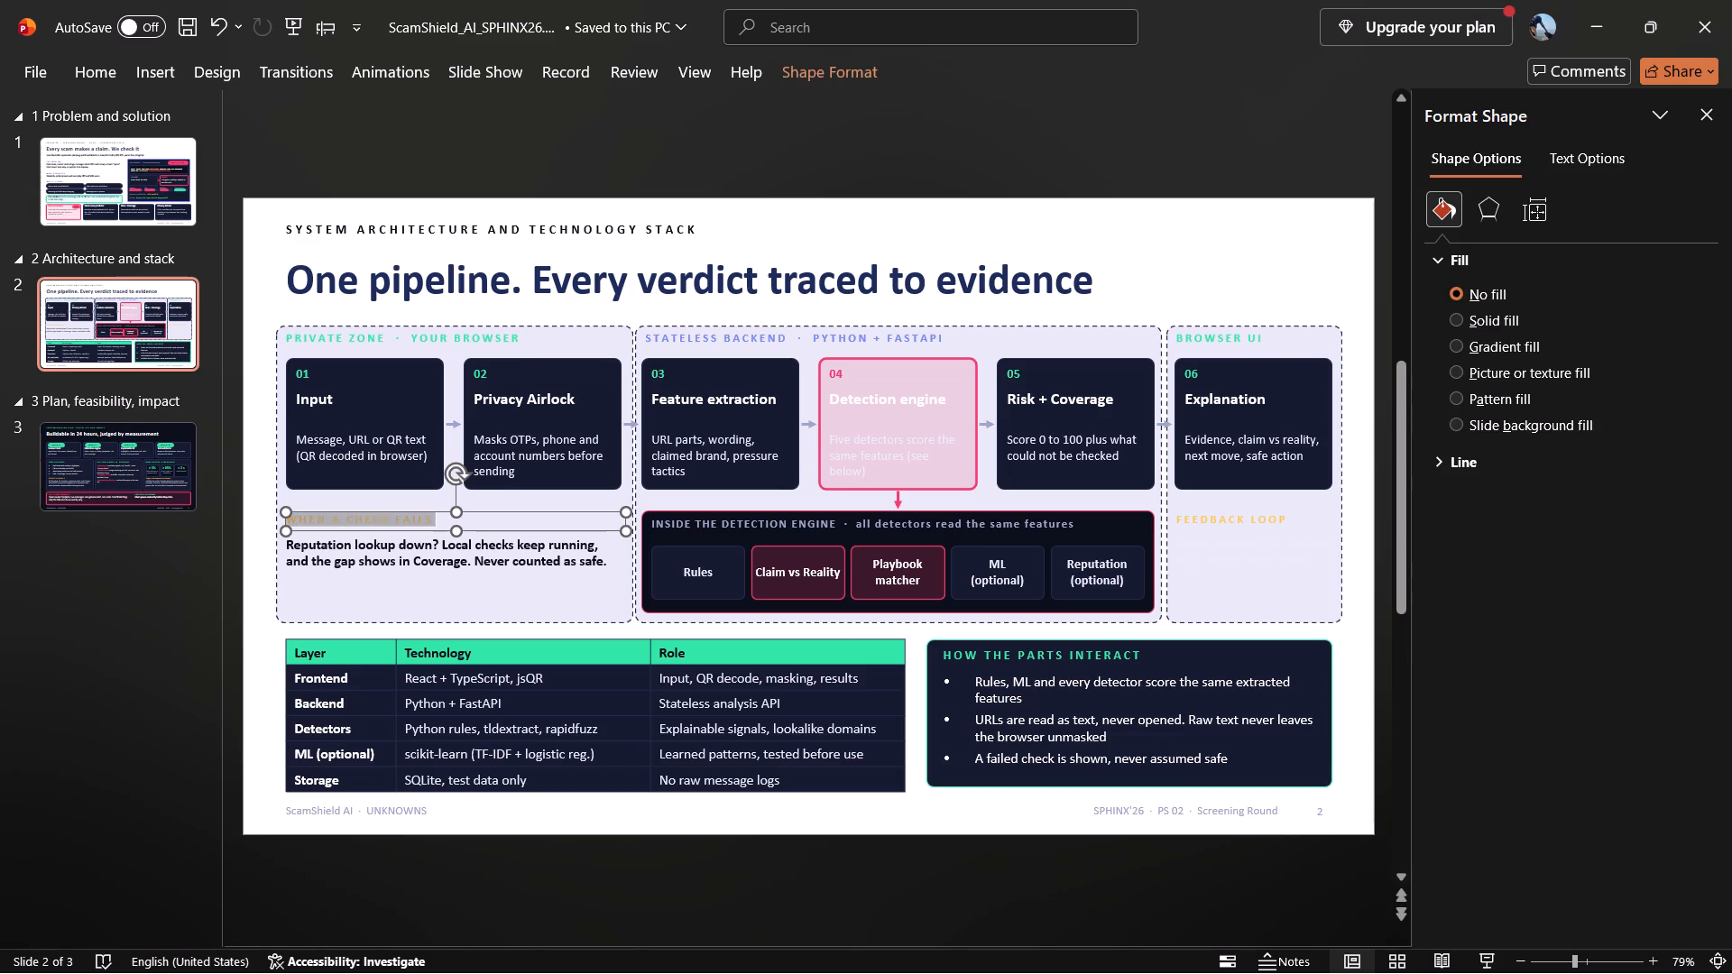
right_click(382, 517)
click(622, 353)
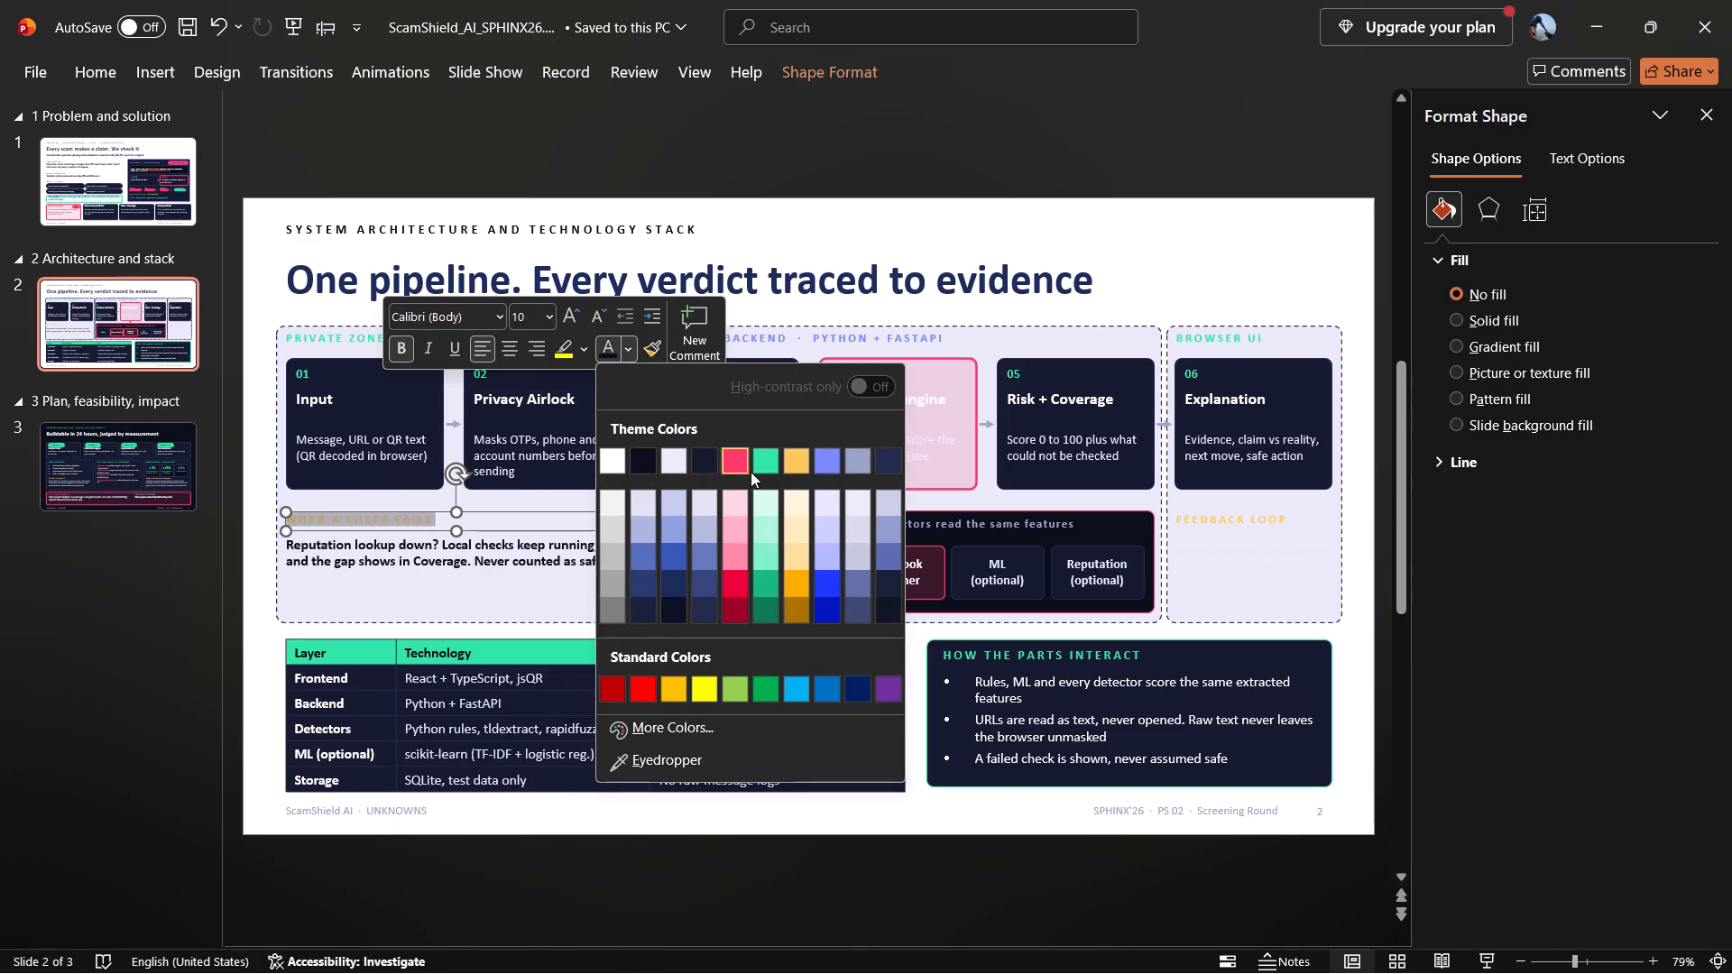
click(830, 613)
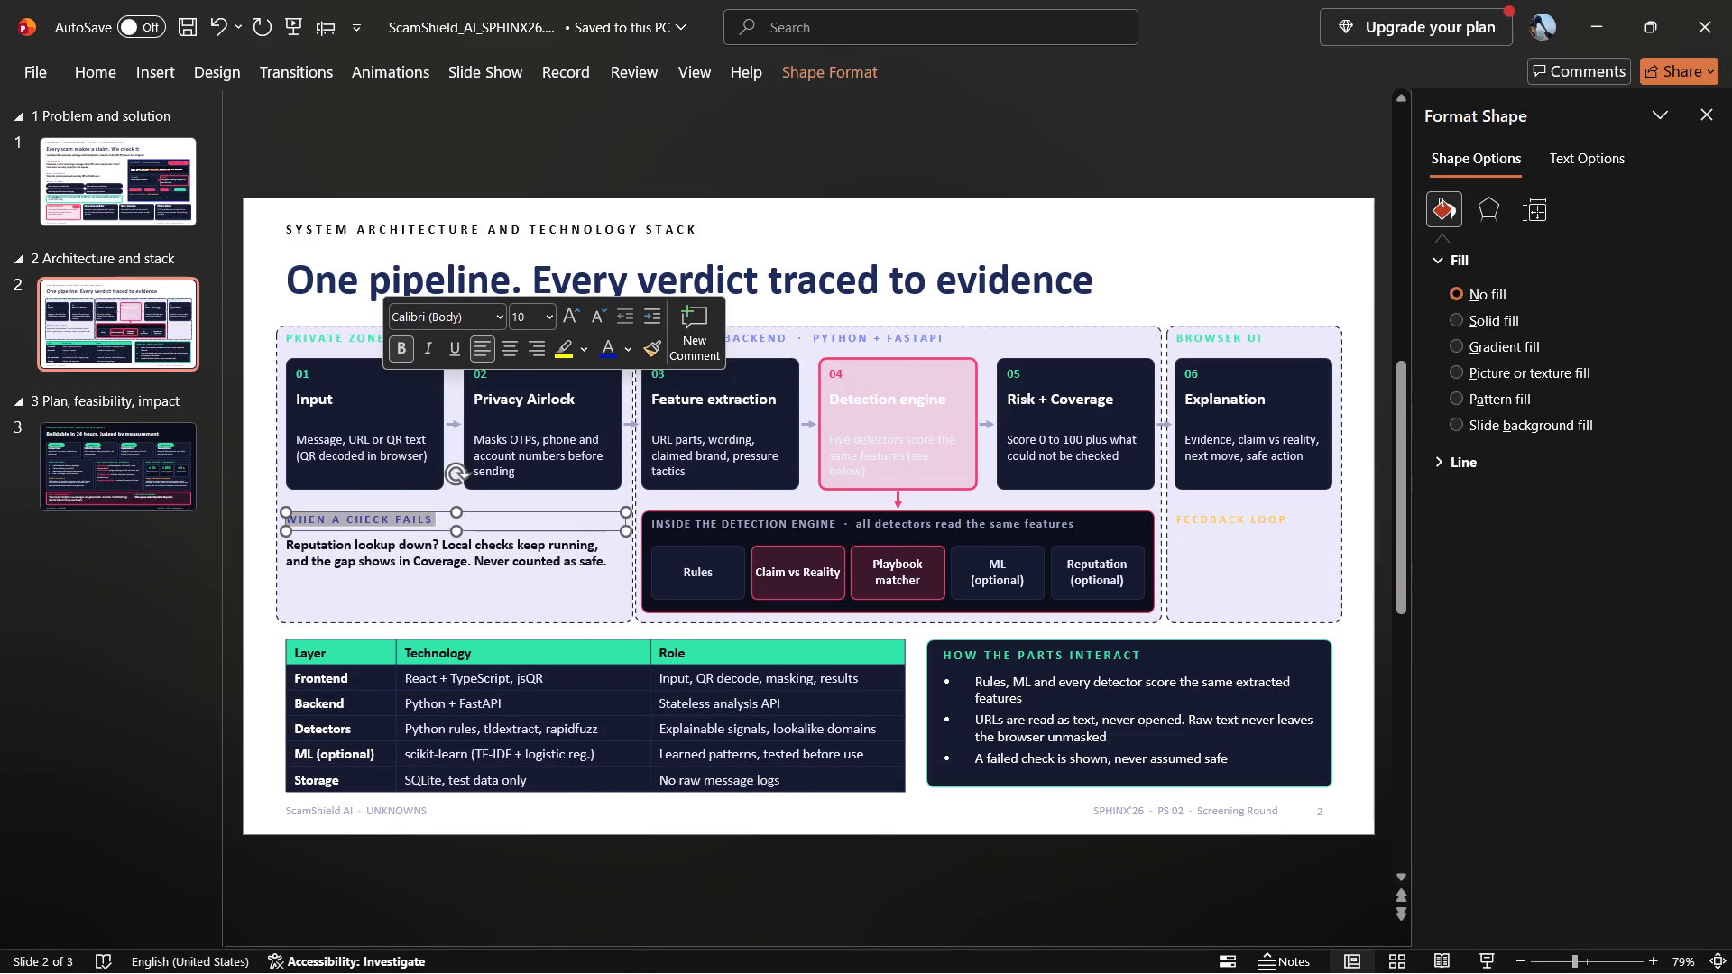
click(271, 627)
Apply the same dark blue font colour to the "PRIVATE ZONE · YOUR BROWSER" heading.
click(464, 340)
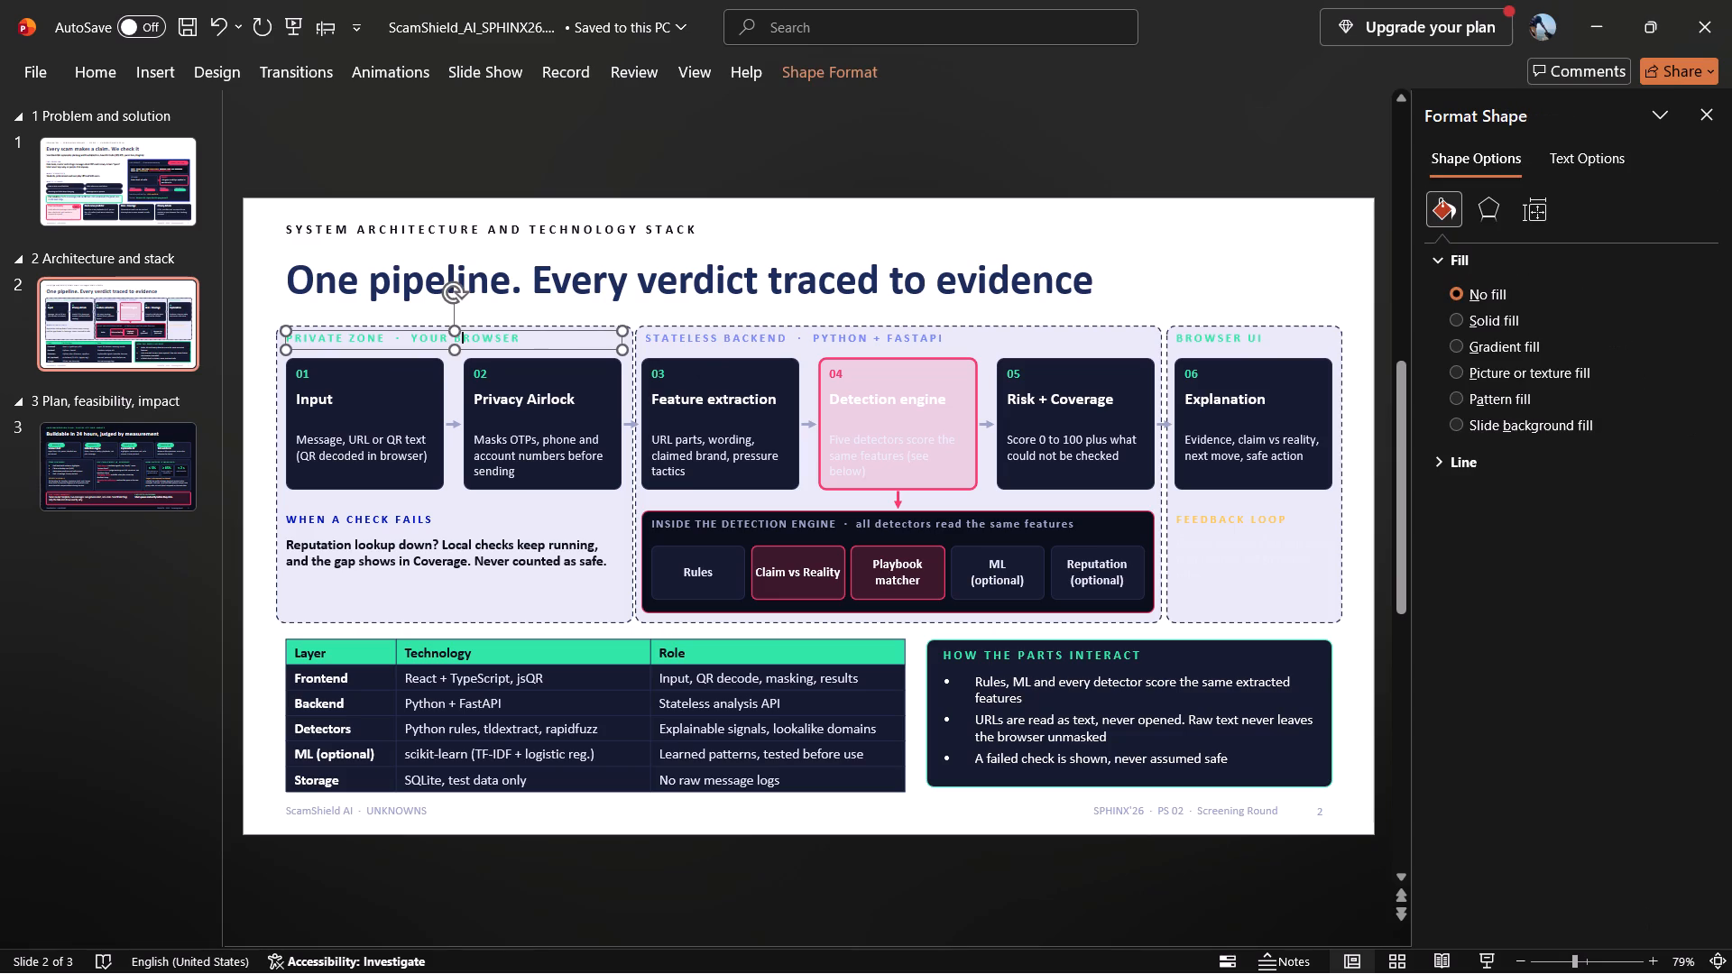
key(ctrl+a)
right_click(464, 340)
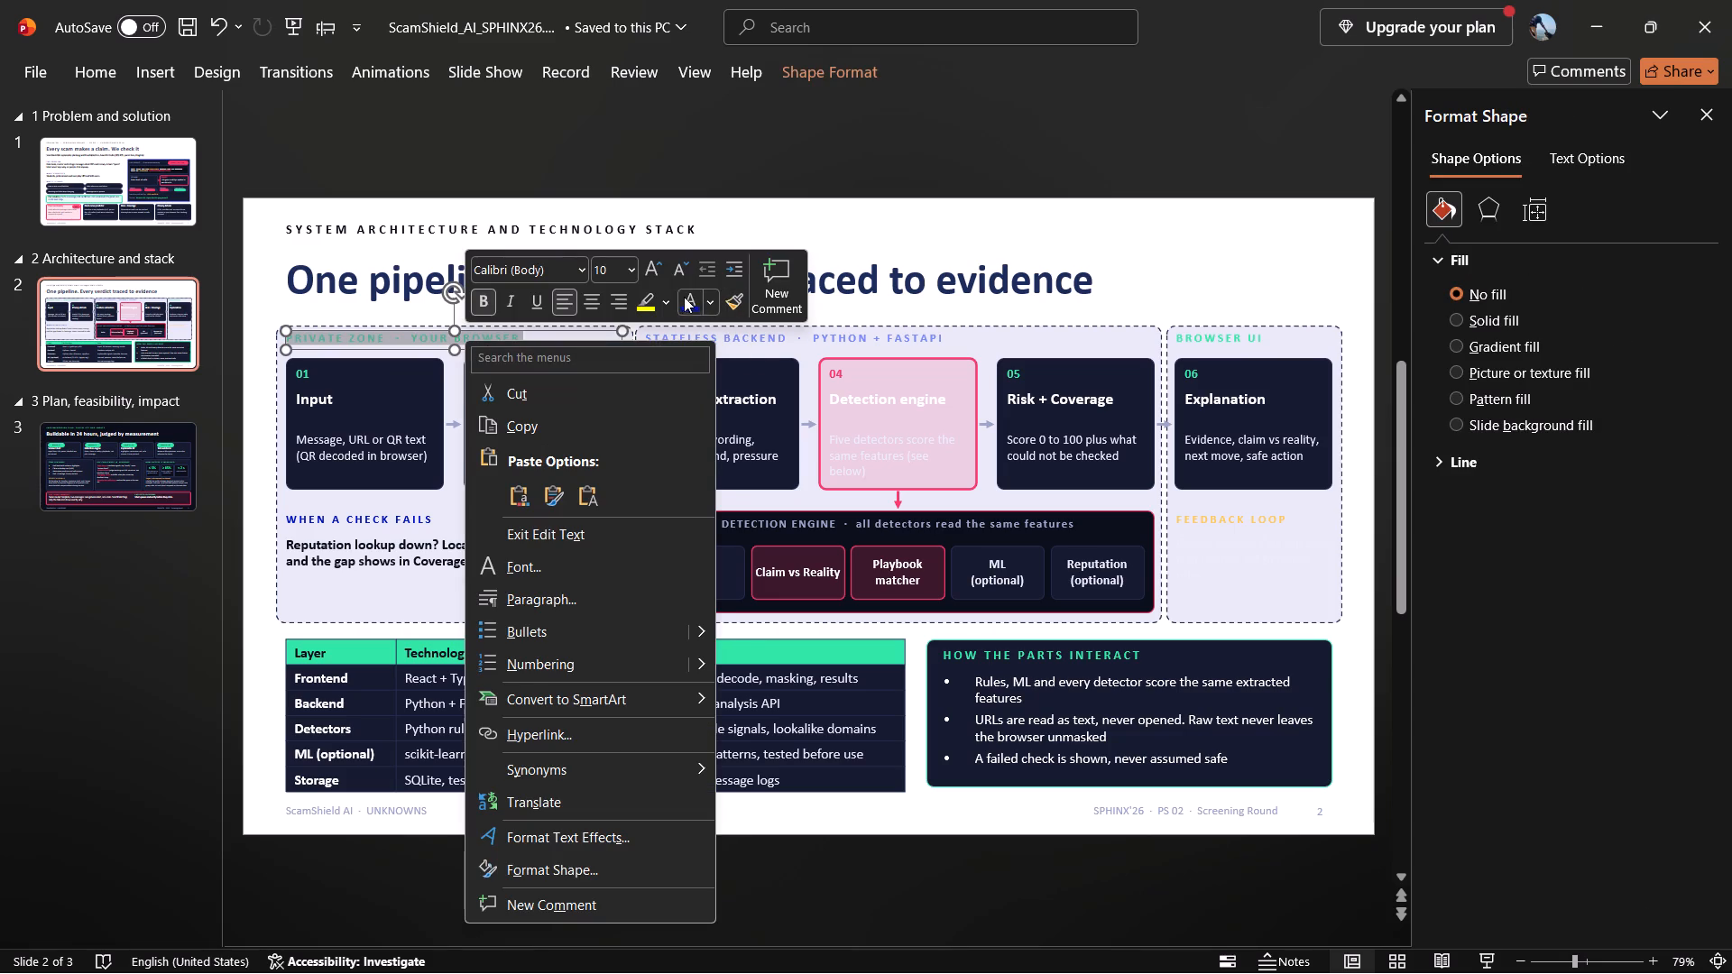
click(685, 299)
click(1094, 233)
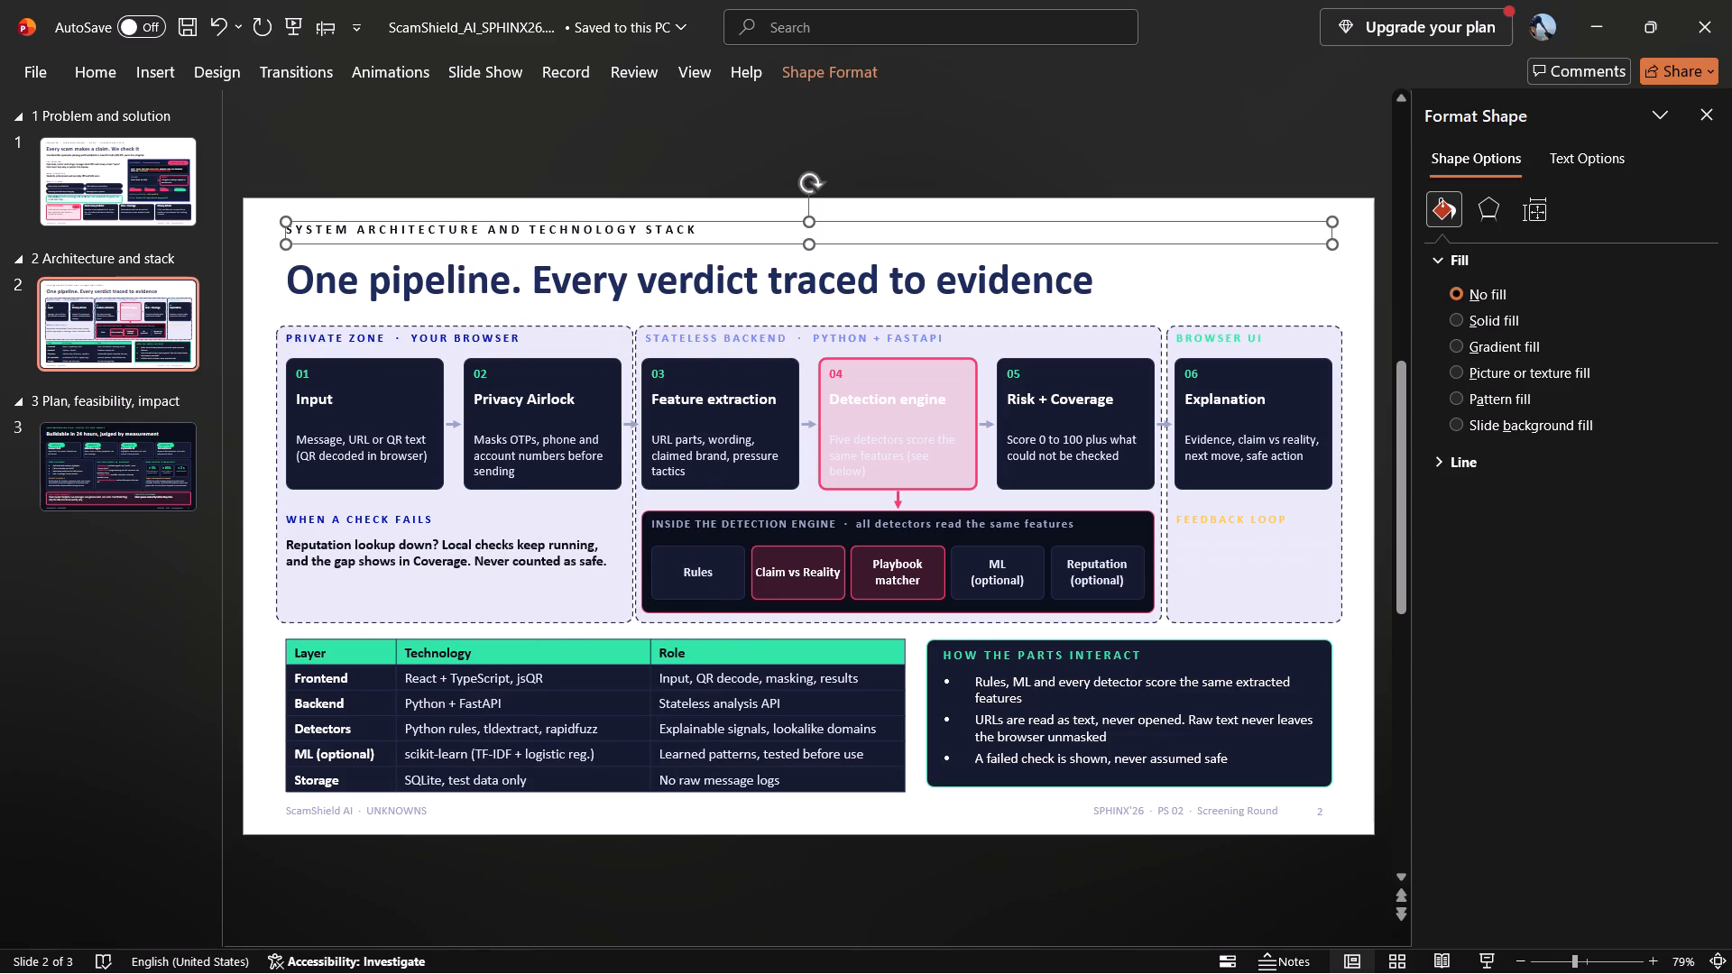
Apply the same dark blue font colour to the "BROWSER UI" heading.
click(1194, 340)
key(ctrl+a)
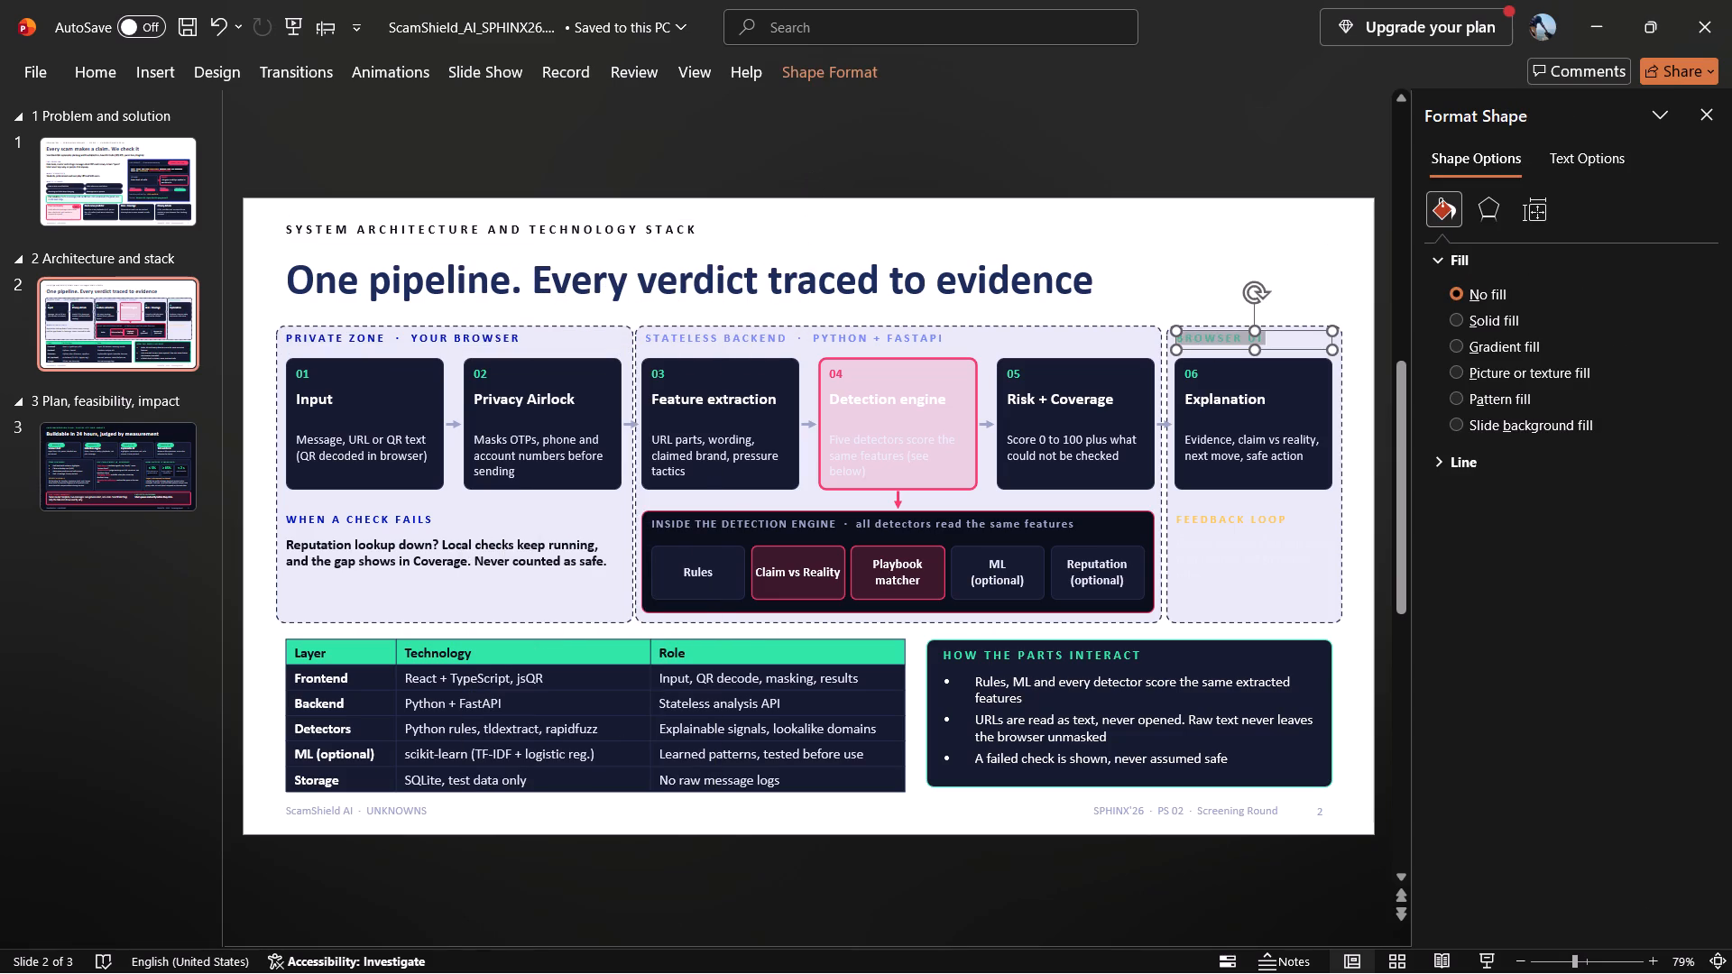
right_click(1233, 336)
click(1460, 299)
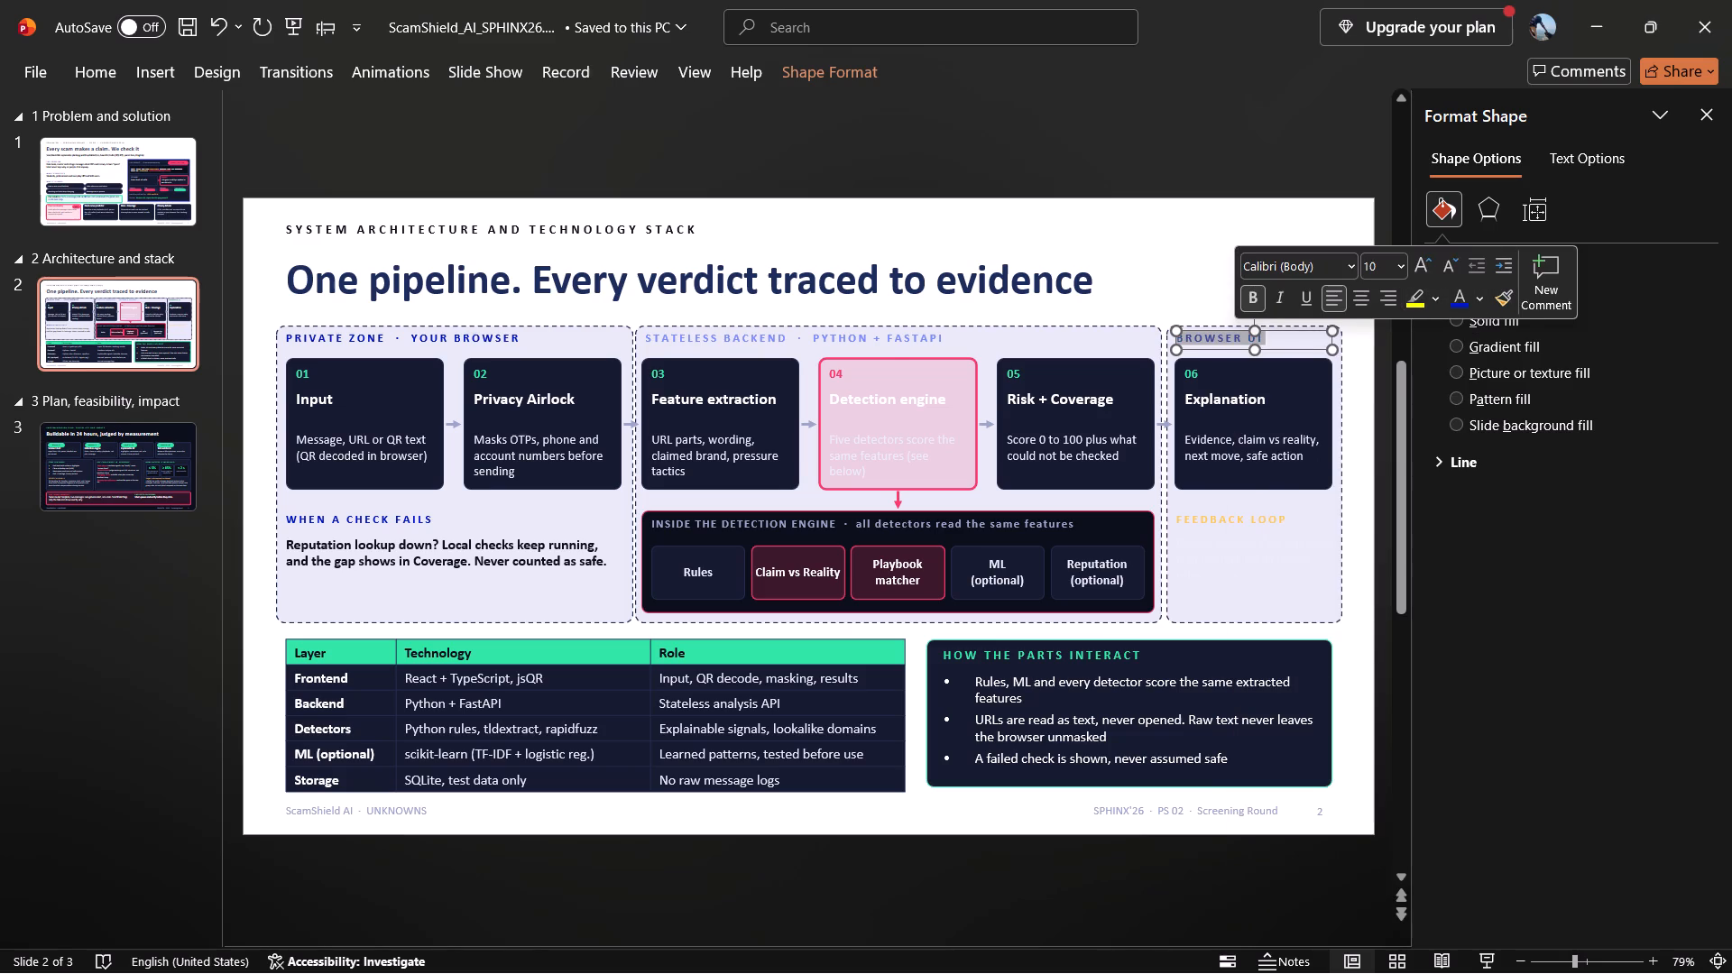
Set the font colour of the "STATELESS BACKEND · PYTHON + FASTAPI" heading to near-black.
click(882, 335)
key(ctrl+a)
ctrl+right_click(882, 335)
click(1124, 297)
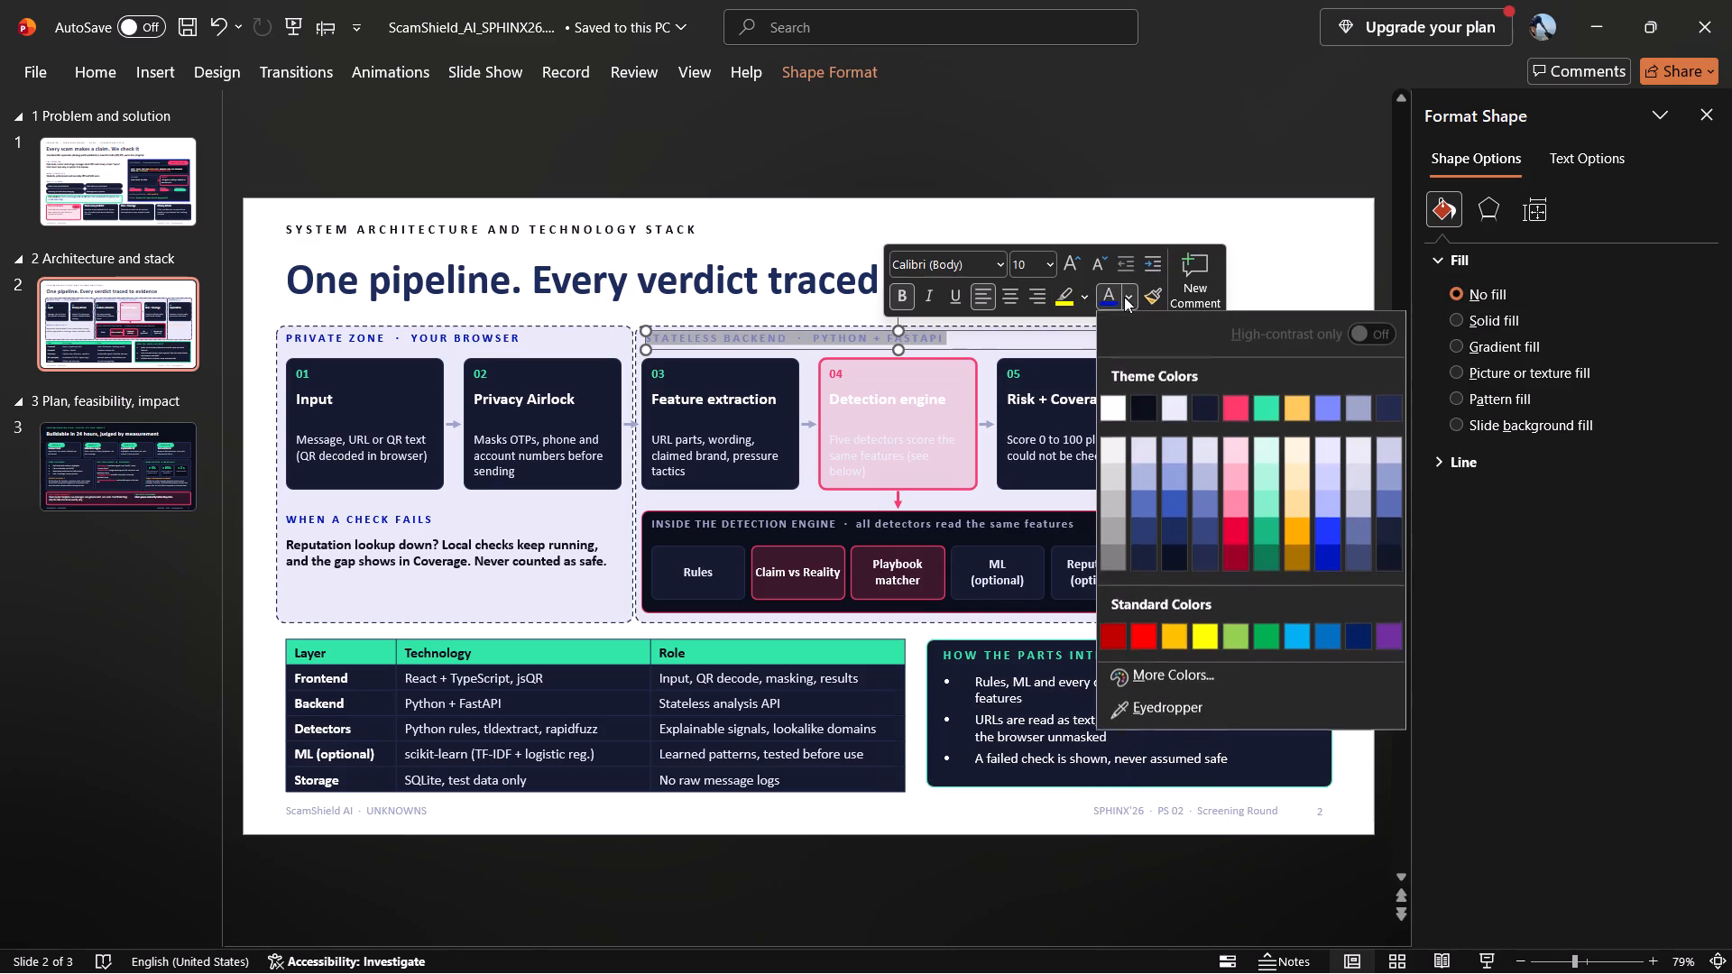
click(1131, 409)
click(940, 235)
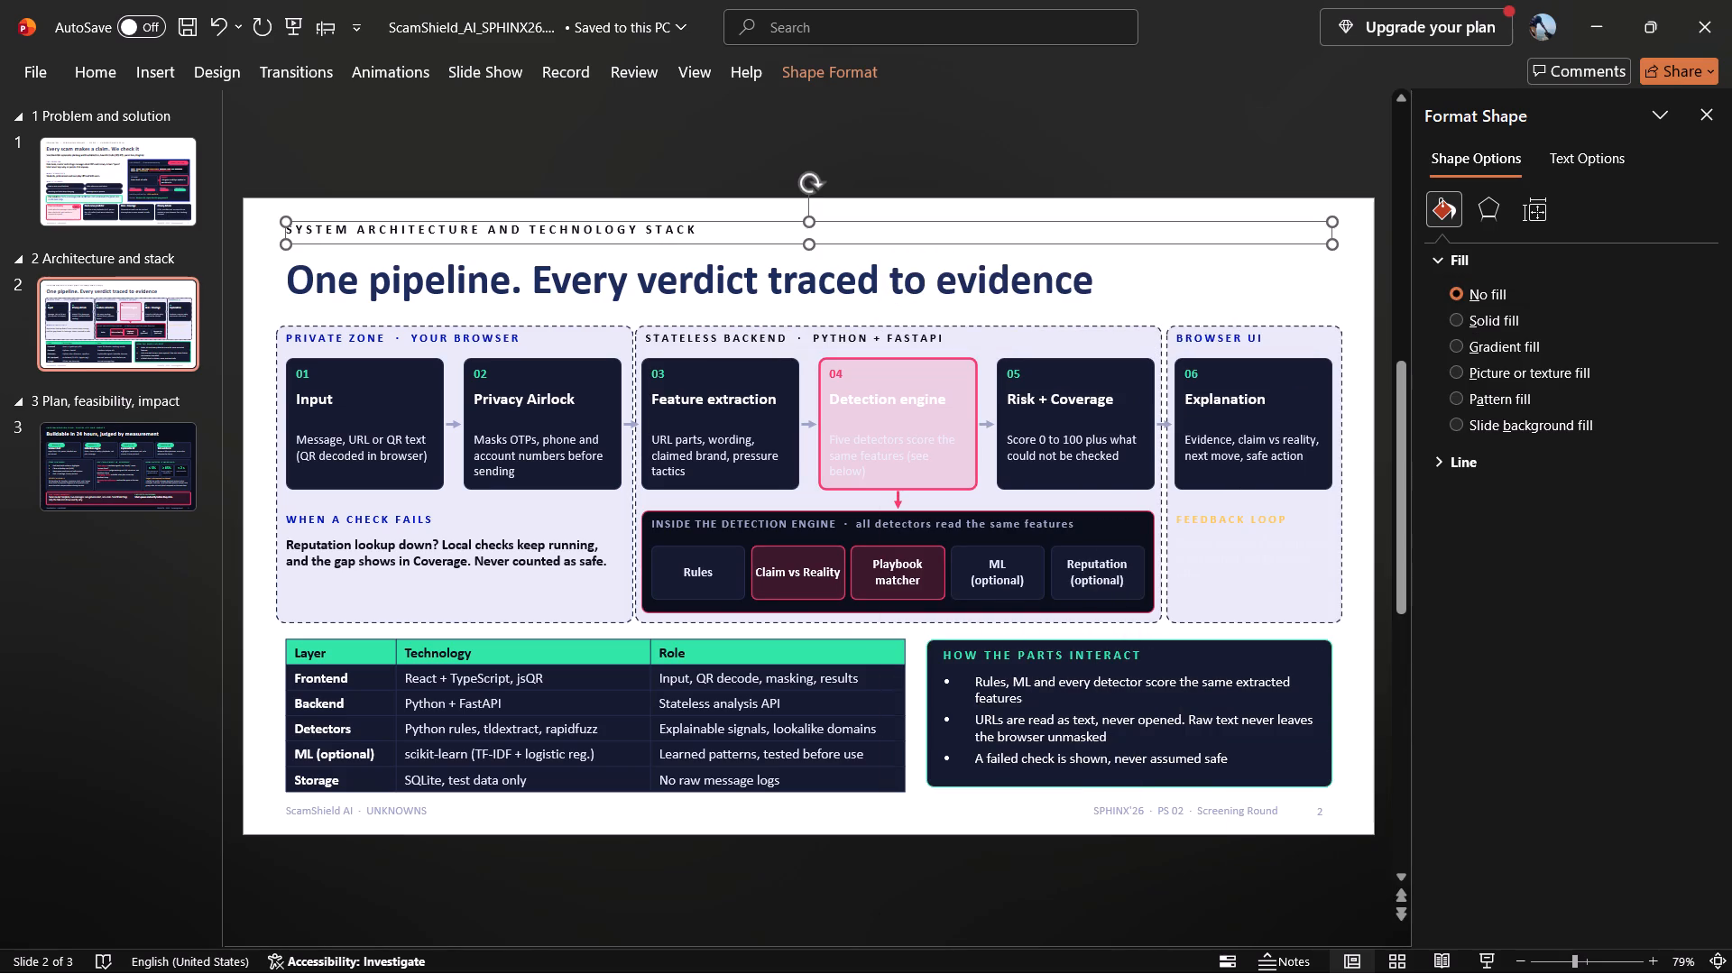
Set the font colour of the "WHEN A CHECK FAILS" heading to the dark navy shade of the lavender theme colour.
click(384, 517)
key(ctrl+a)
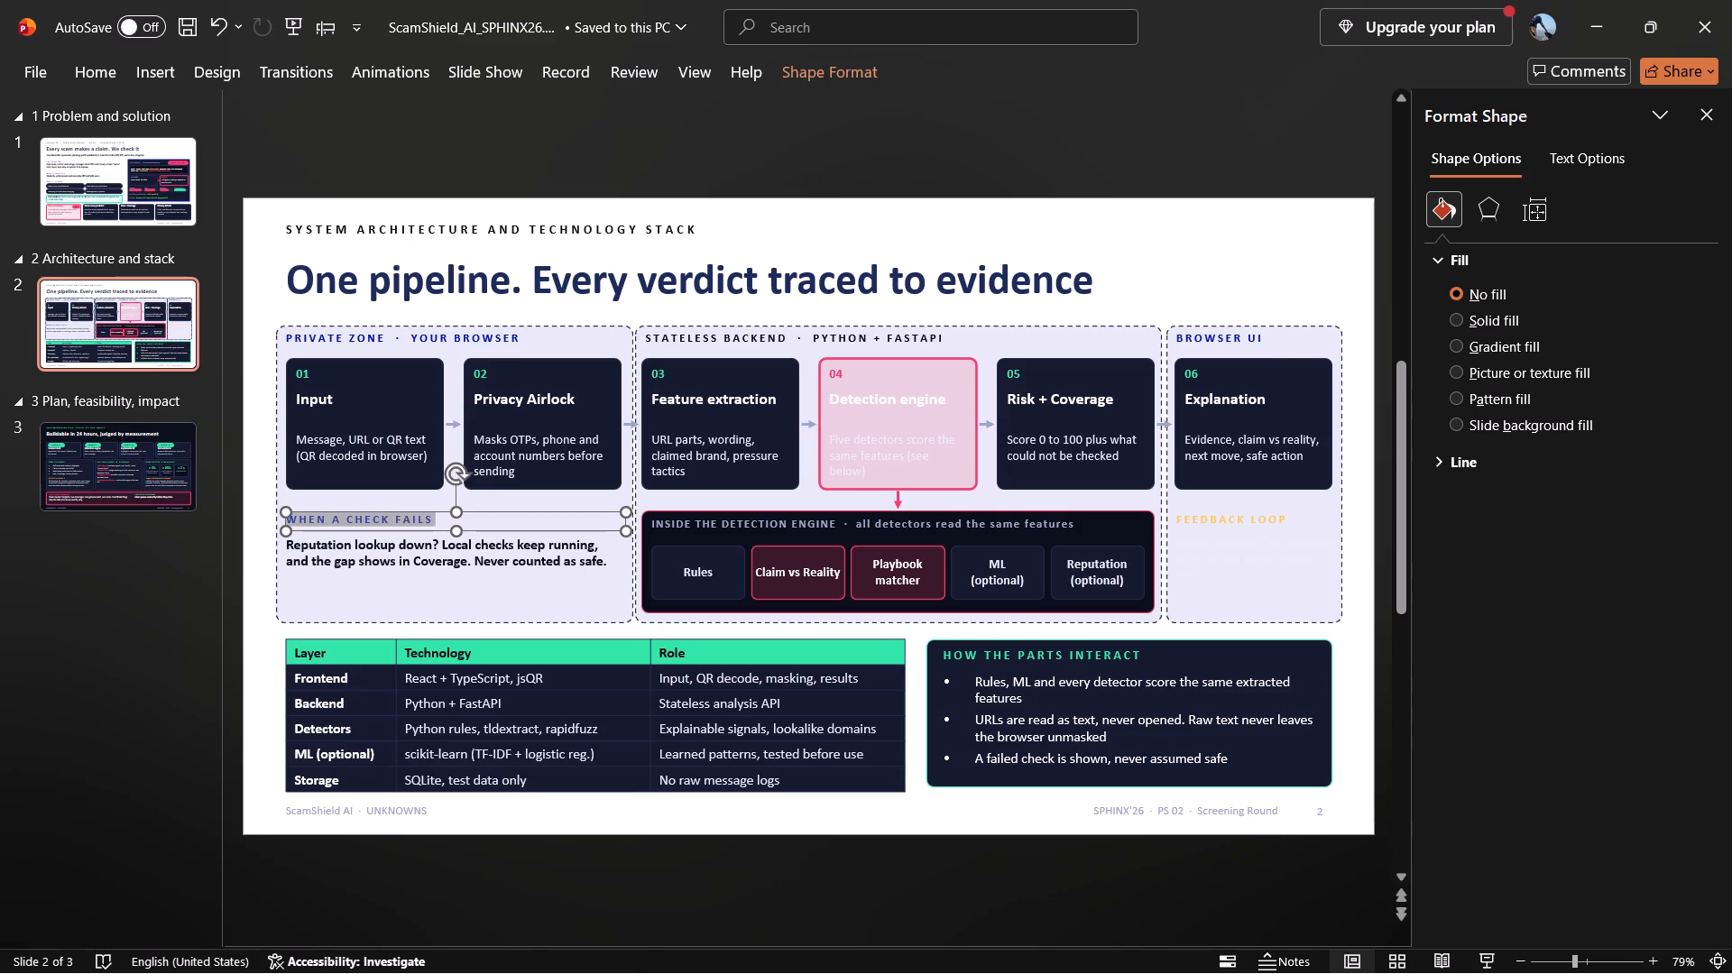
ctrl+right_click(384, 517)
click(628, 356)
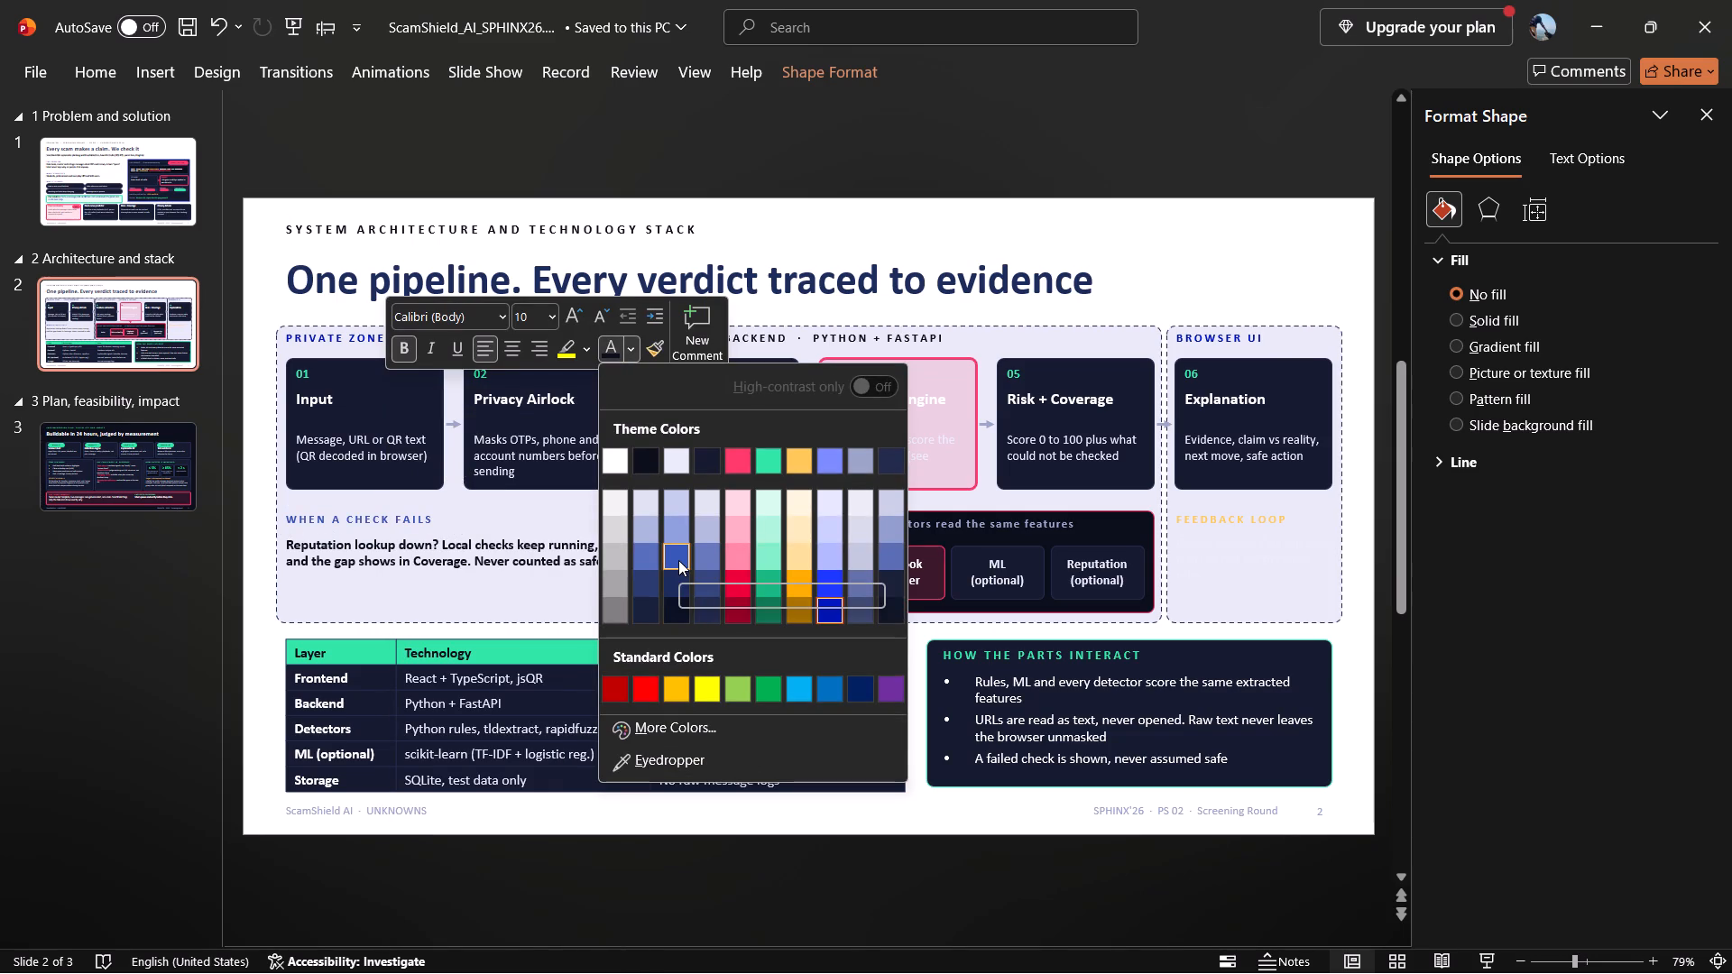
click(671, 578)
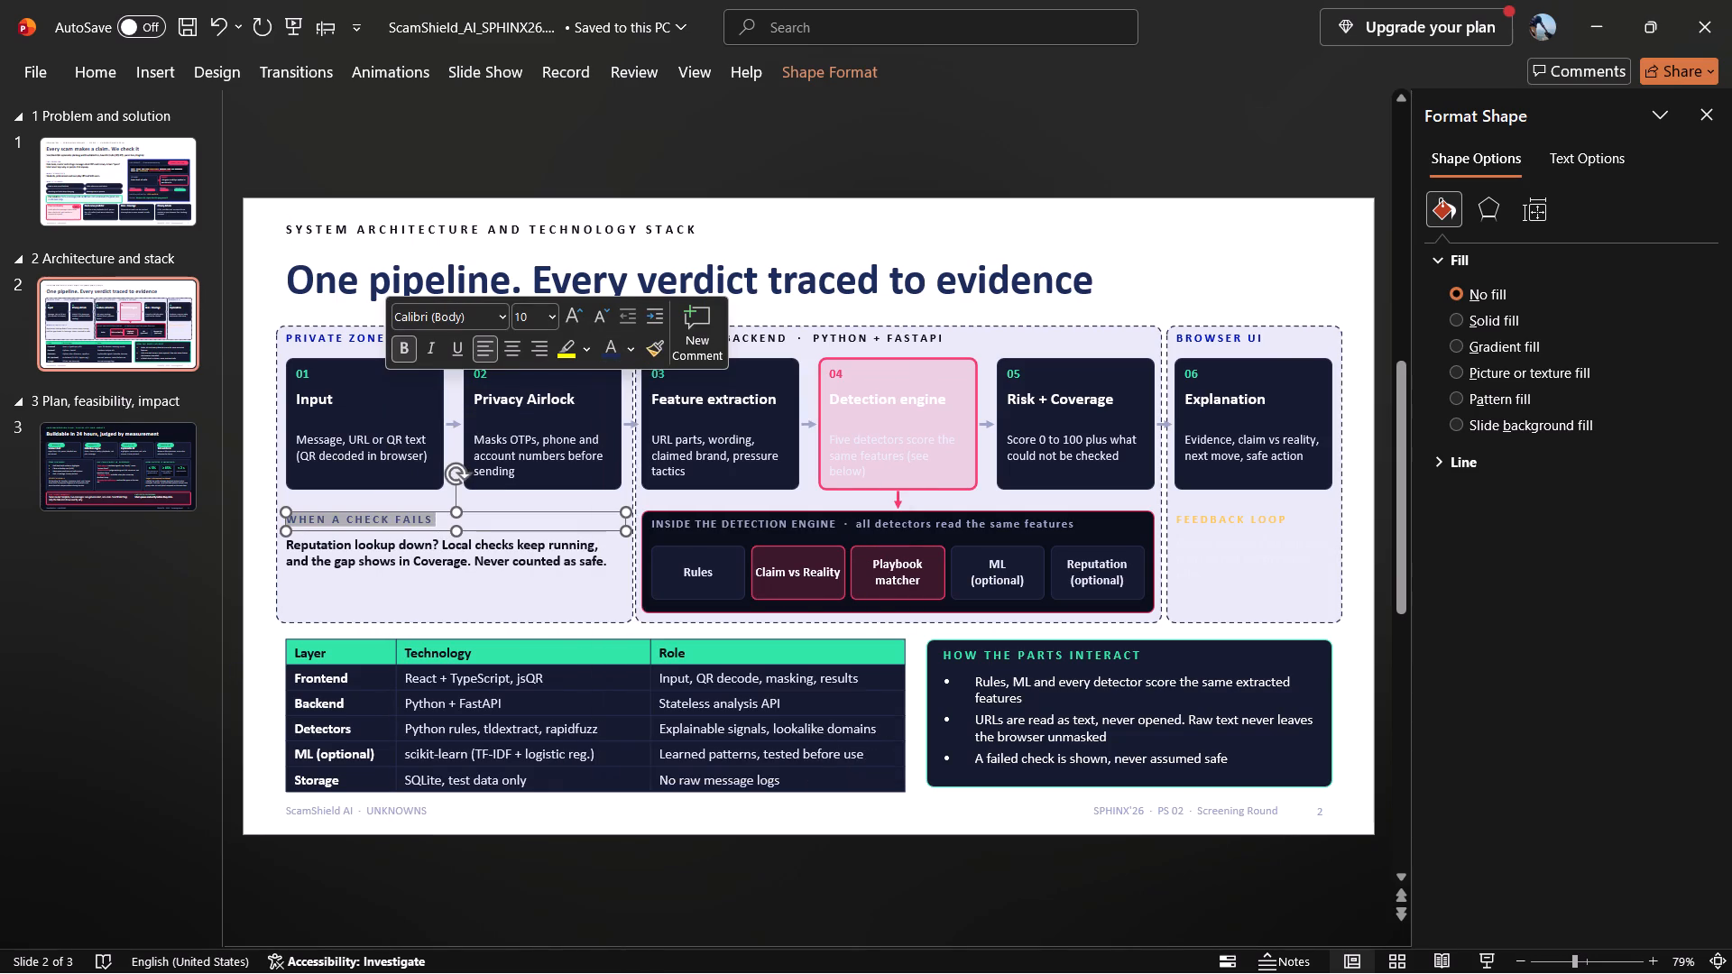
click(273, 647)
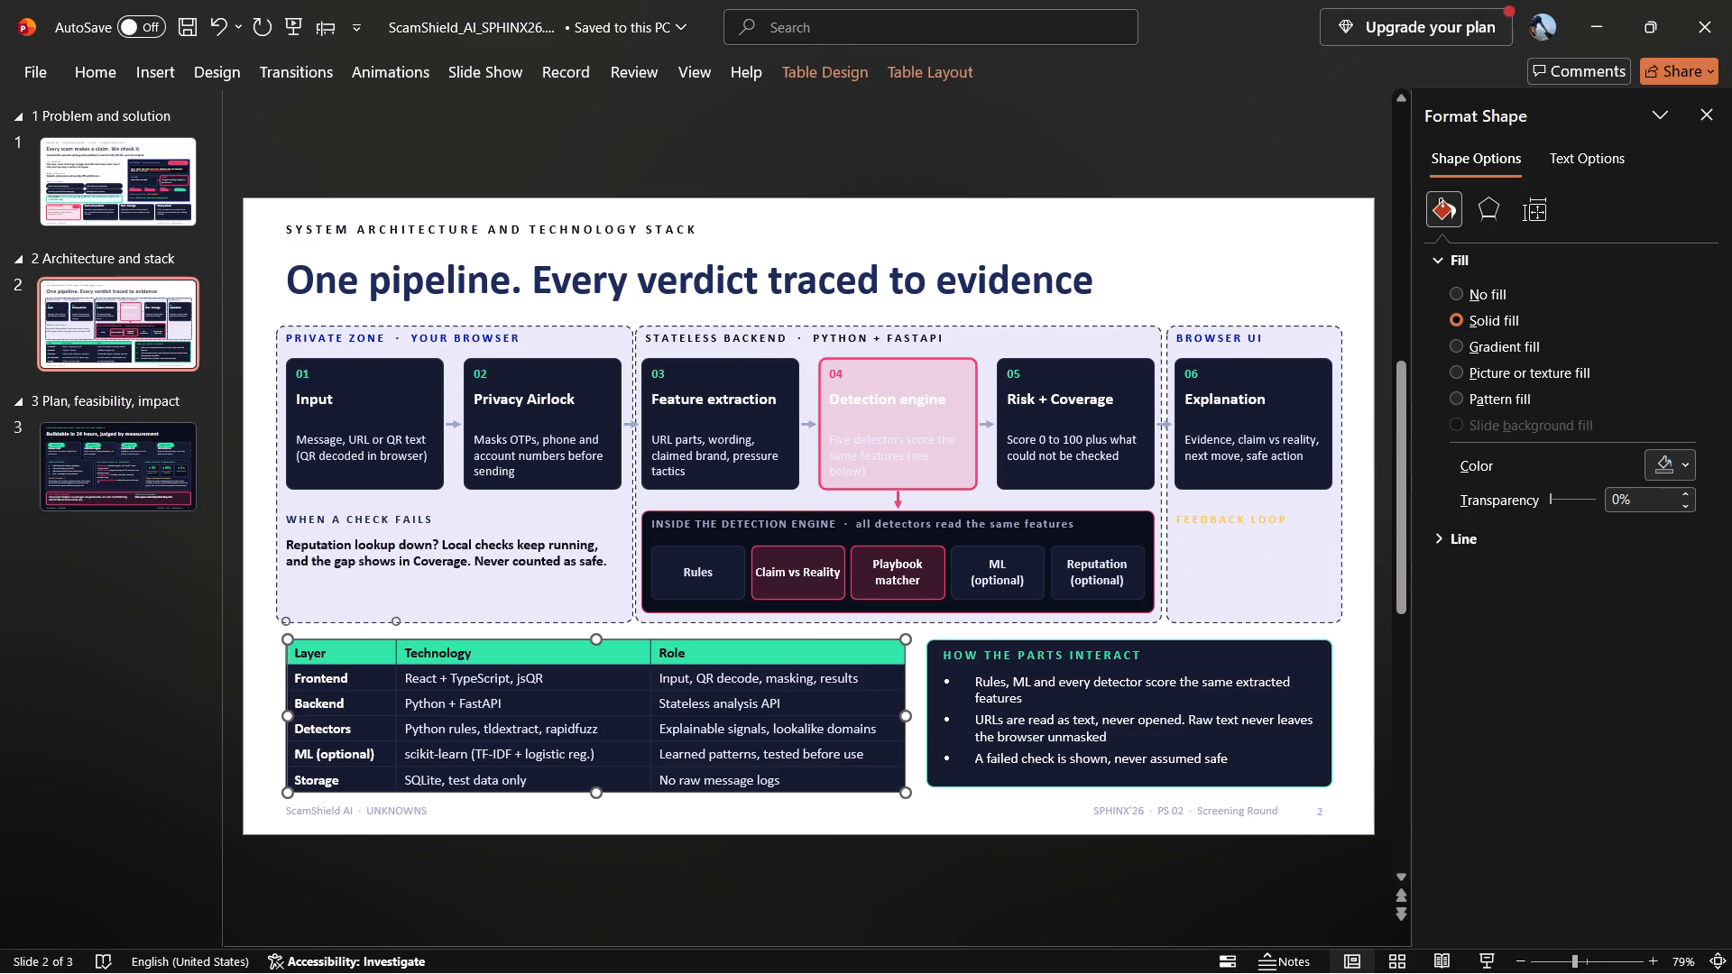
Shift the "WHEN A CHECK FAILS" heading and its paragraph together slightly down within the private zone frame.
click(412, 563)
ctrl+click(386, 521)
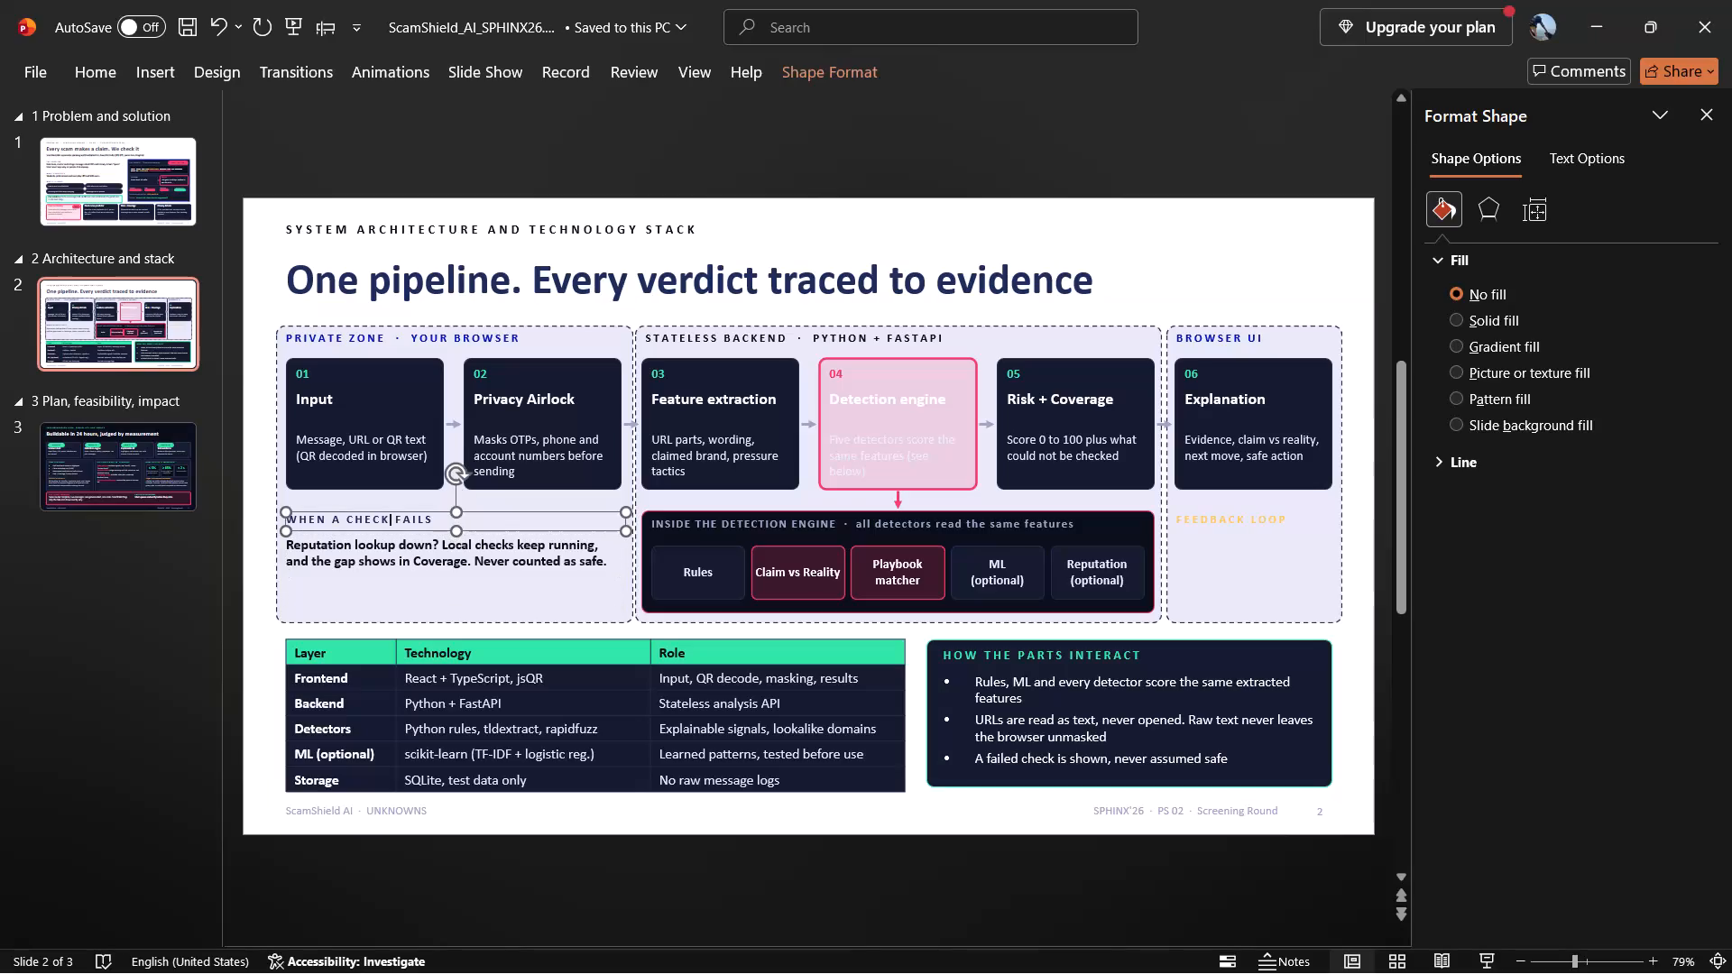
shift+click(438, 544)
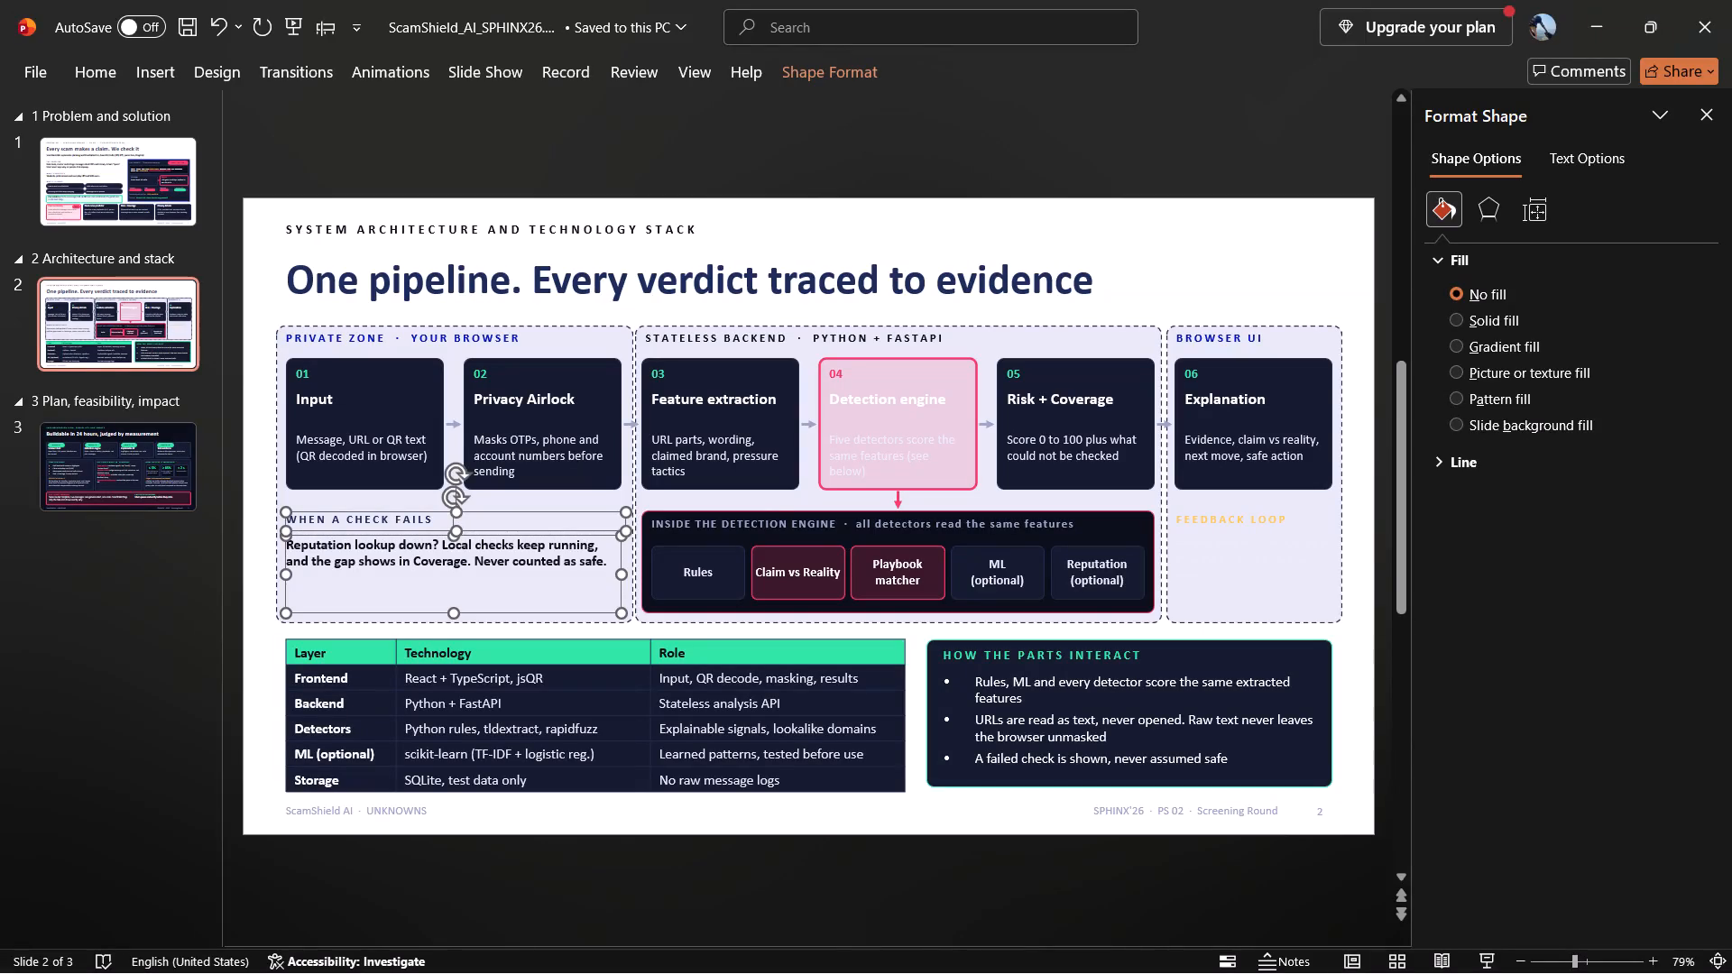
double_click(438, 544)
key(Down)
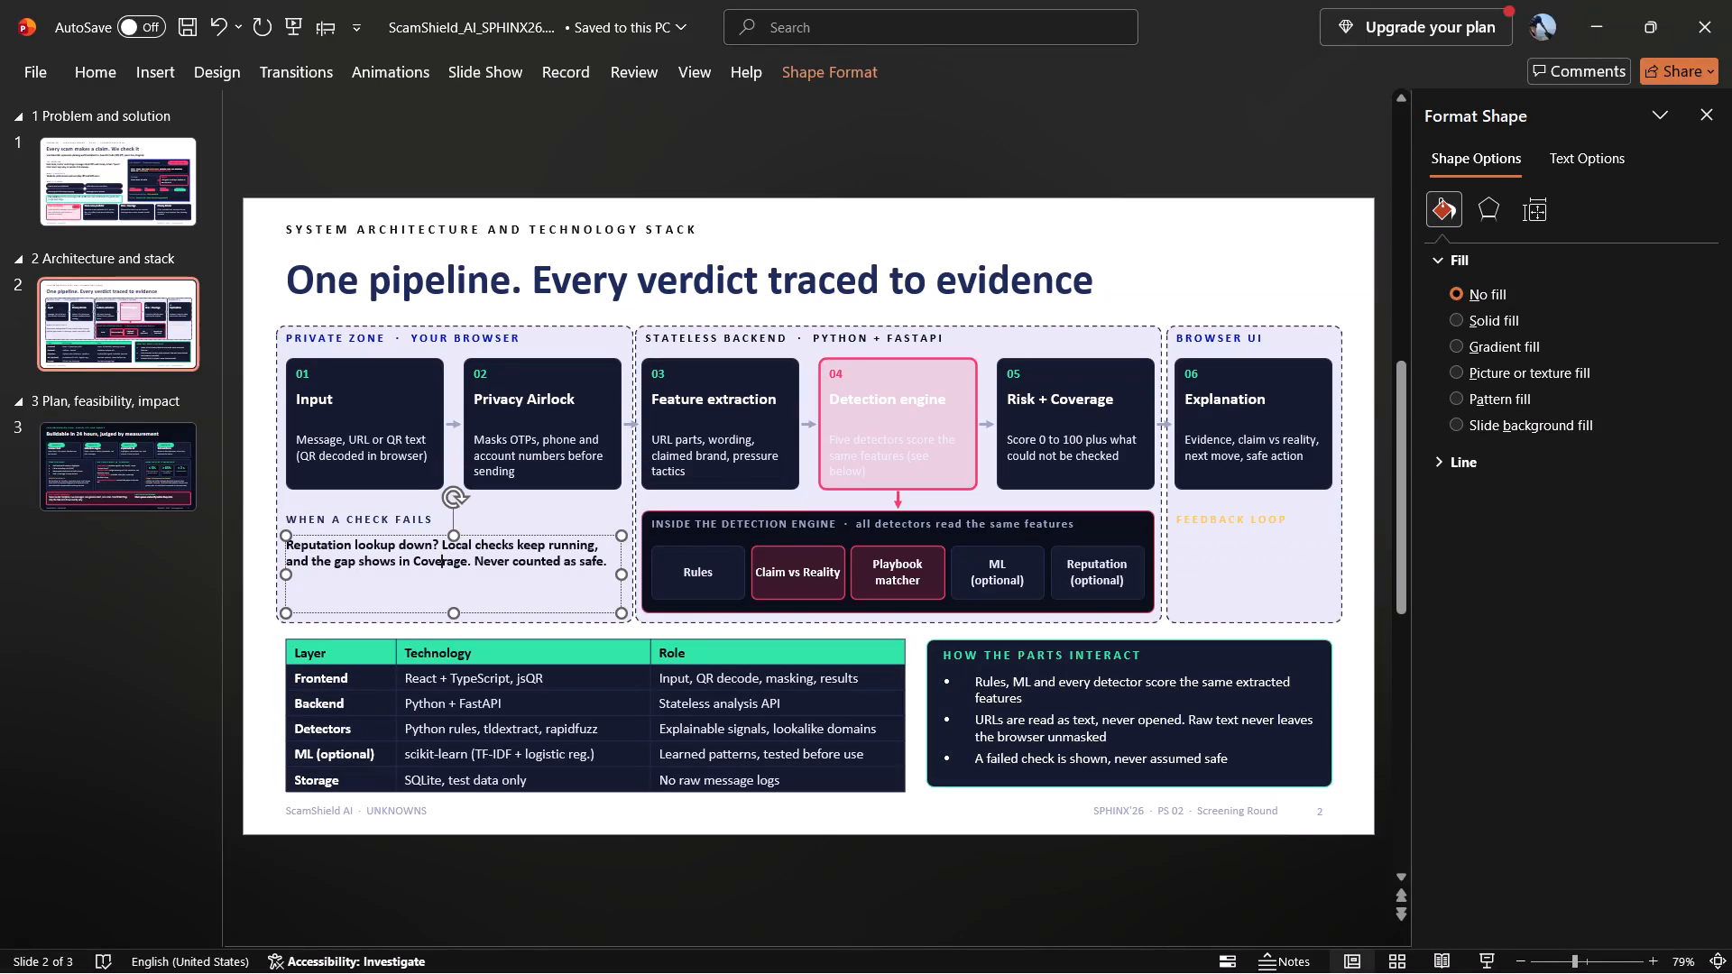
ctrl+click(391, 521)
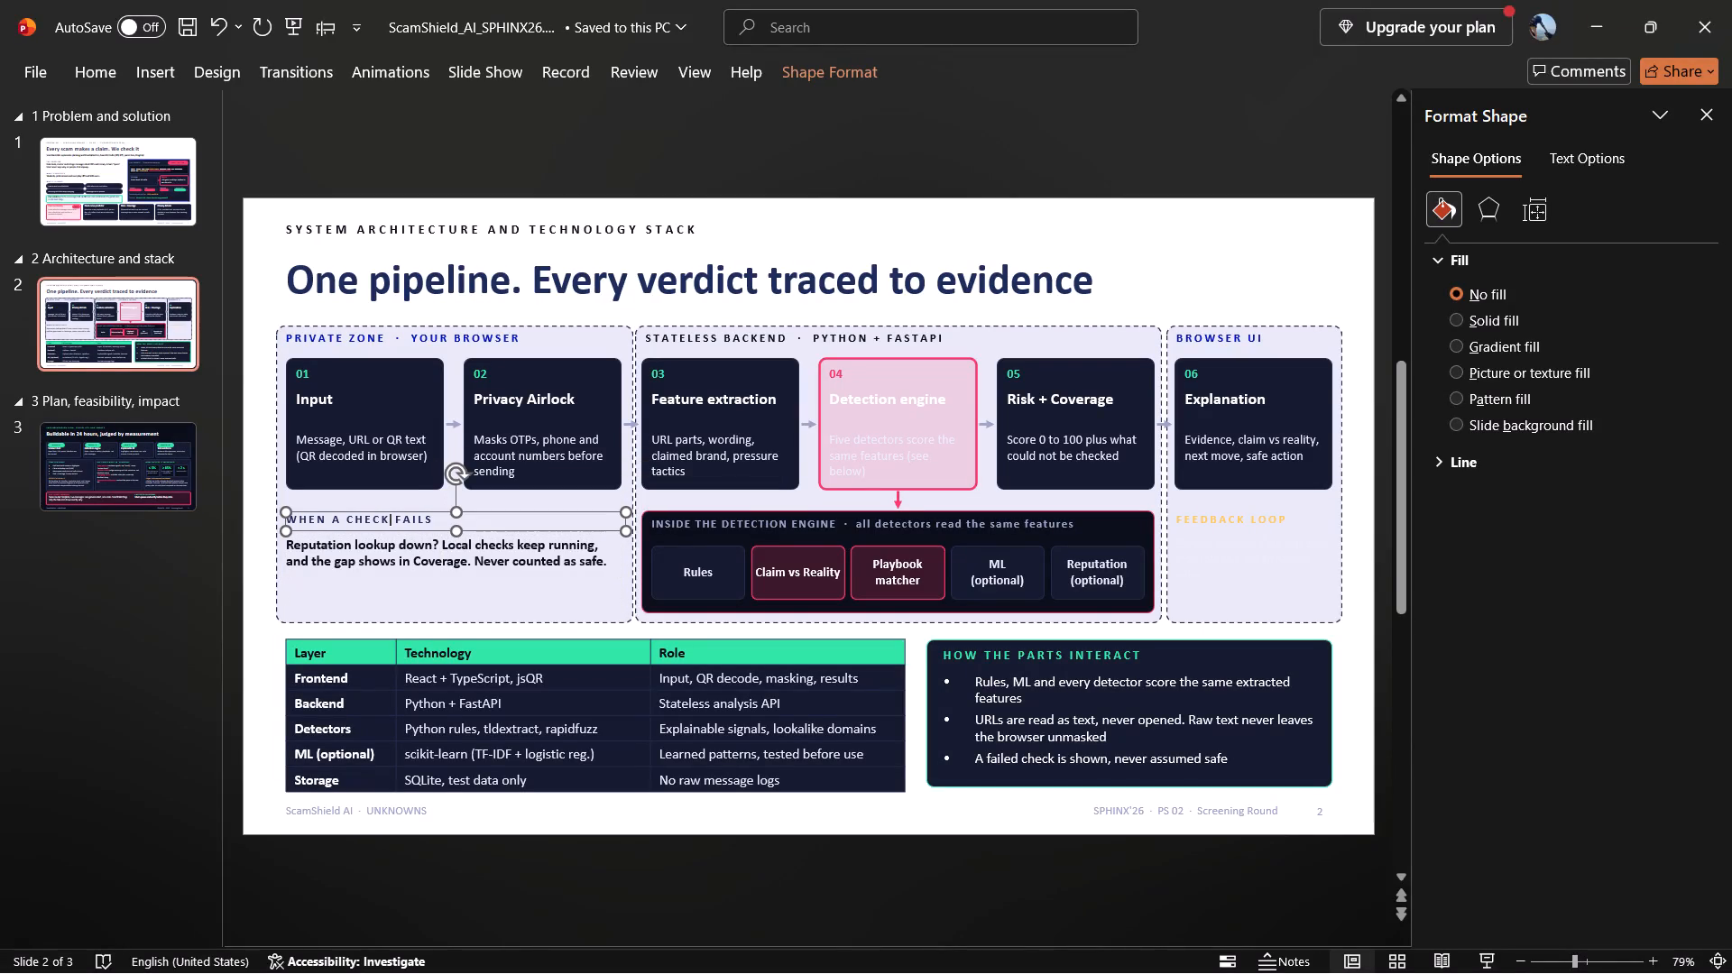
shift+click(411, 547)
key(Down)
key(Down)
key(Down)
key(Down)
key(Down)
key(Down)
key(Down)
key(Down)
key(Down)
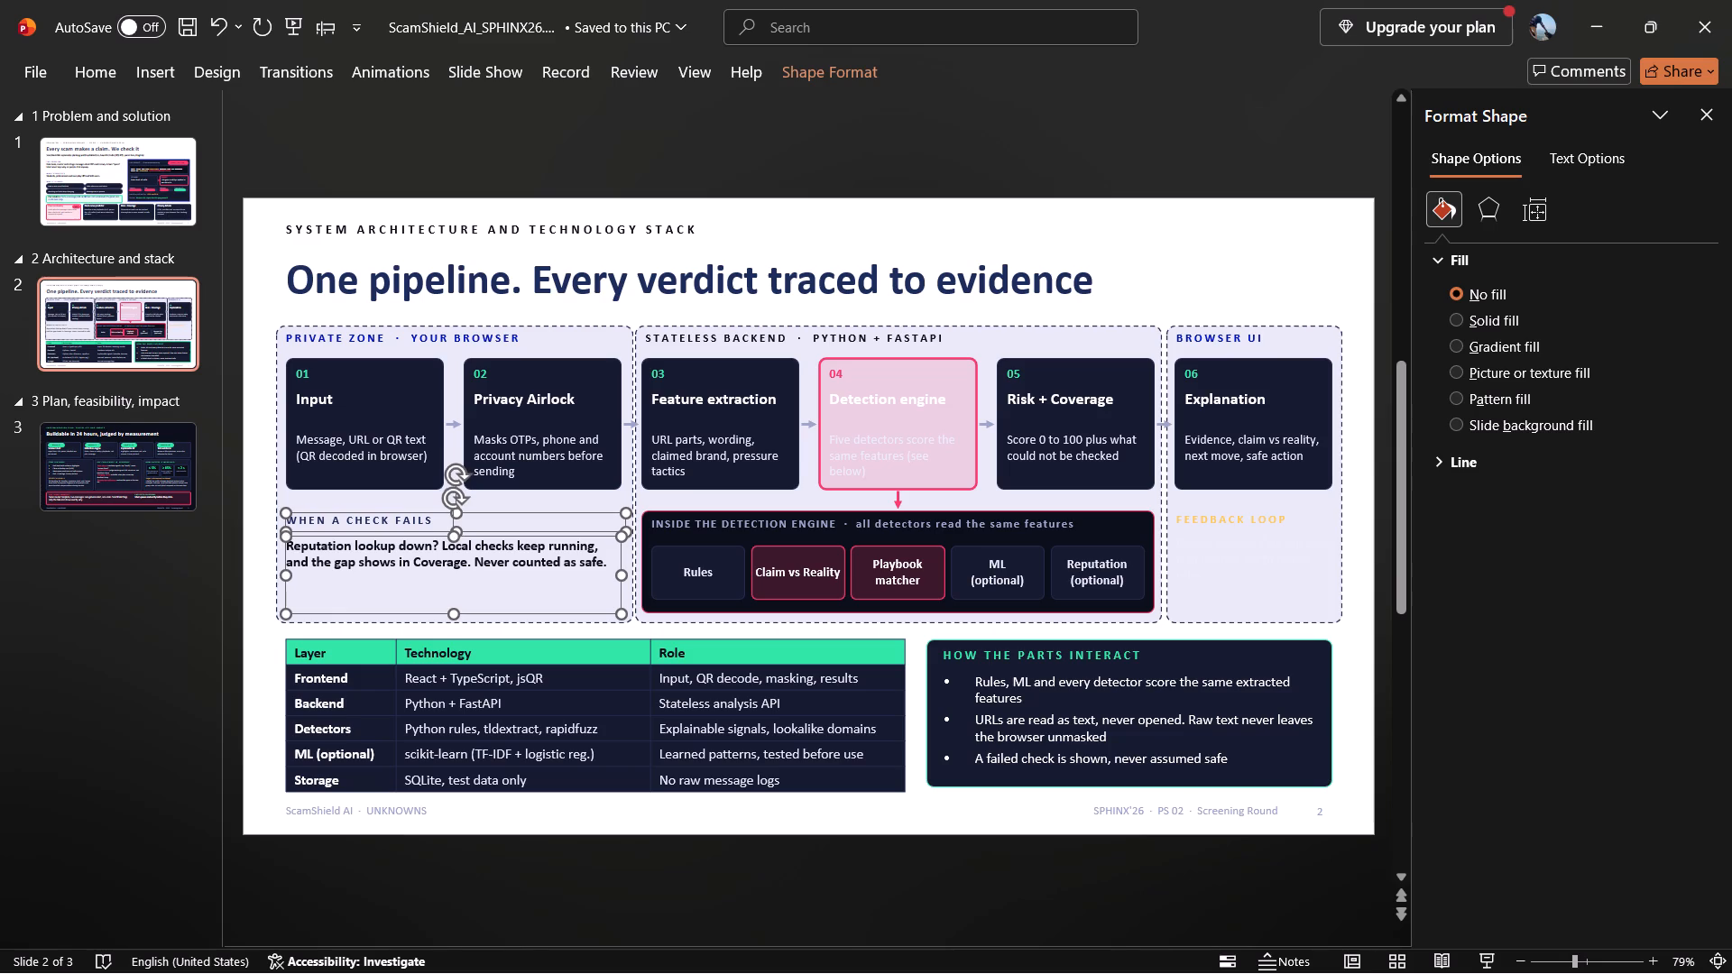
key(Up)
key(Up)
key(Up)
key(Up)
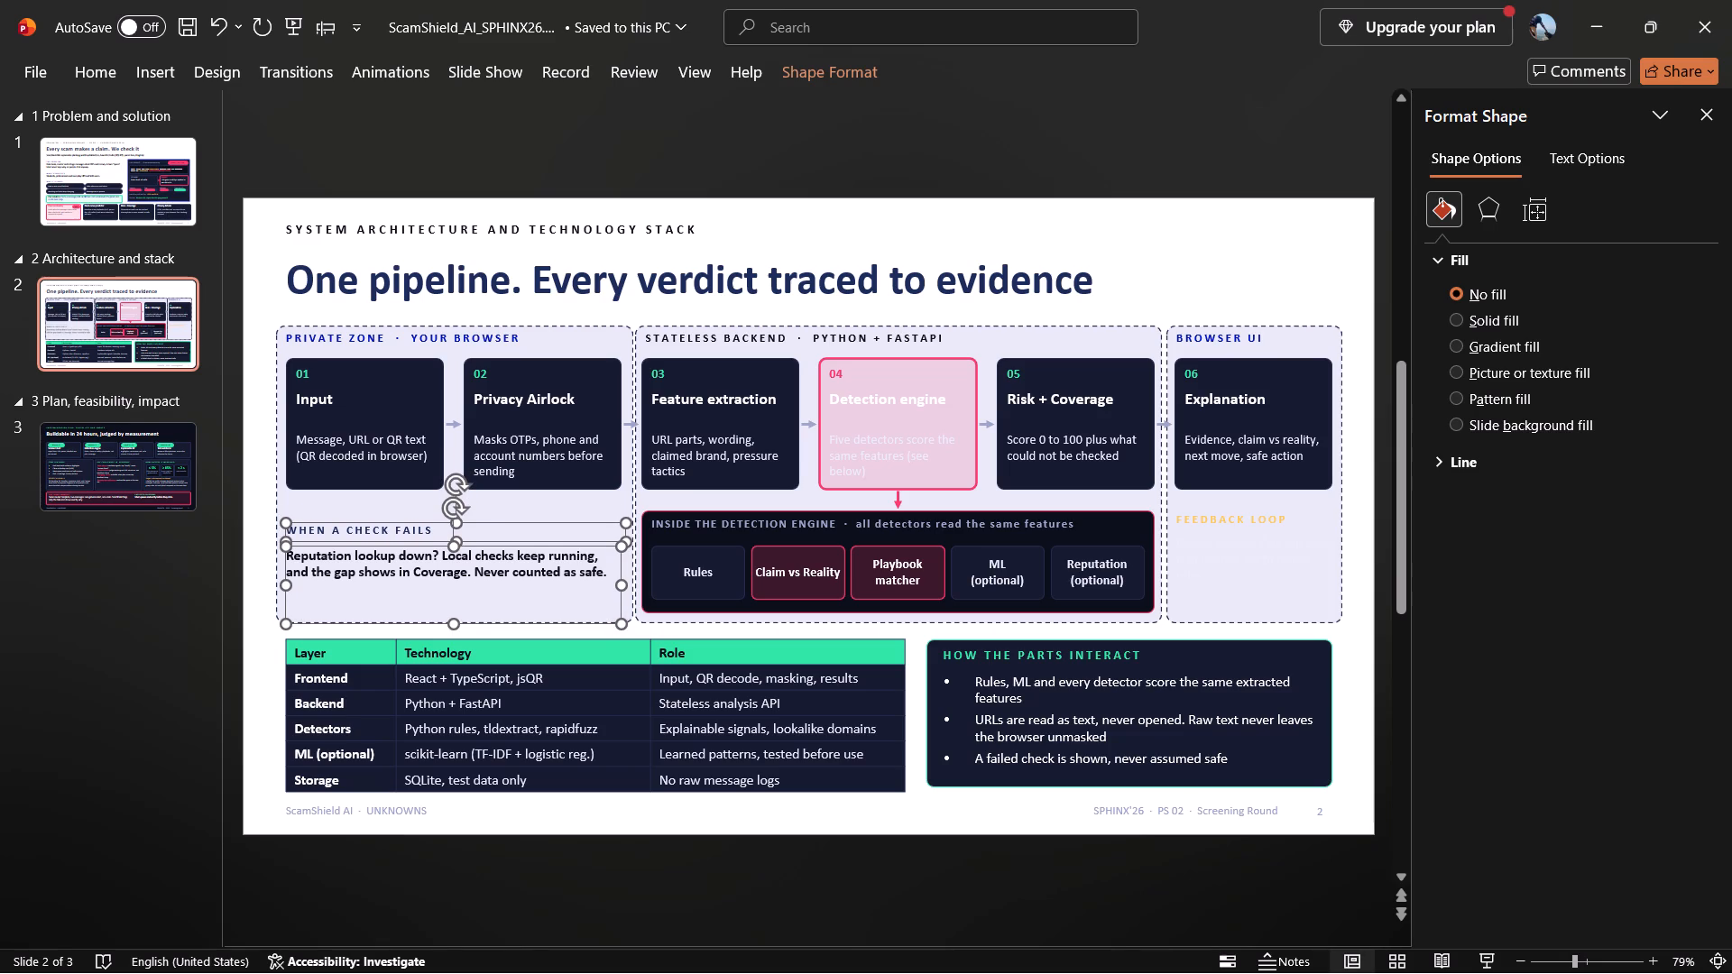
click(264, 624)
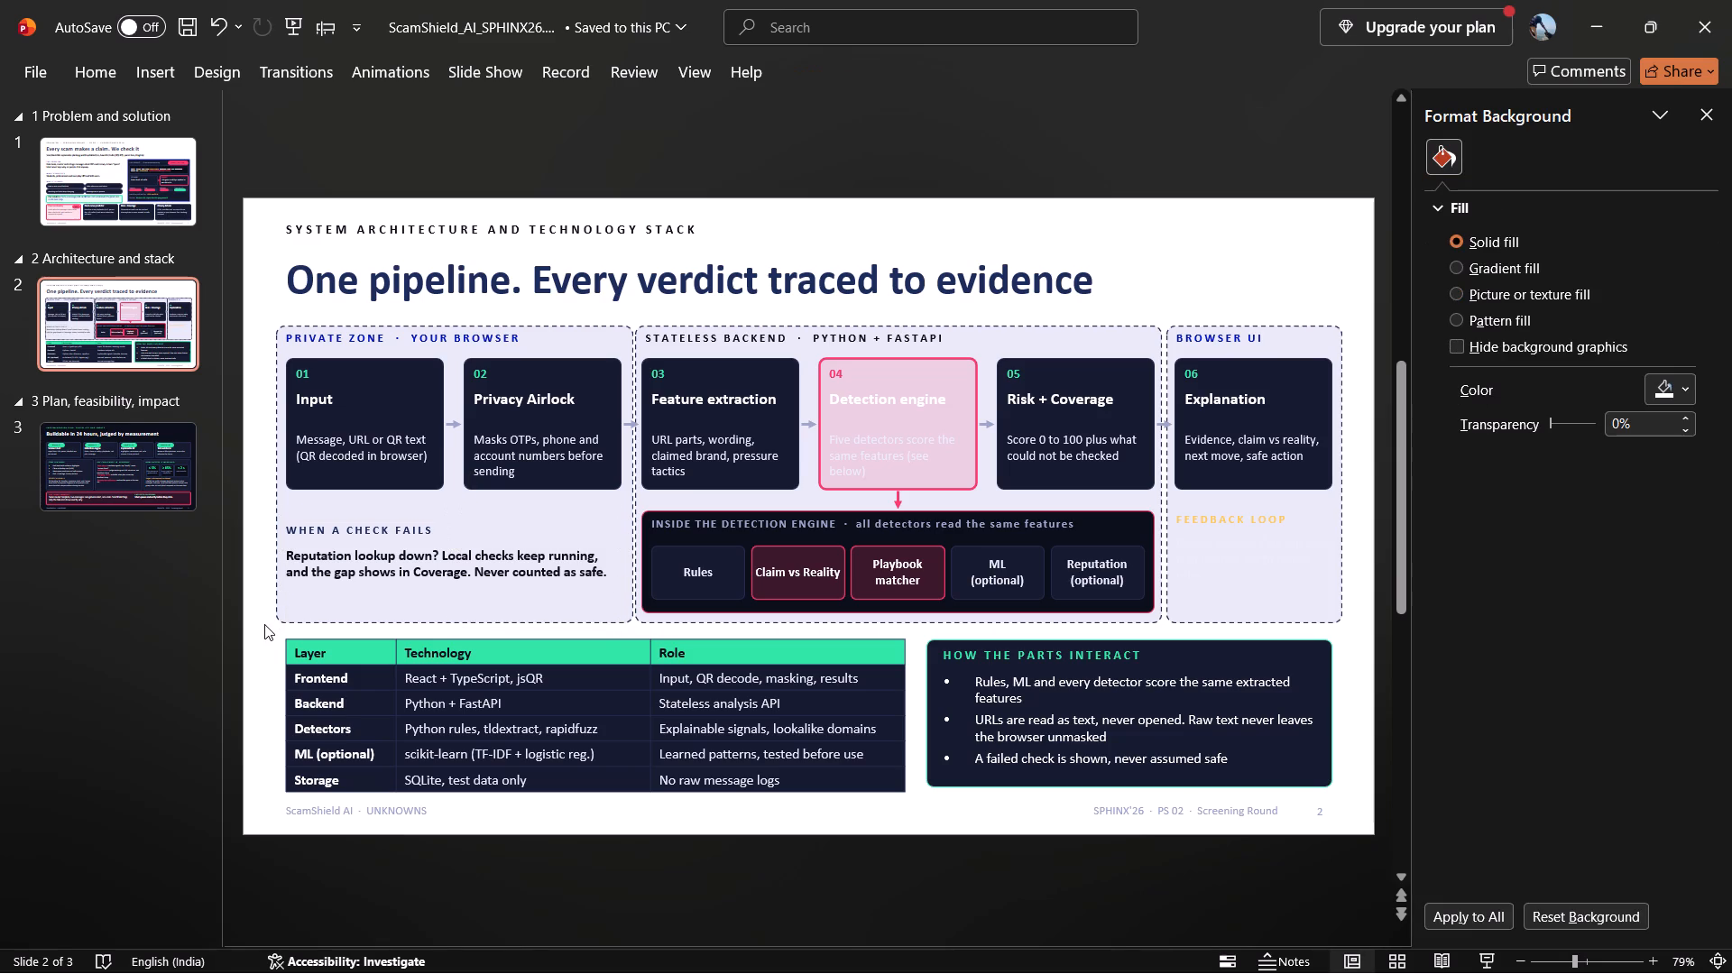
Nudge the slide title "One pipeline. Every verdict traced to evidence" left to line up with the private zone frame's edge.
click(973, 265)
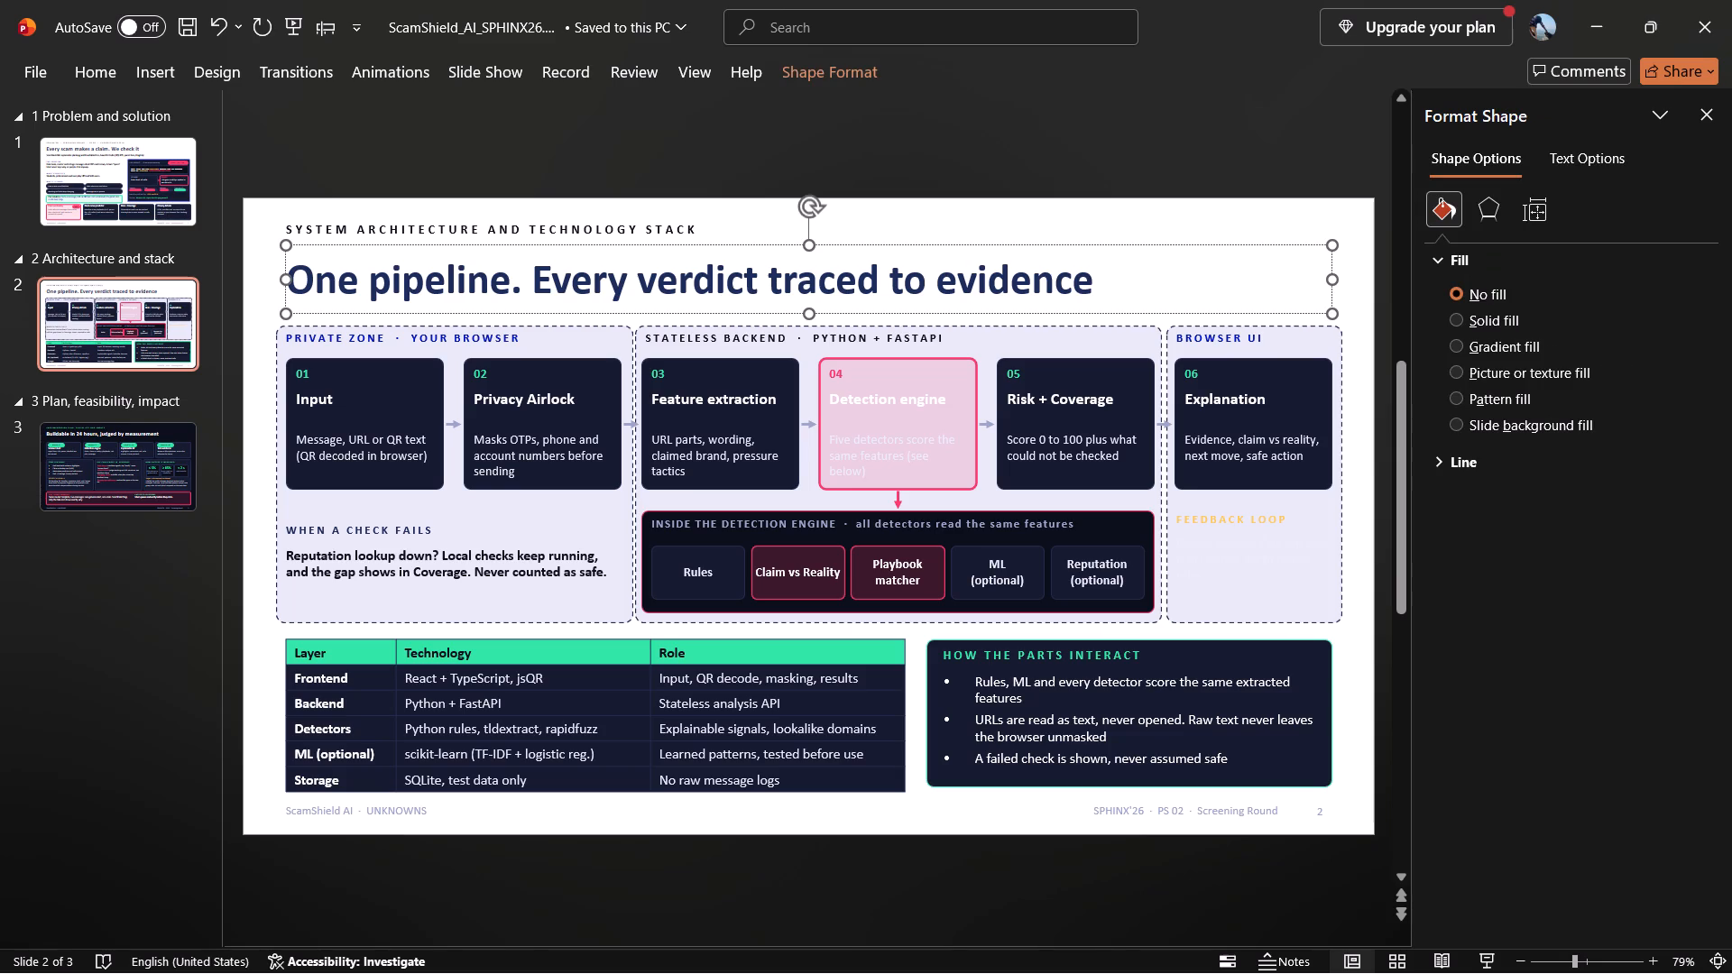
click(1054, 245)
key(Left)
key(Left)
key(Left)
key(Left)
key(Left)
key(Left)
key(Left)
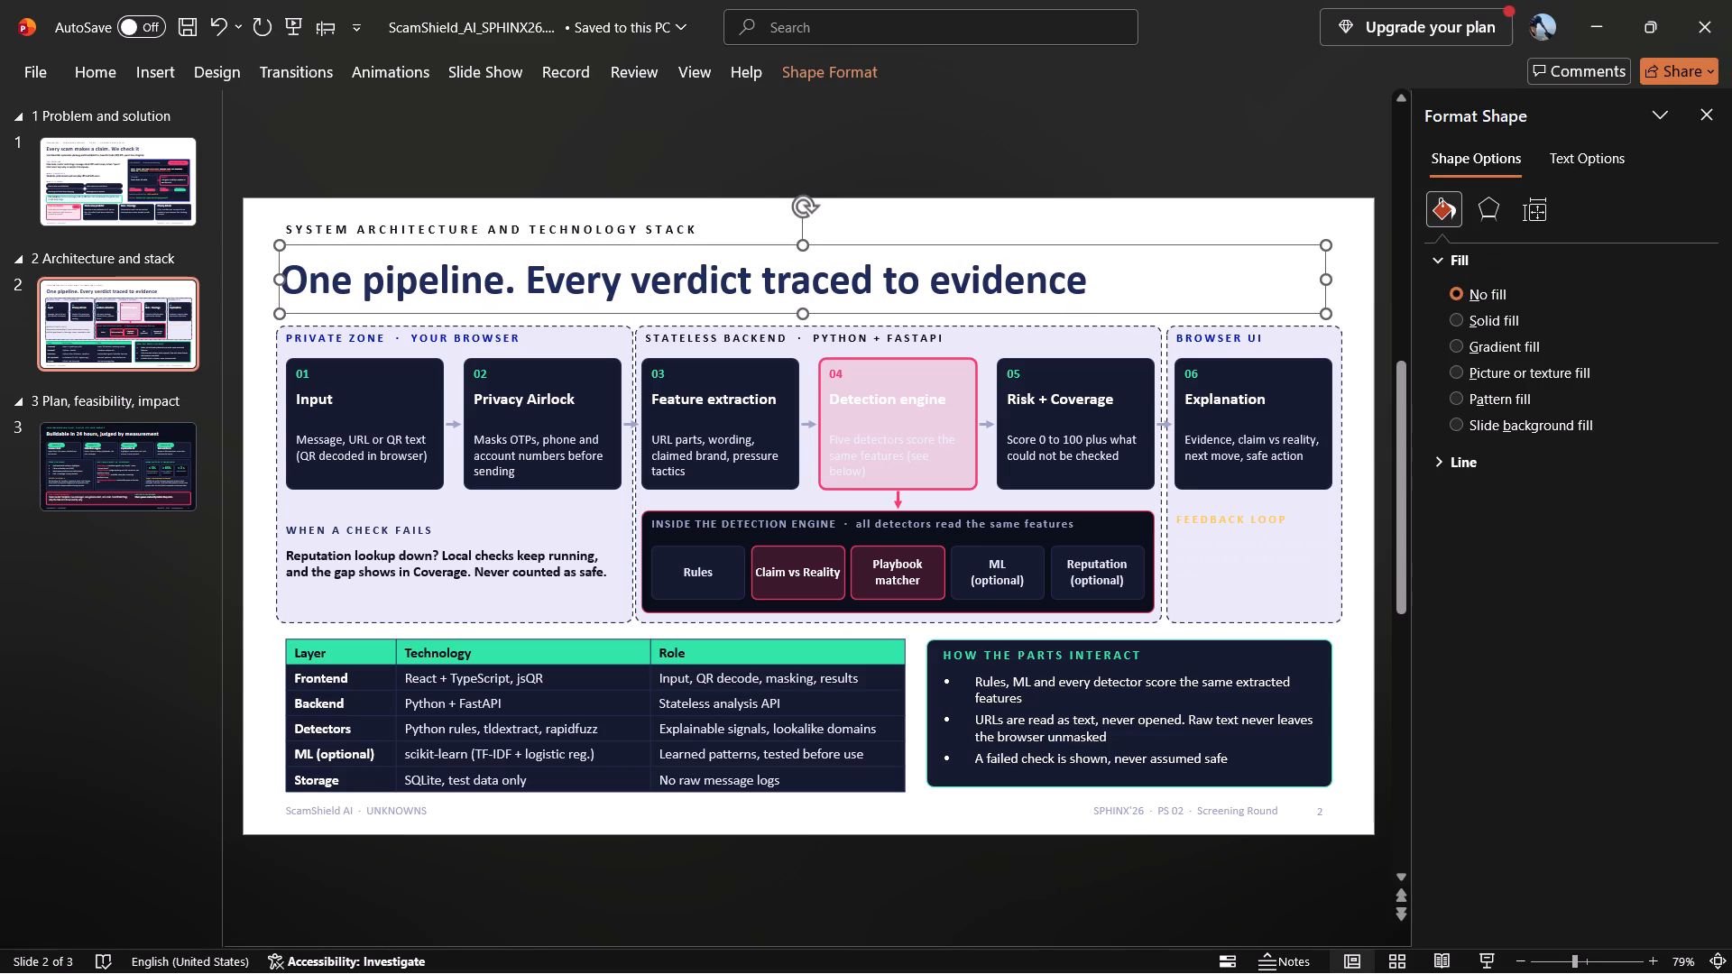
key(Left)
key(Left)
key(Left)
key(Left)
key(Left)
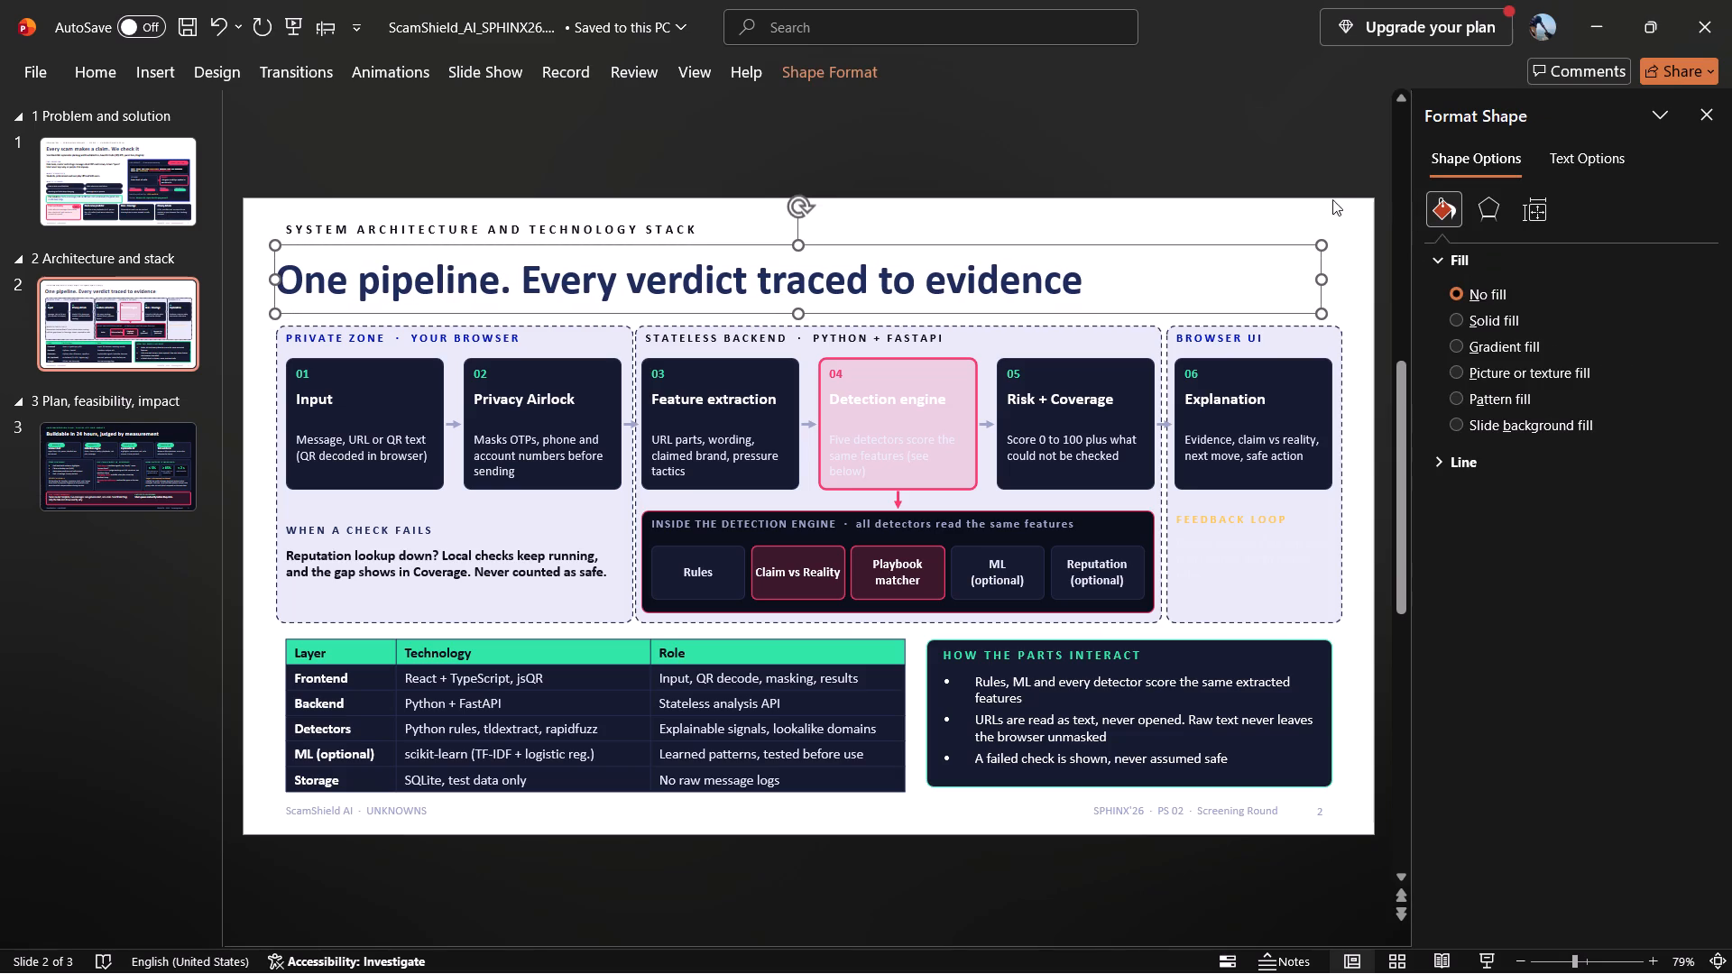
click(1340, 218)
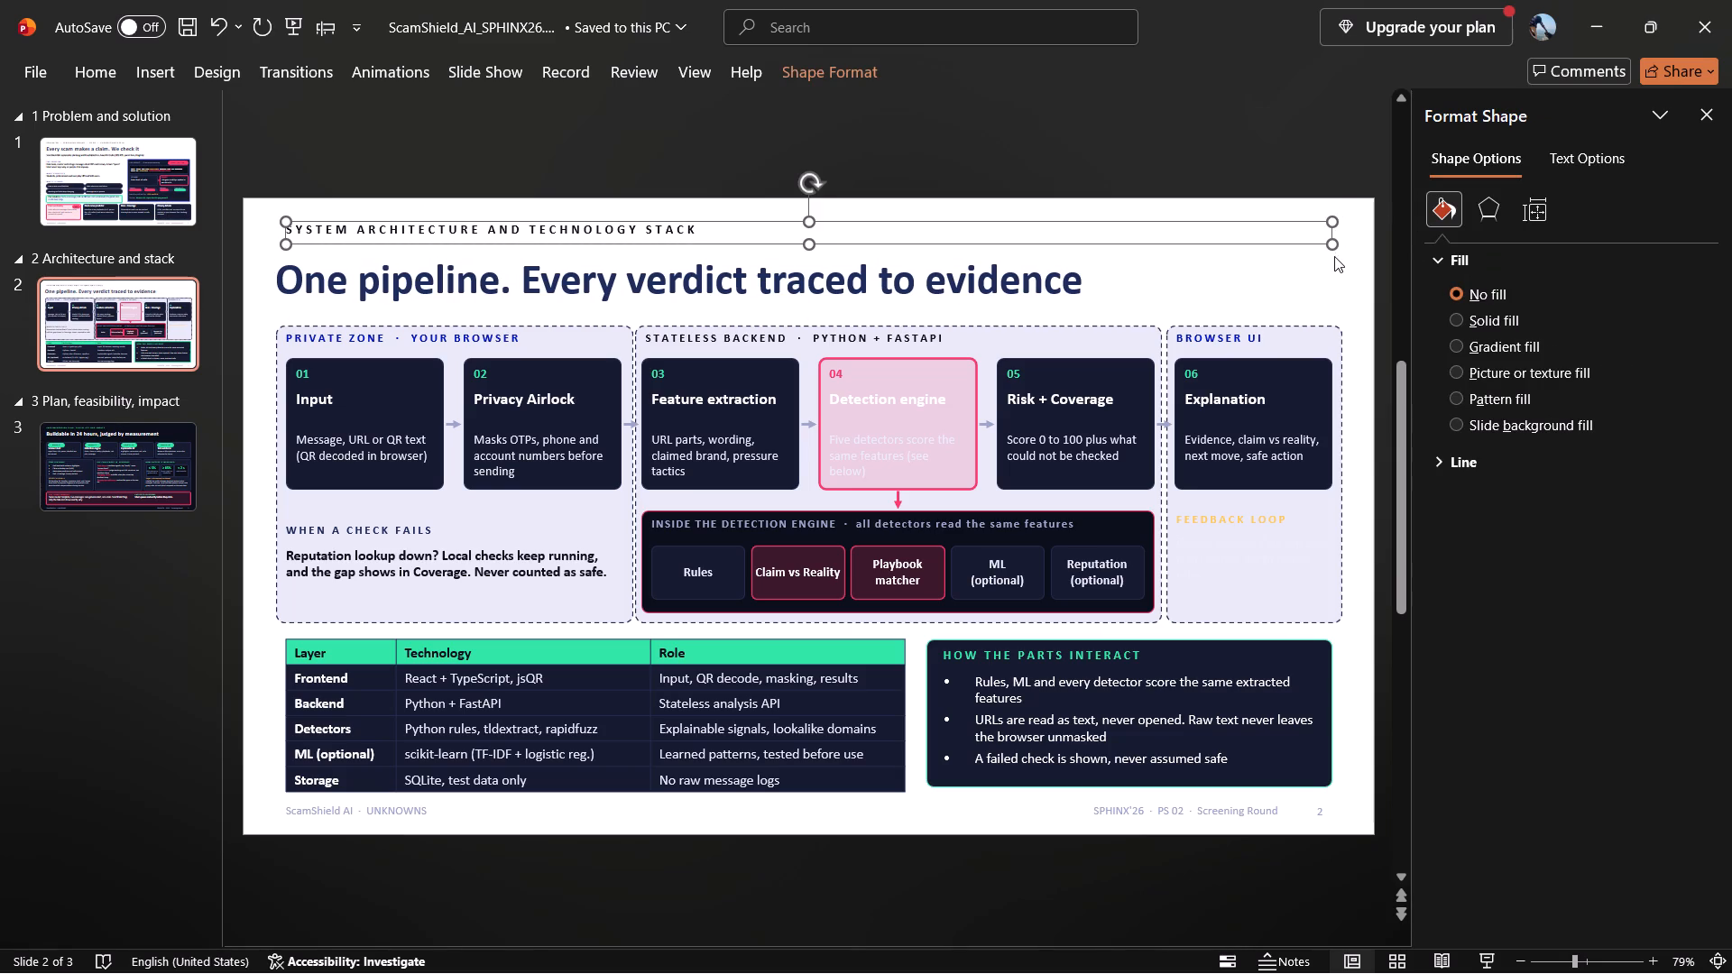
click(1367, 283)
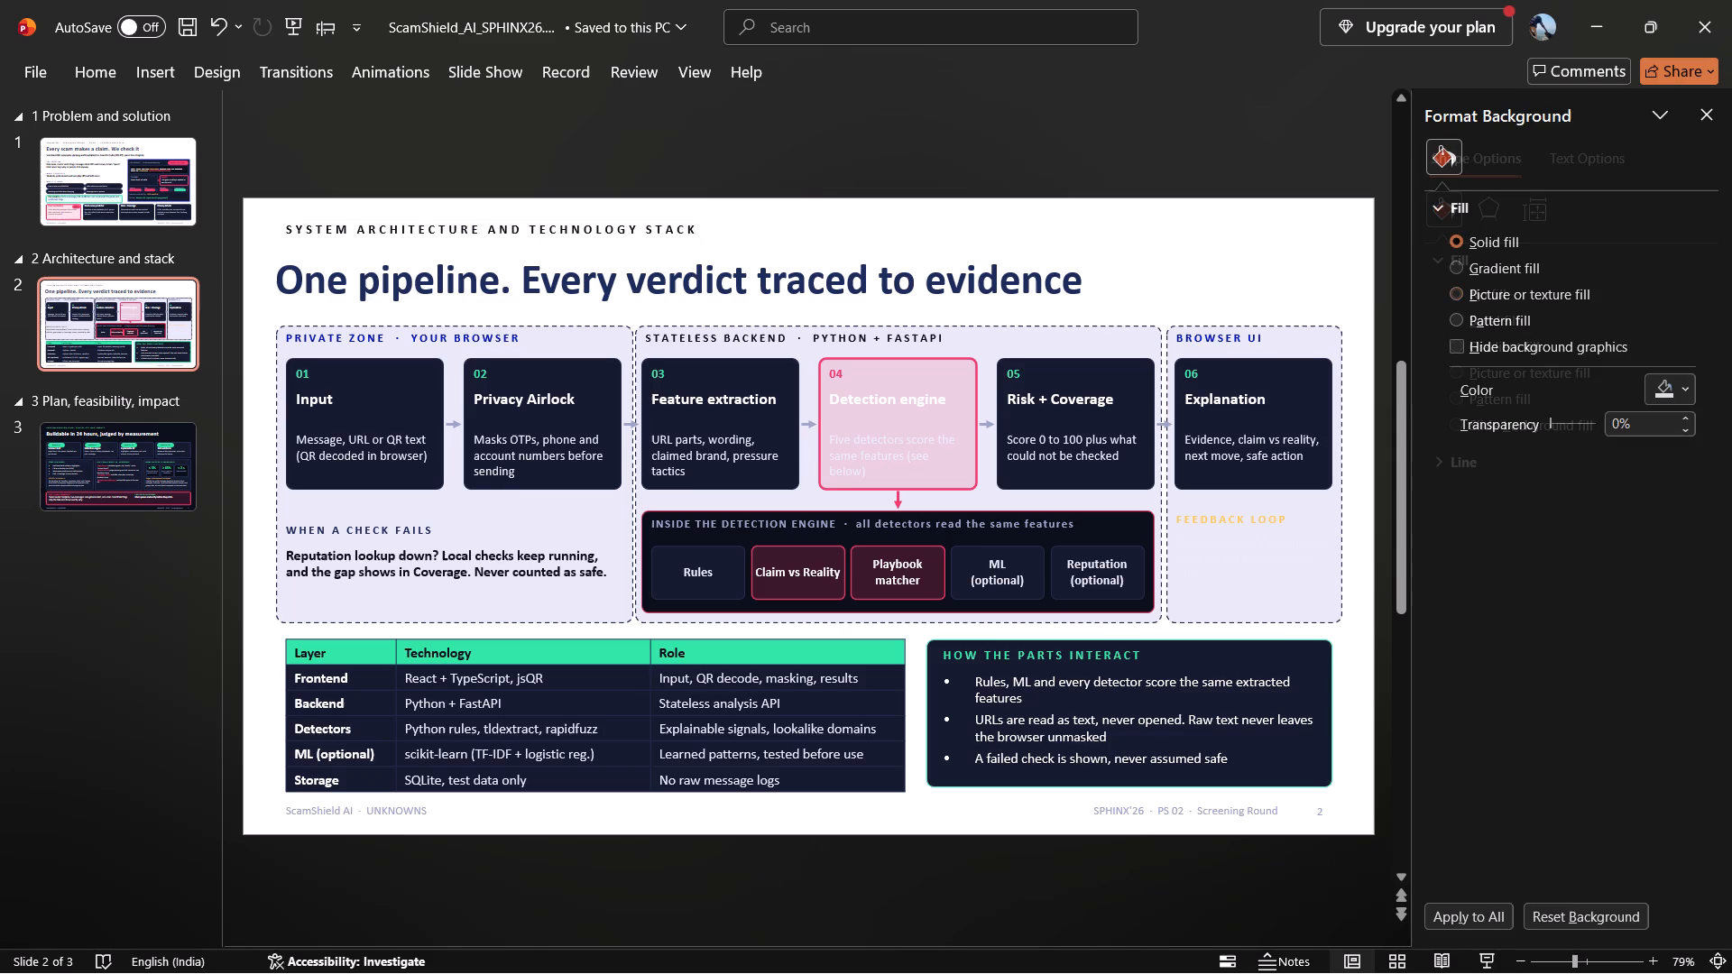
Make the paragraph under the "FEEDBACK LOOP" heading near-black and bold.
click(1256, 520)
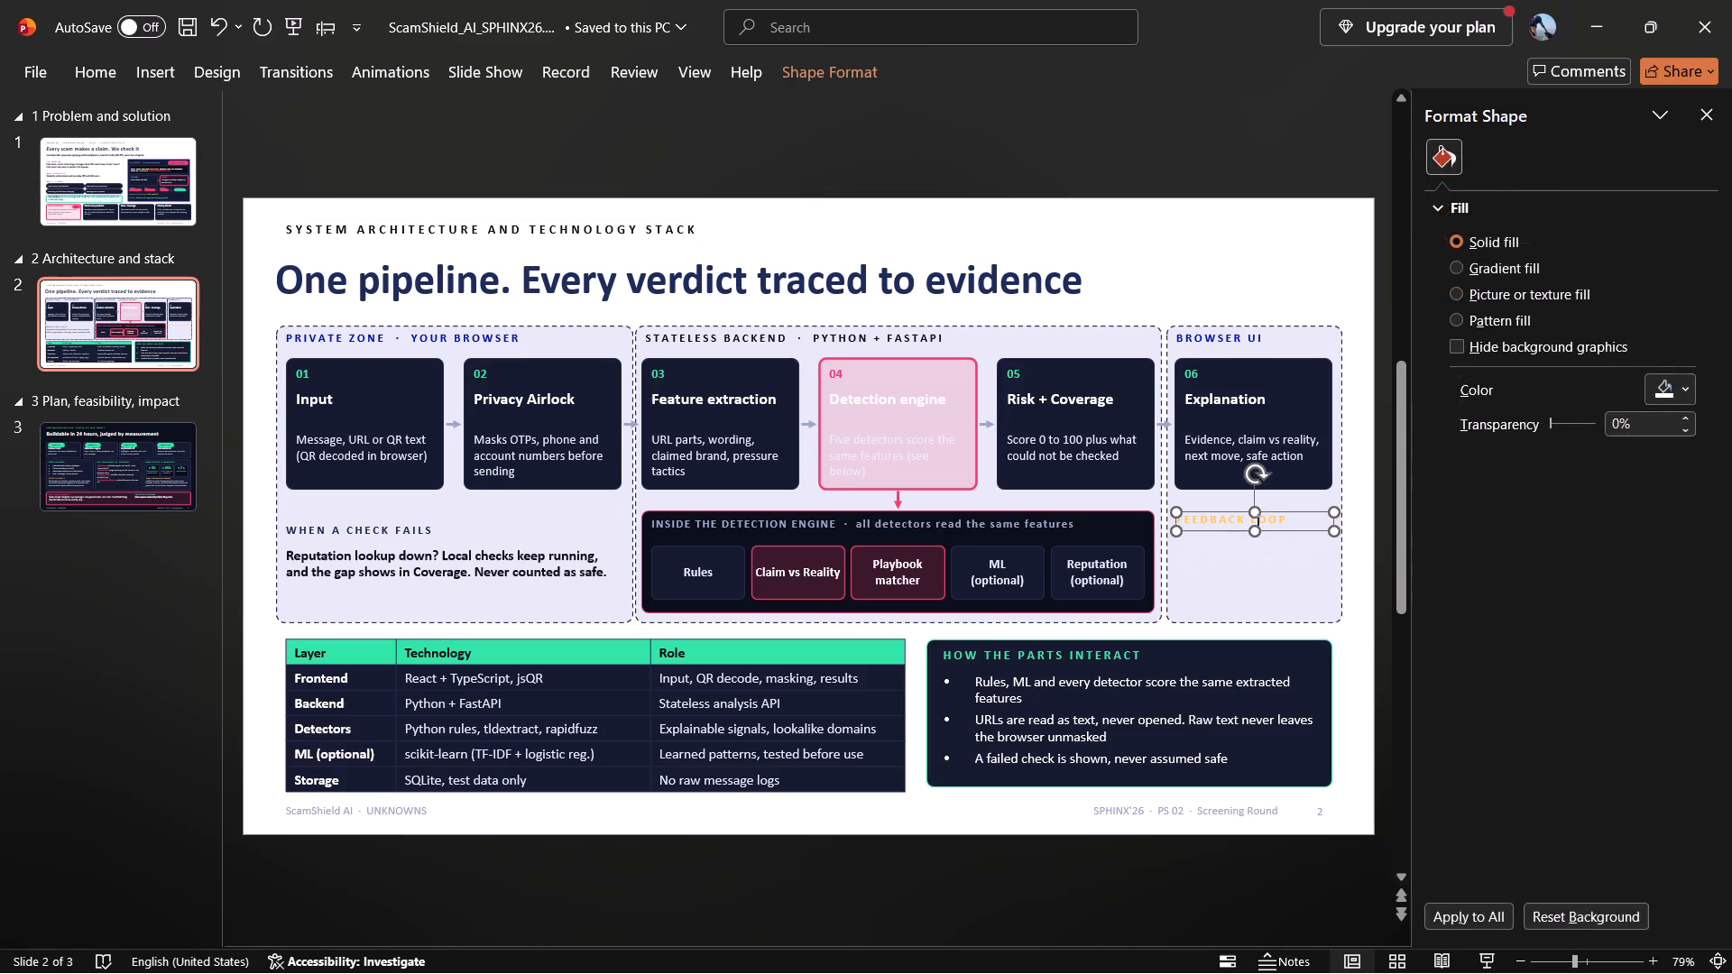
click(1255, 582)
key(ctrl+a)
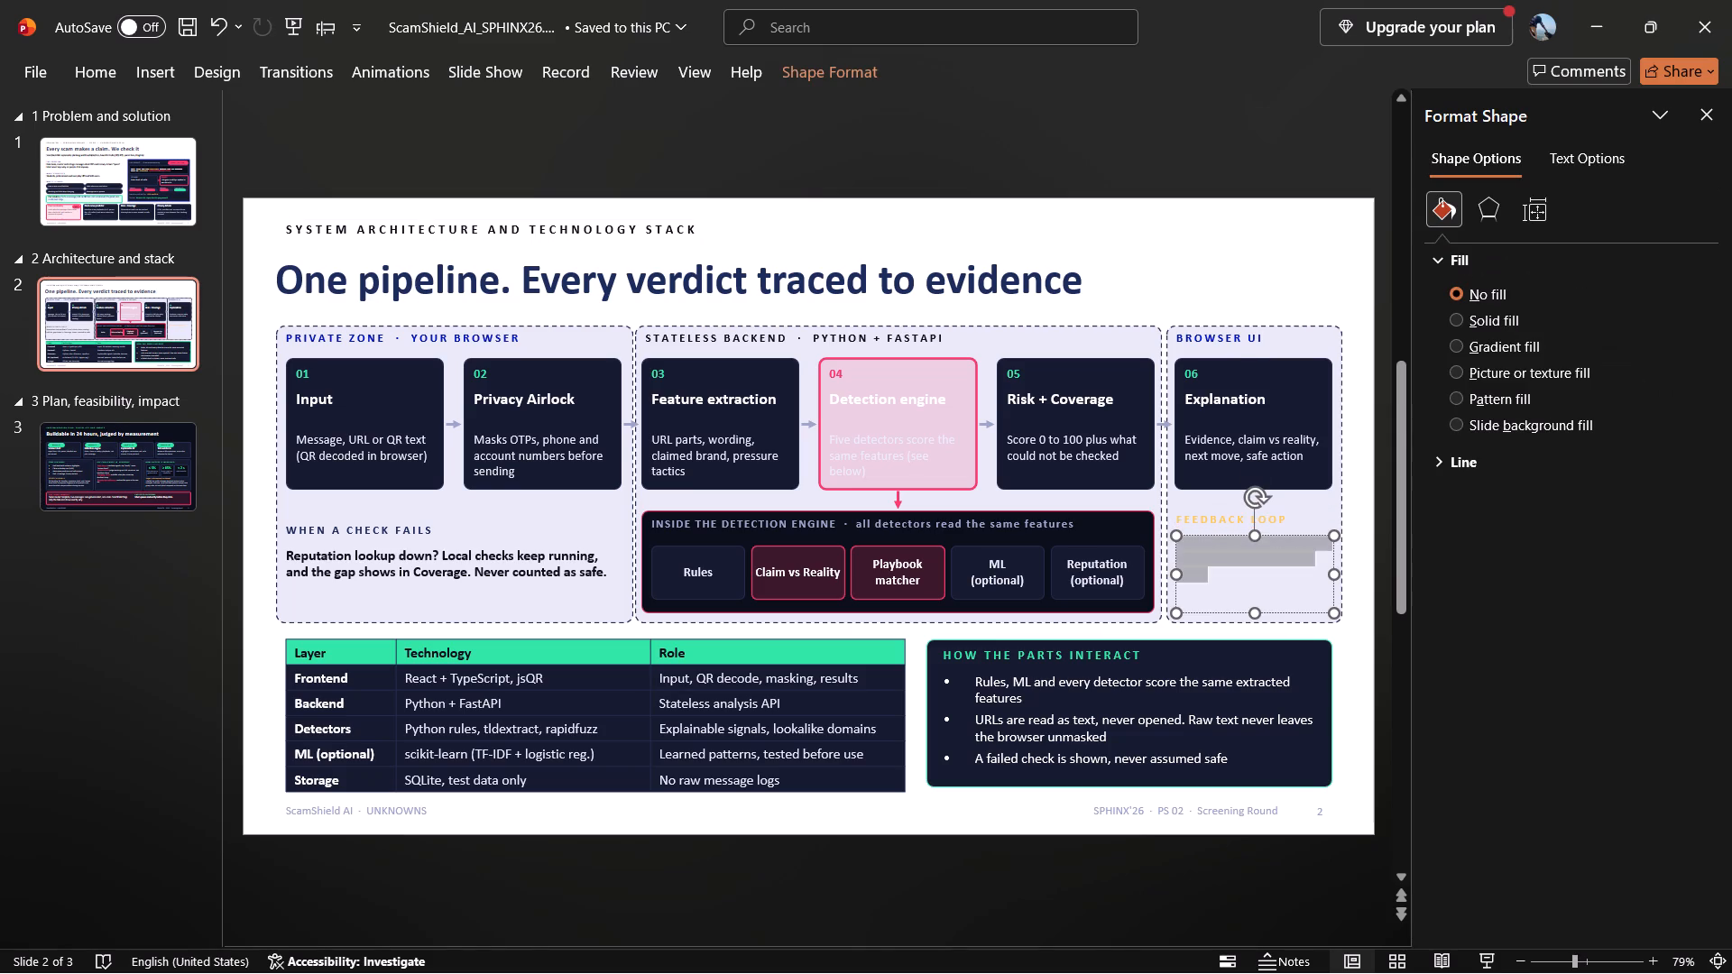
right_click(1255, 582)
click(1221, 563)
key(ctrl+a)
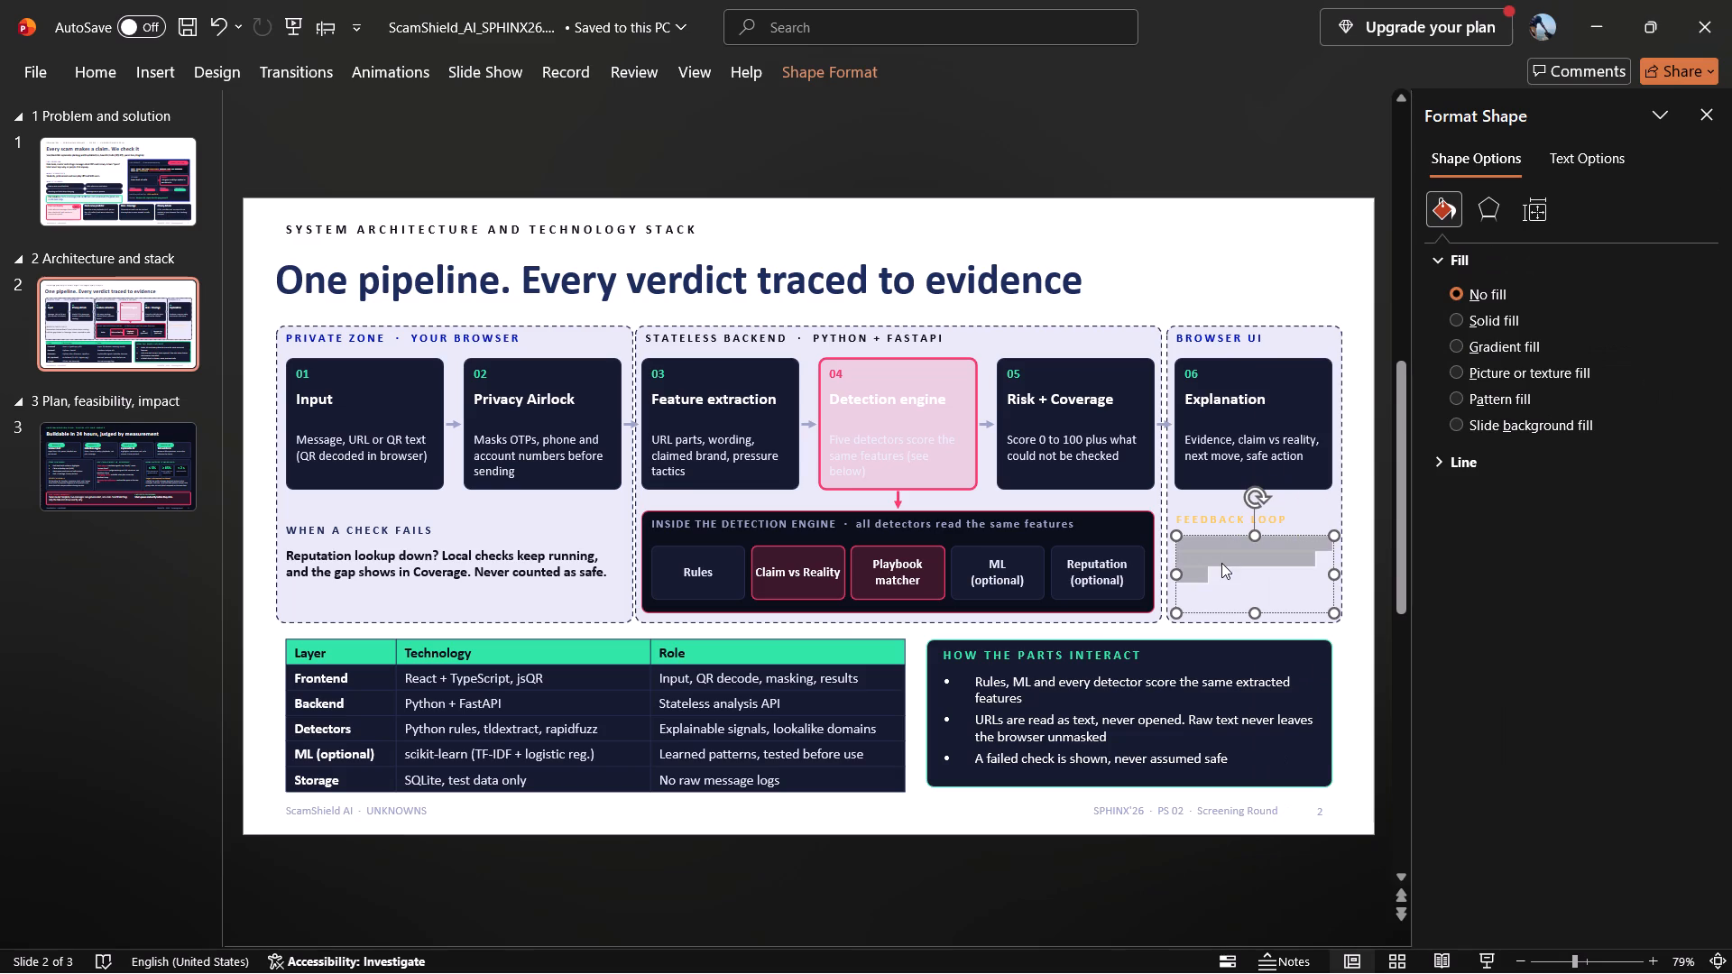
right_click(1221, 563)
click(1465, 349)
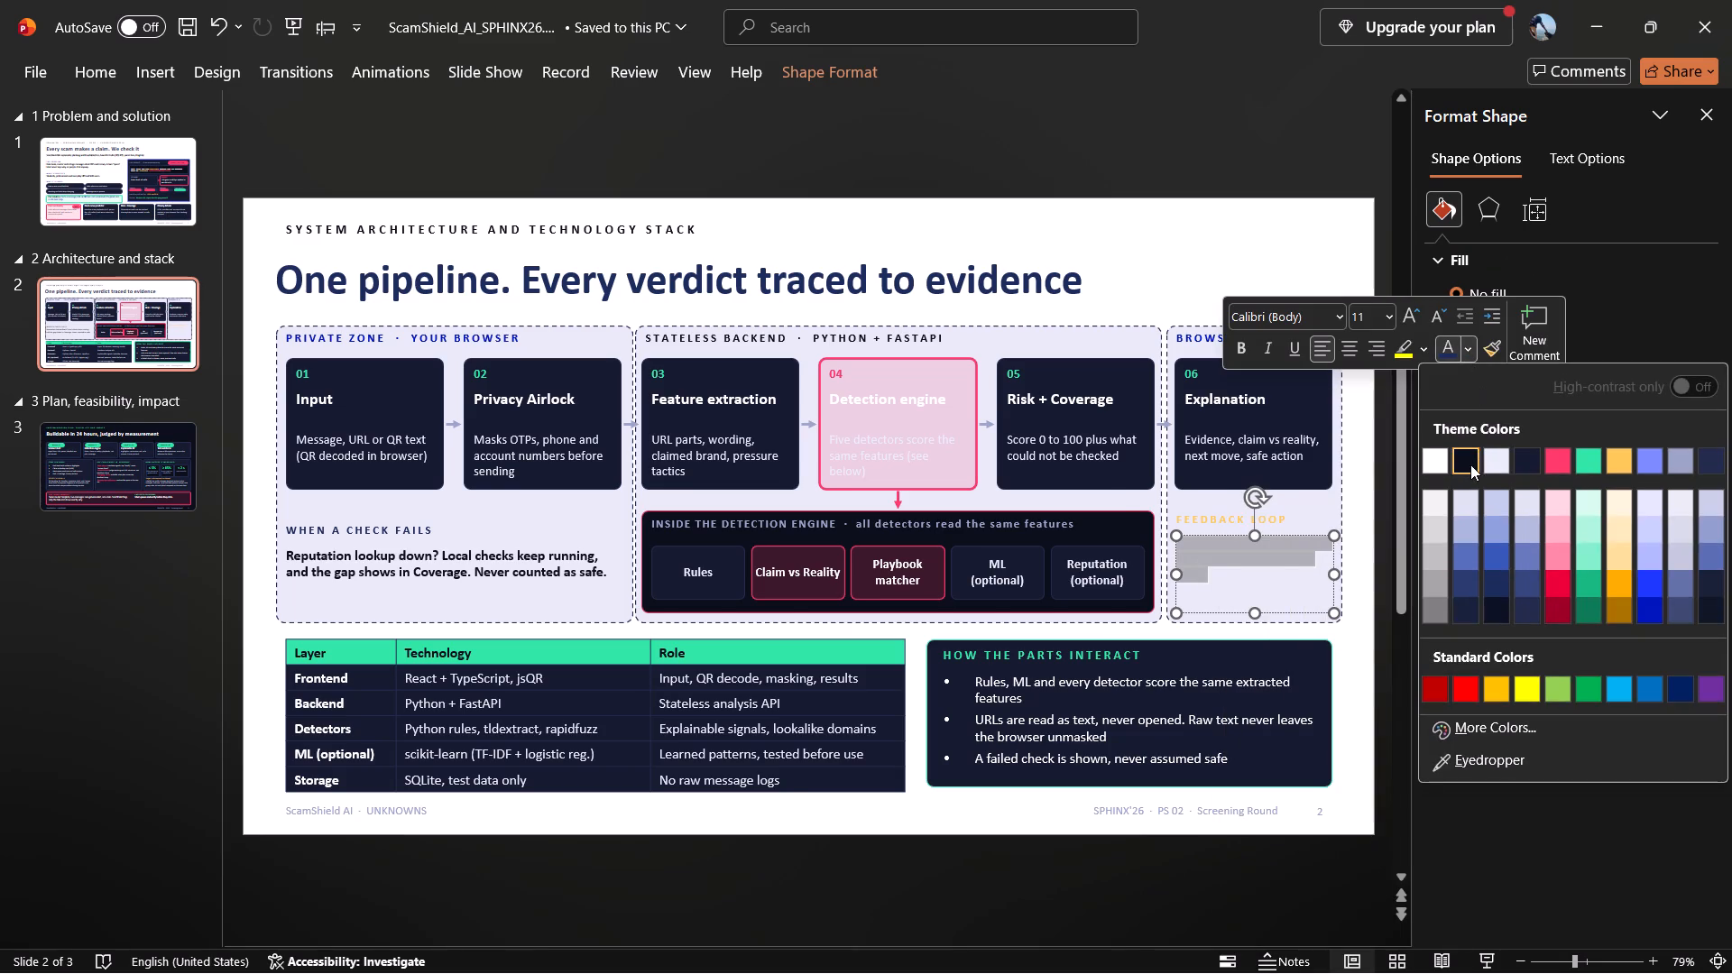
click(1470, 464)
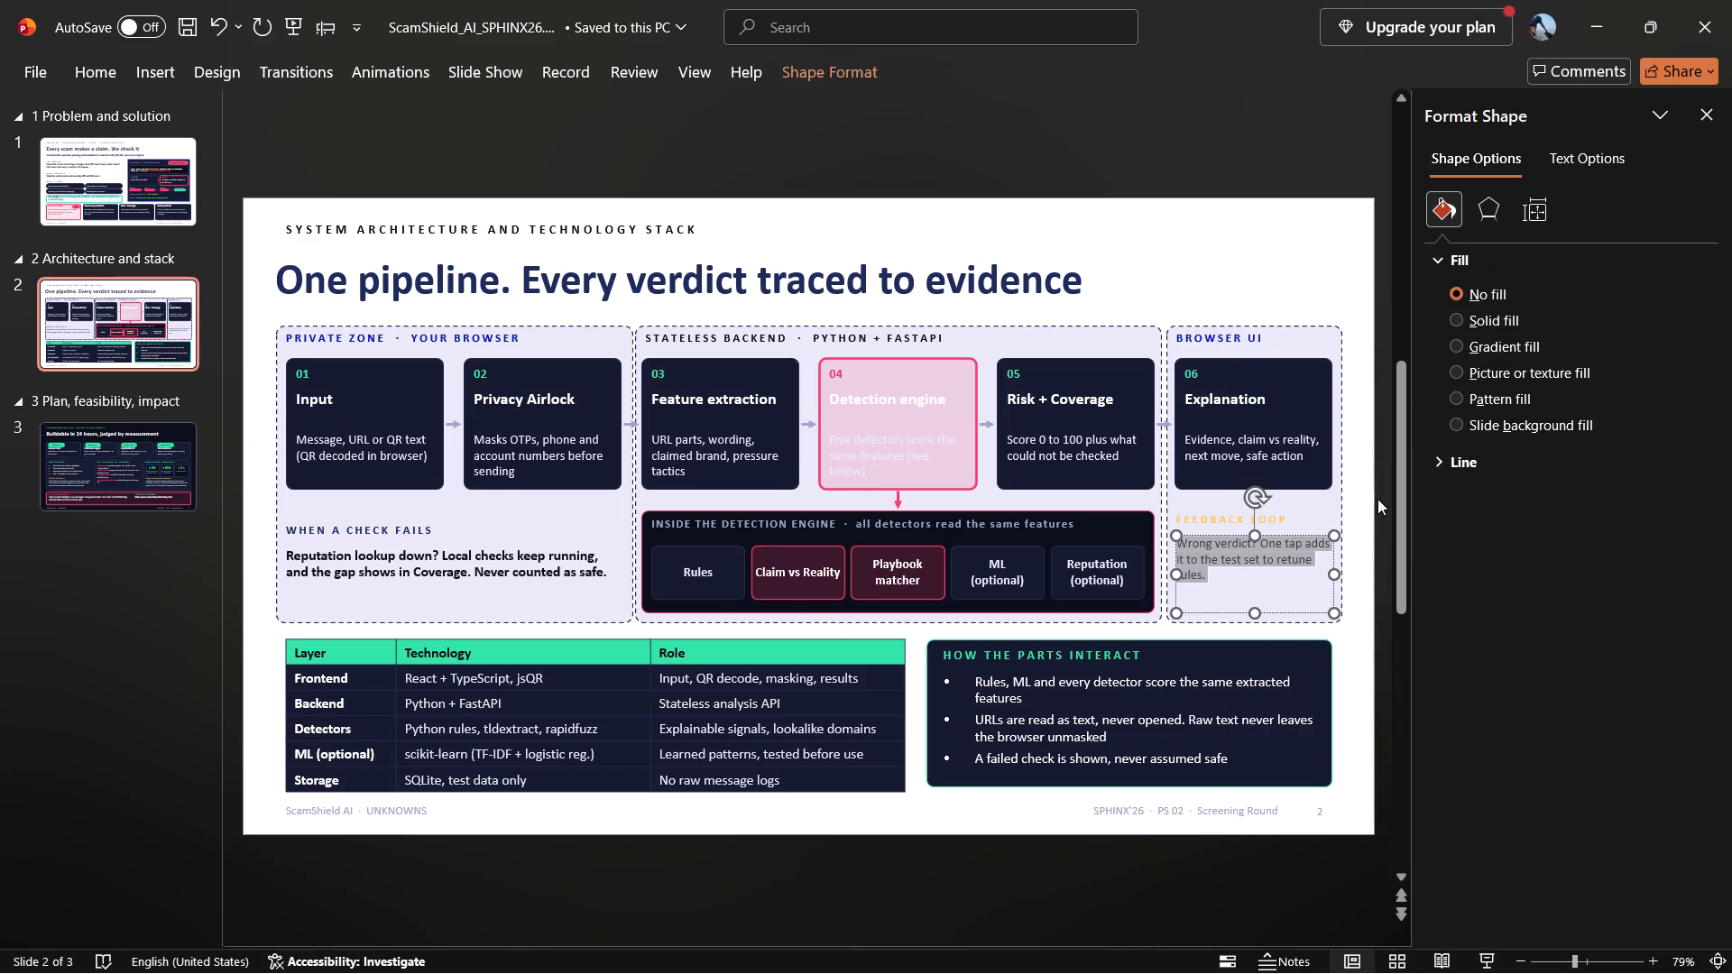
key(ctrl+b)
ctrl+right_click(1377, 499)
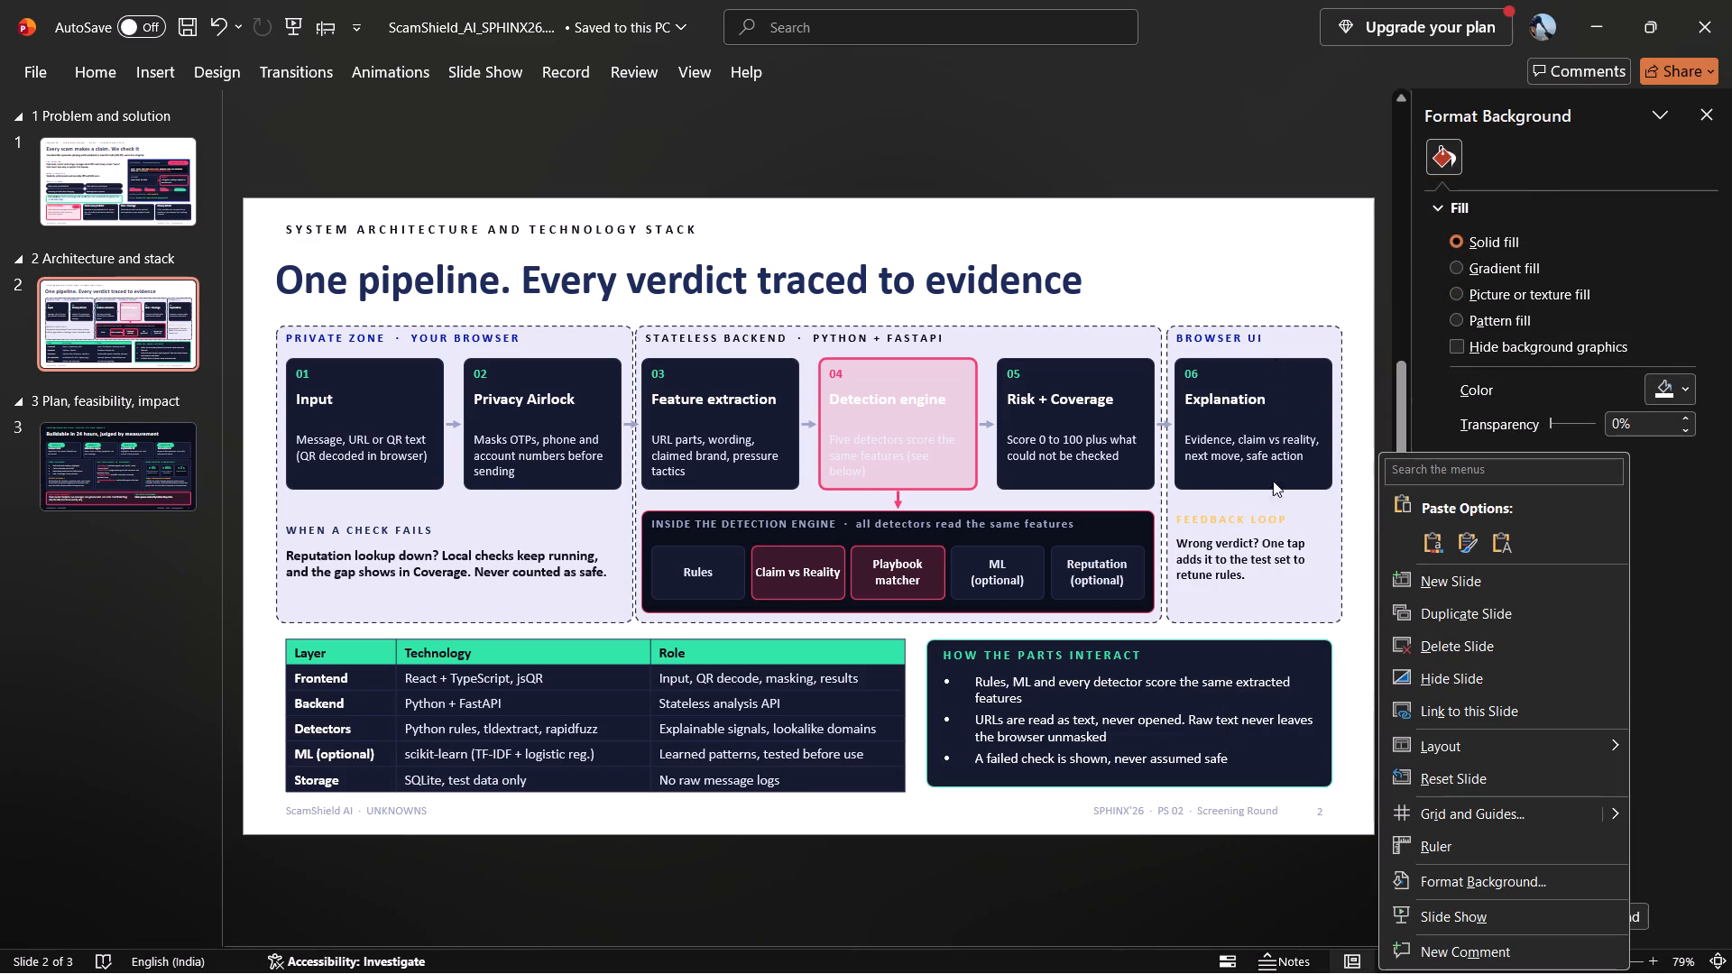
Set the font colour of the "FEEDBACK LOOP" heading to the dark navy shade of the lavender theme colour.
click(1268, 516)
click(1268, 518)
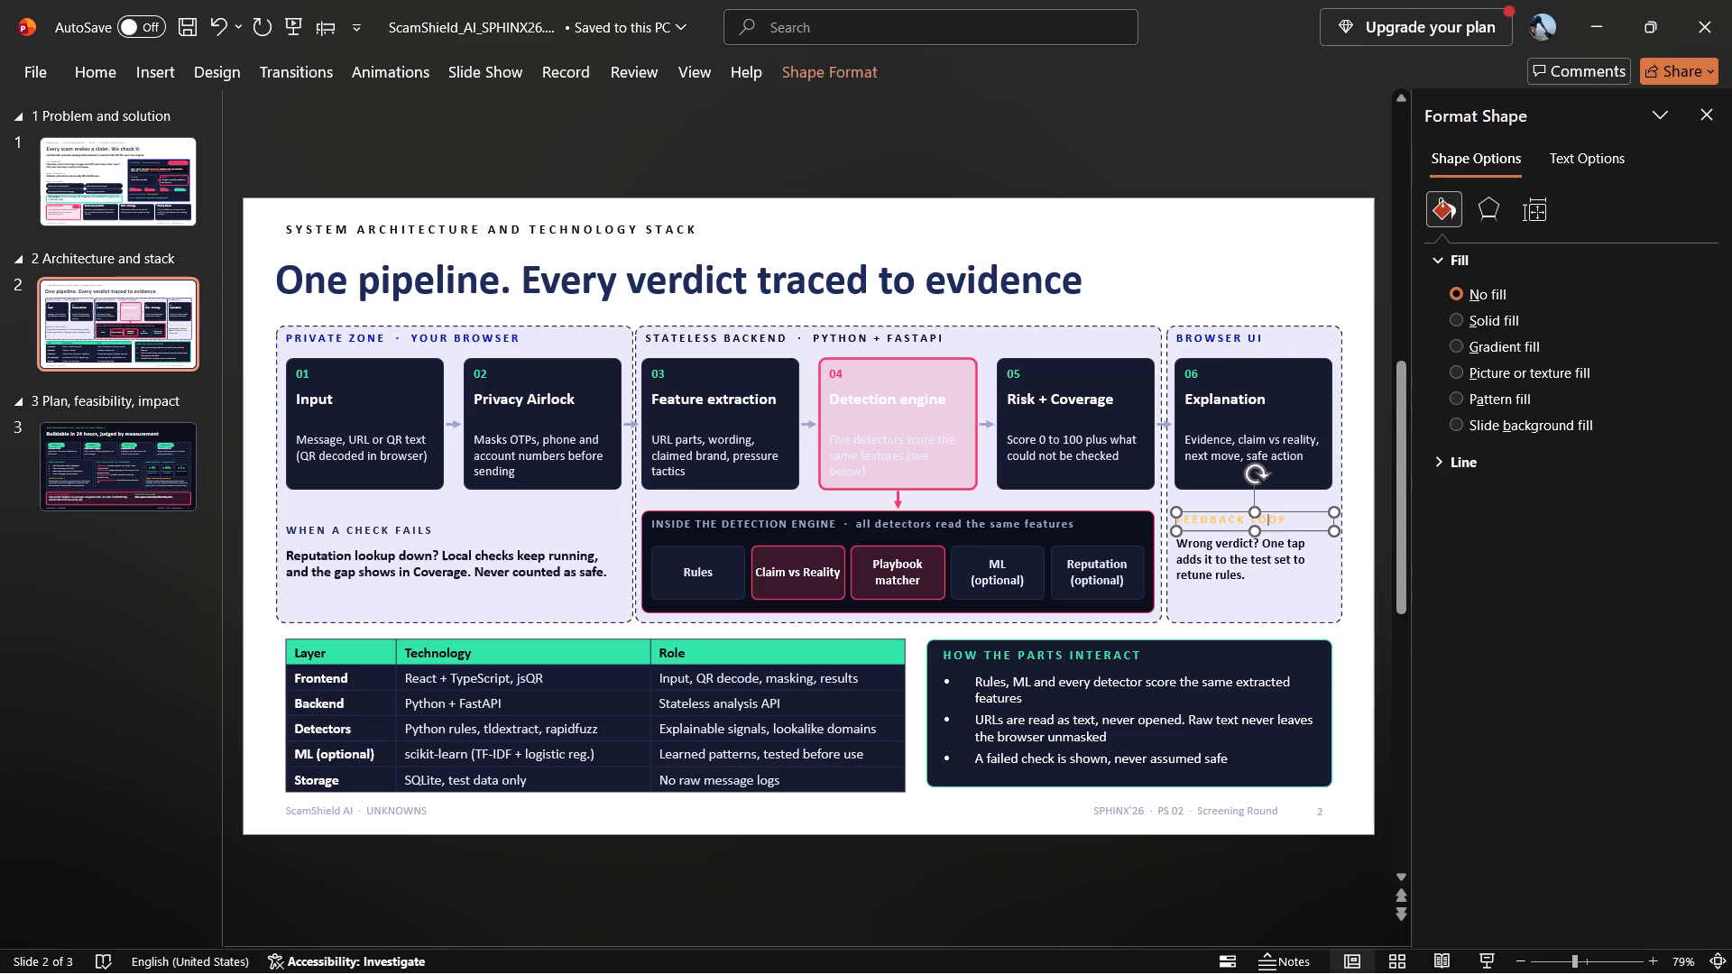
key(ctrl+a)
right_click(1268, 518)
click(1512, 358)
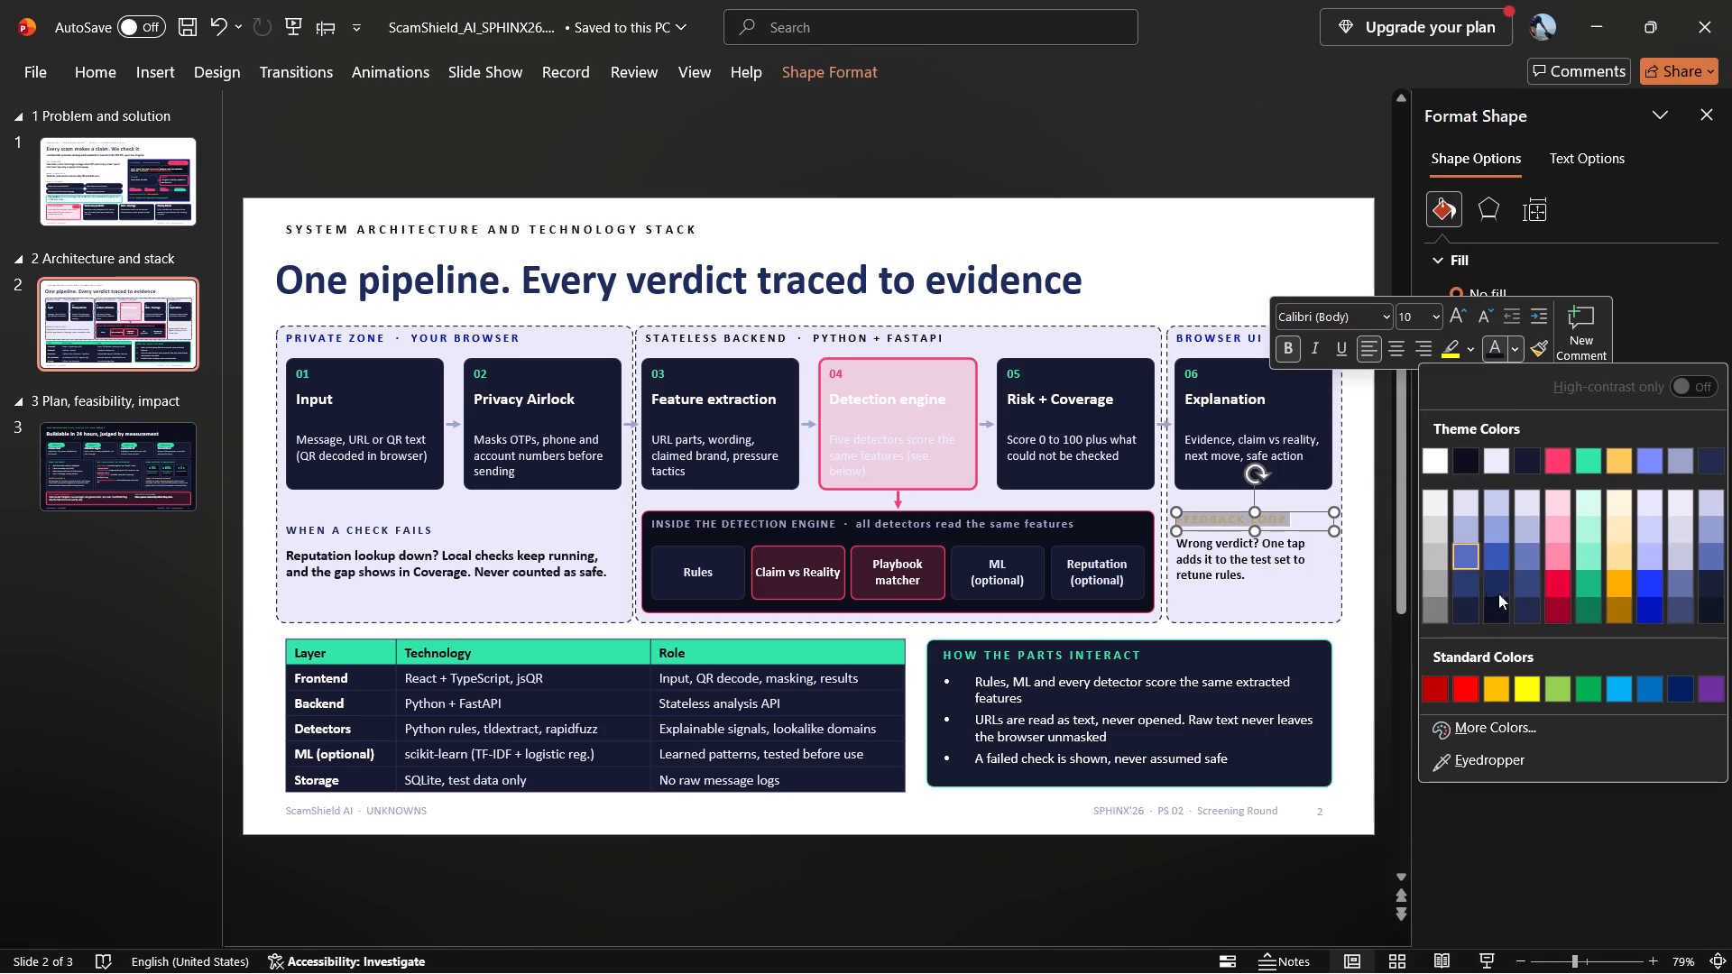
click(1506, 576)
click(1514, 644)
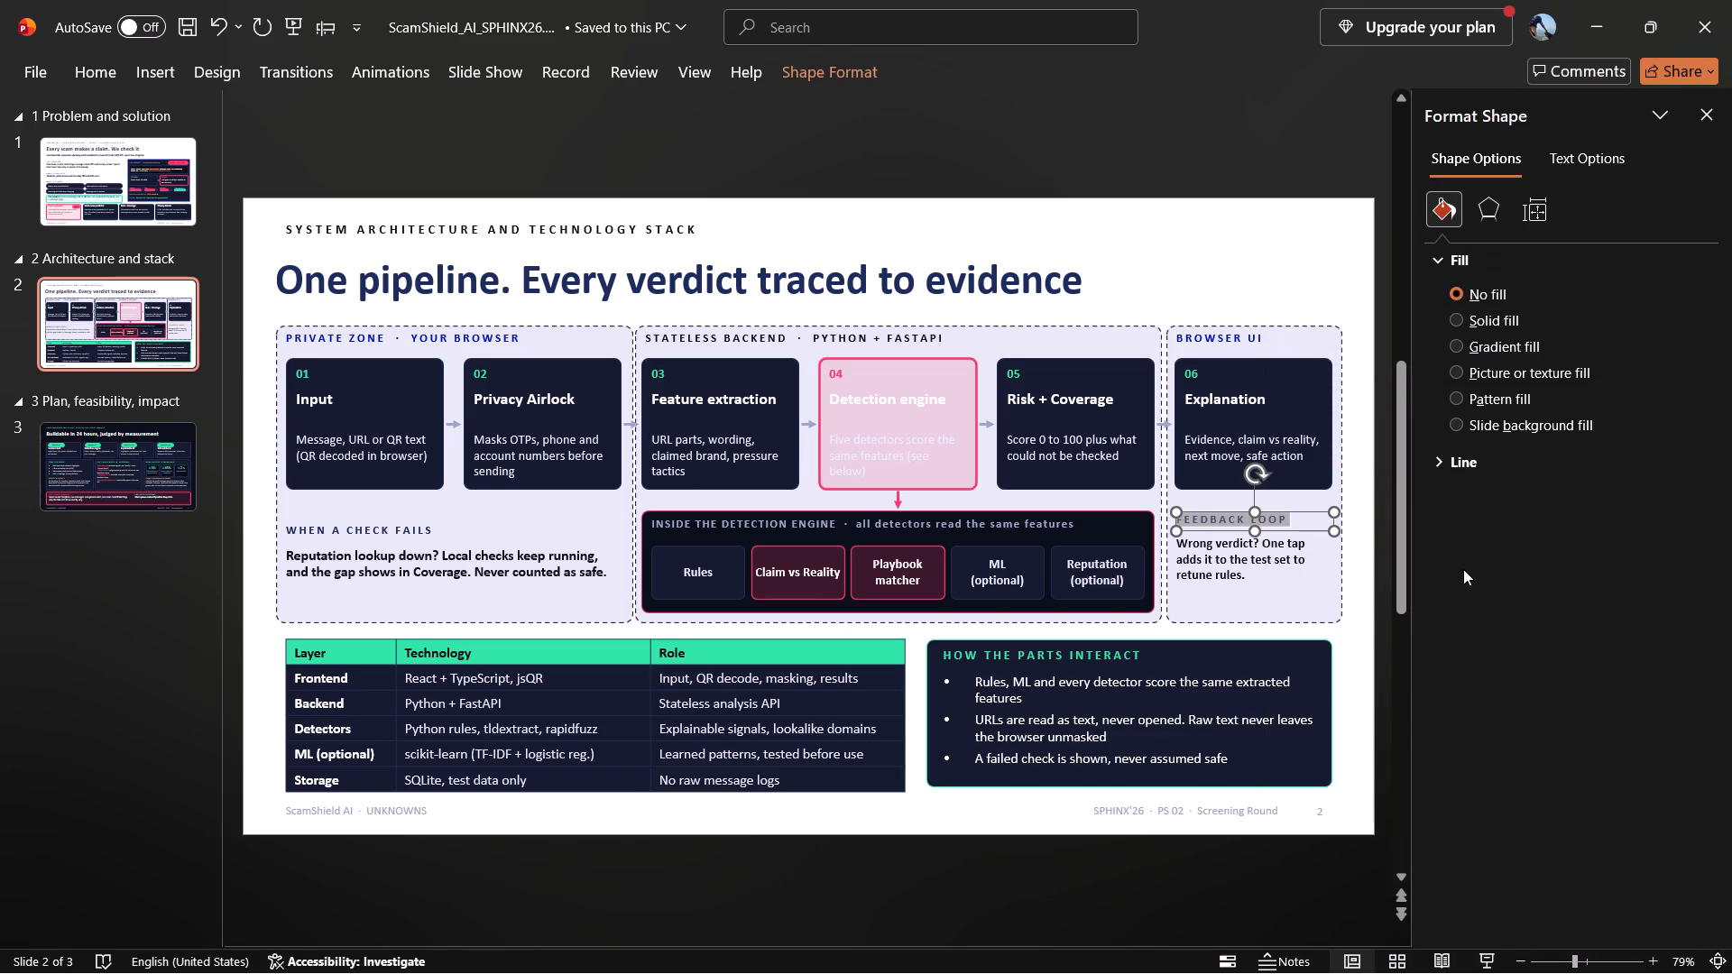
click(1462, 569)
key(ctrl+a)
click(1269, 270)
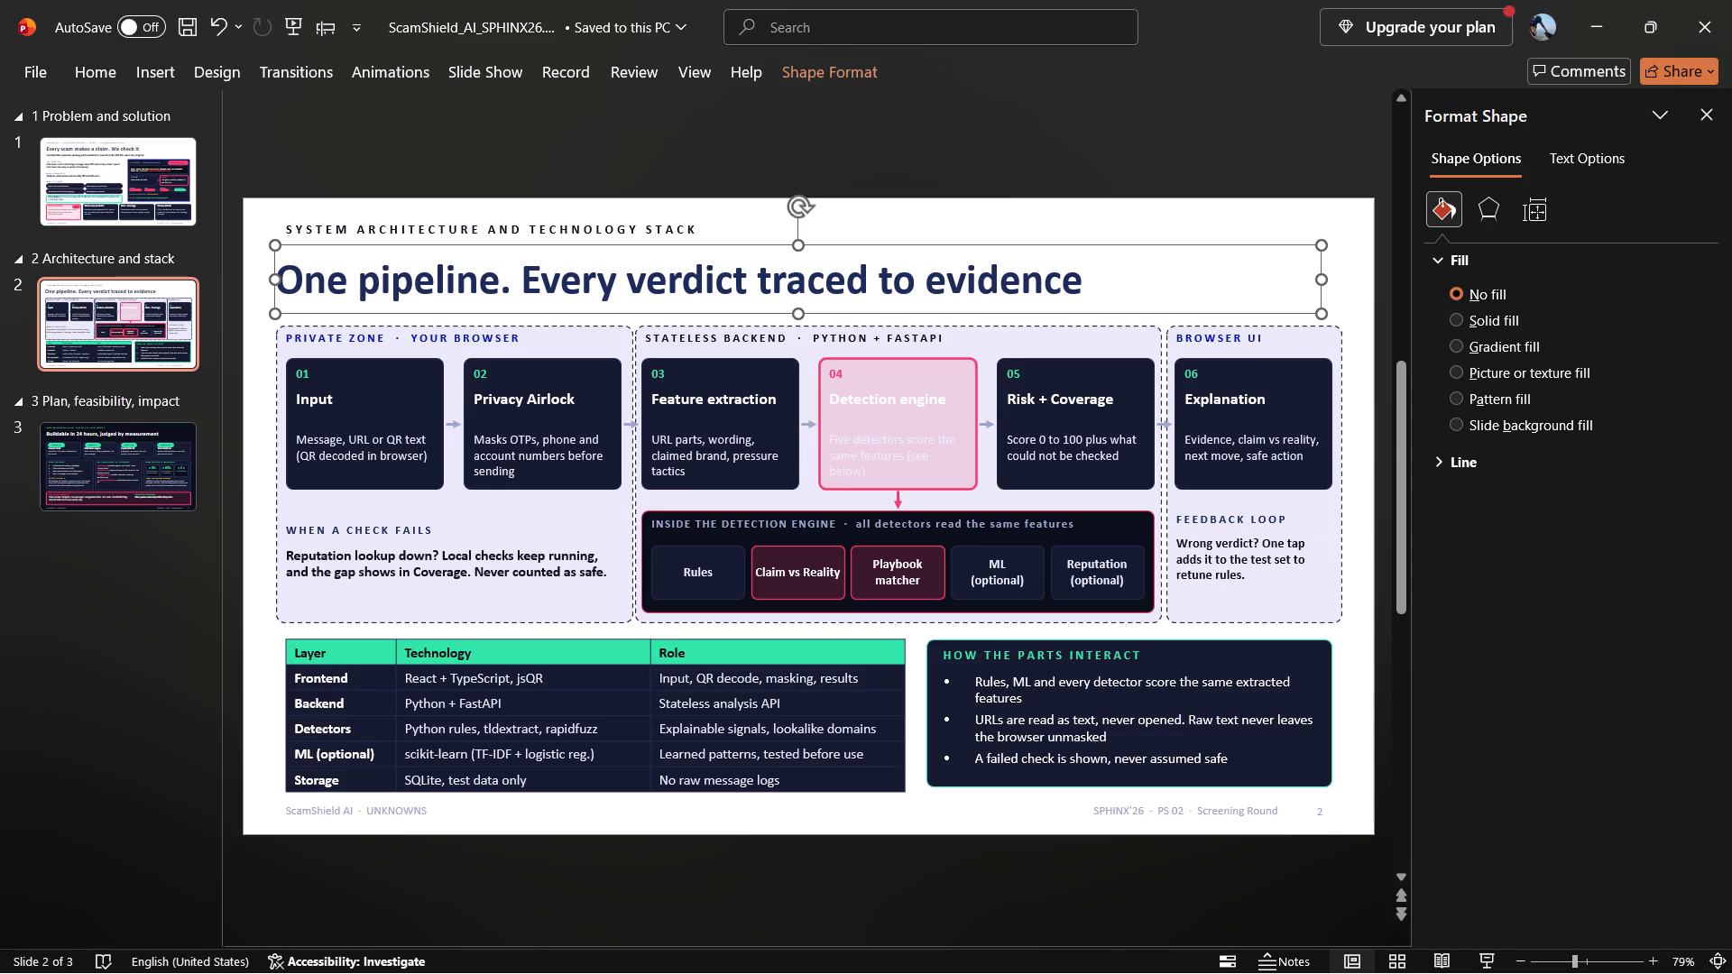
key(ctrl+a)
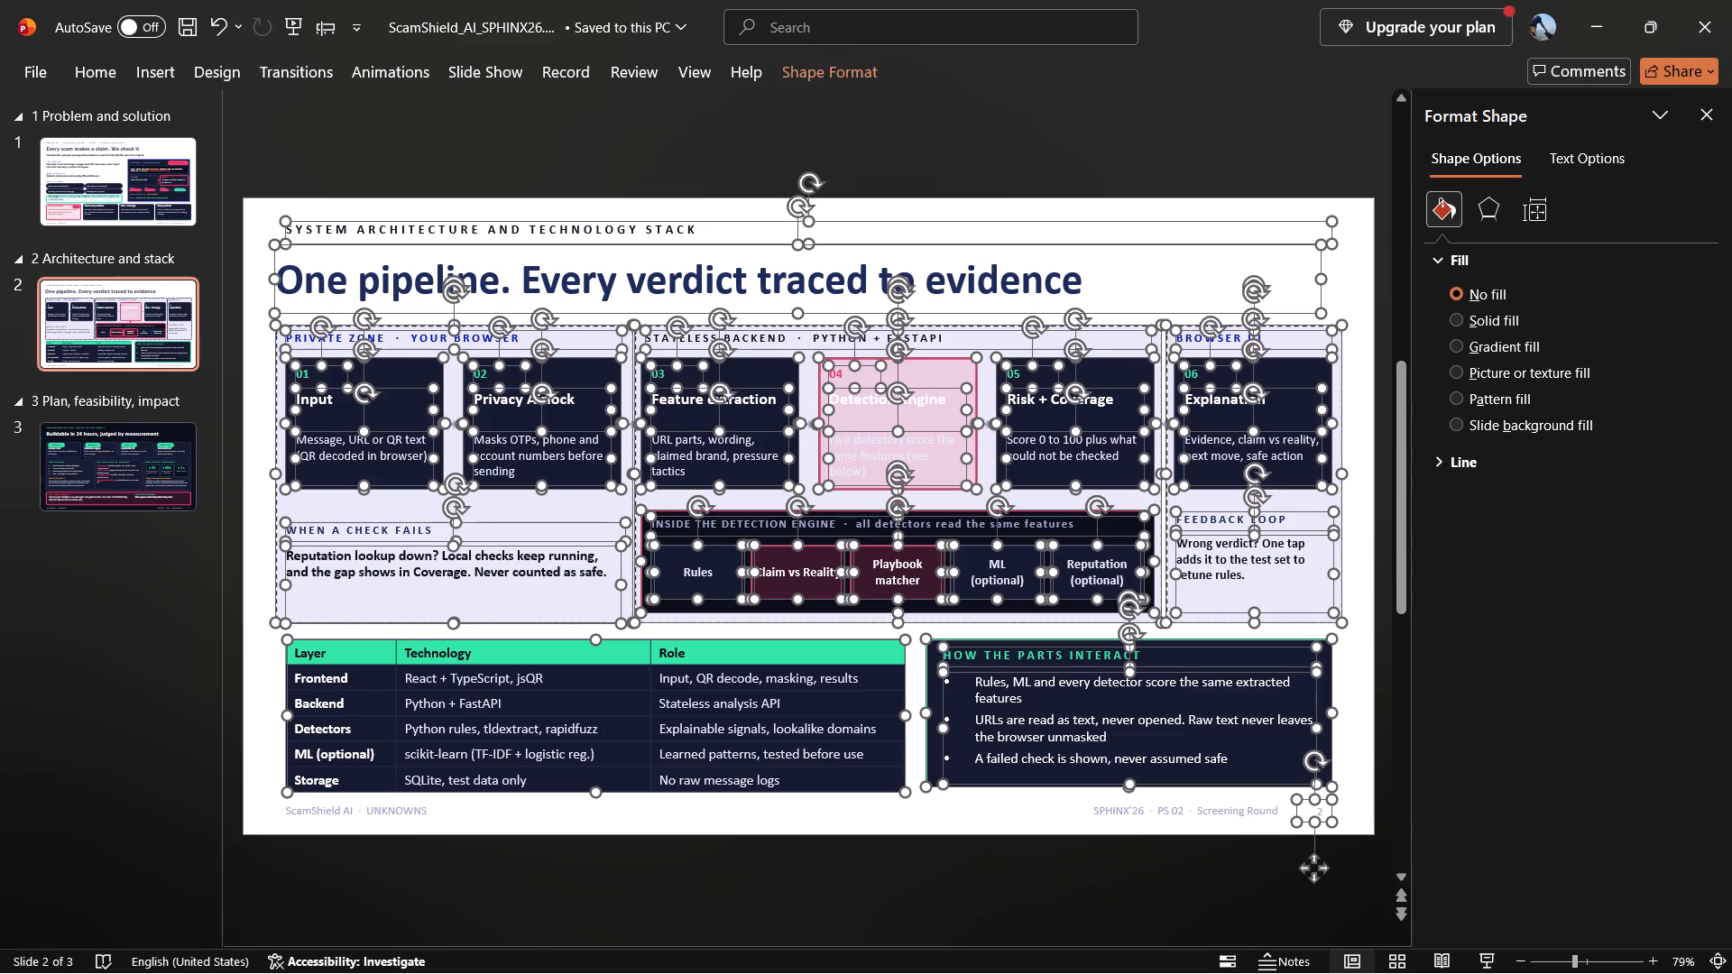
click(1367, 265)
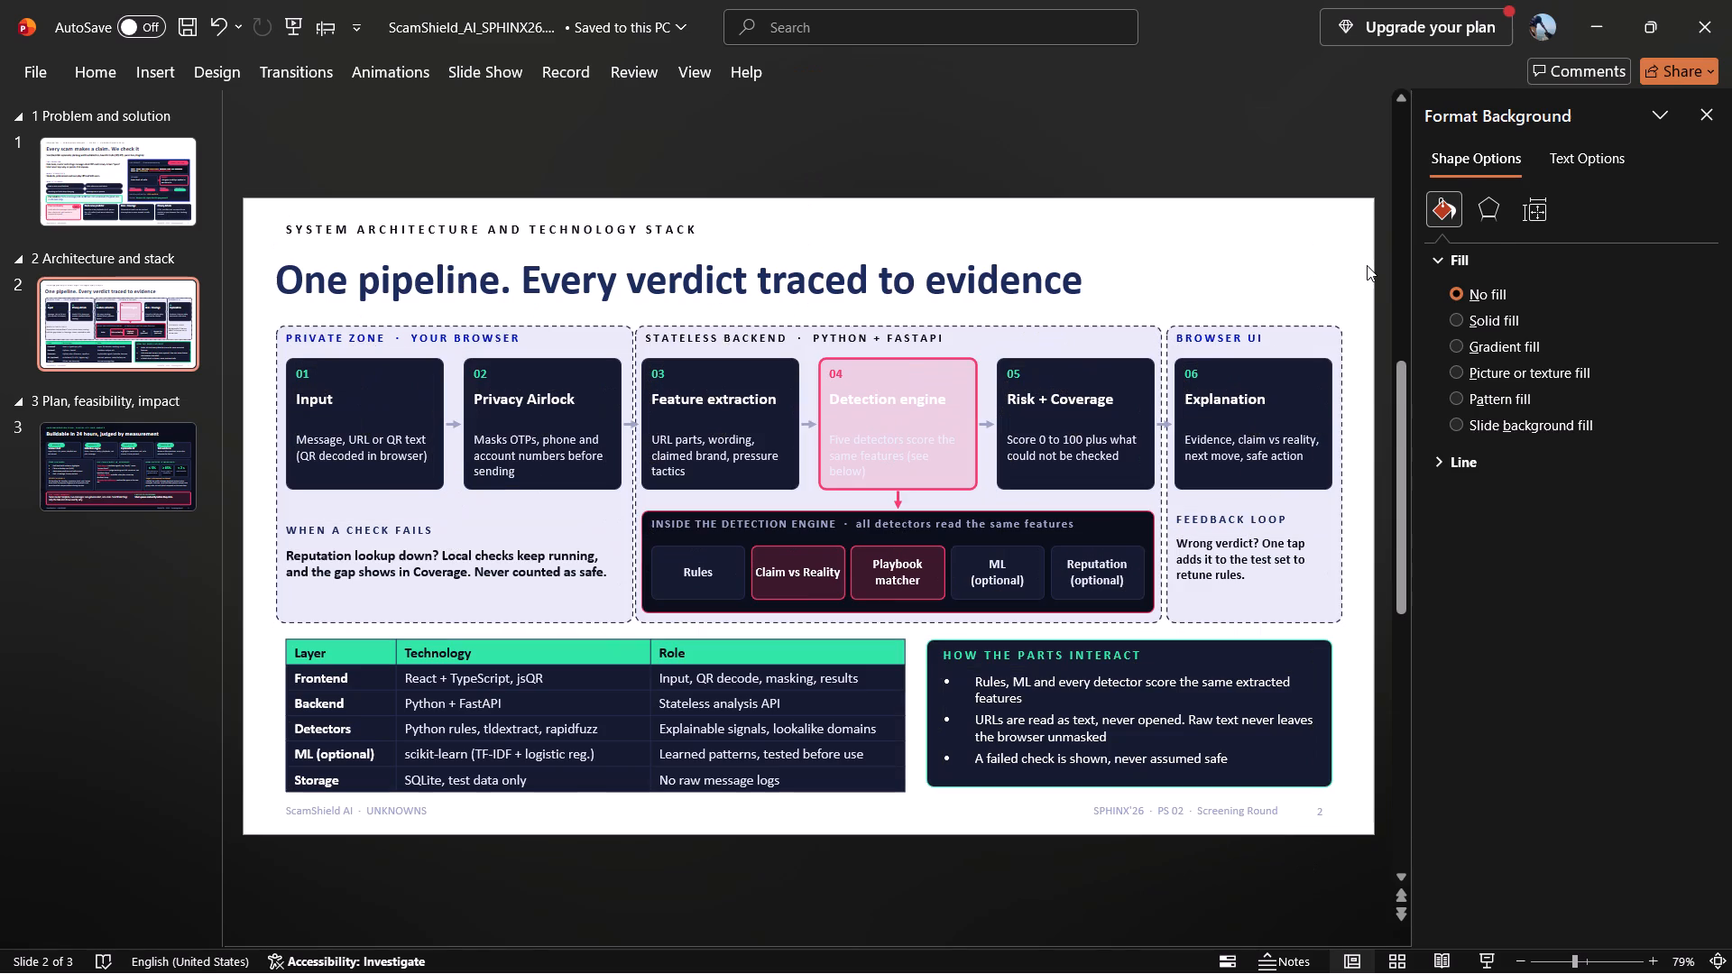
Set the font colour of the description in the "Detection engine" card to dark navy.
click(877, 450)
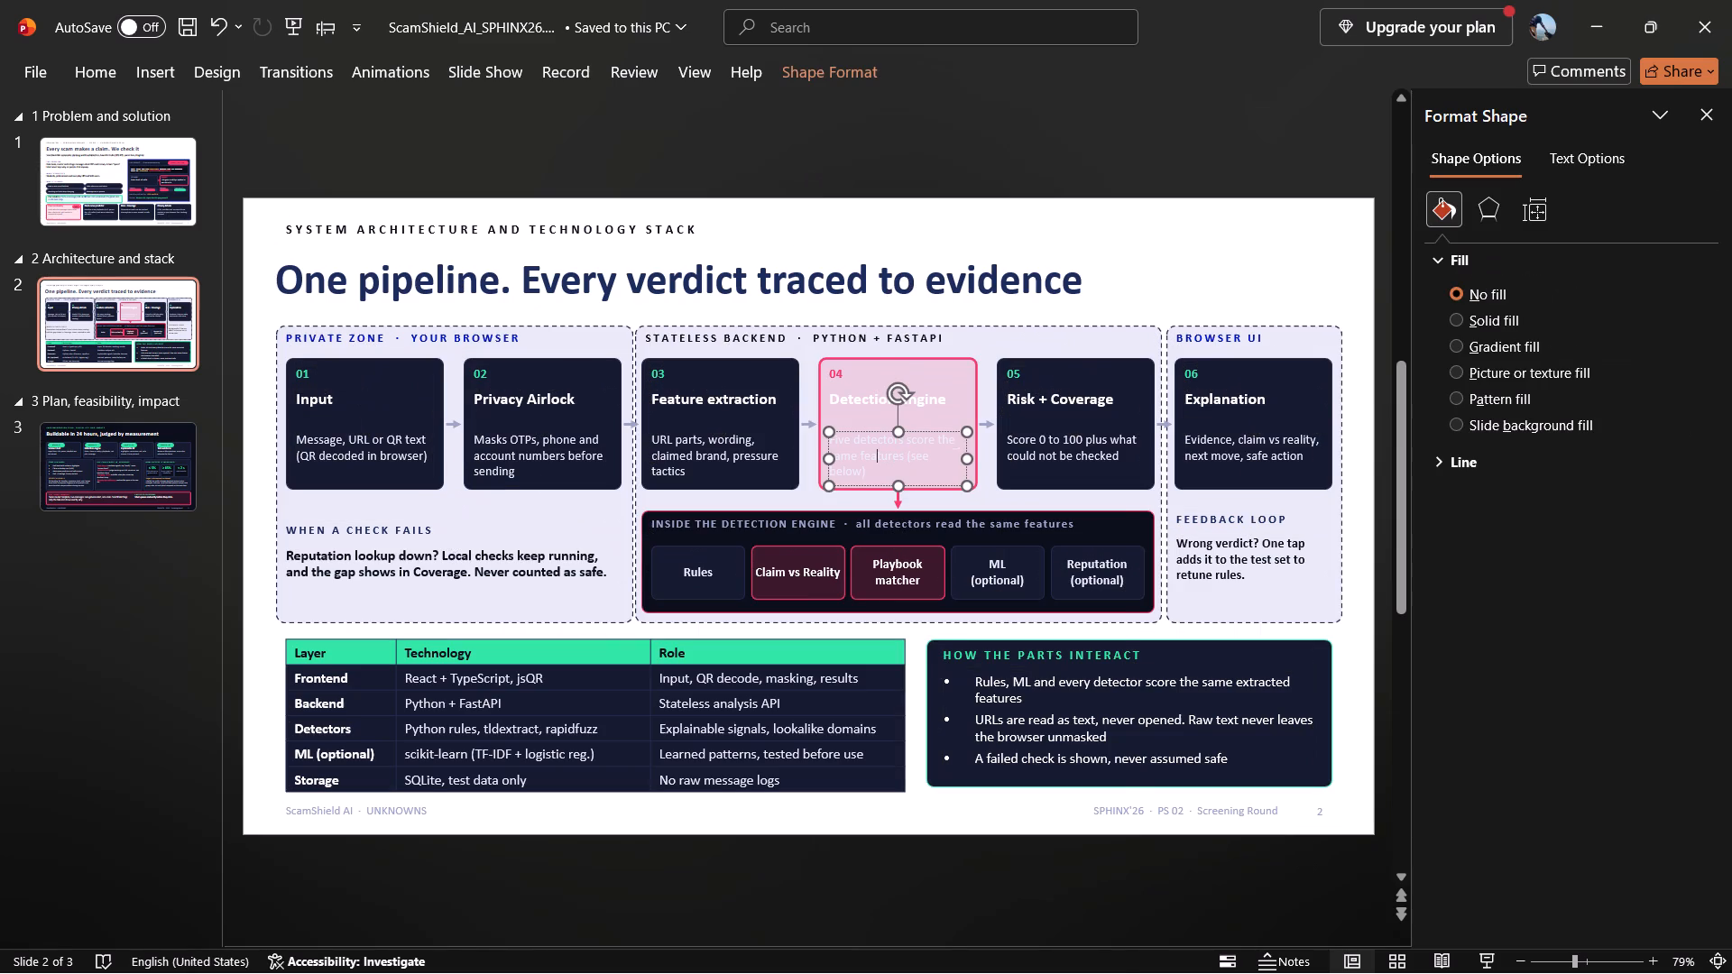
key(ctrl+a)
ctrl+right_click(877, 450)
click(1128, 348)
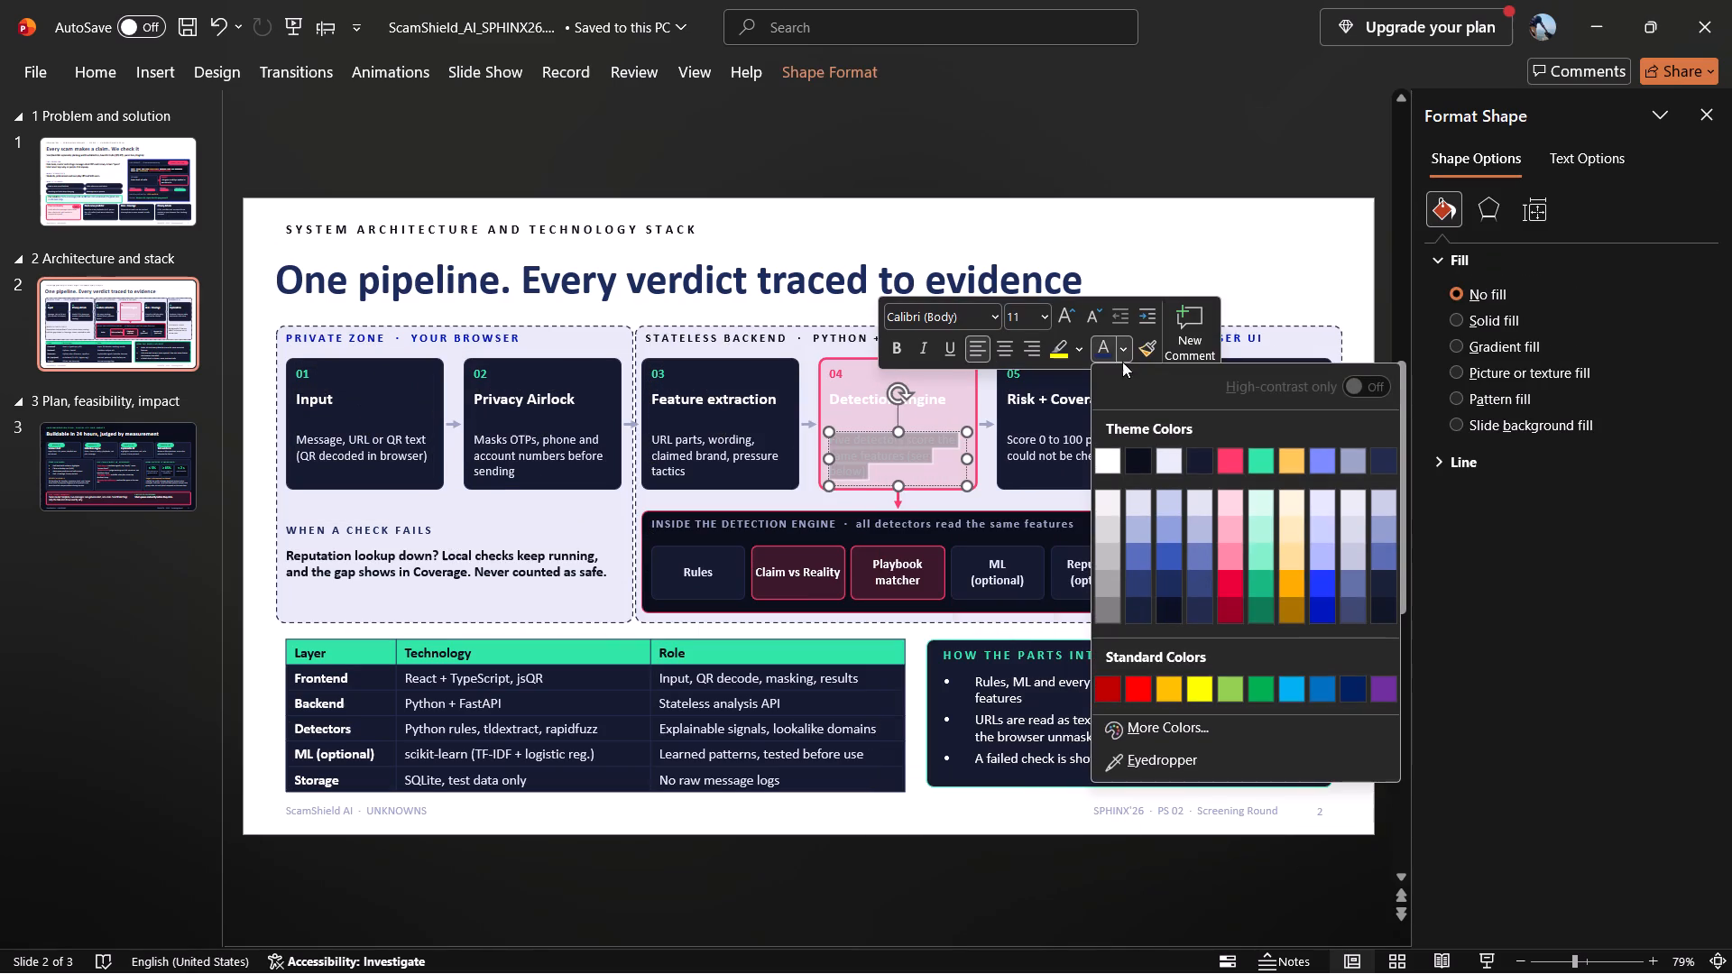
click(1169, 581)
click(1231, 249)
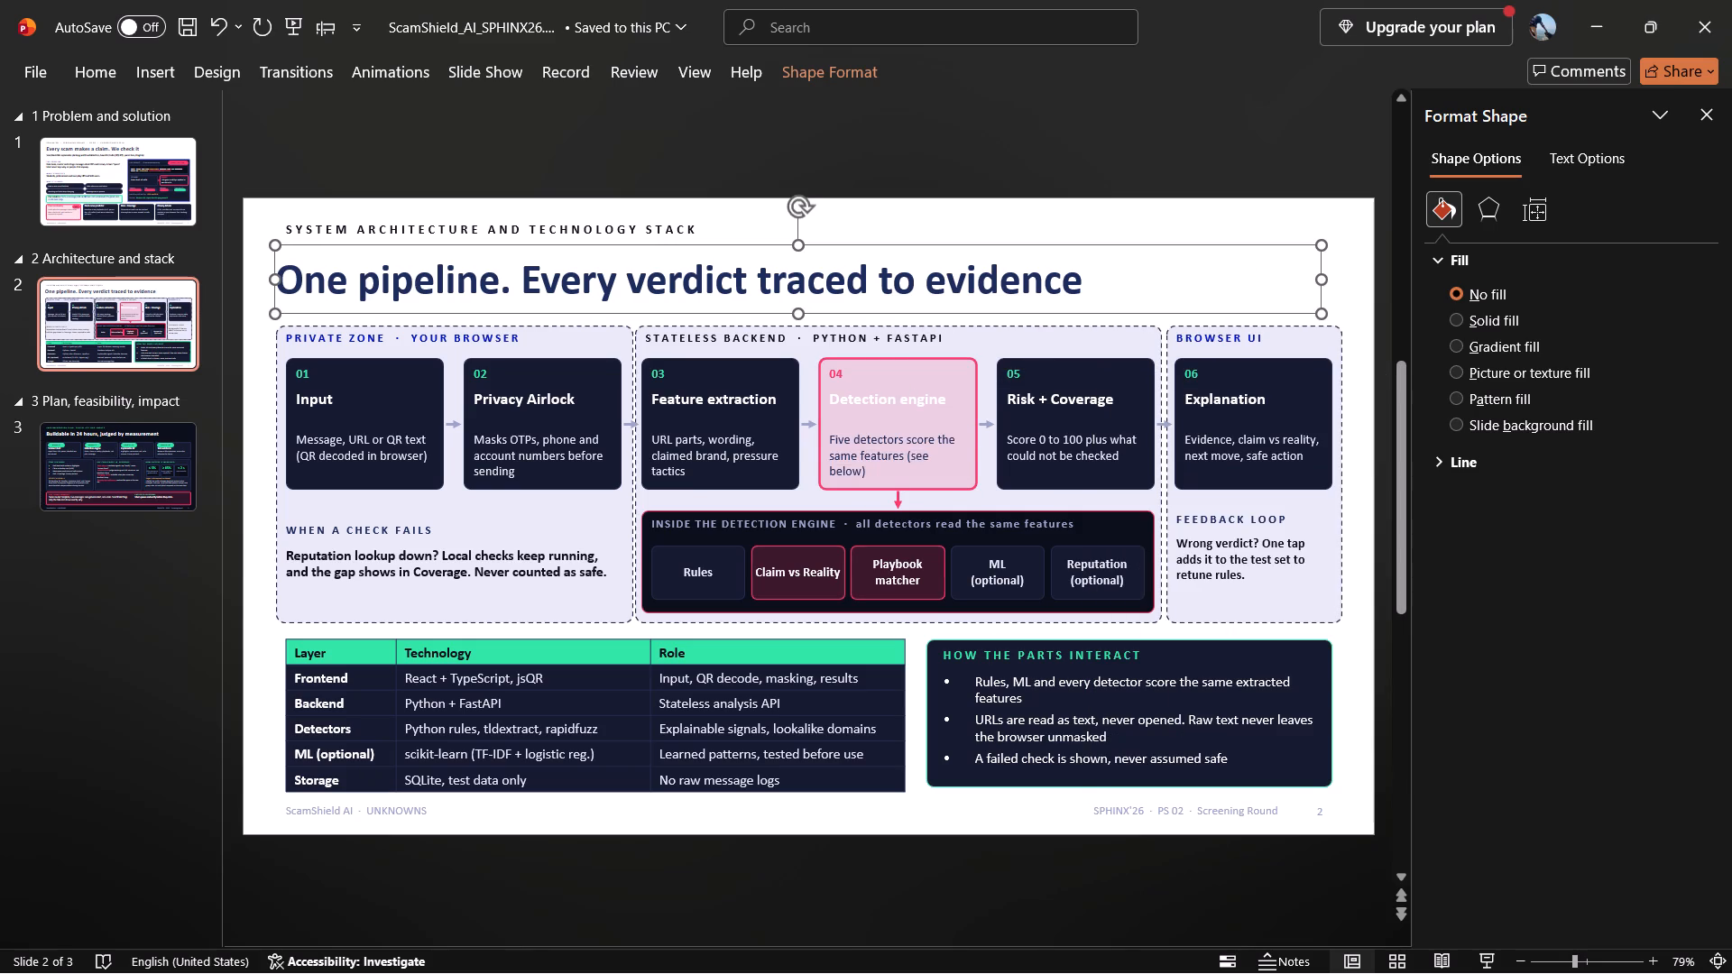
Make the description text in the "Detection engine" card near-black and bold.
click(924, 442)
key(ctrl+a)
ctrl+right_click(924, 442)
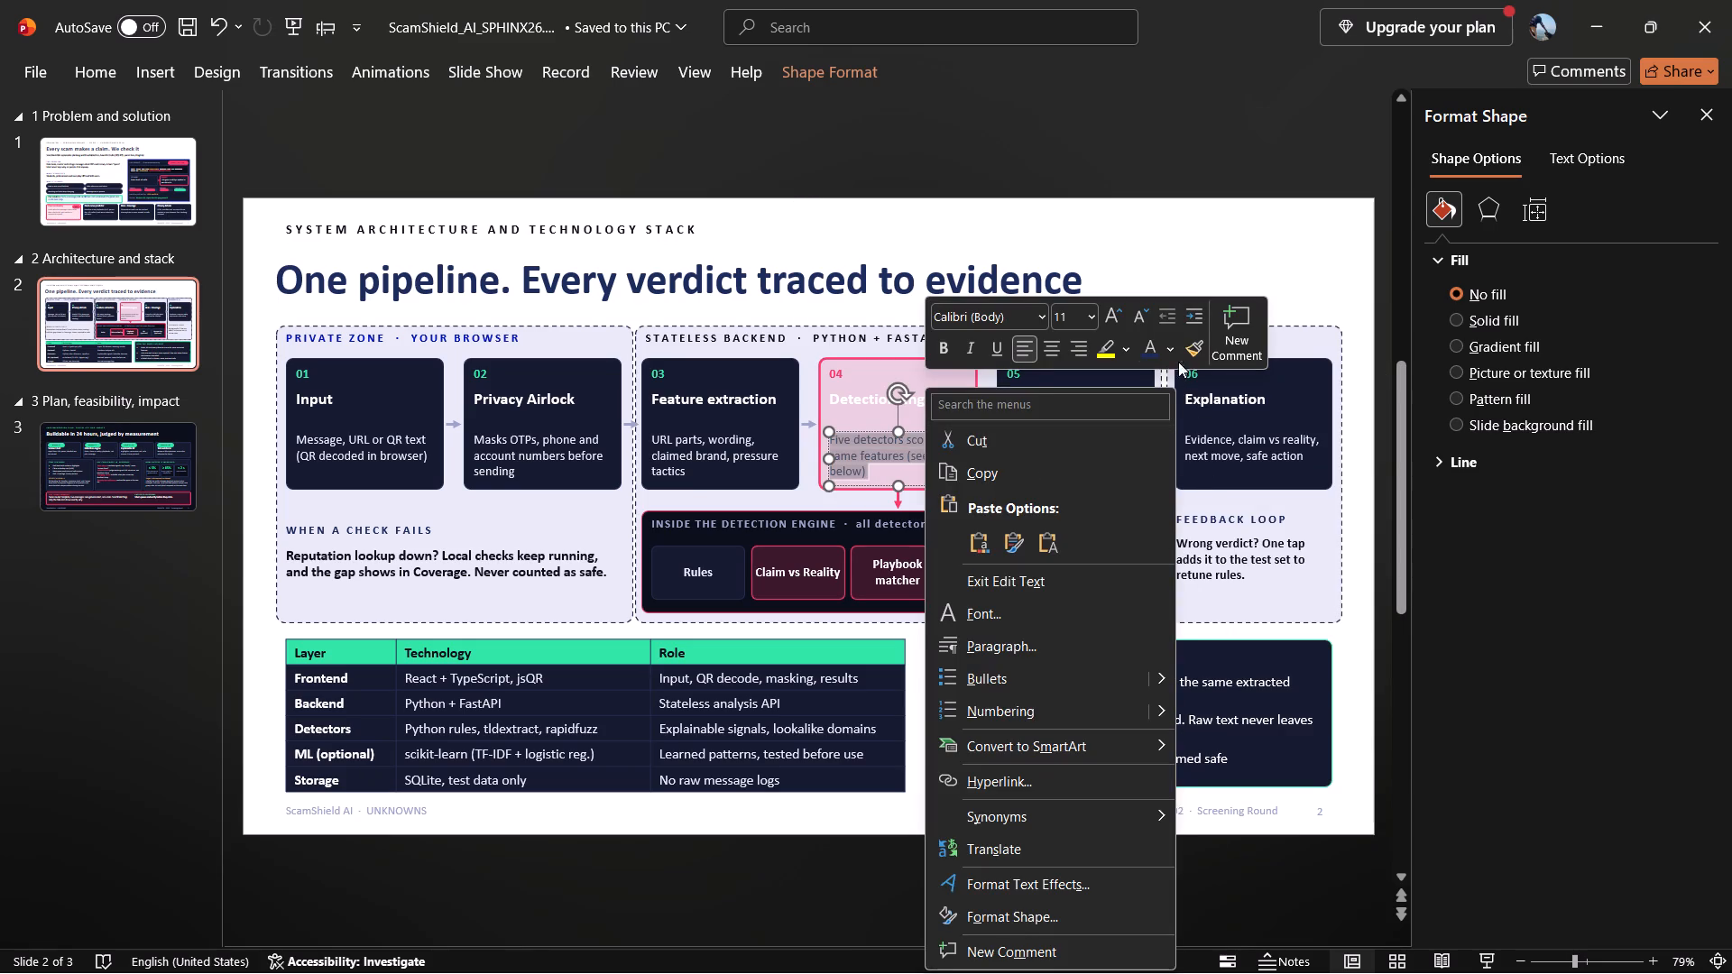
click(1169, 352)
click(1189, 462)
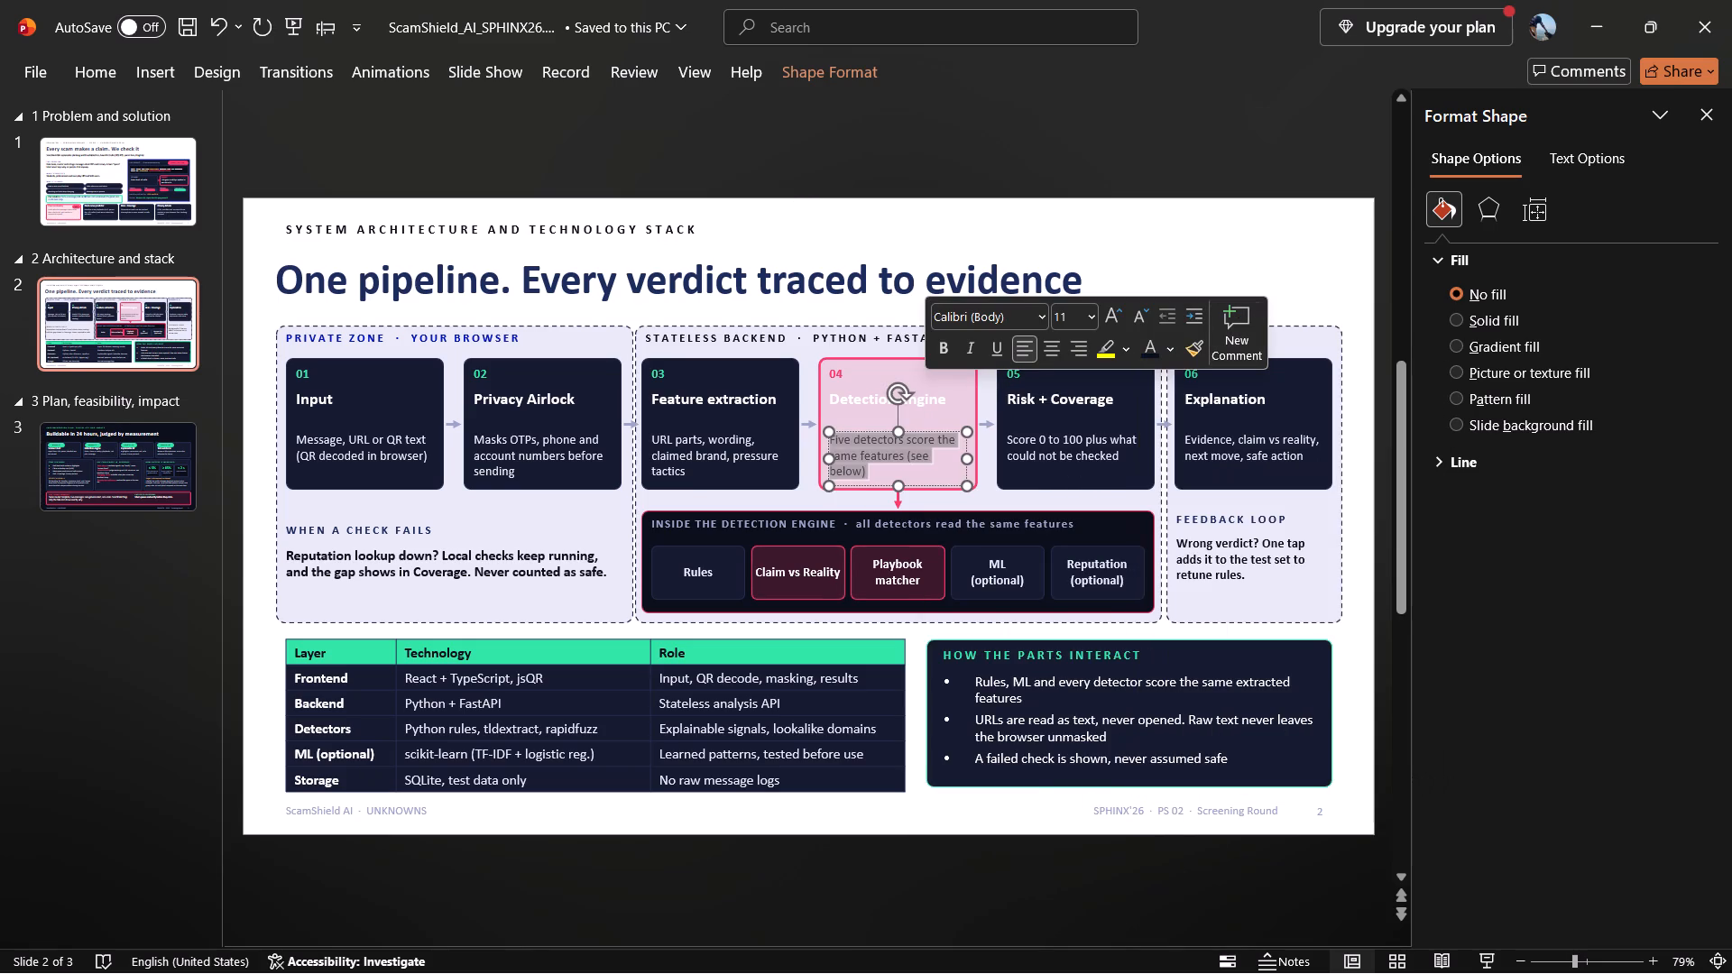
key(ctrl+b)
click(1176, 251)
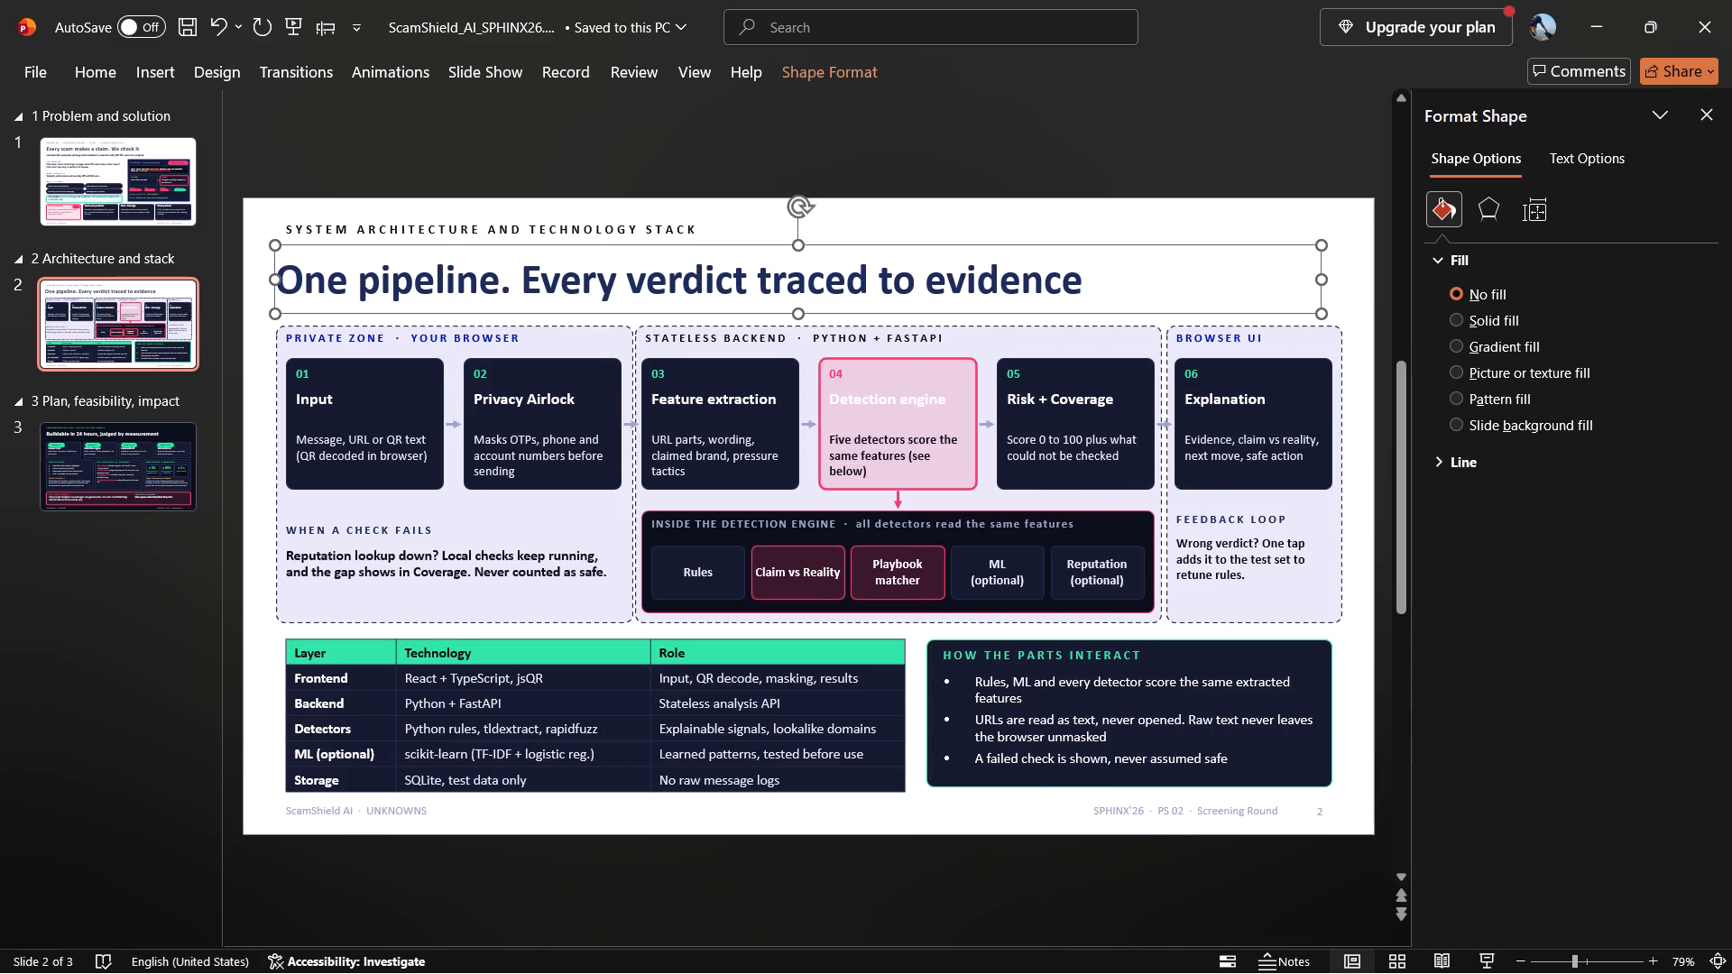
Set the font colour of the "Detection engine" card title to the darkest blue shade of the periwinkle theme colour.
click(921, 399)
key(ctrl+a)
ctrl+right_click(921, 399)
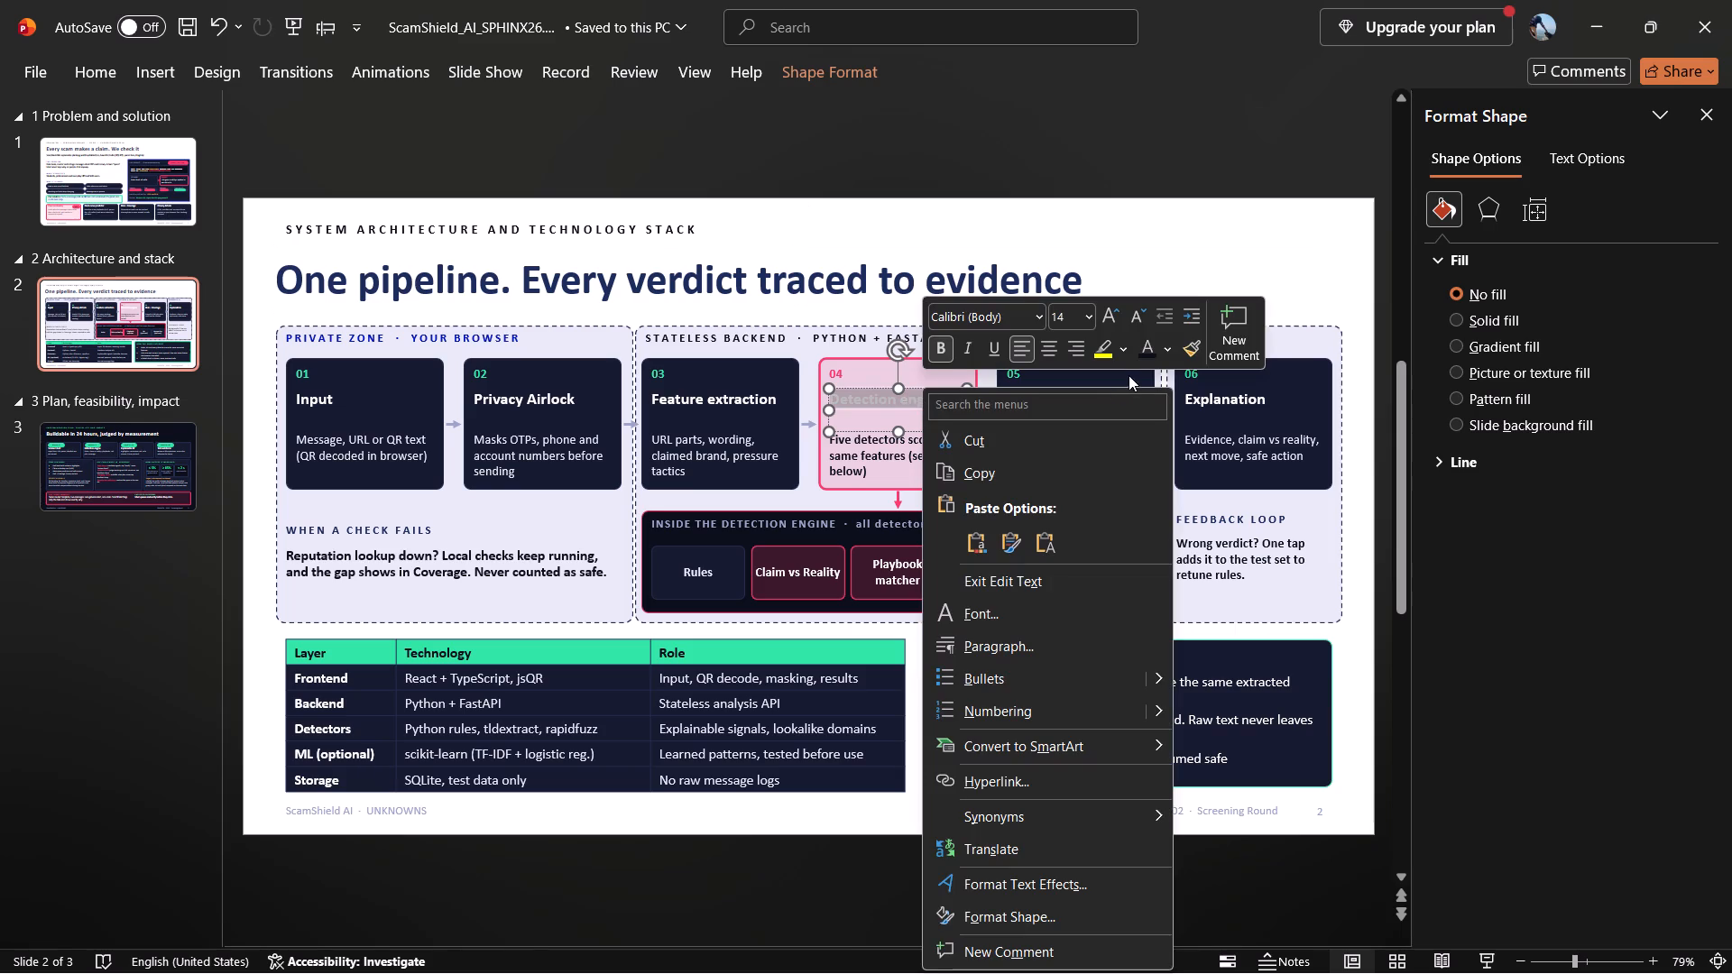
click(1163, 354)
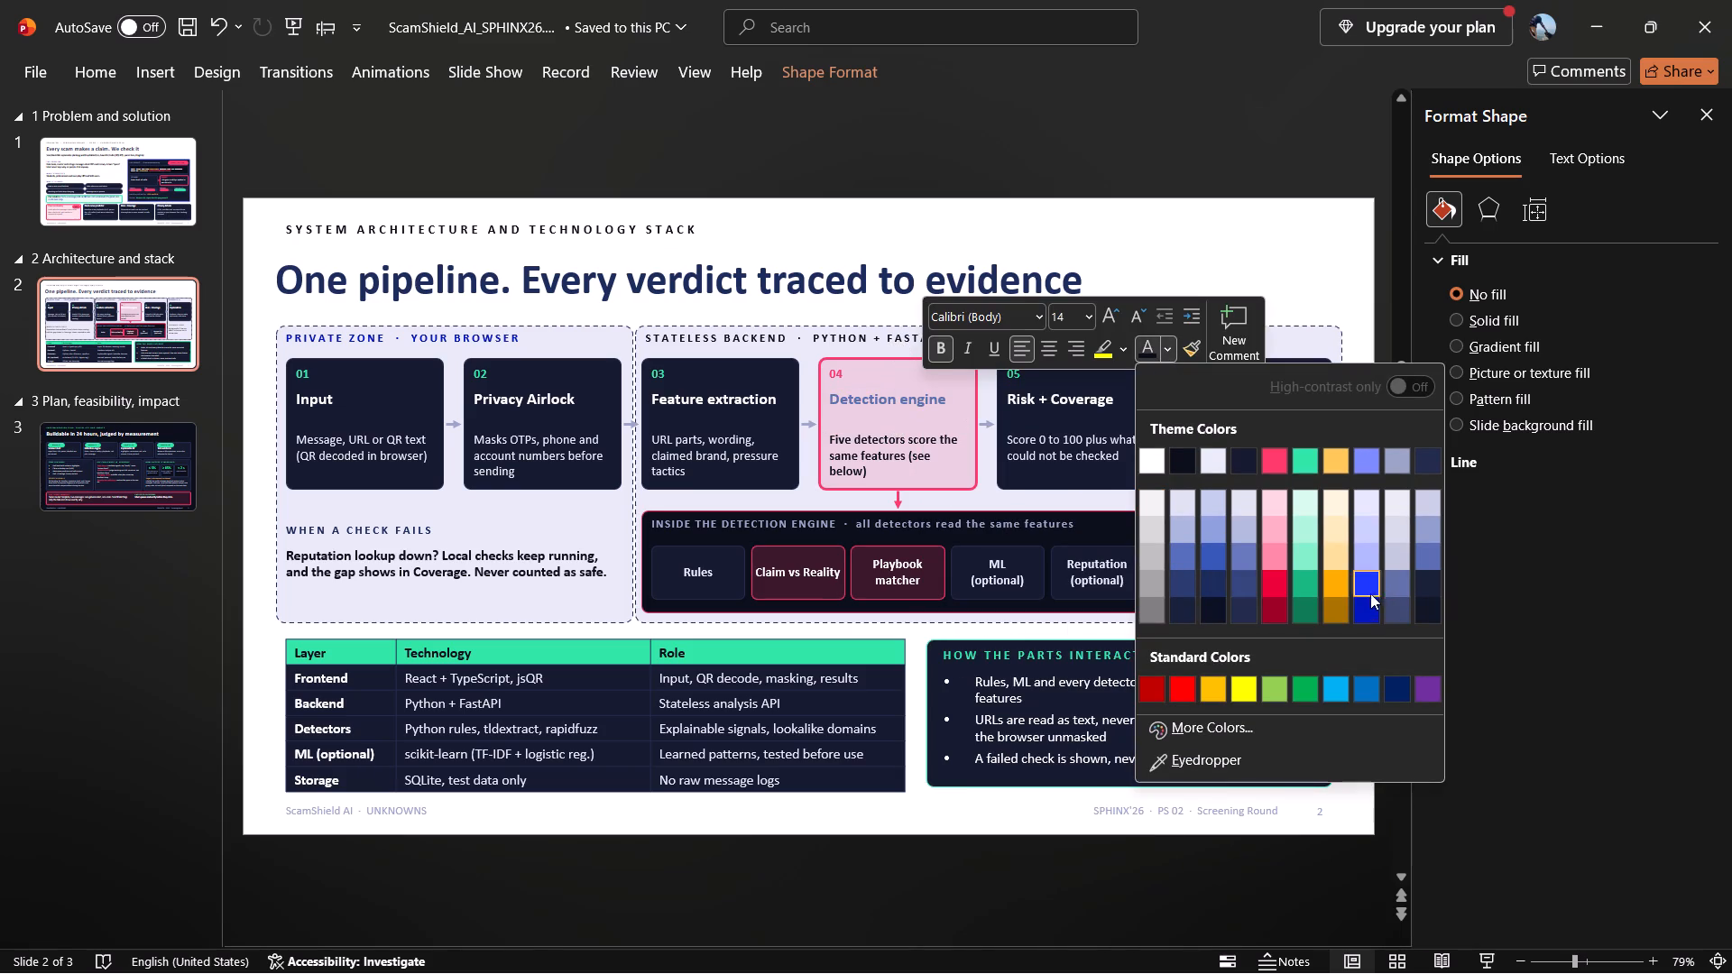
click(1368, 608)
click(1295, 247)
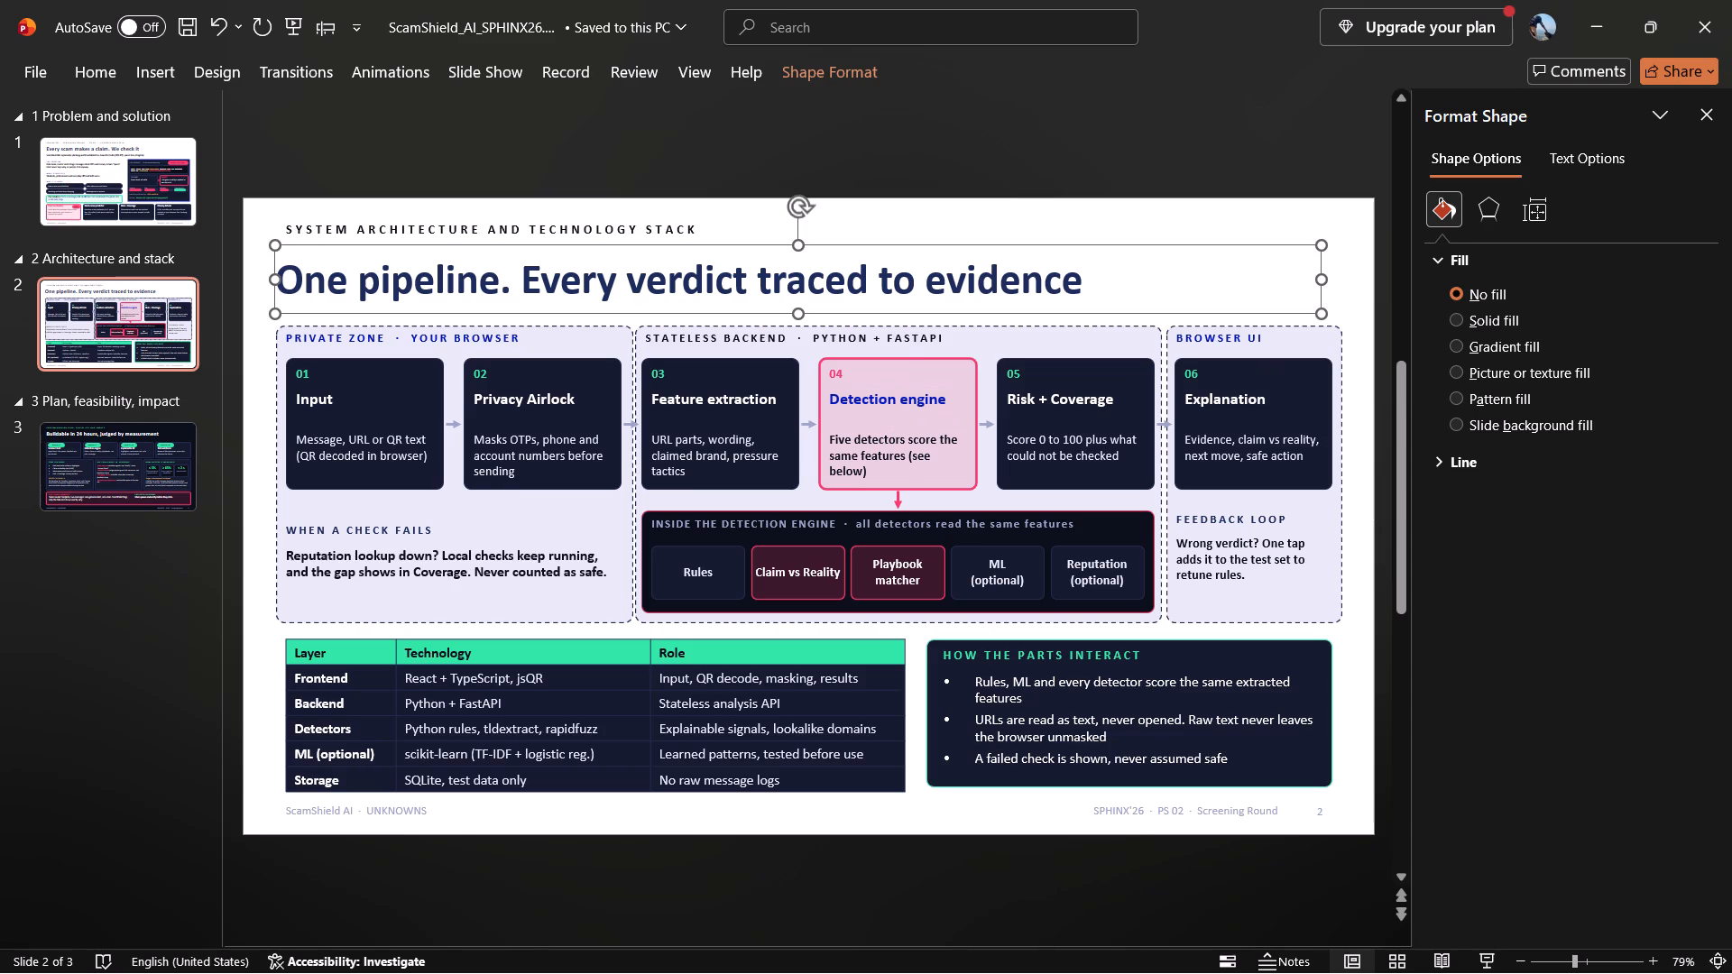
click(1230, 236)
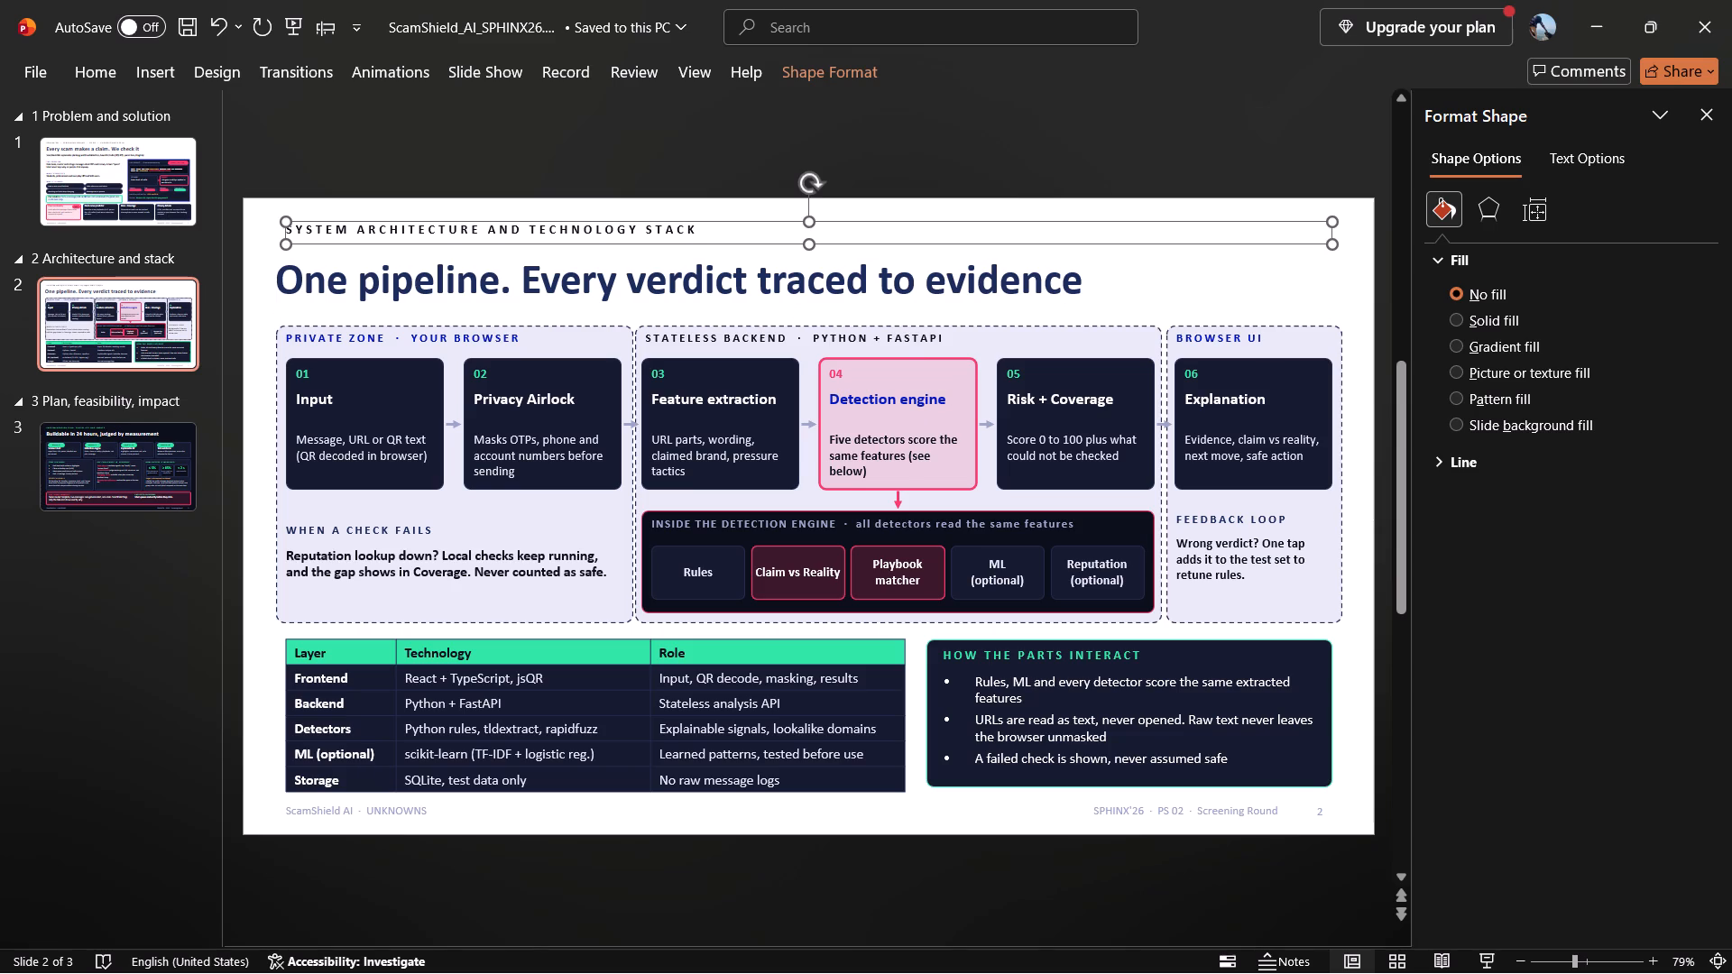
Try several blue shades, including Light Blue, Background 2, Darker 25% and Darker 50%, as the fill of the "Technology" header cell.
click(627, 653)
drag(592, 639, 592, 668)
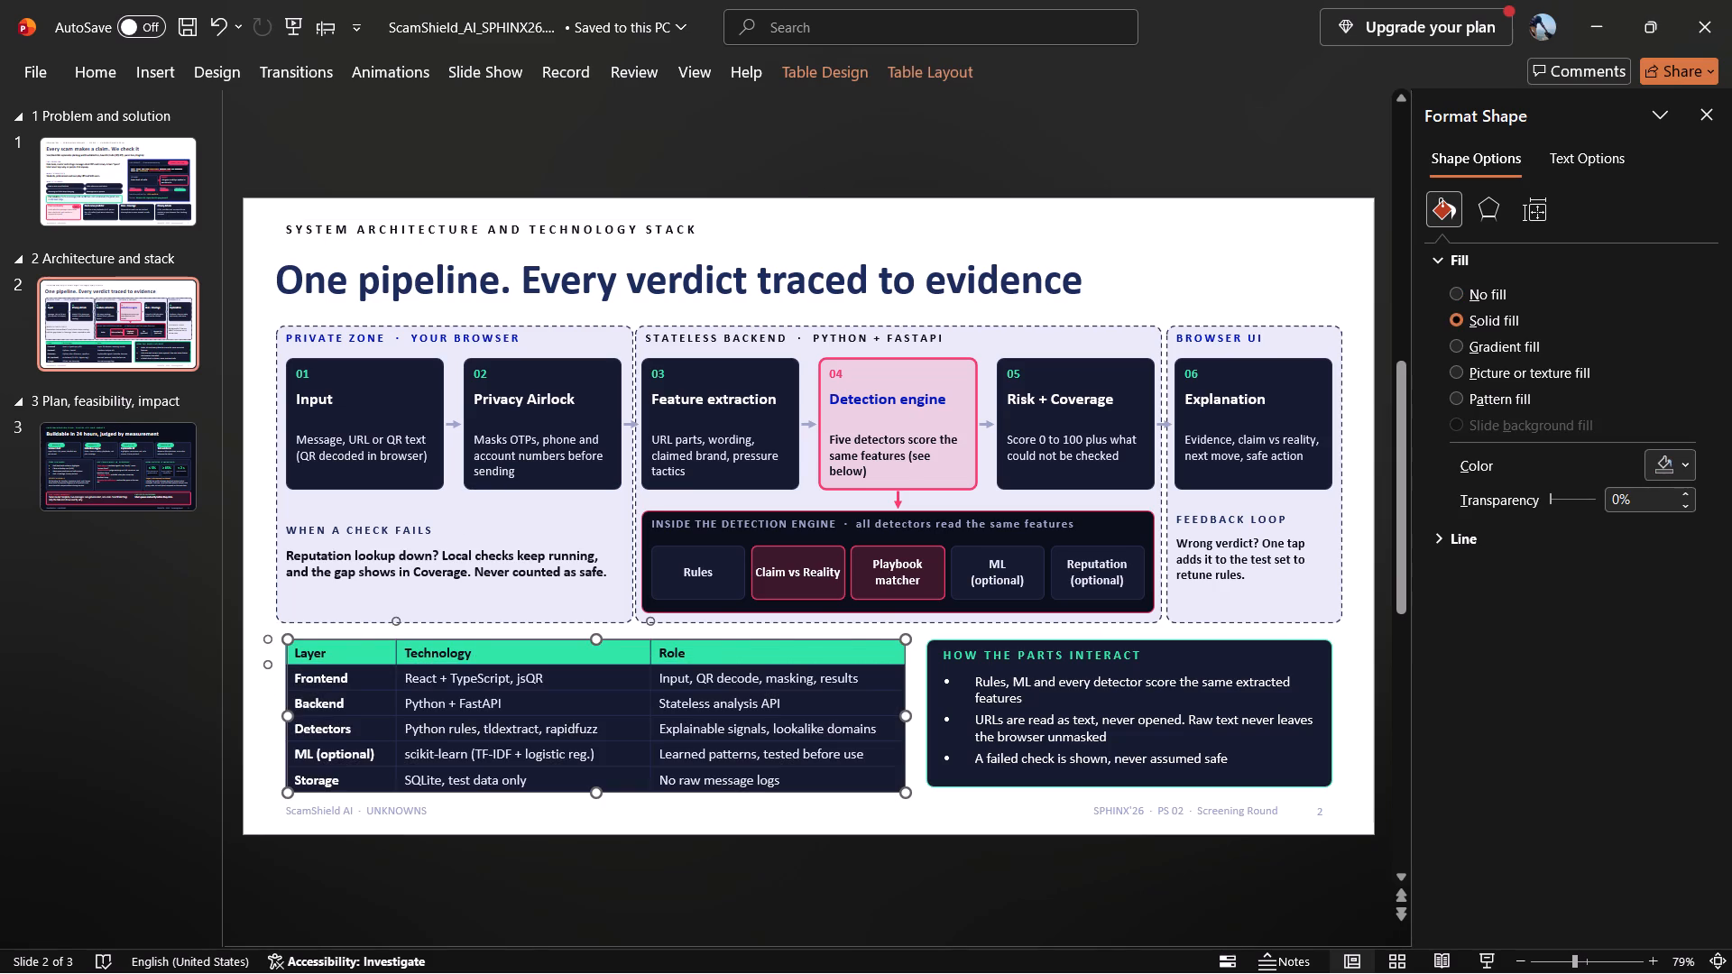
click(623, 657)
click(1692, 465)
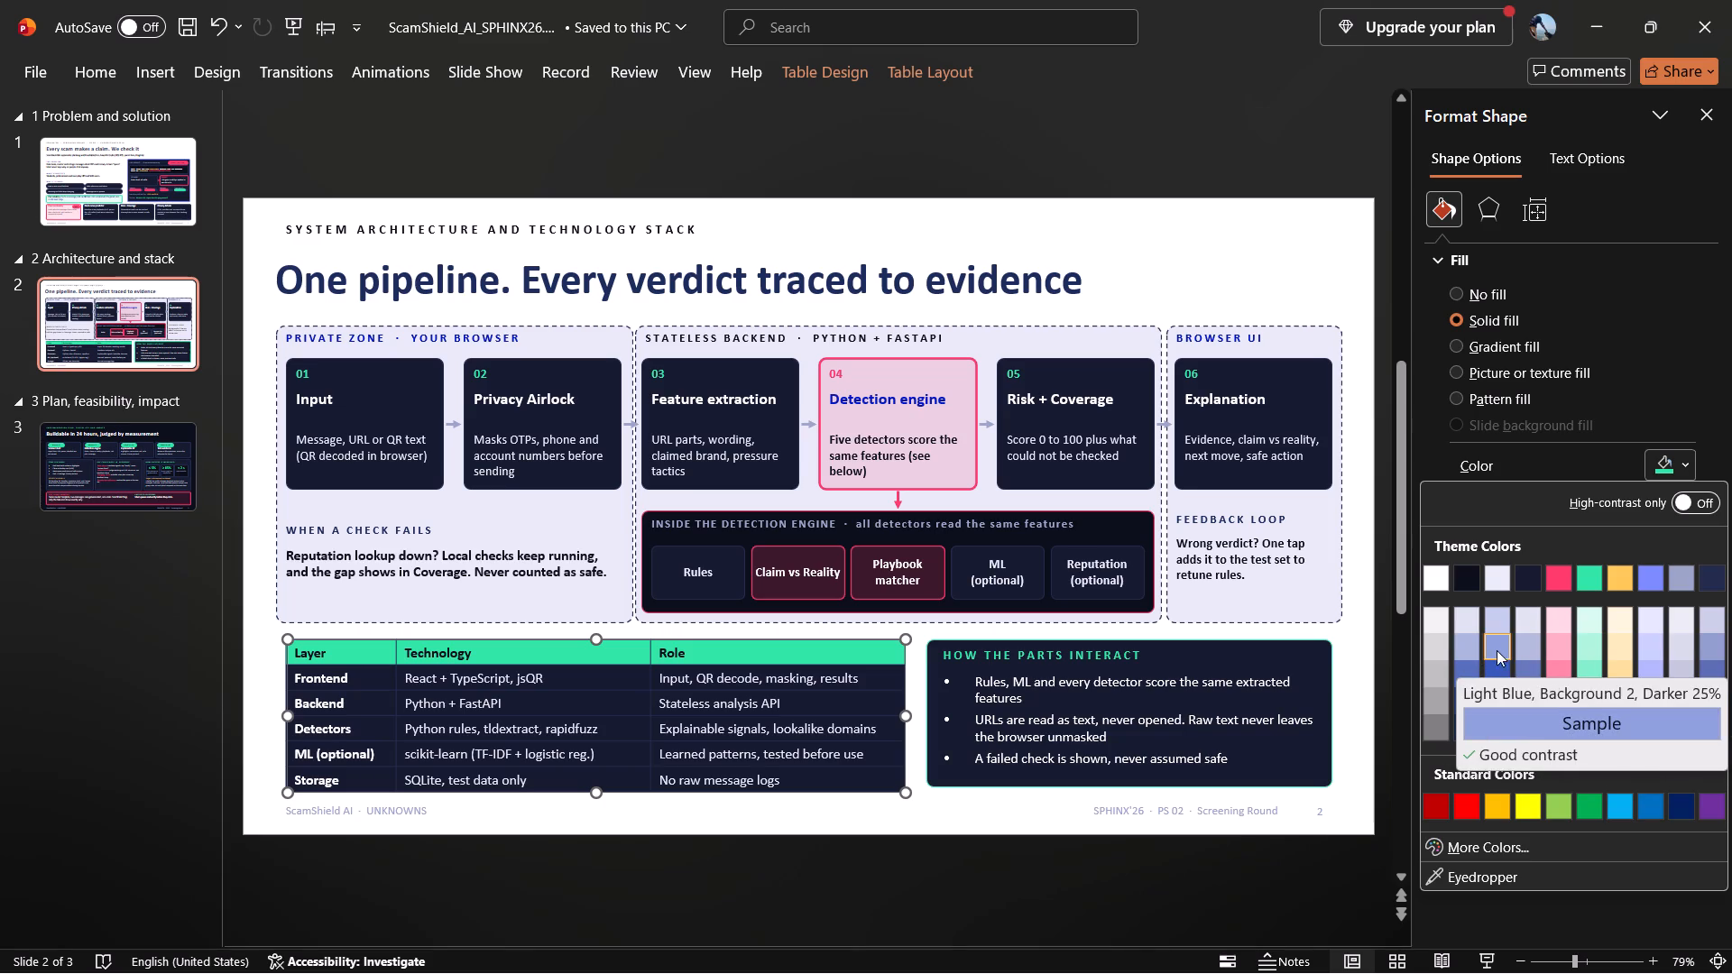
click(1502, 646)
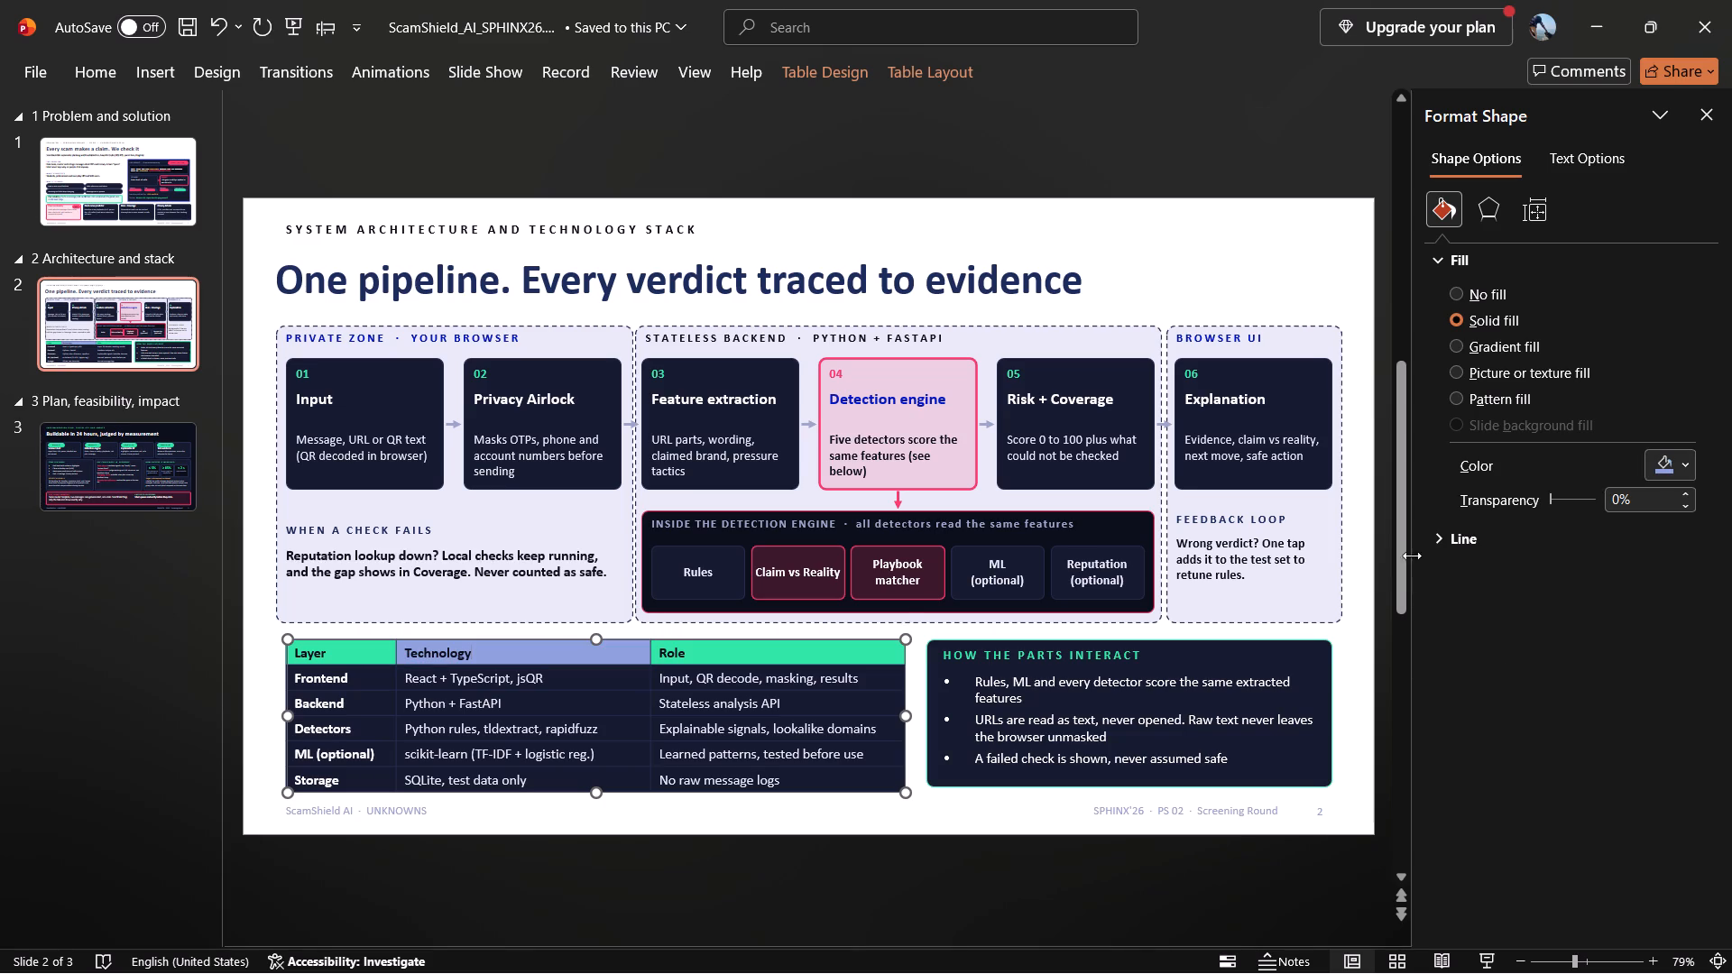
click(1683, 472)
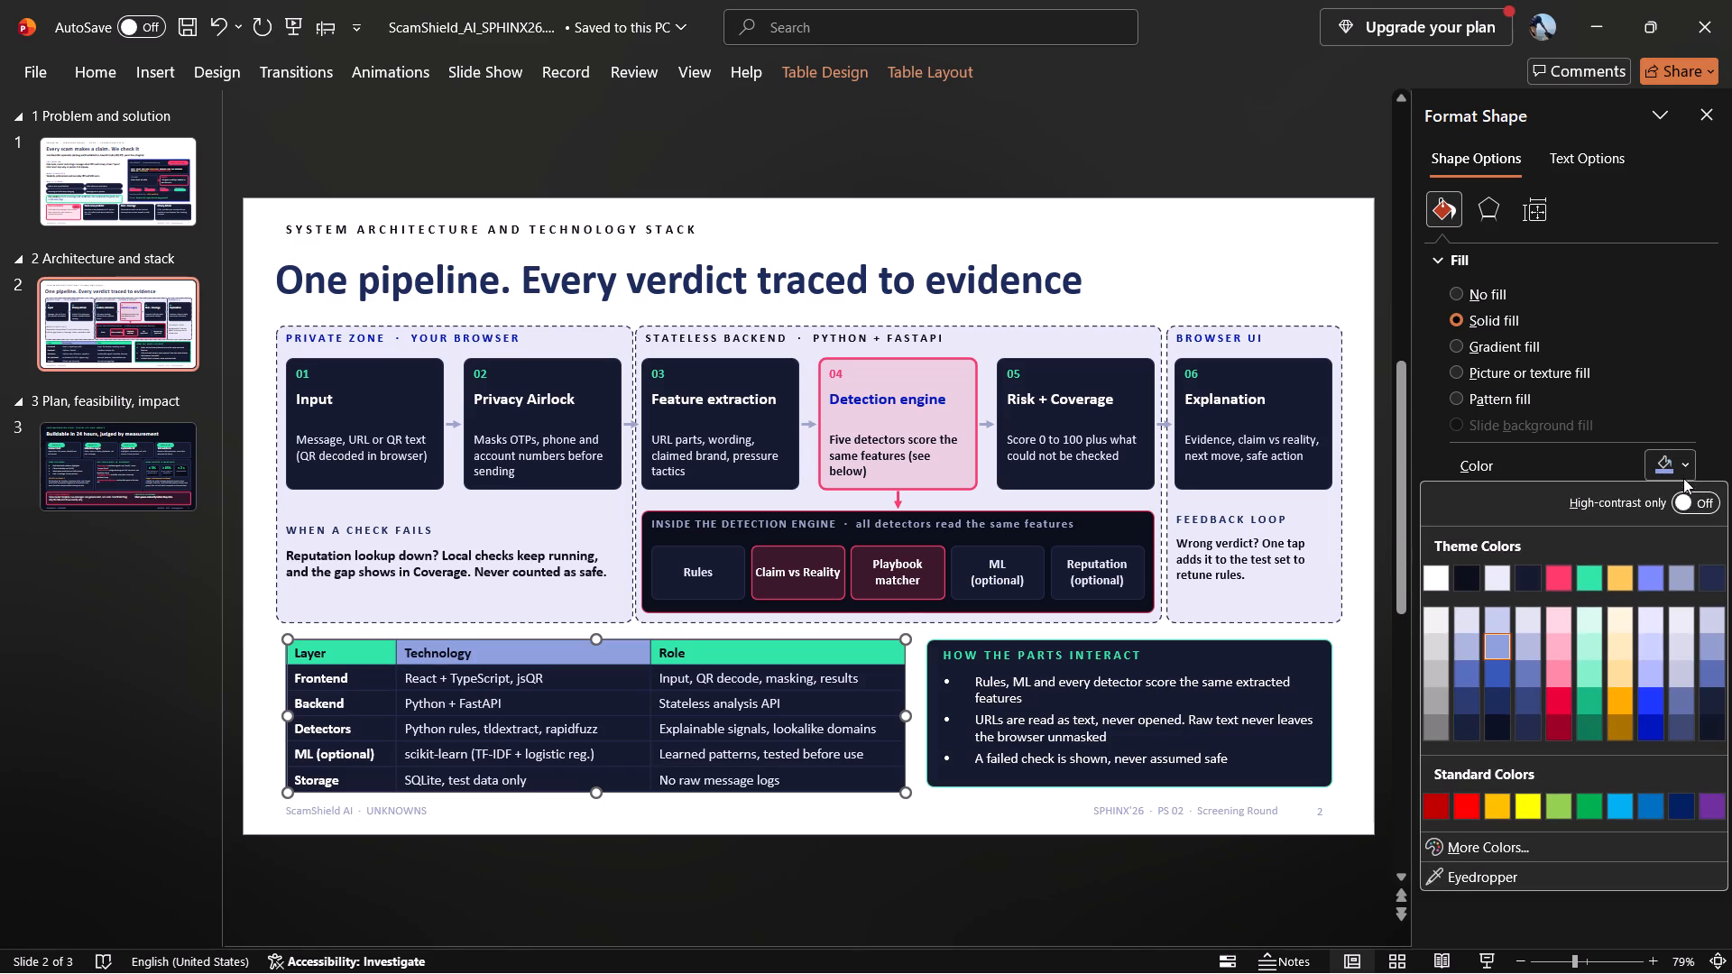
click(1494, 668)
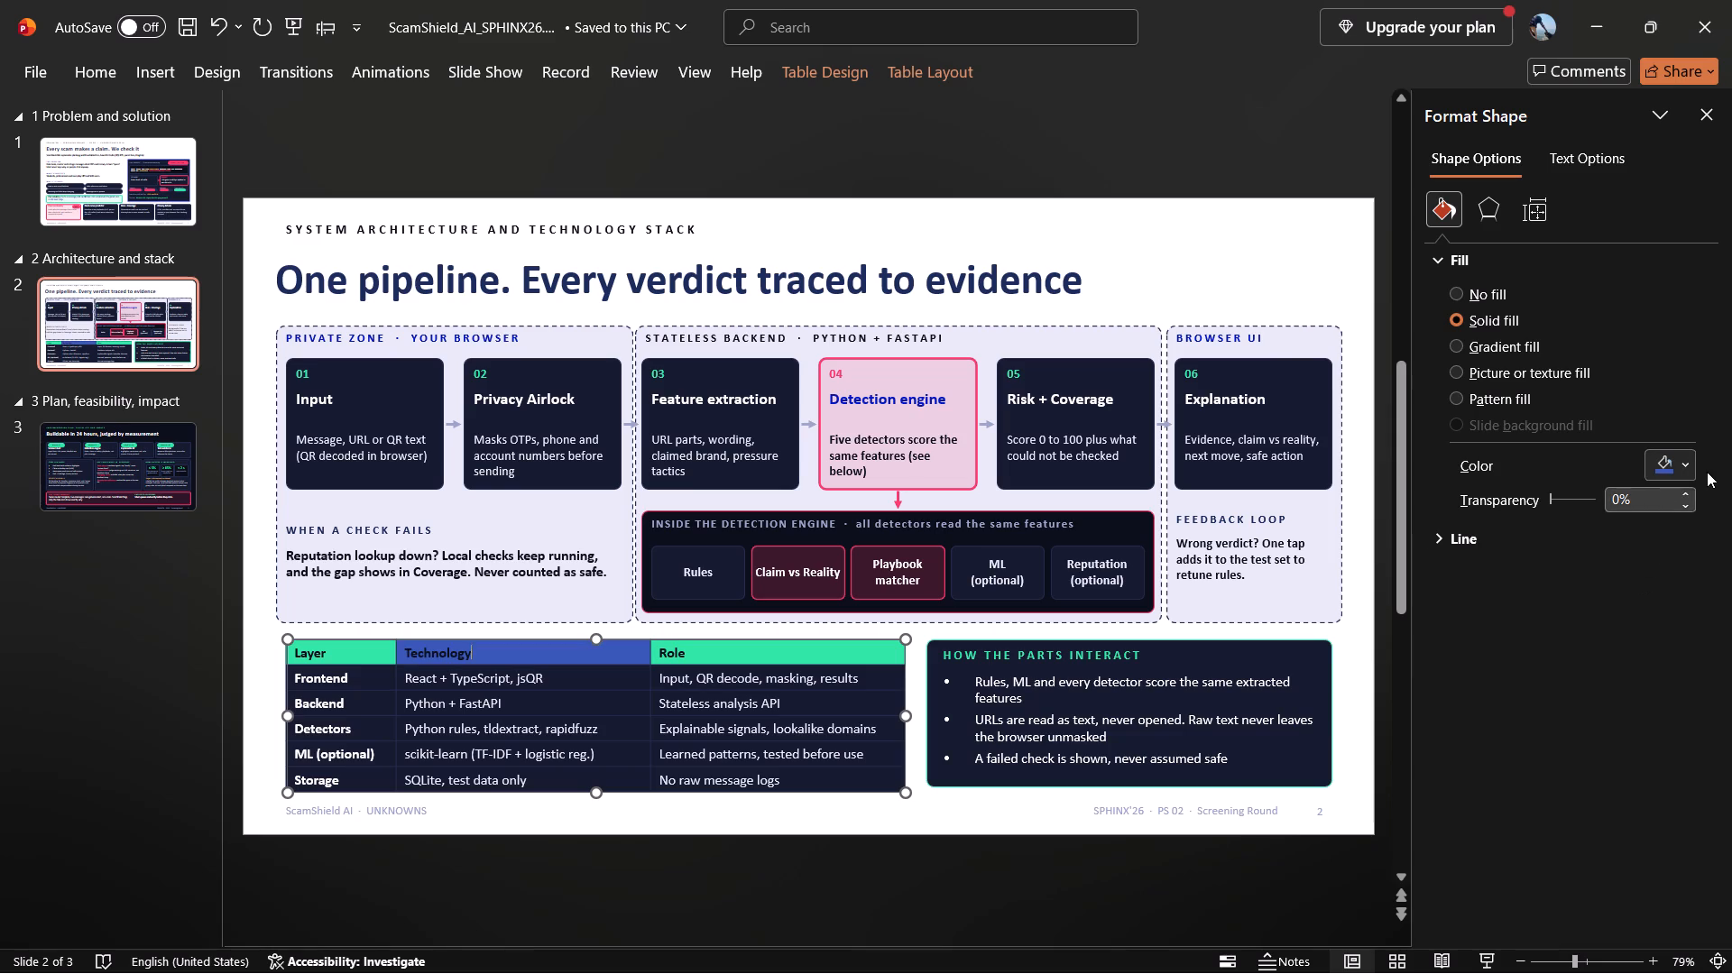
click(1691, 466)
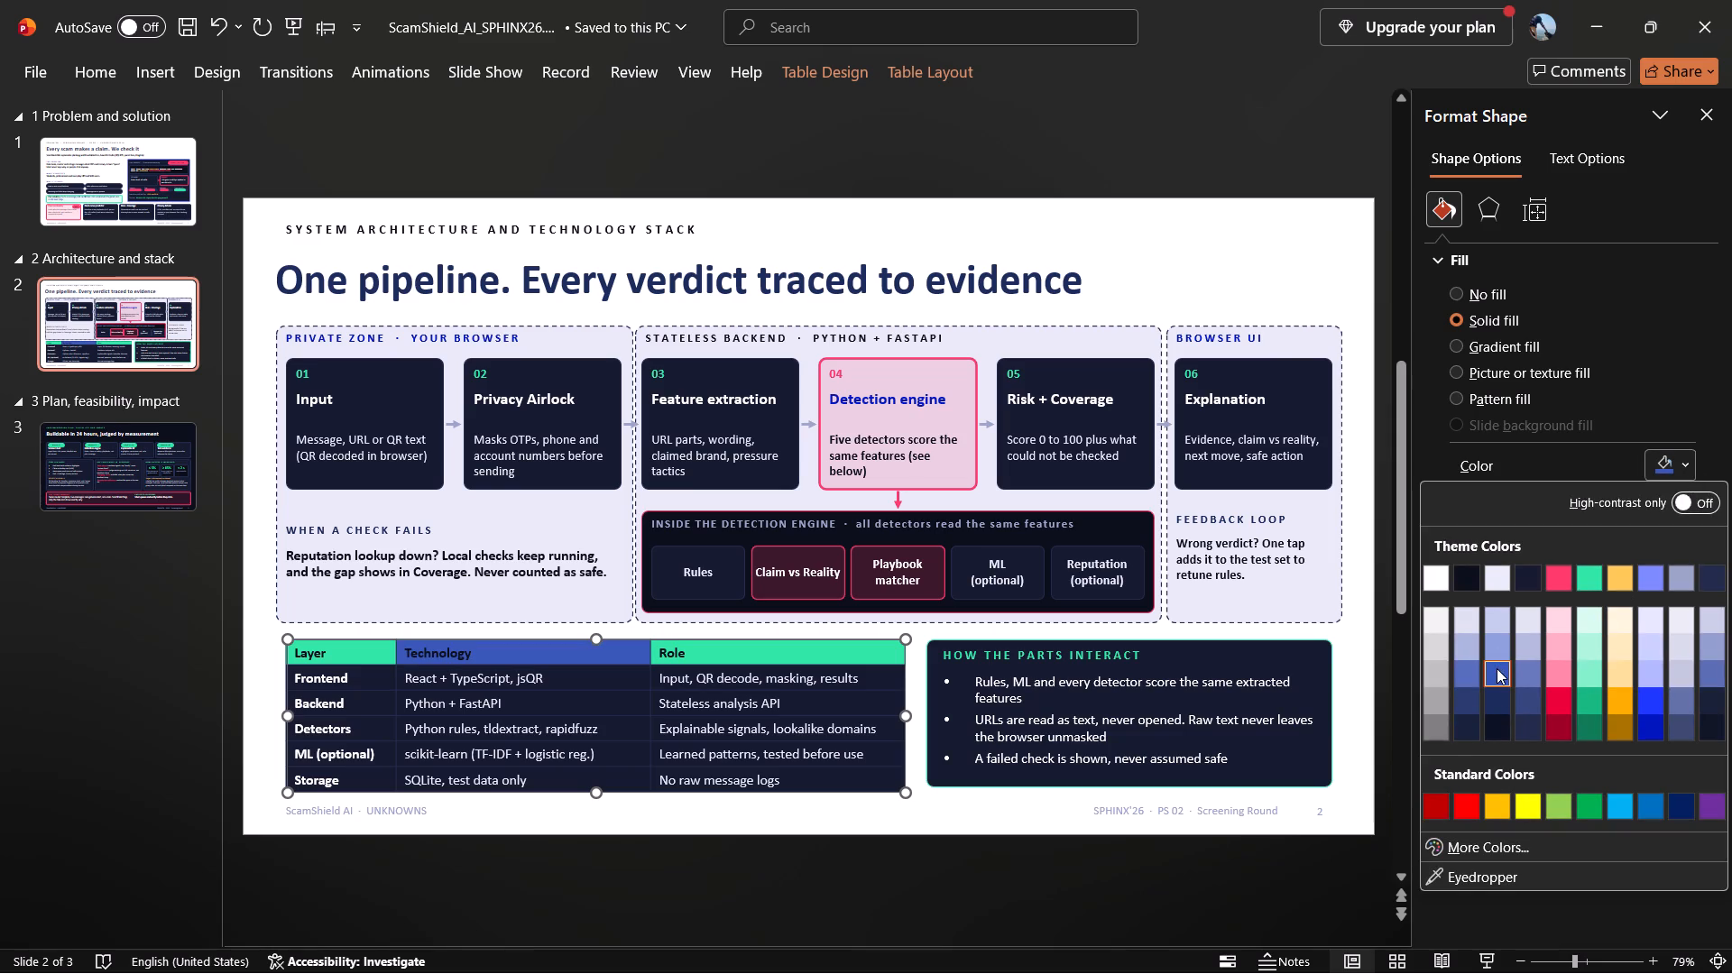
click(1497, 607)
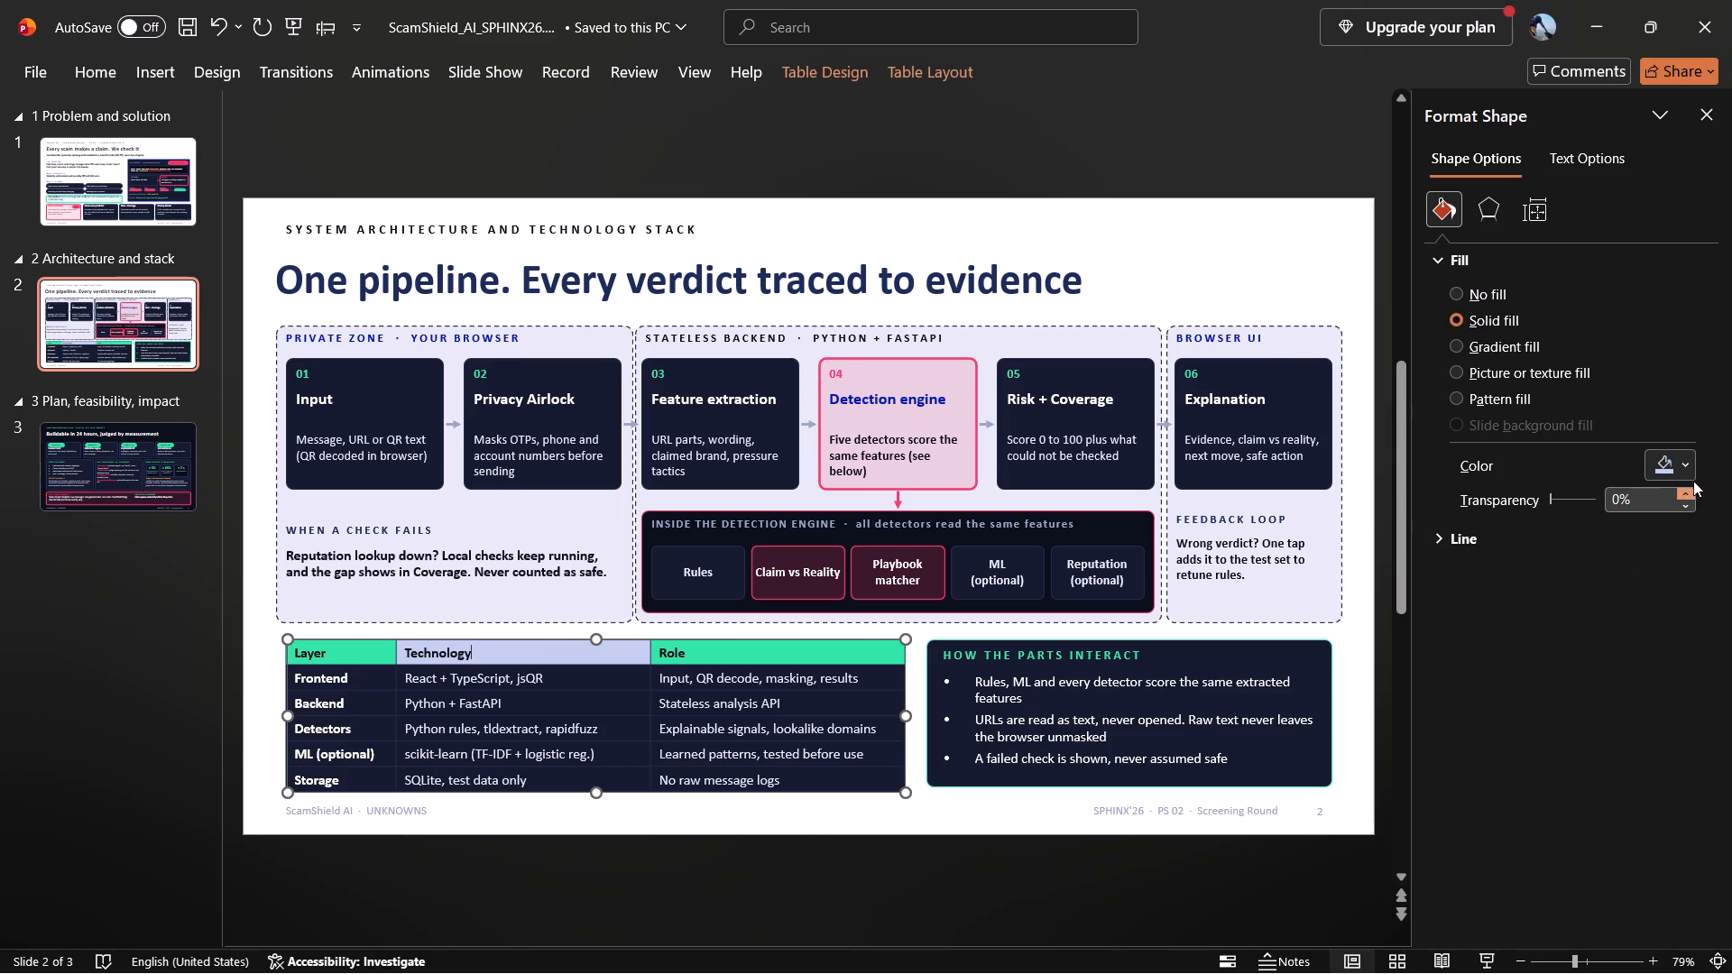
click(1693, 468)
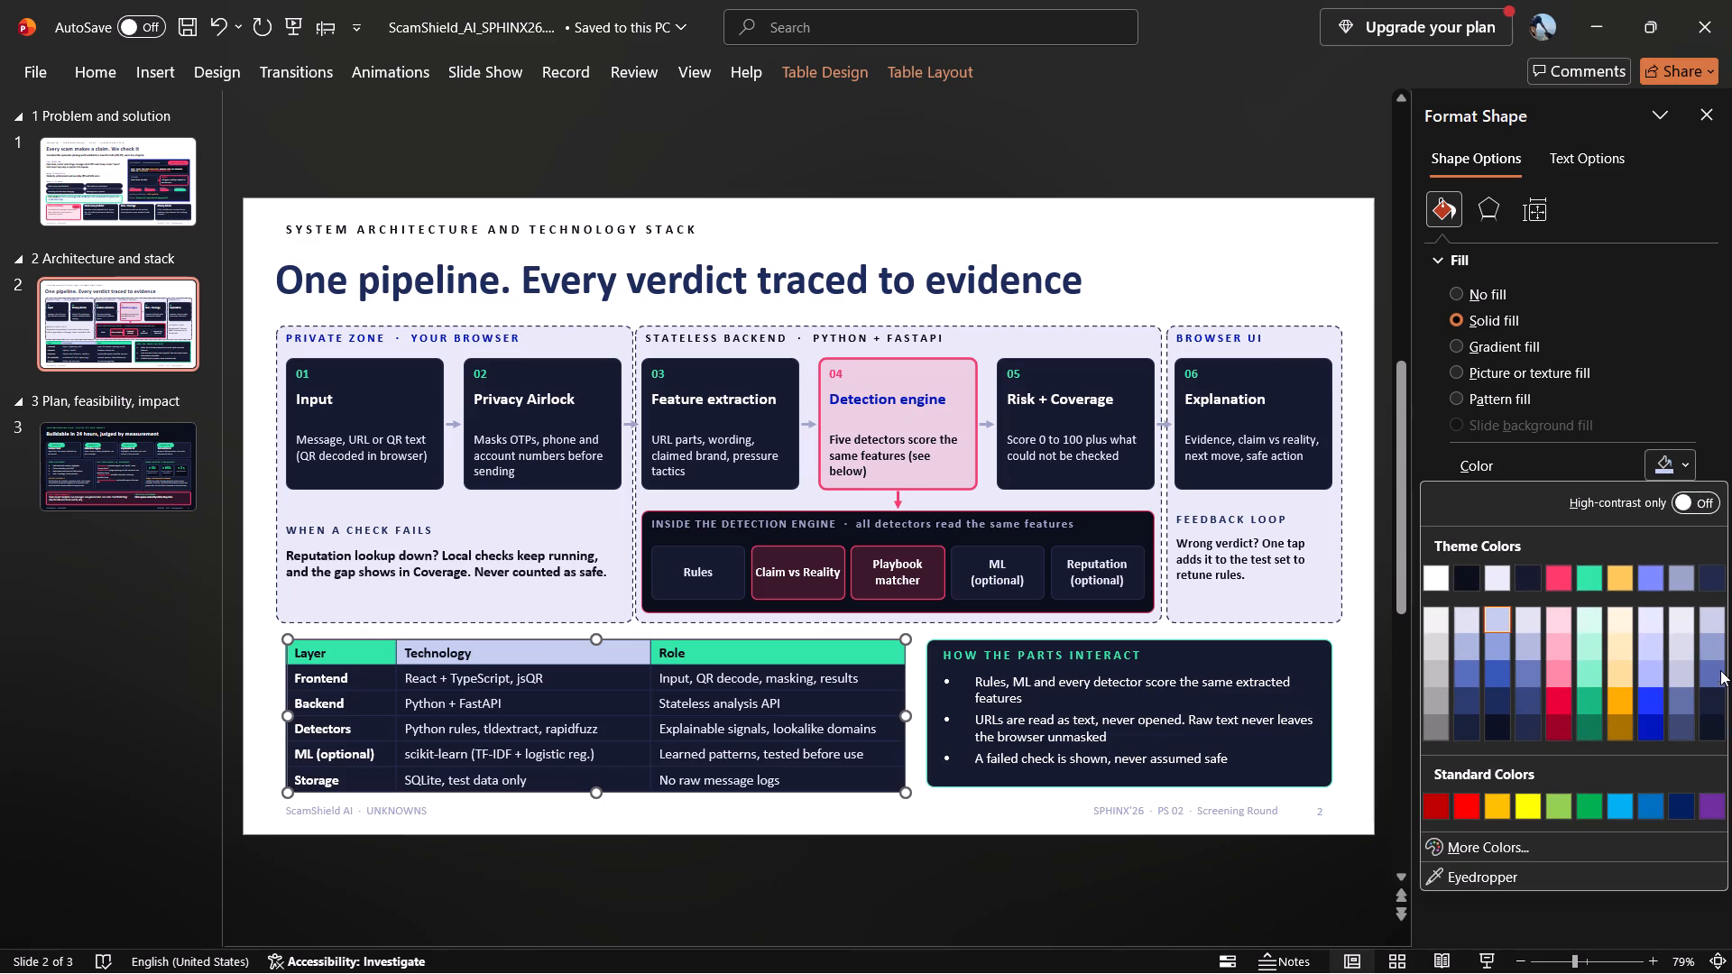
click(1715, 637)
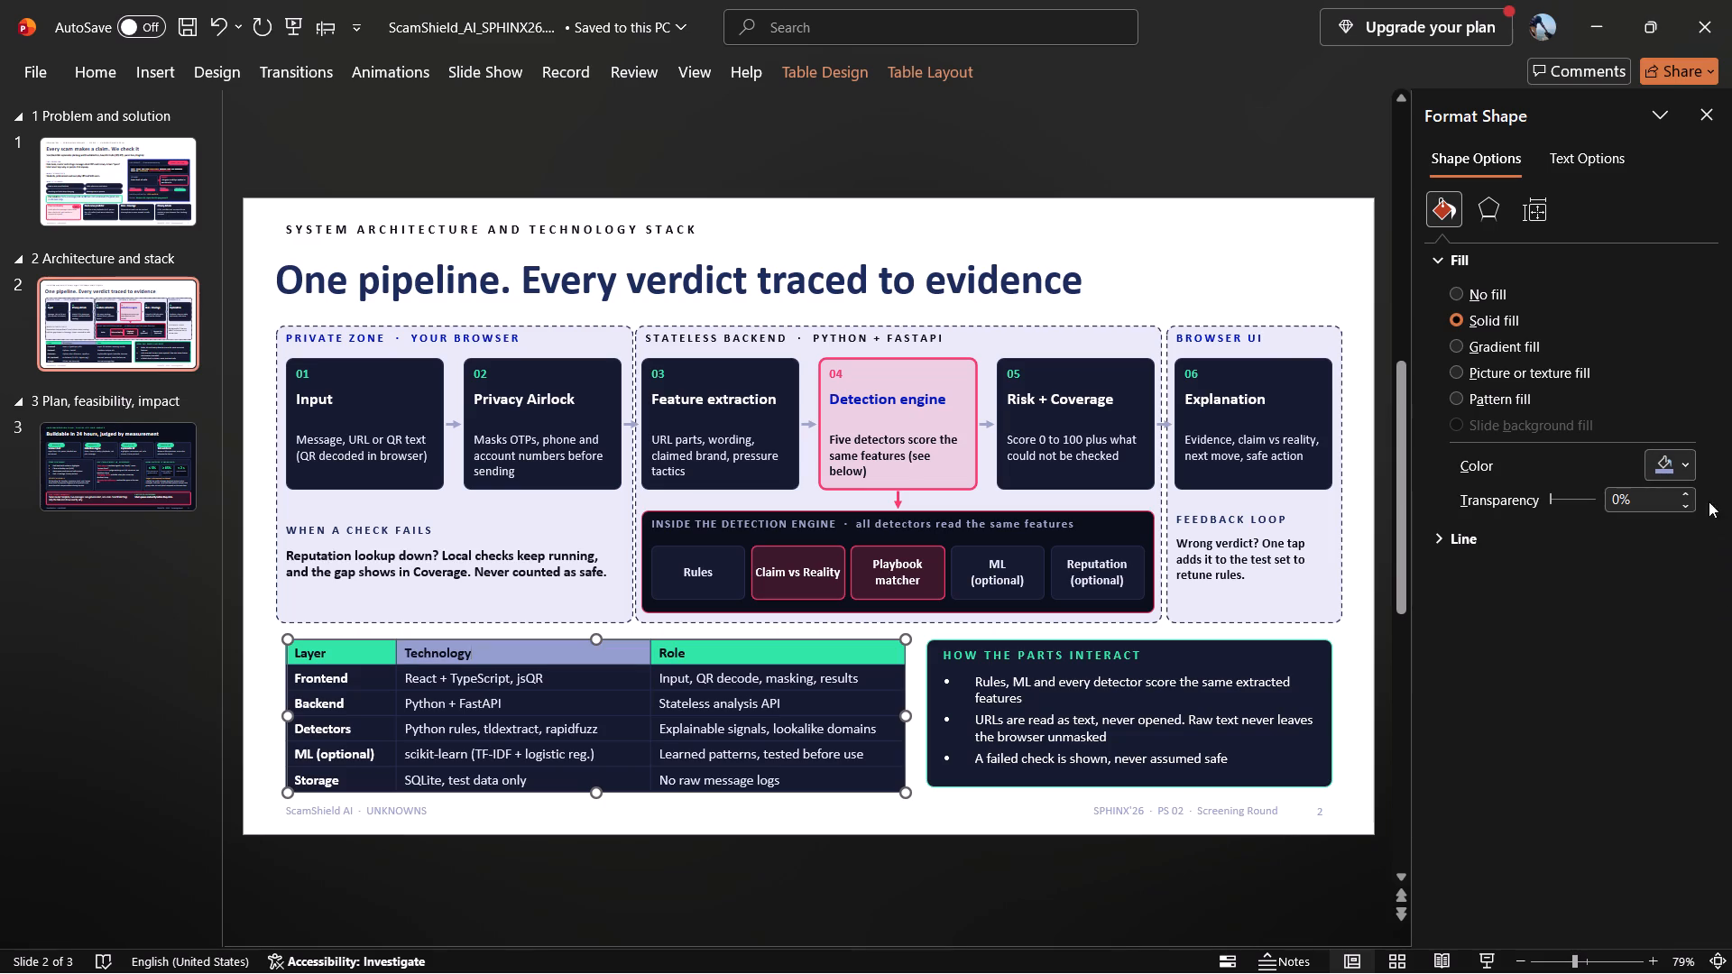
Fill the "Technology", "Role" and "Layer" header cells of the table with the lightest tint of the navy theme colour.
click(1691, 466)
click(1708, 625)
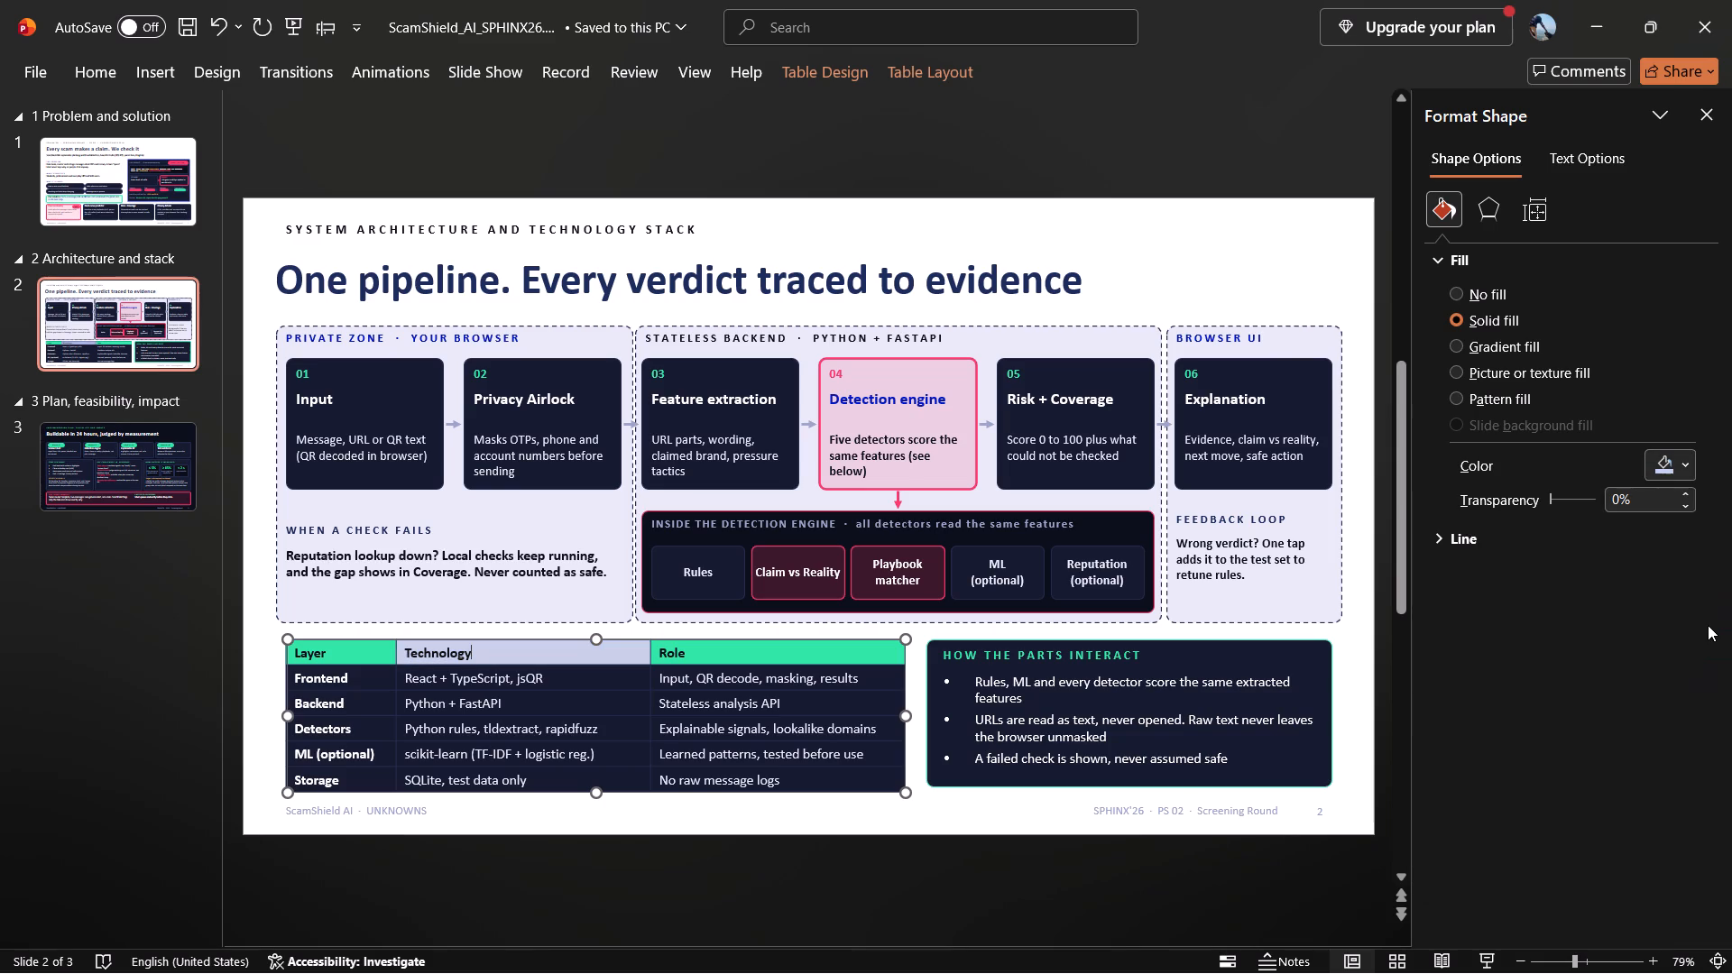
click(878, 657)
click(1682, 469)
click(1712, 622)
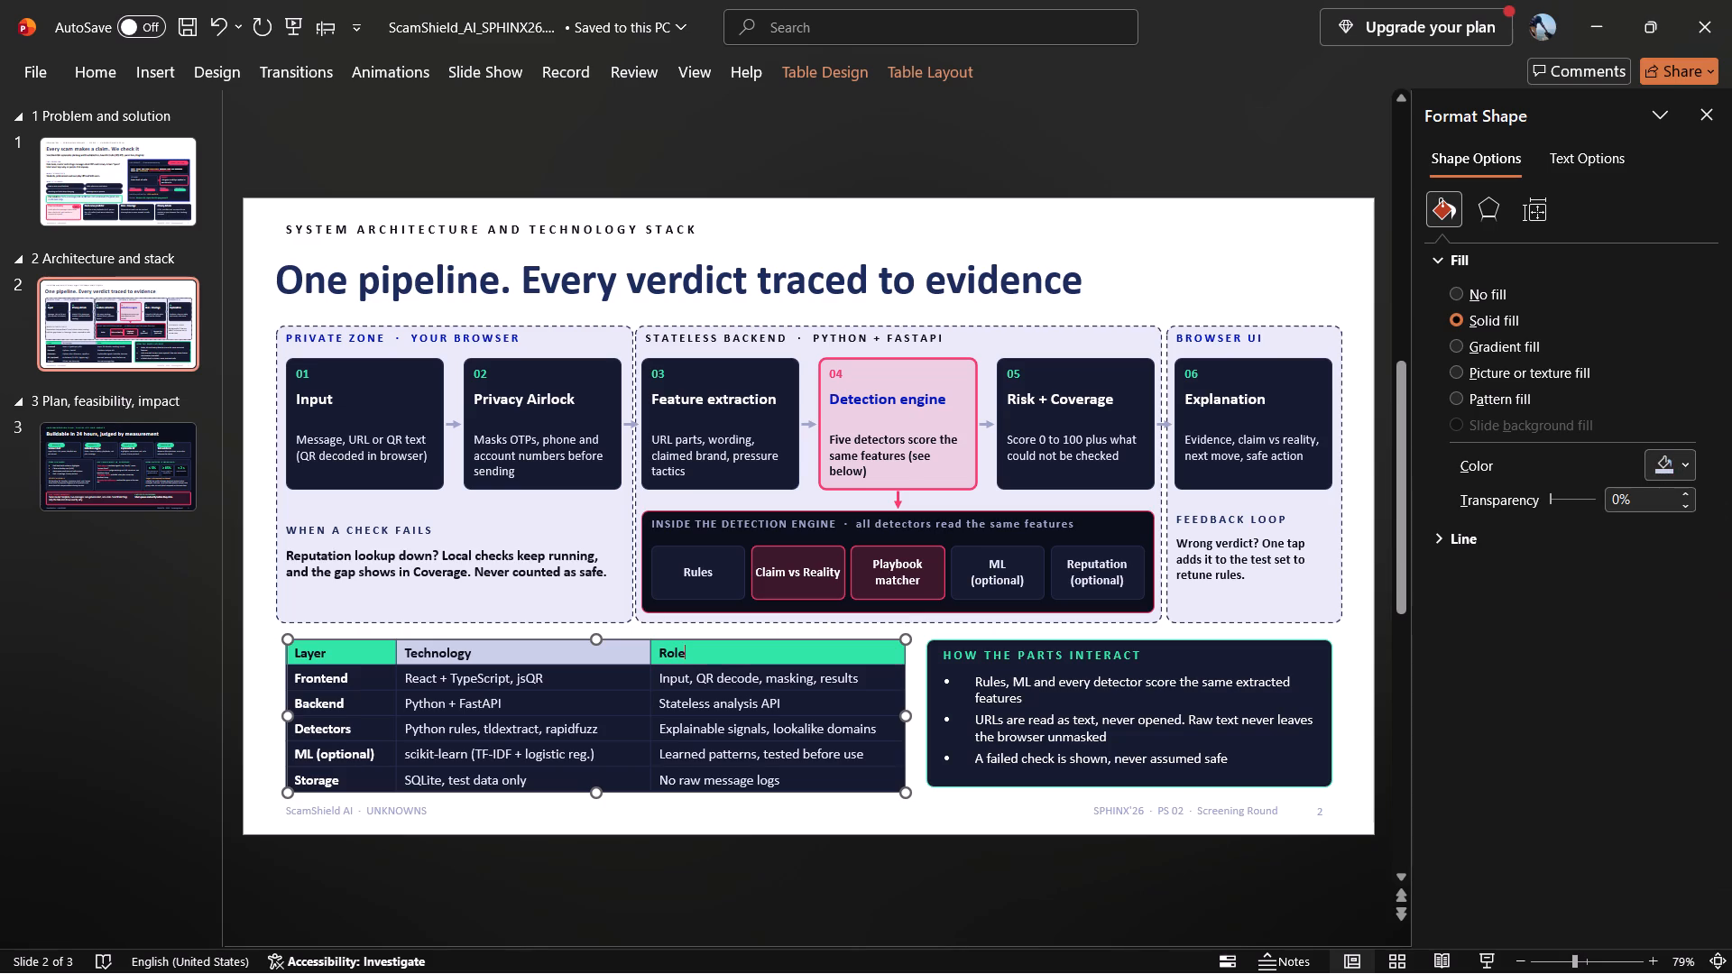
click(372, 651)
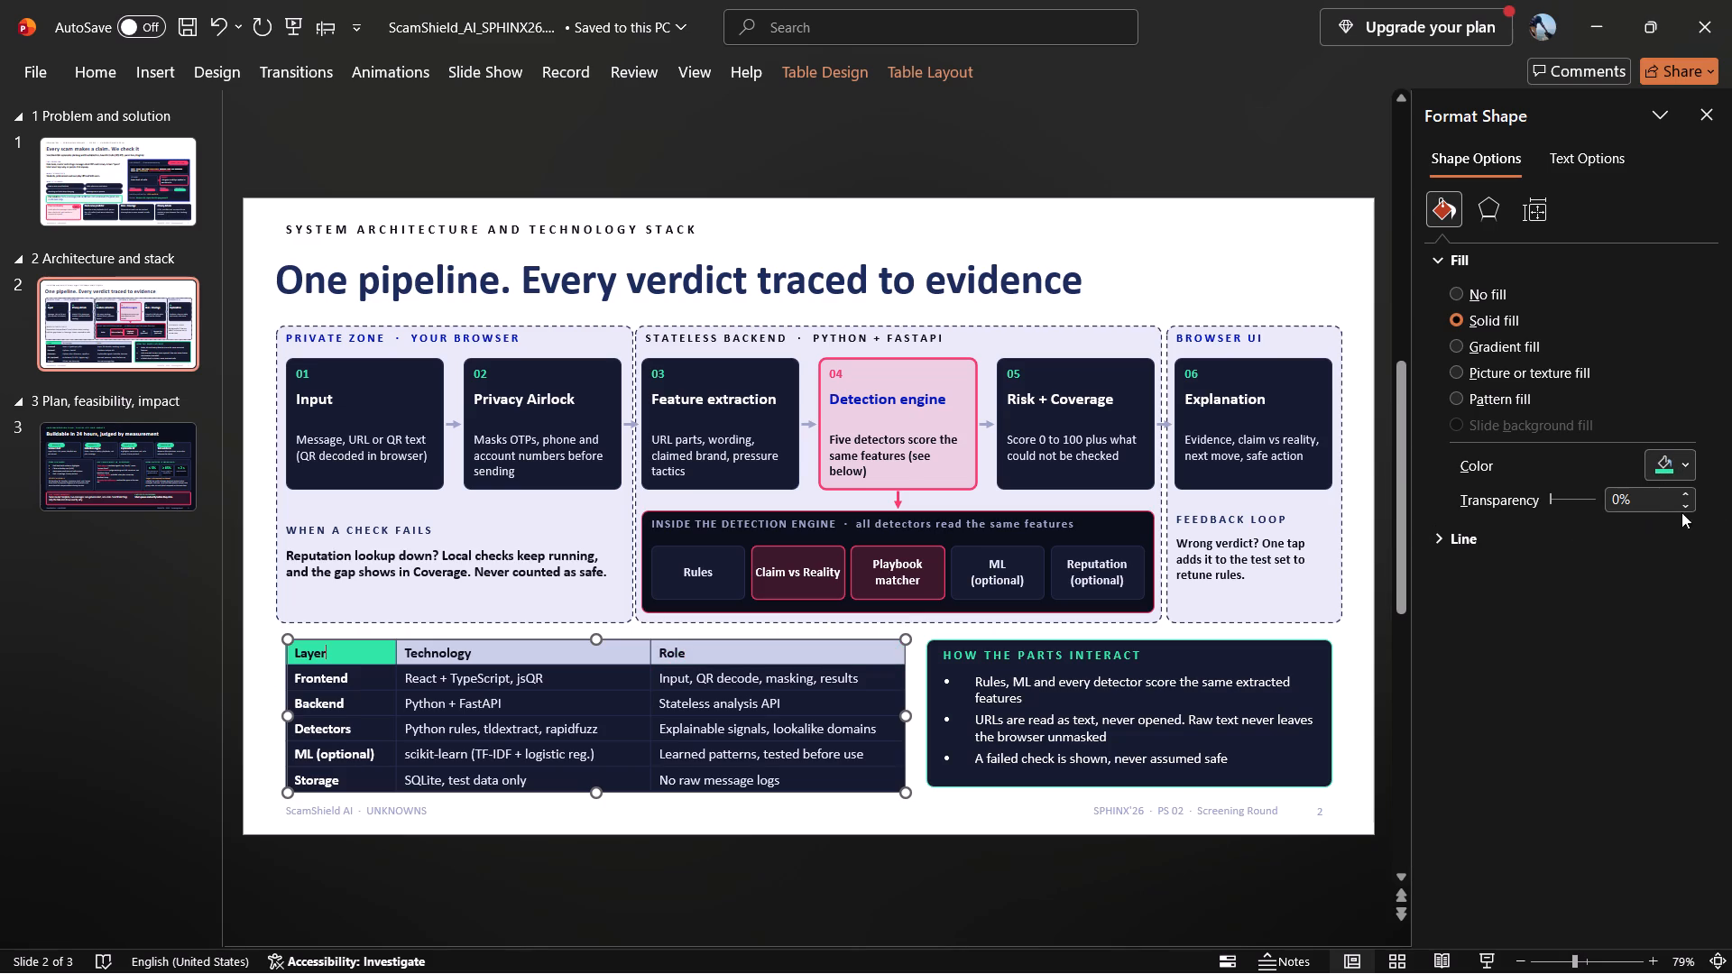
click(1690, 459)
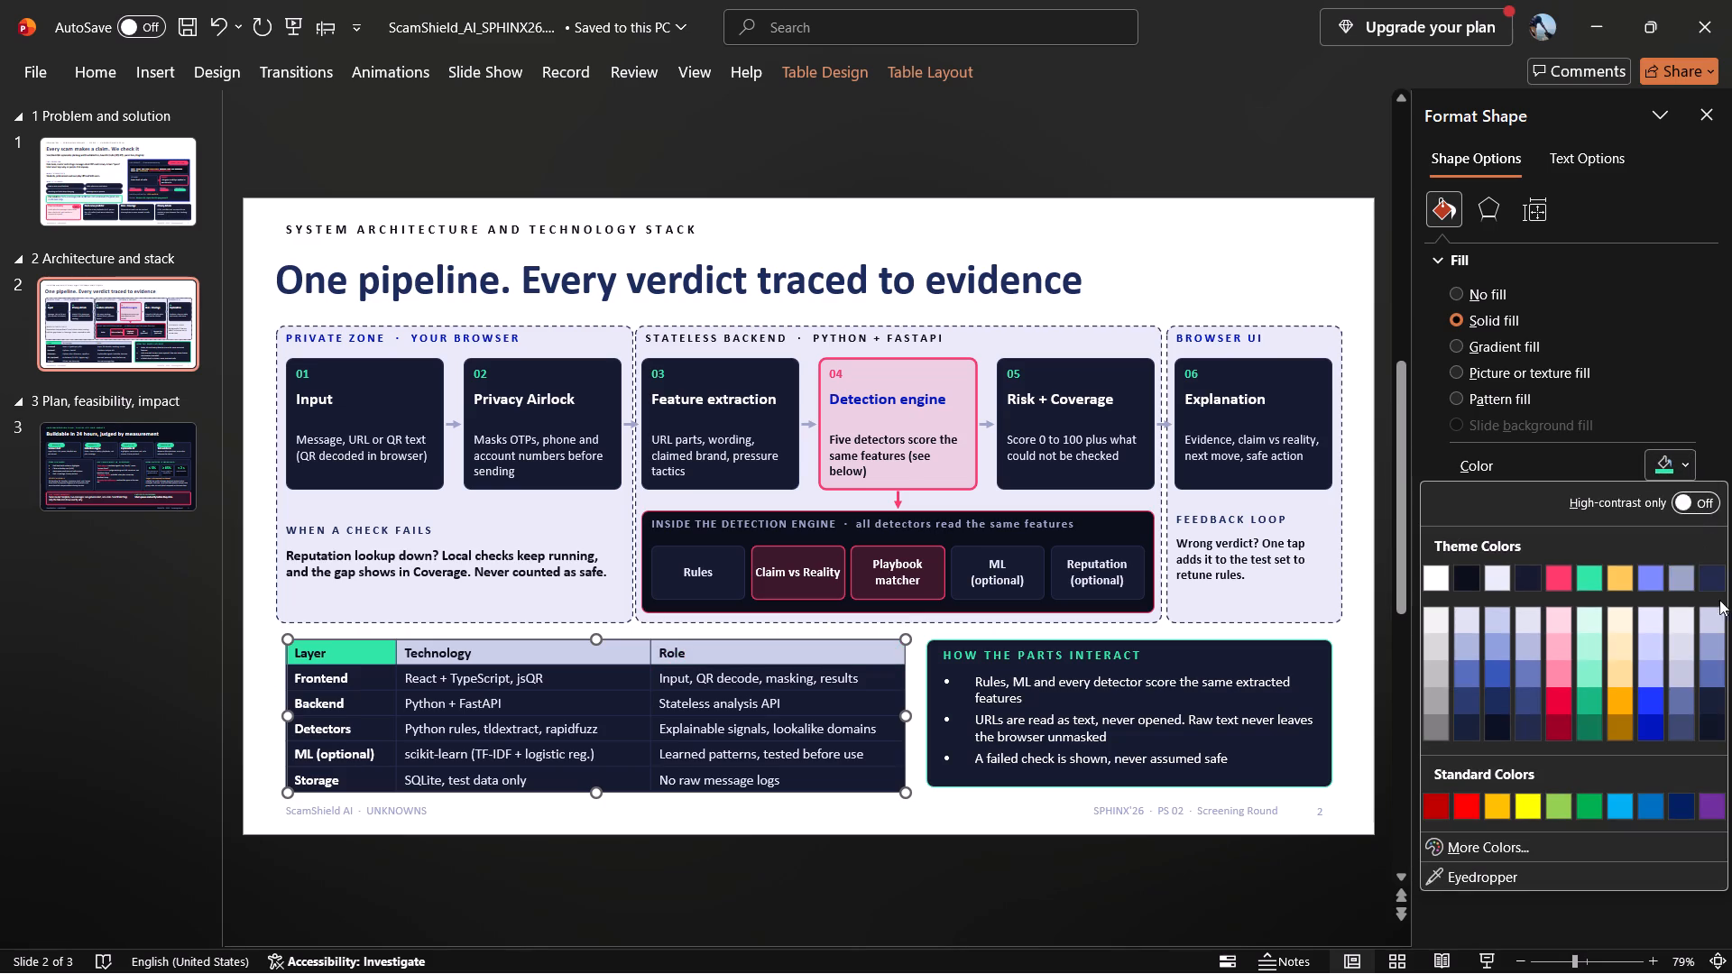
click(1715, 614)
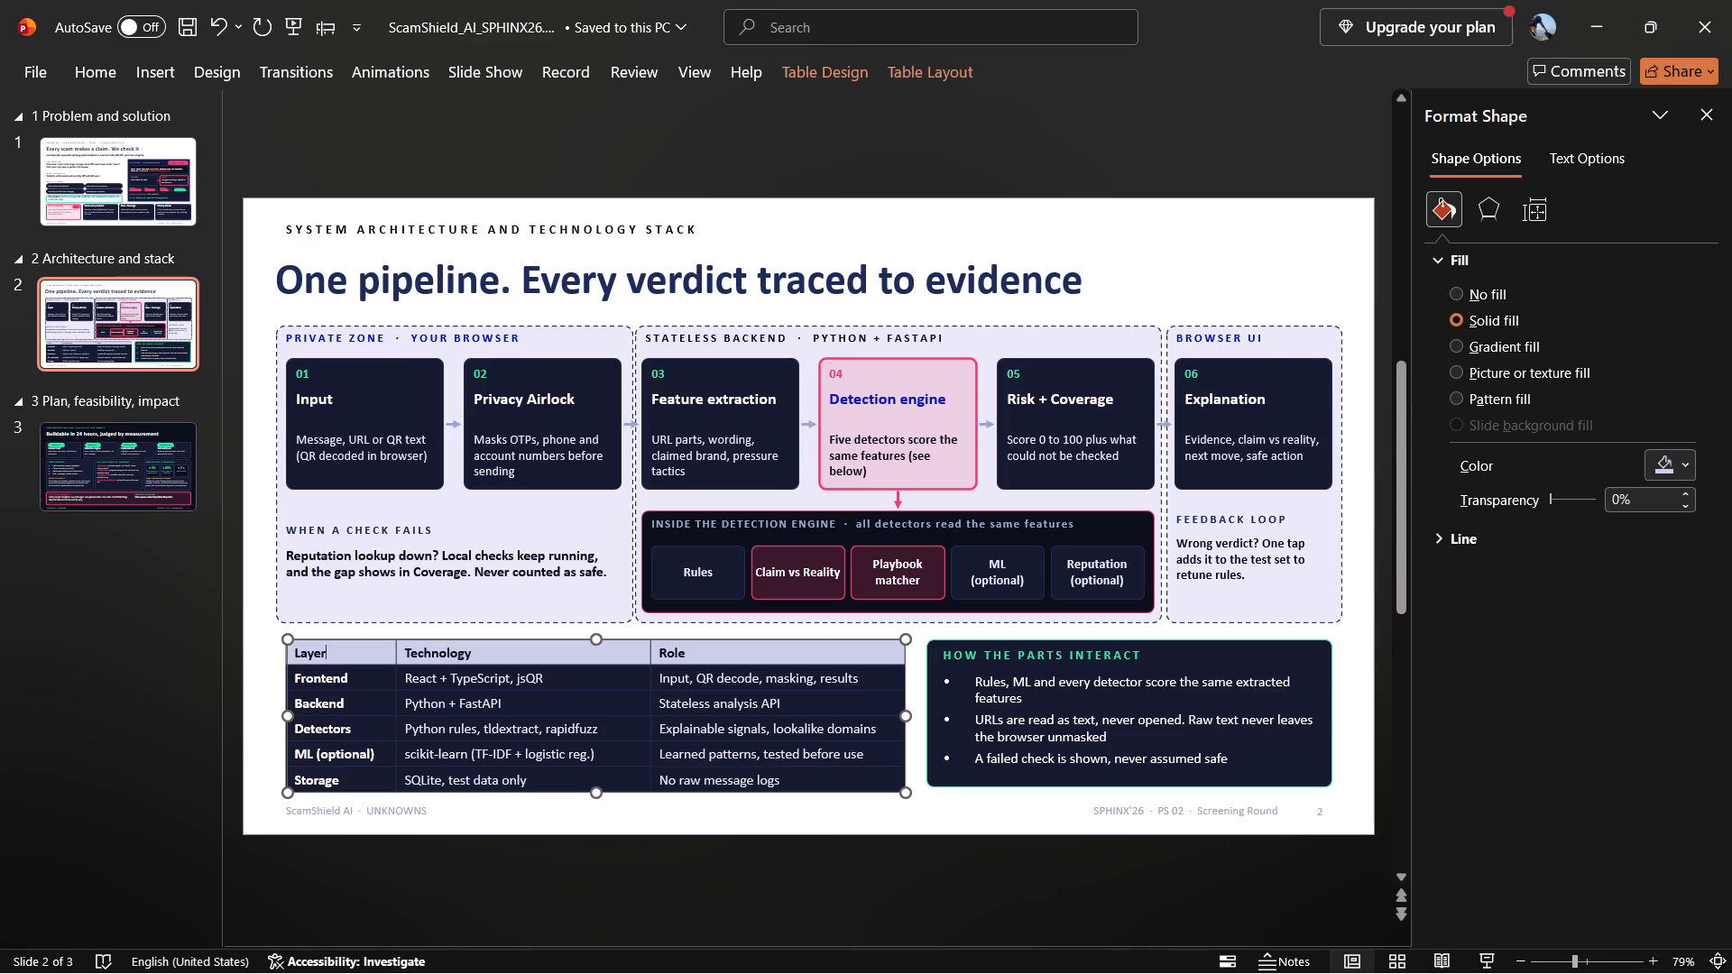
Set the font colour of the "HOW THE PARTS INTERACT" heading to the standard light blue.
click(1130, 656)
key(ctrl+a)
ctrl+right_click(1130, 656)
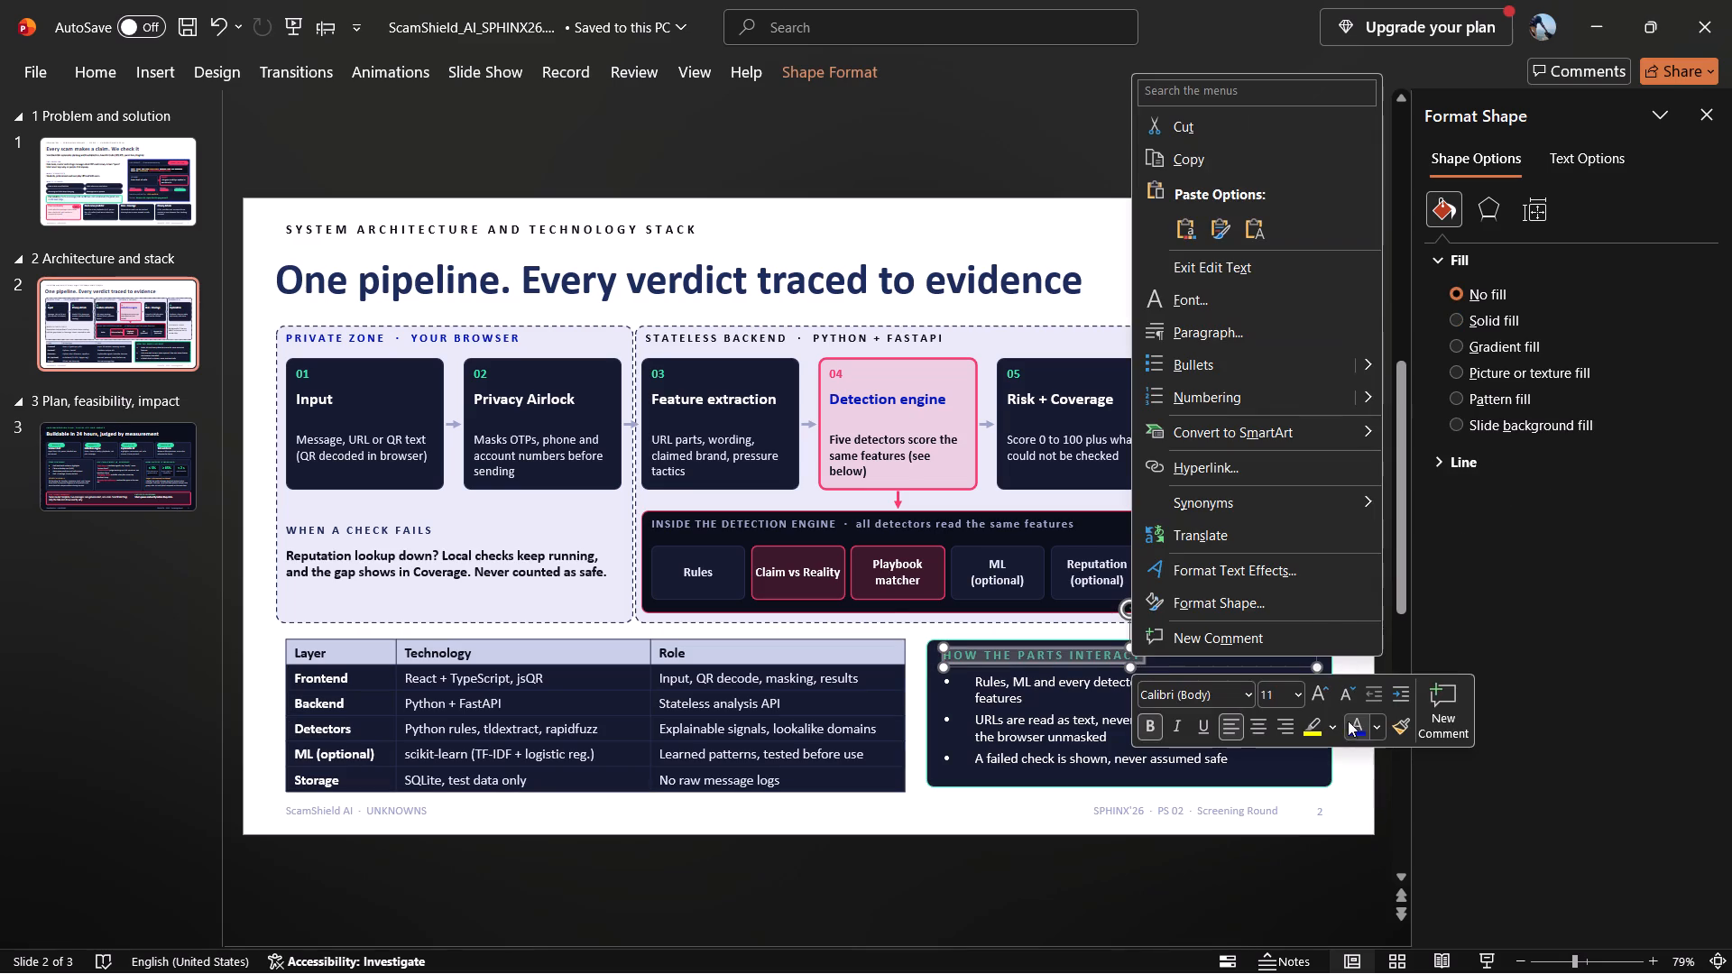
click(1357, 730)
click(1378, 724)
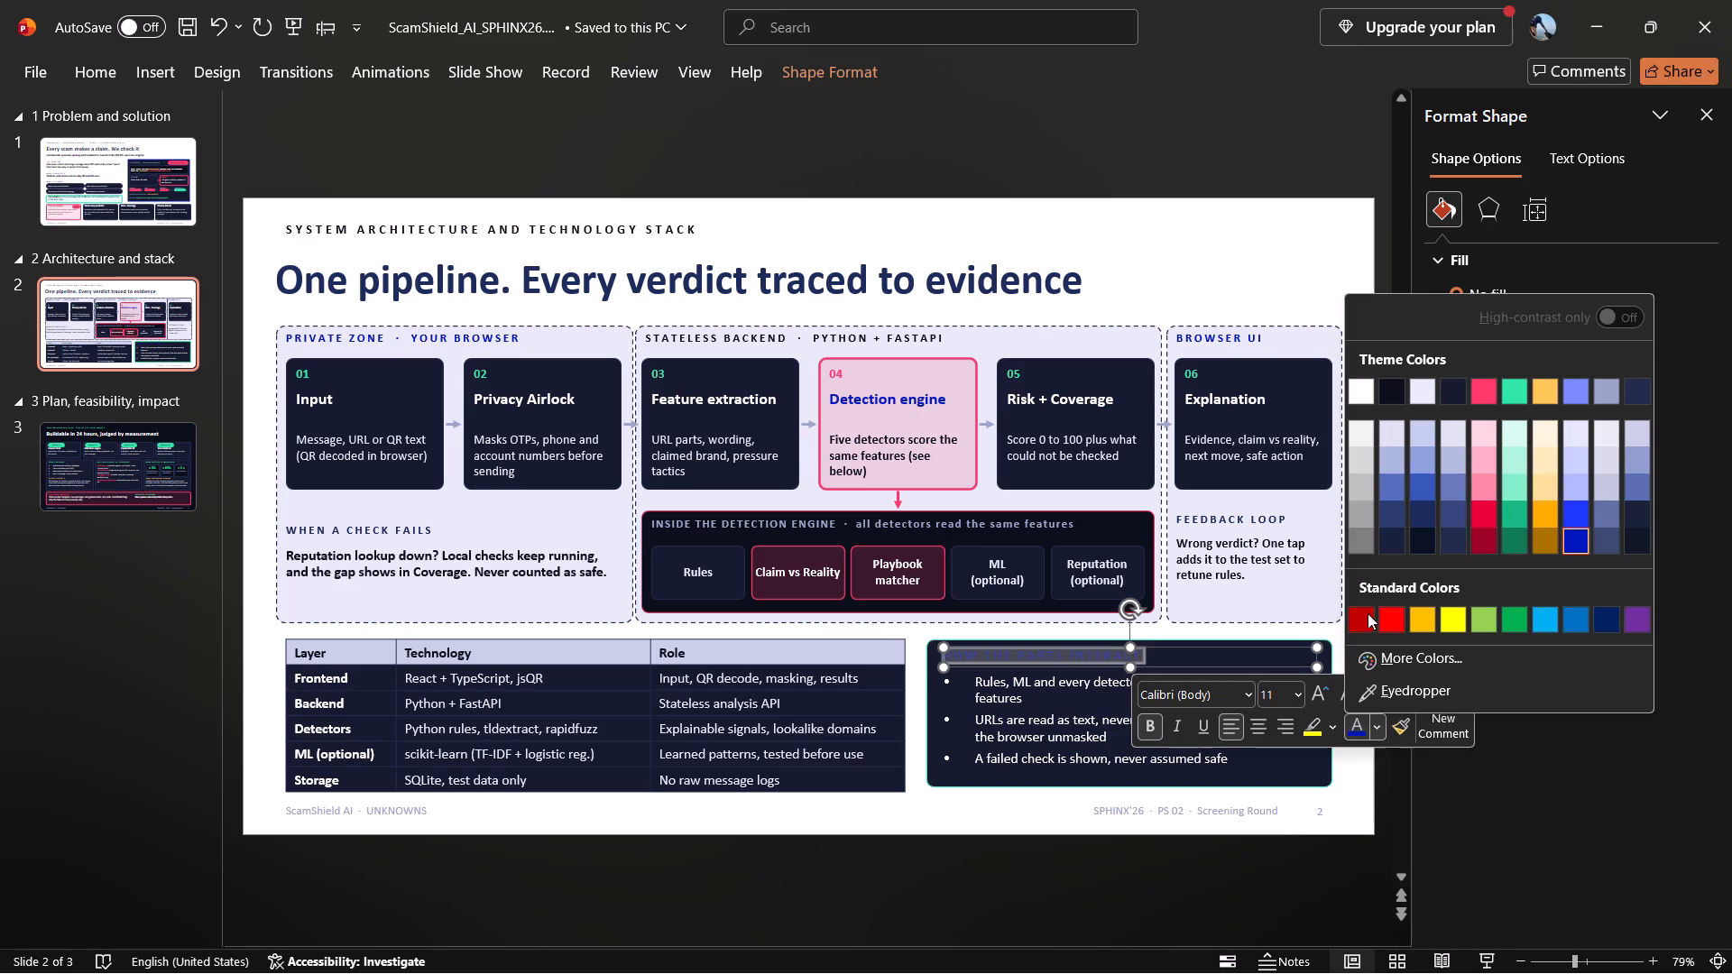
click(1557, 625)
click(1519, 716)
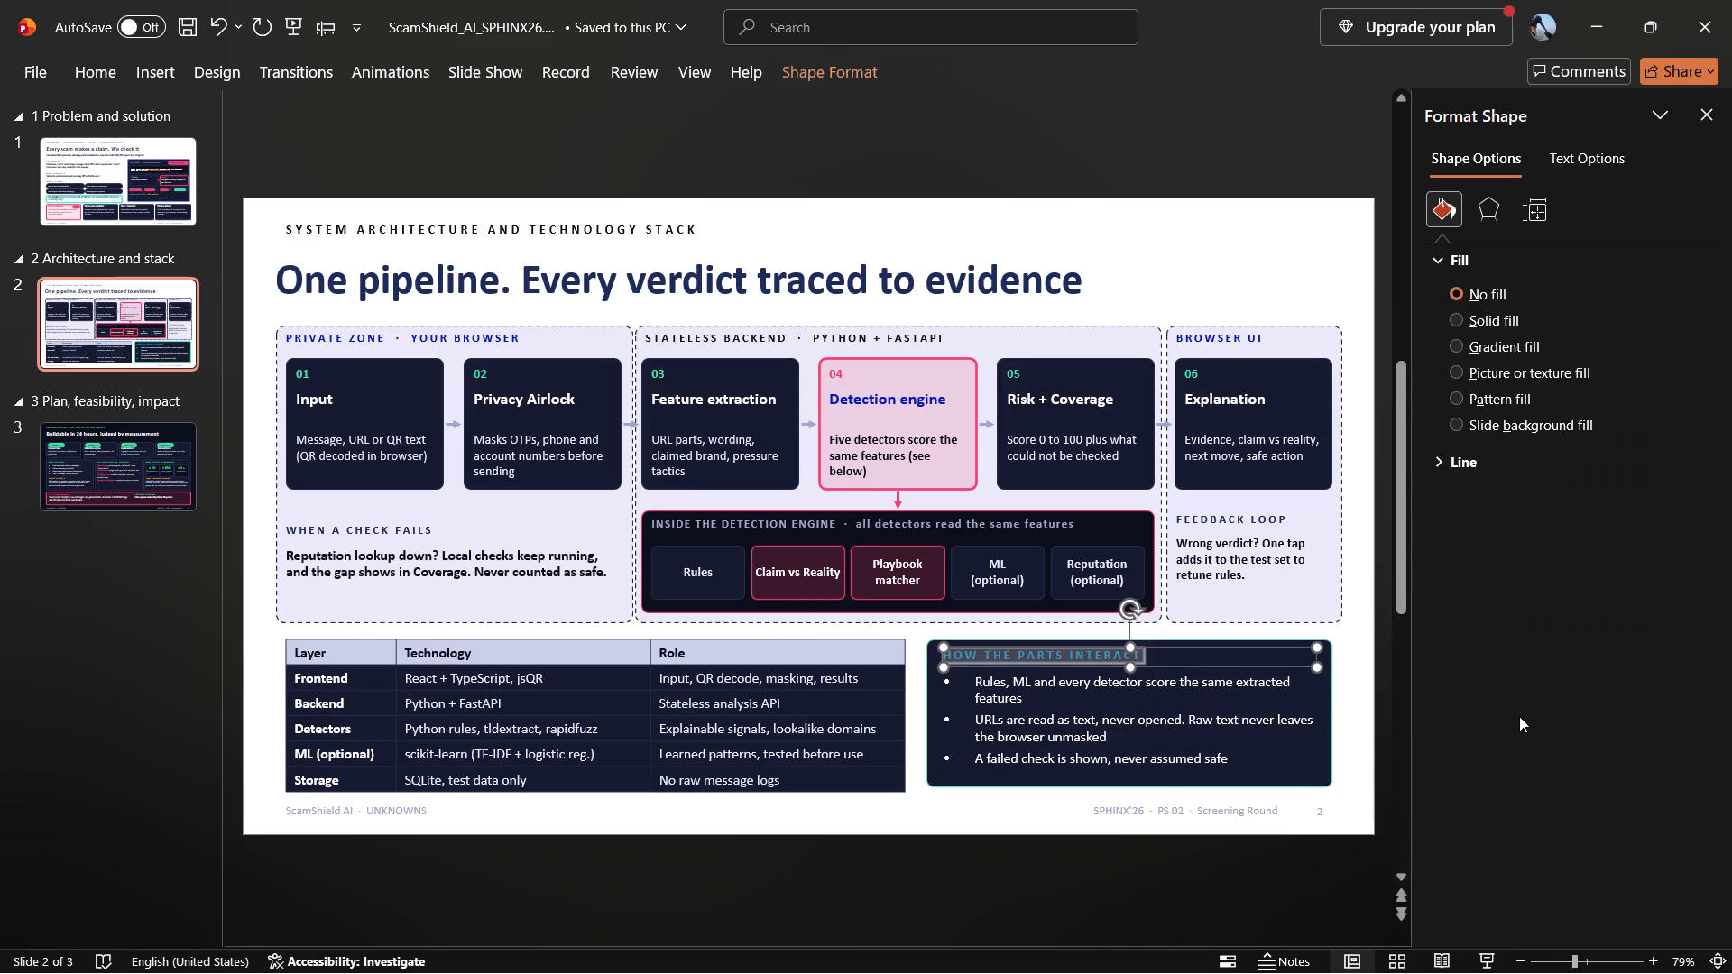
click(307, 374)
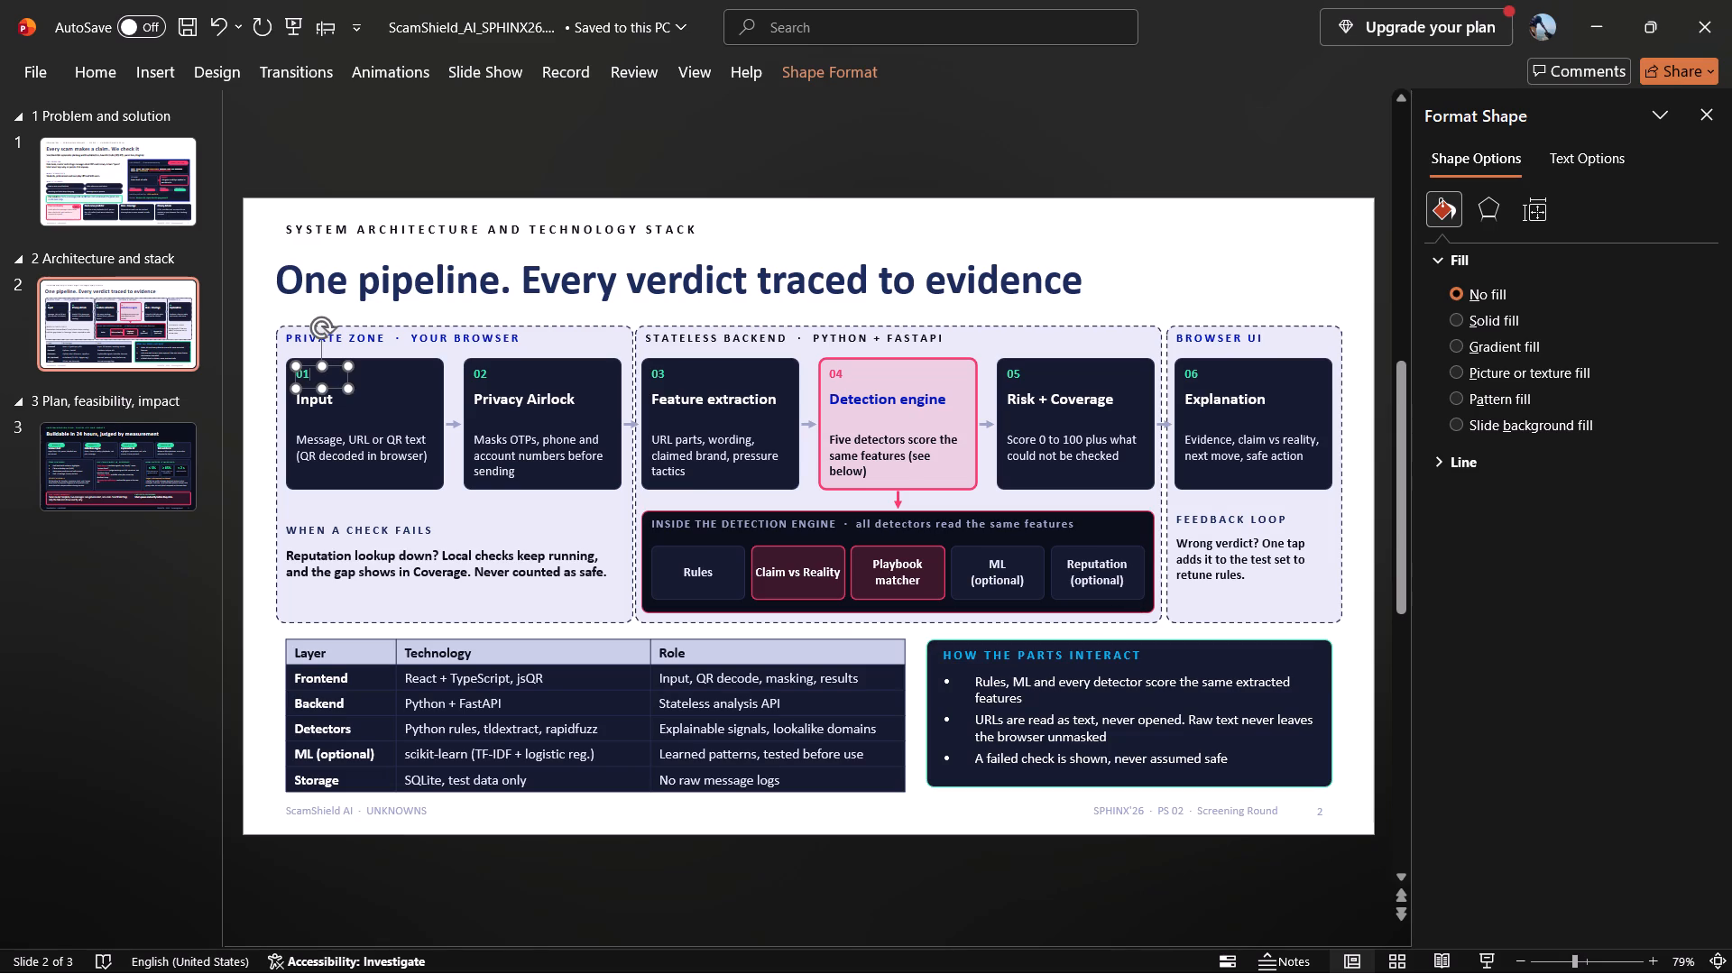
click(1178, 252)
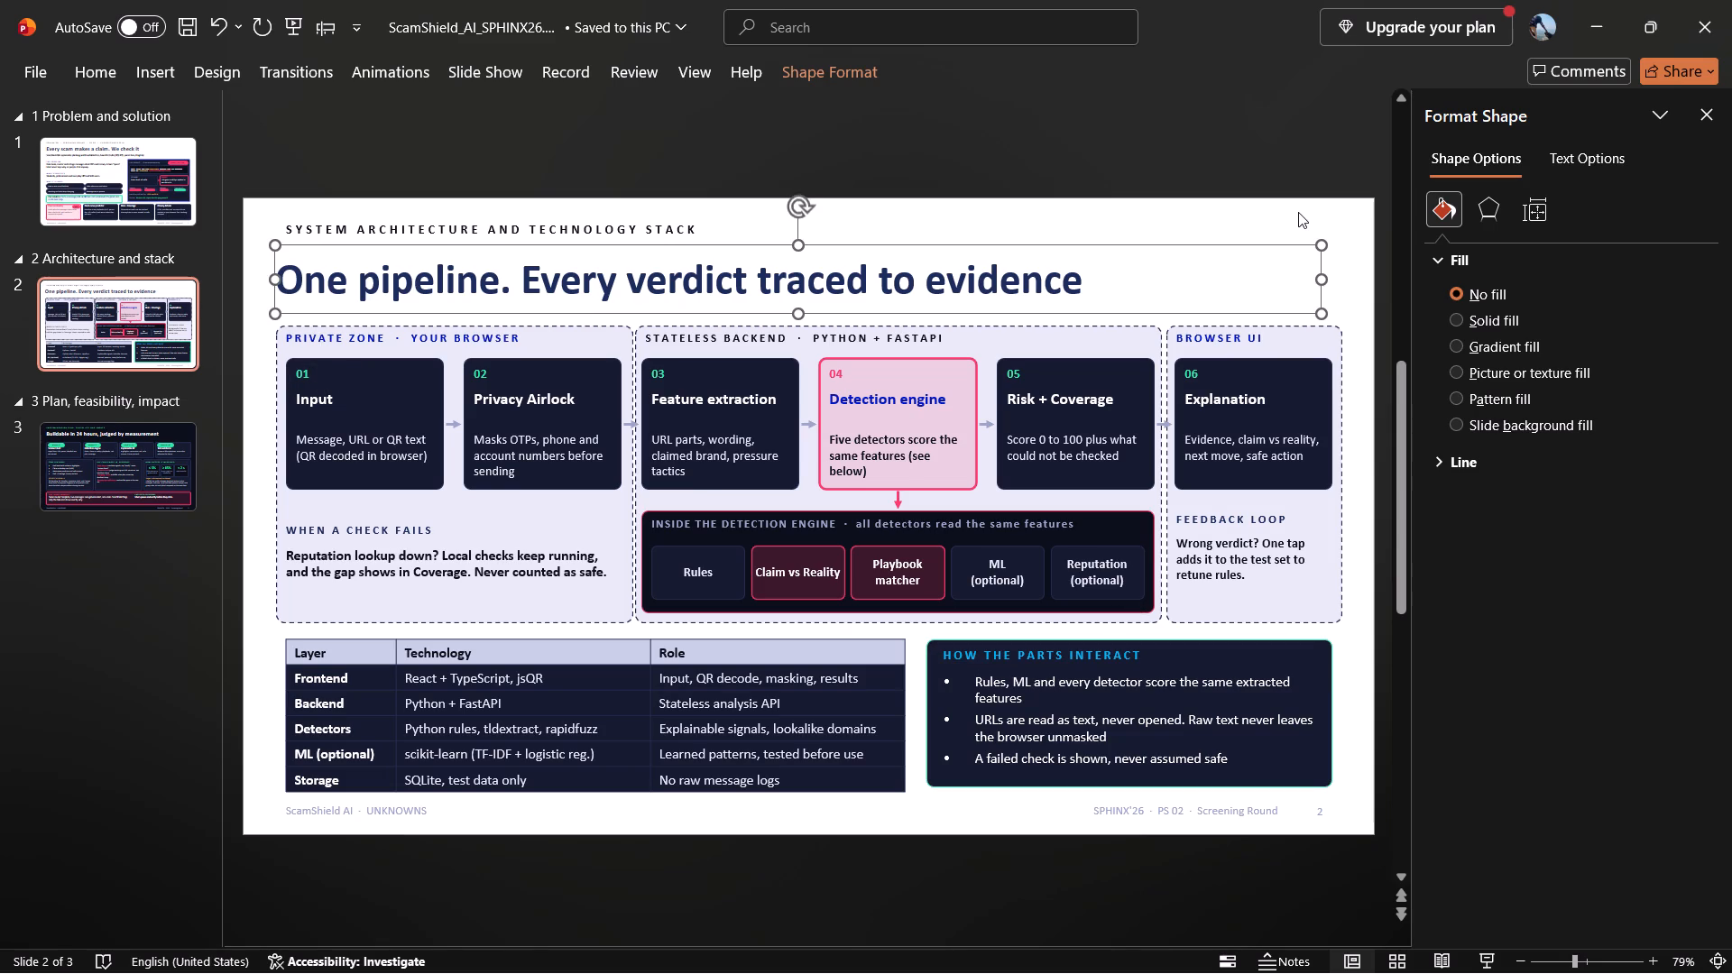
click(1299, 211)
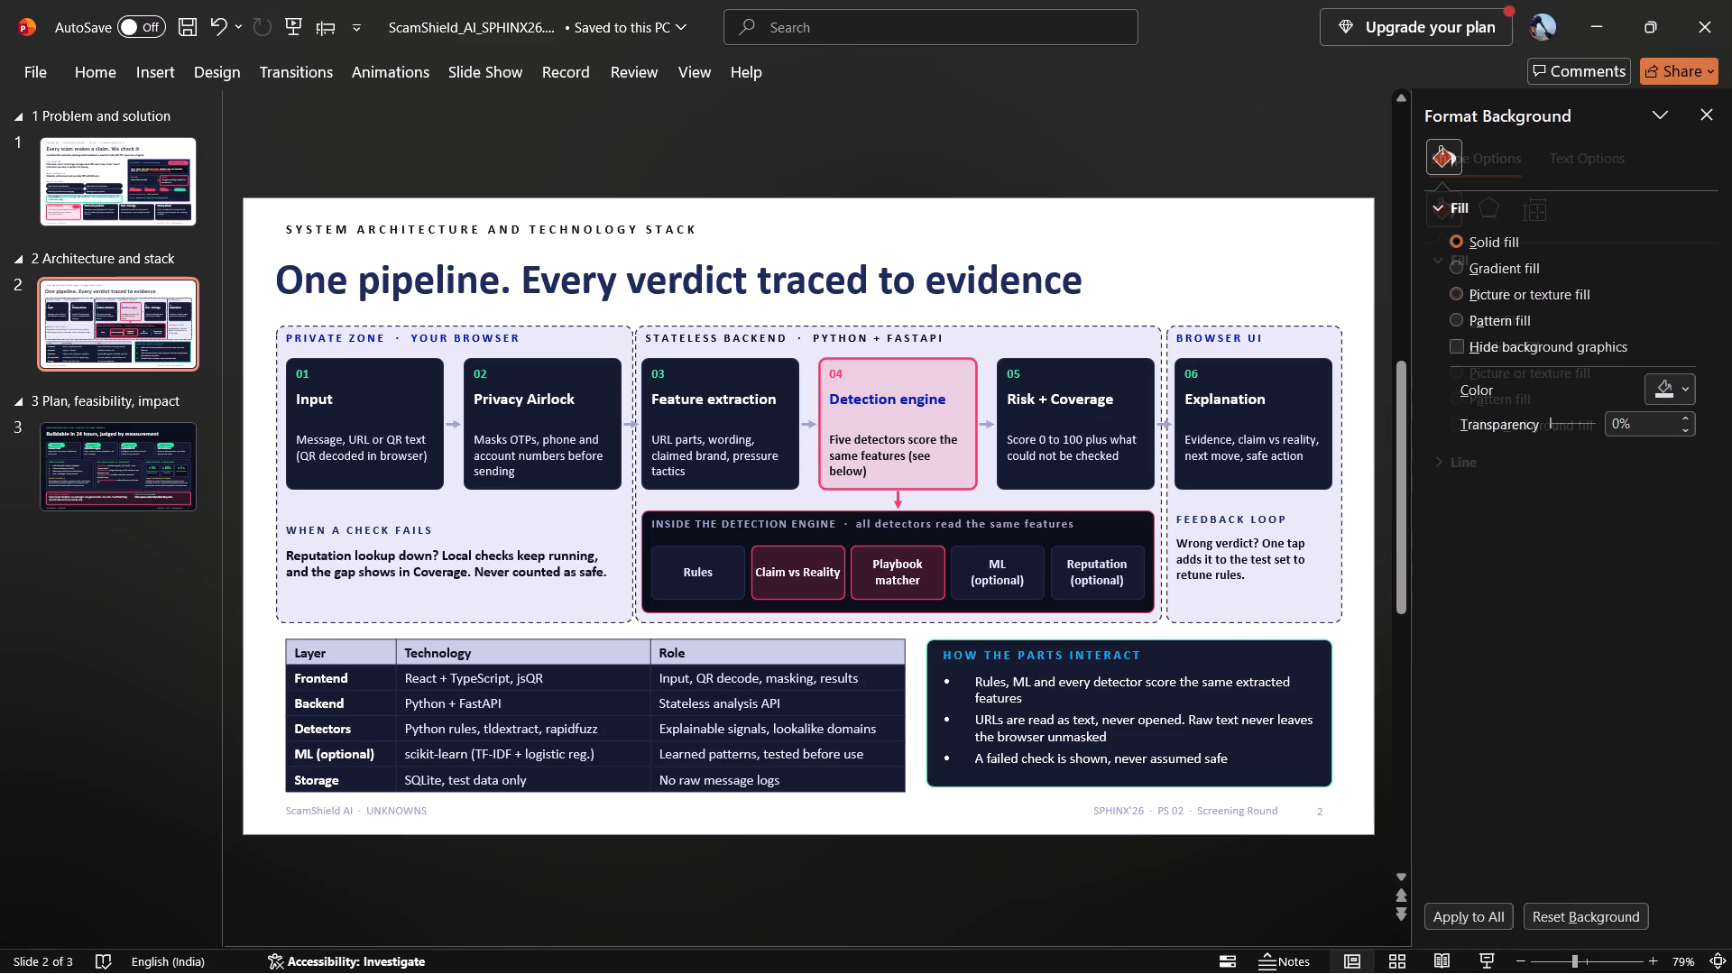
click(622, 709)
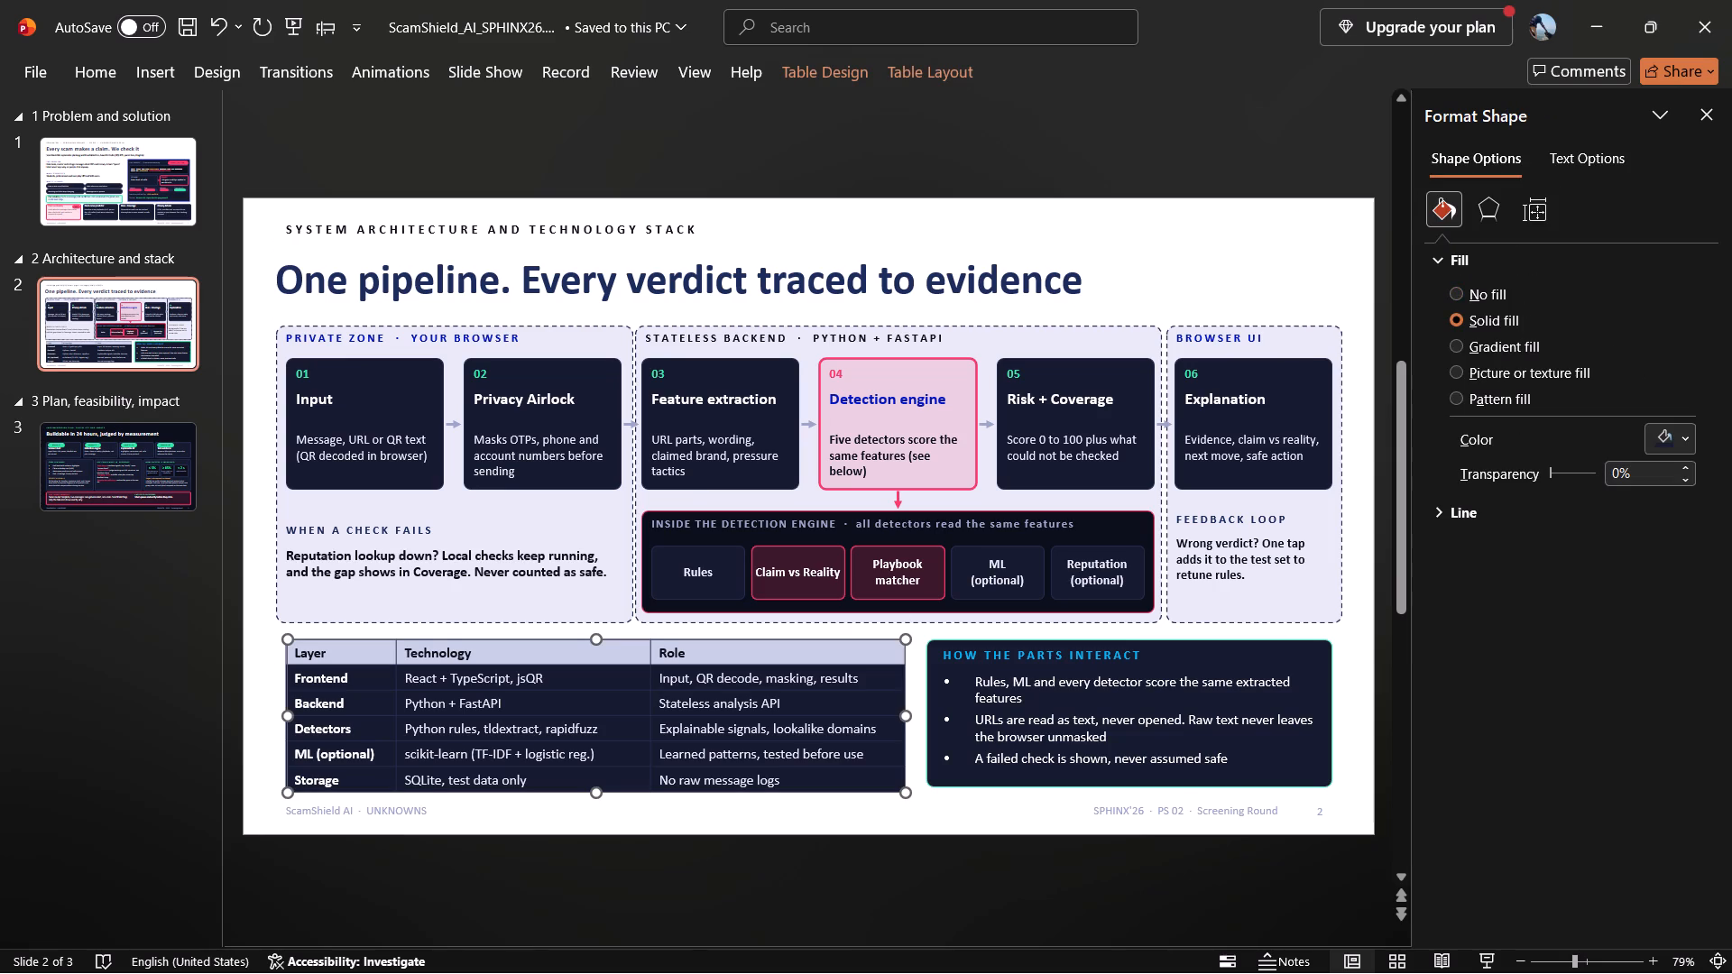
Set the font colour of card numbers 03, 01, 02, 05 and 06 on slide 2 to the standard light blue.
double_click(659, 371)
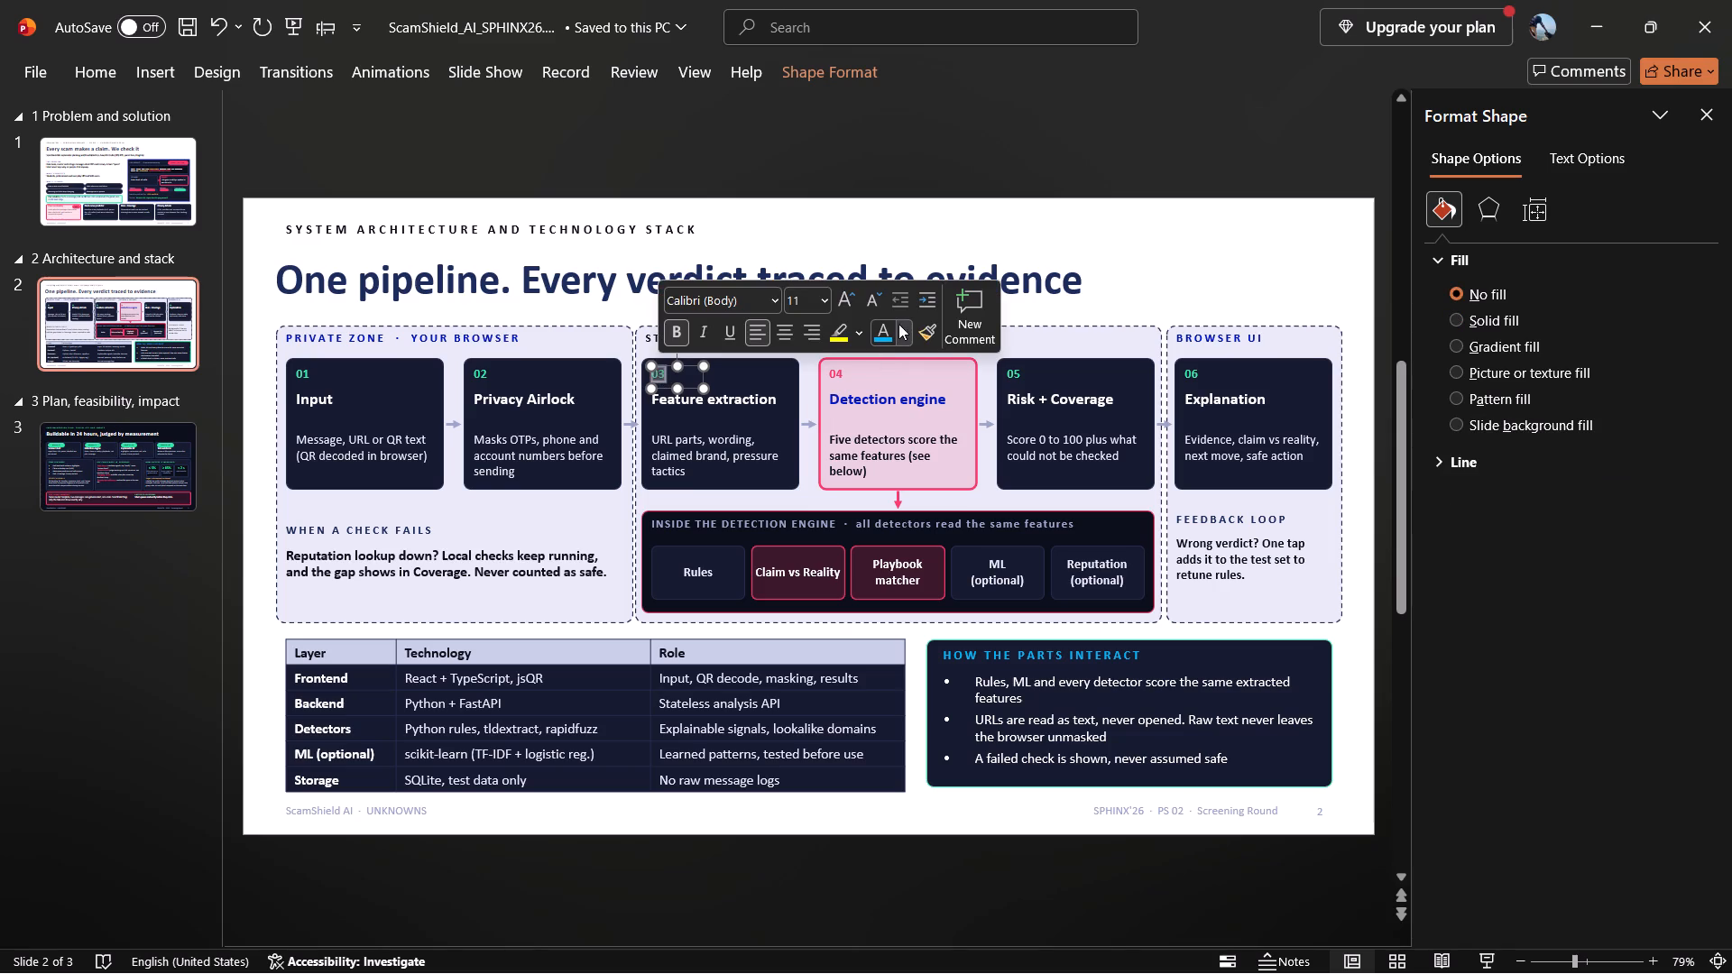
click(884, 332)
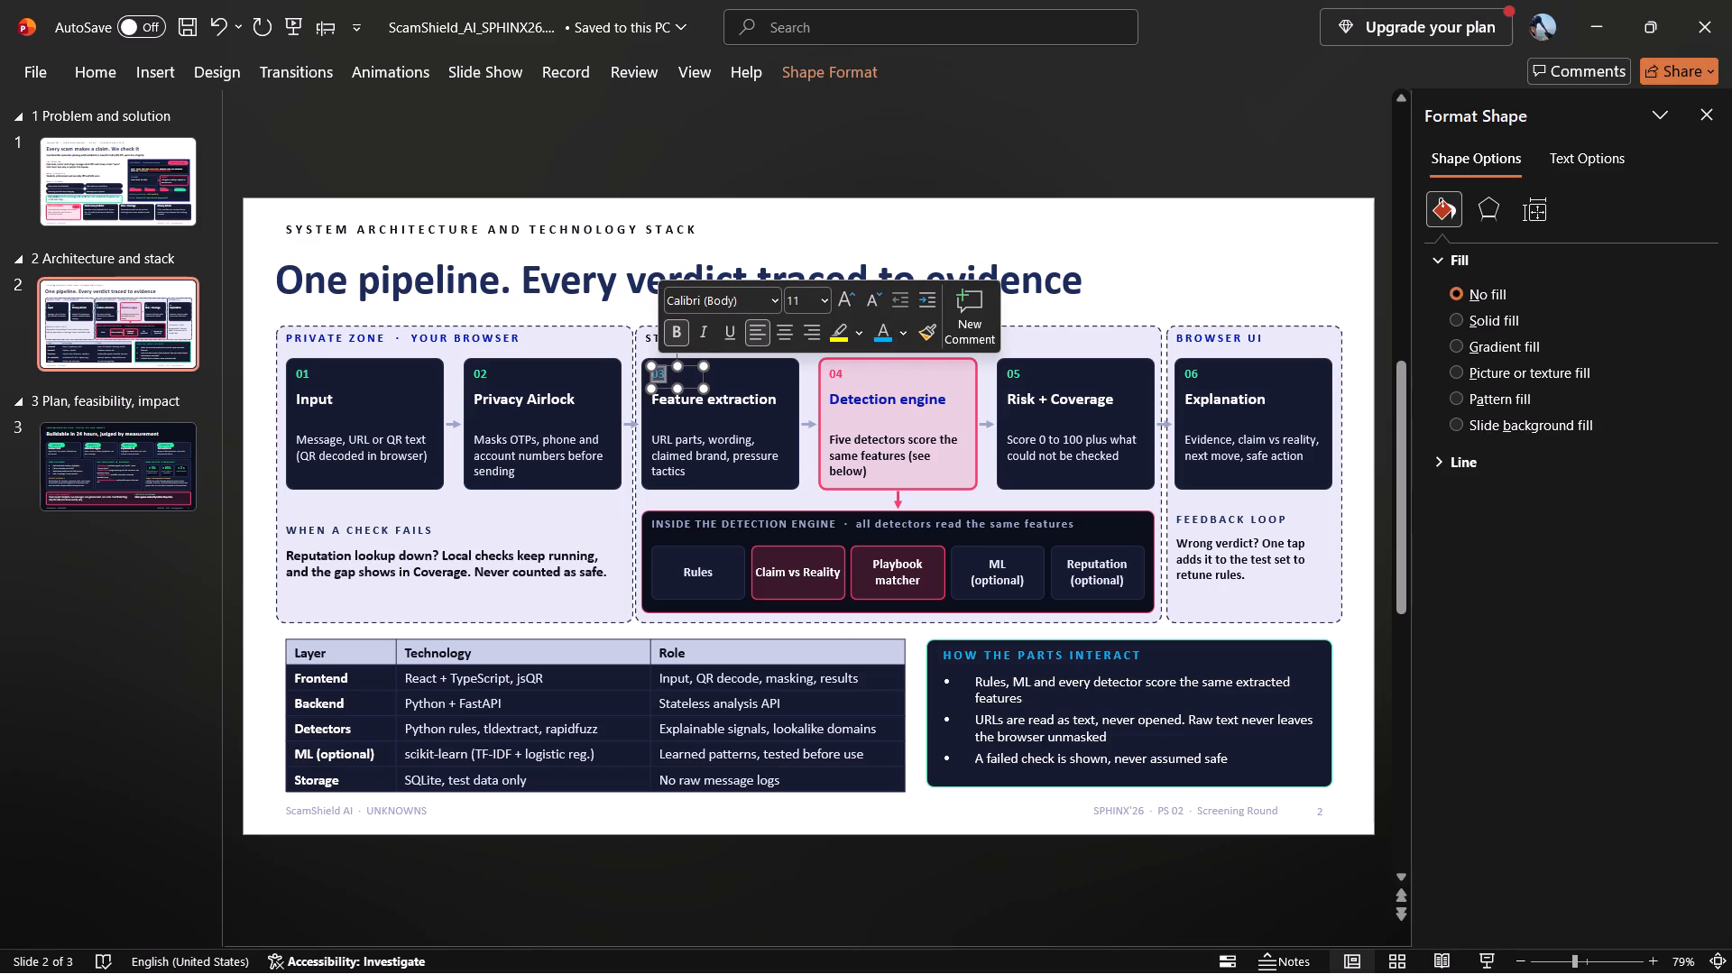
click(1119, 234)
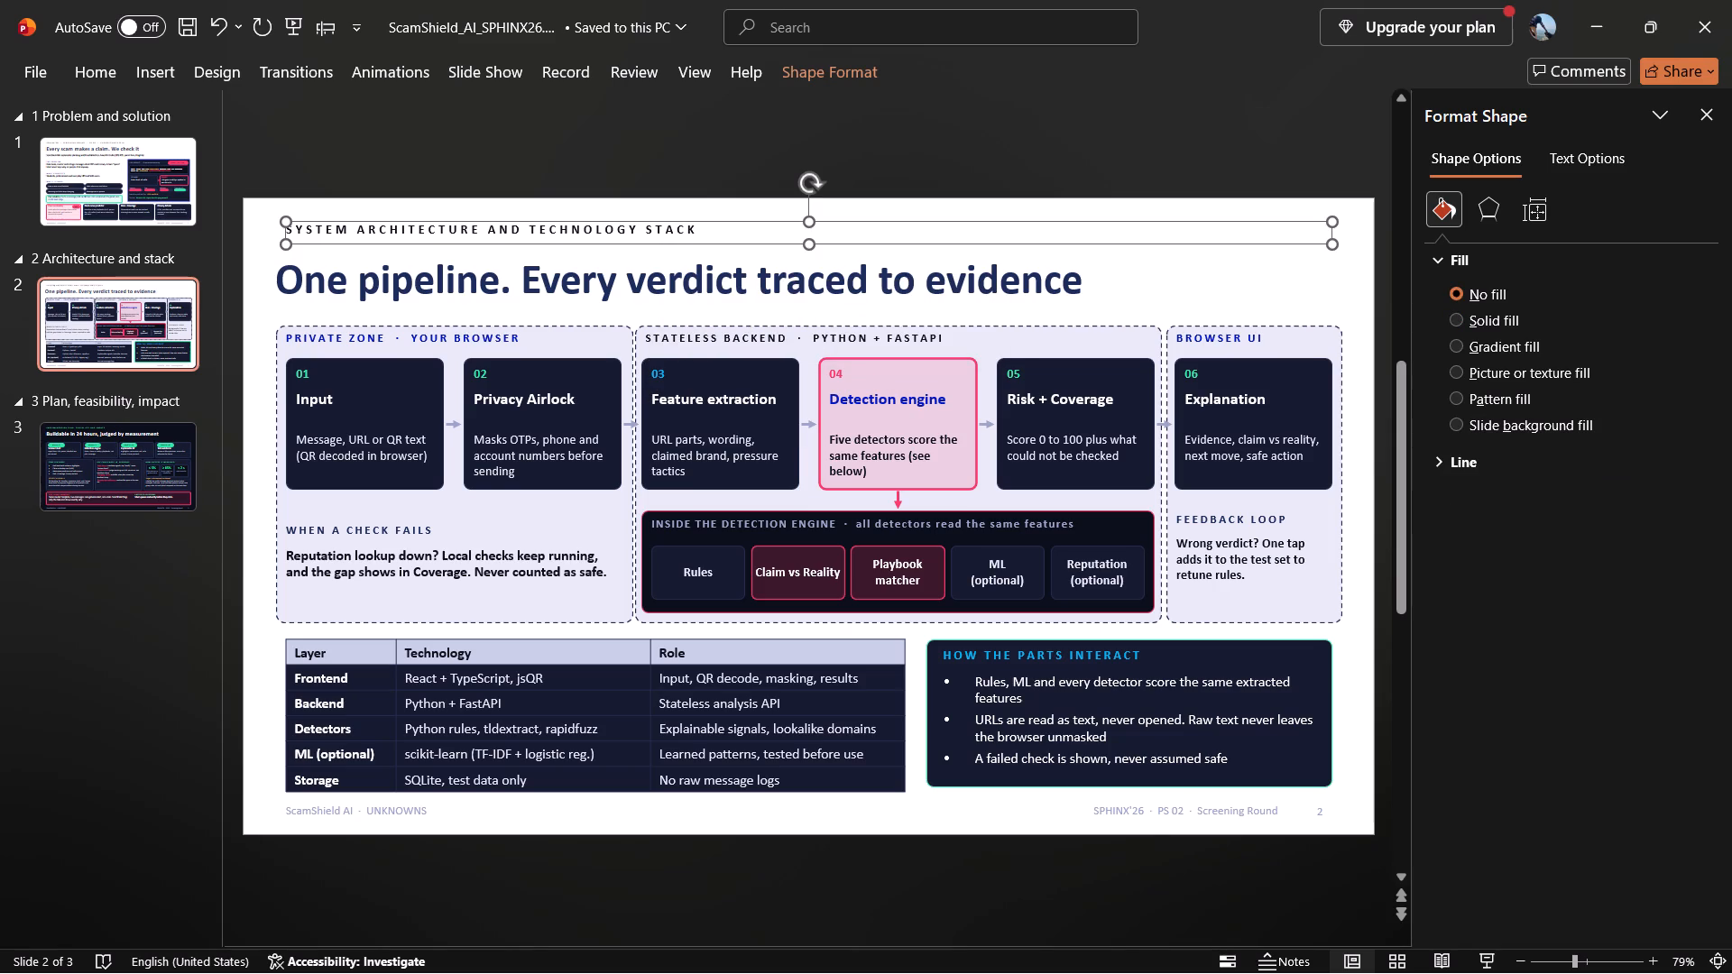
double_click(305, 372)
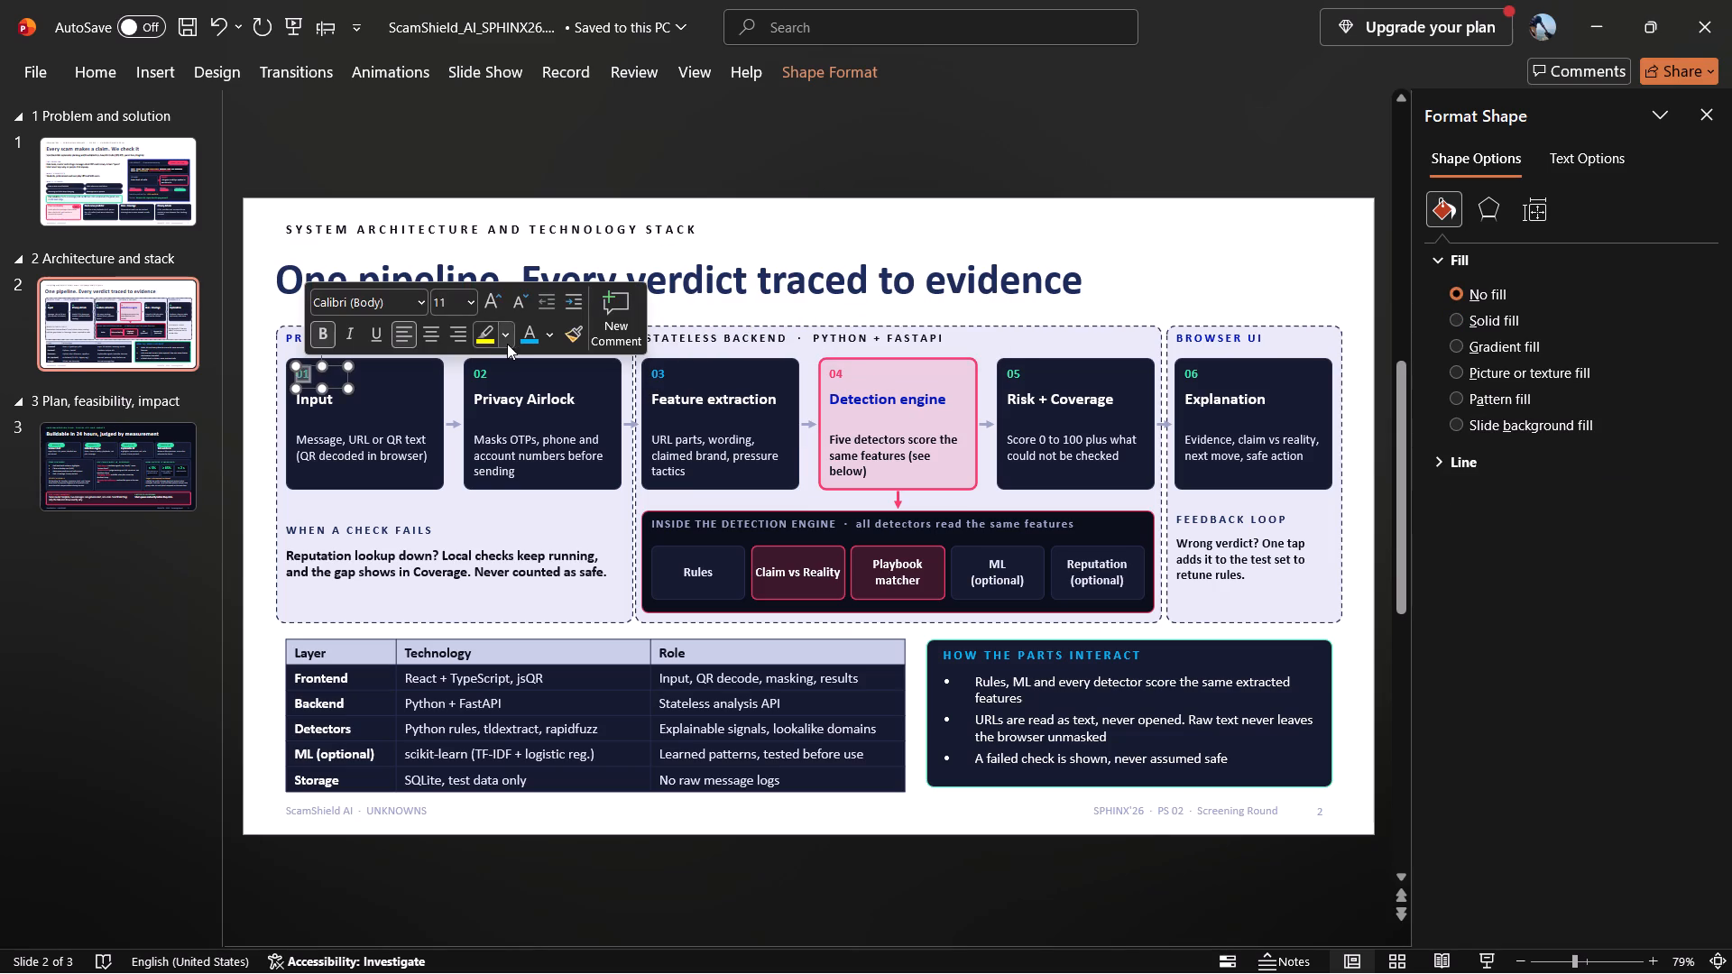
click(520, 343)
double_click(481, 372)
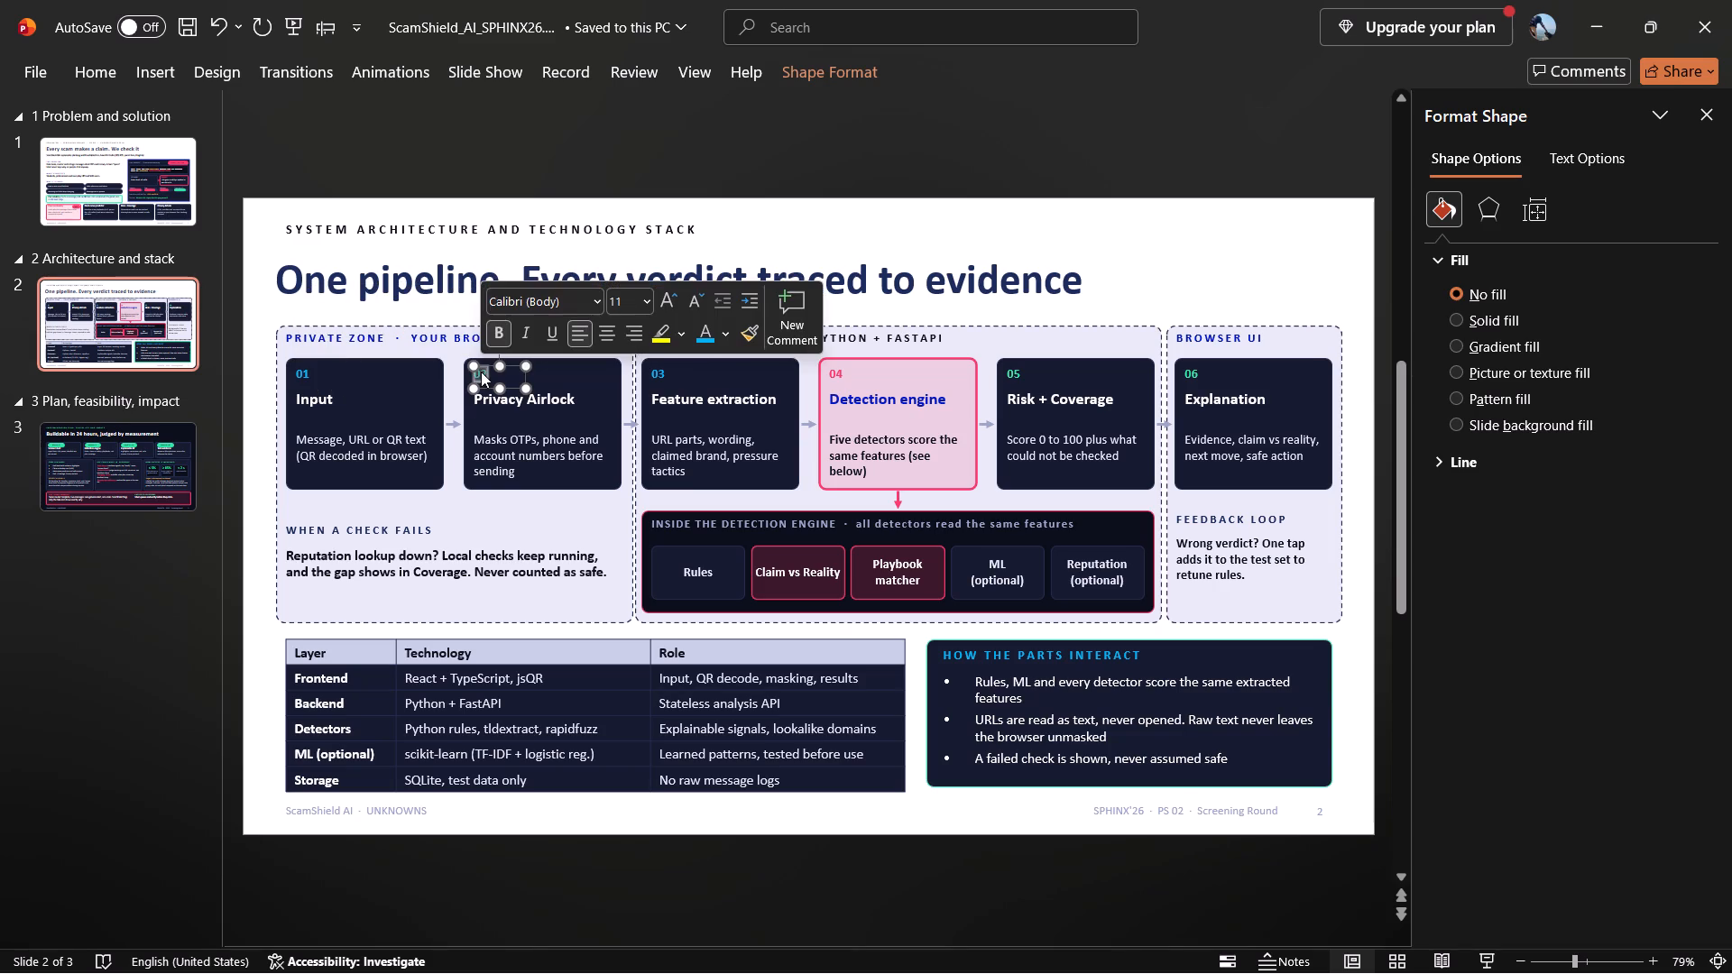
click(703, 341)
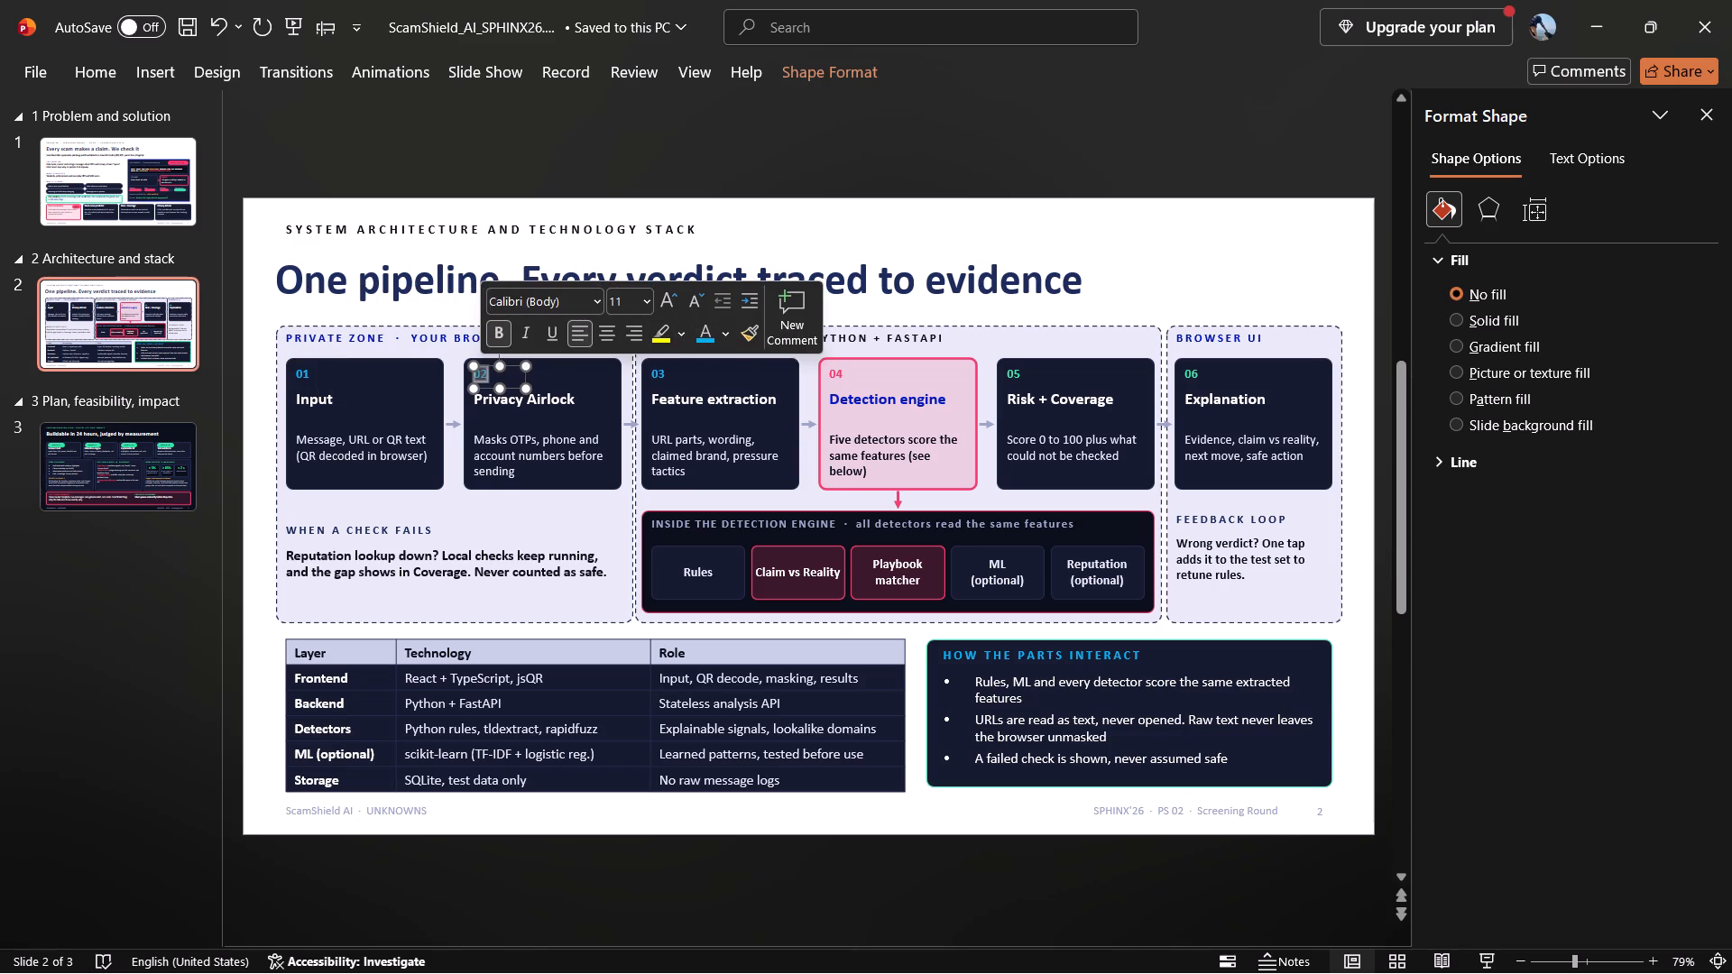
double_click(1014, 371)
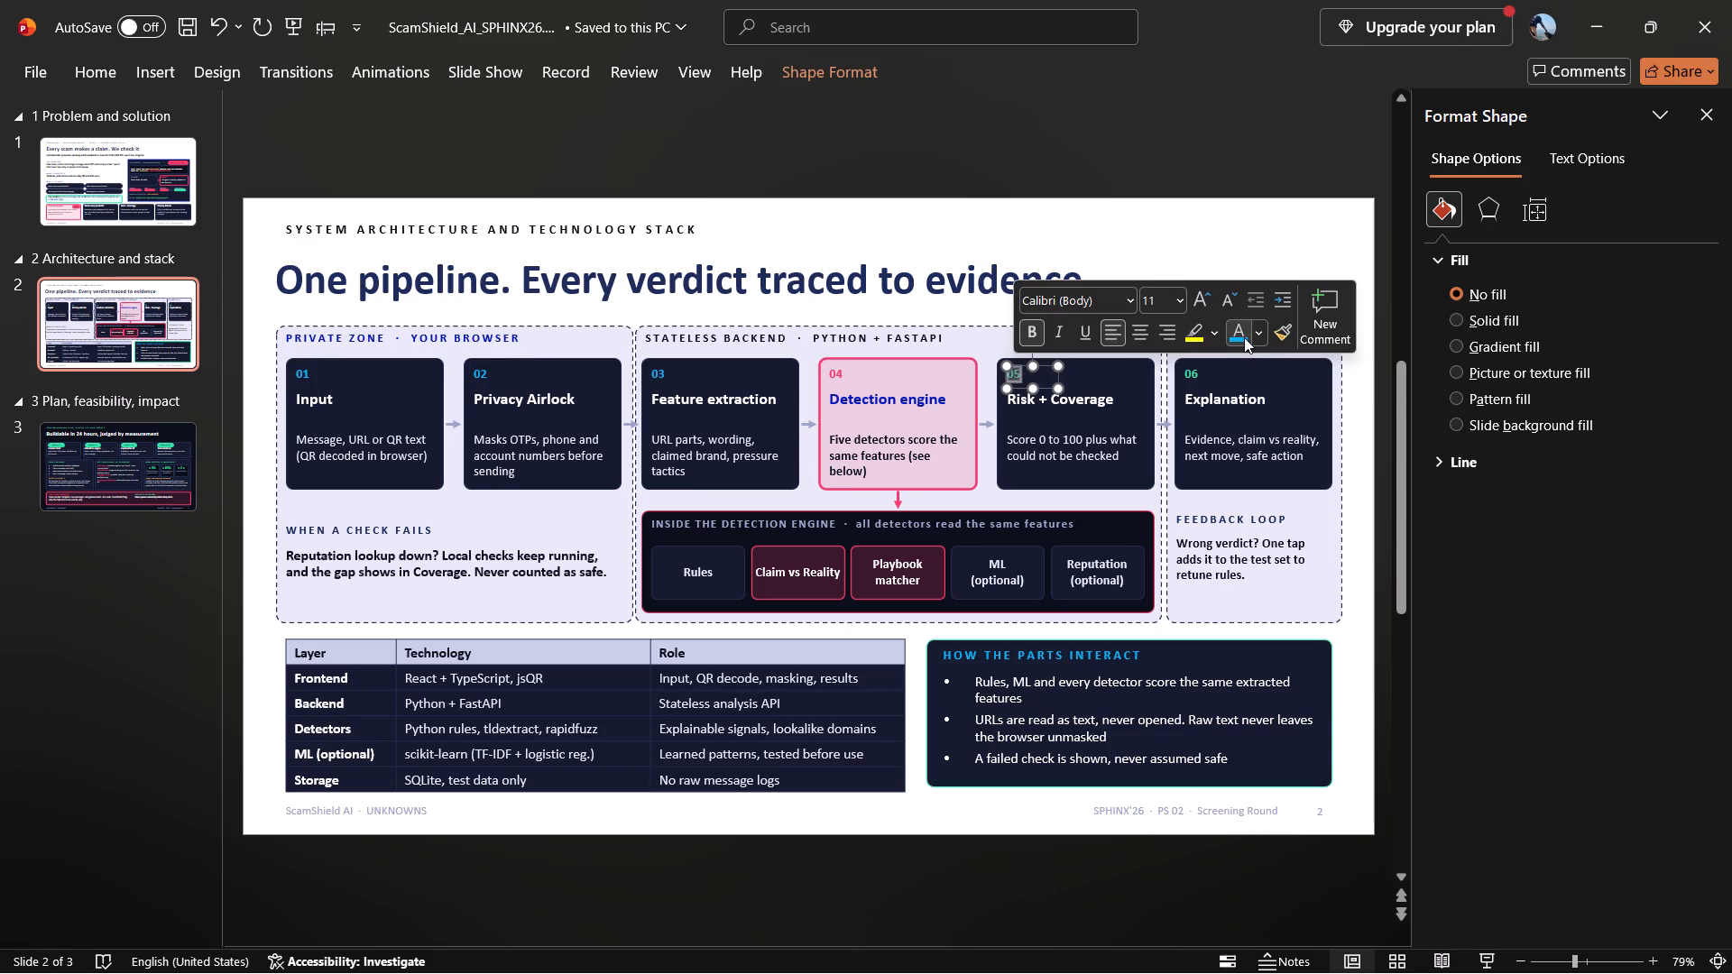
click(1244, 337)
double_click(1190, 374)
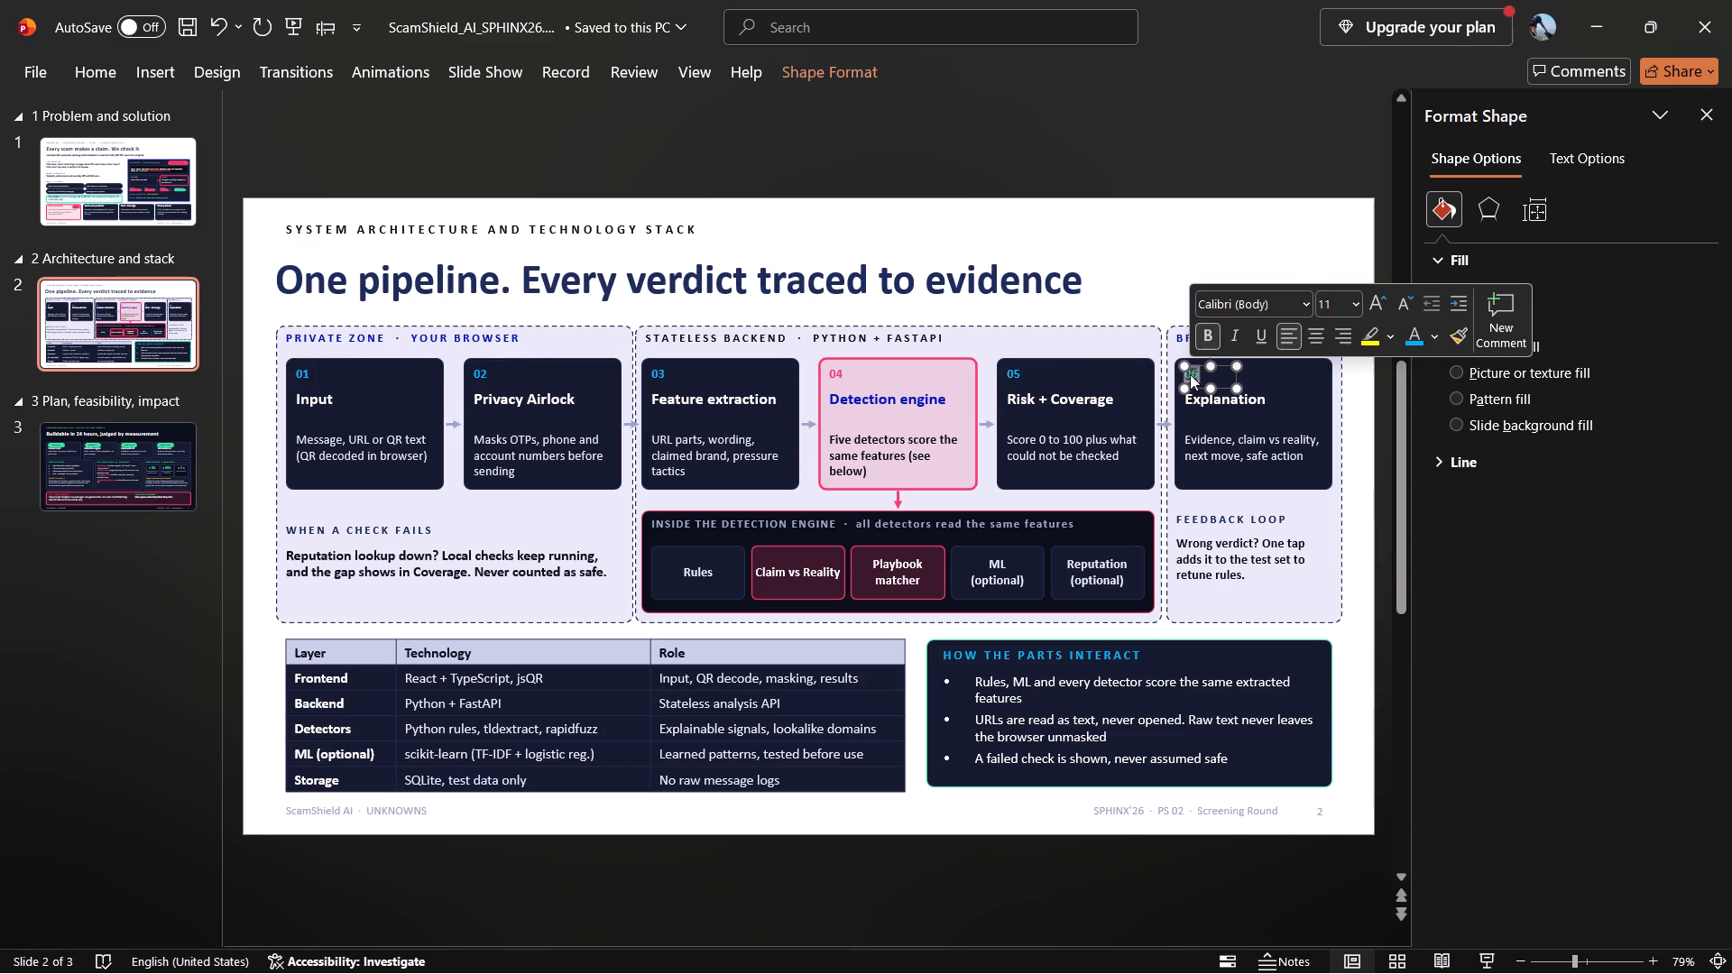
click(1414, 345)
click(1281, 236)
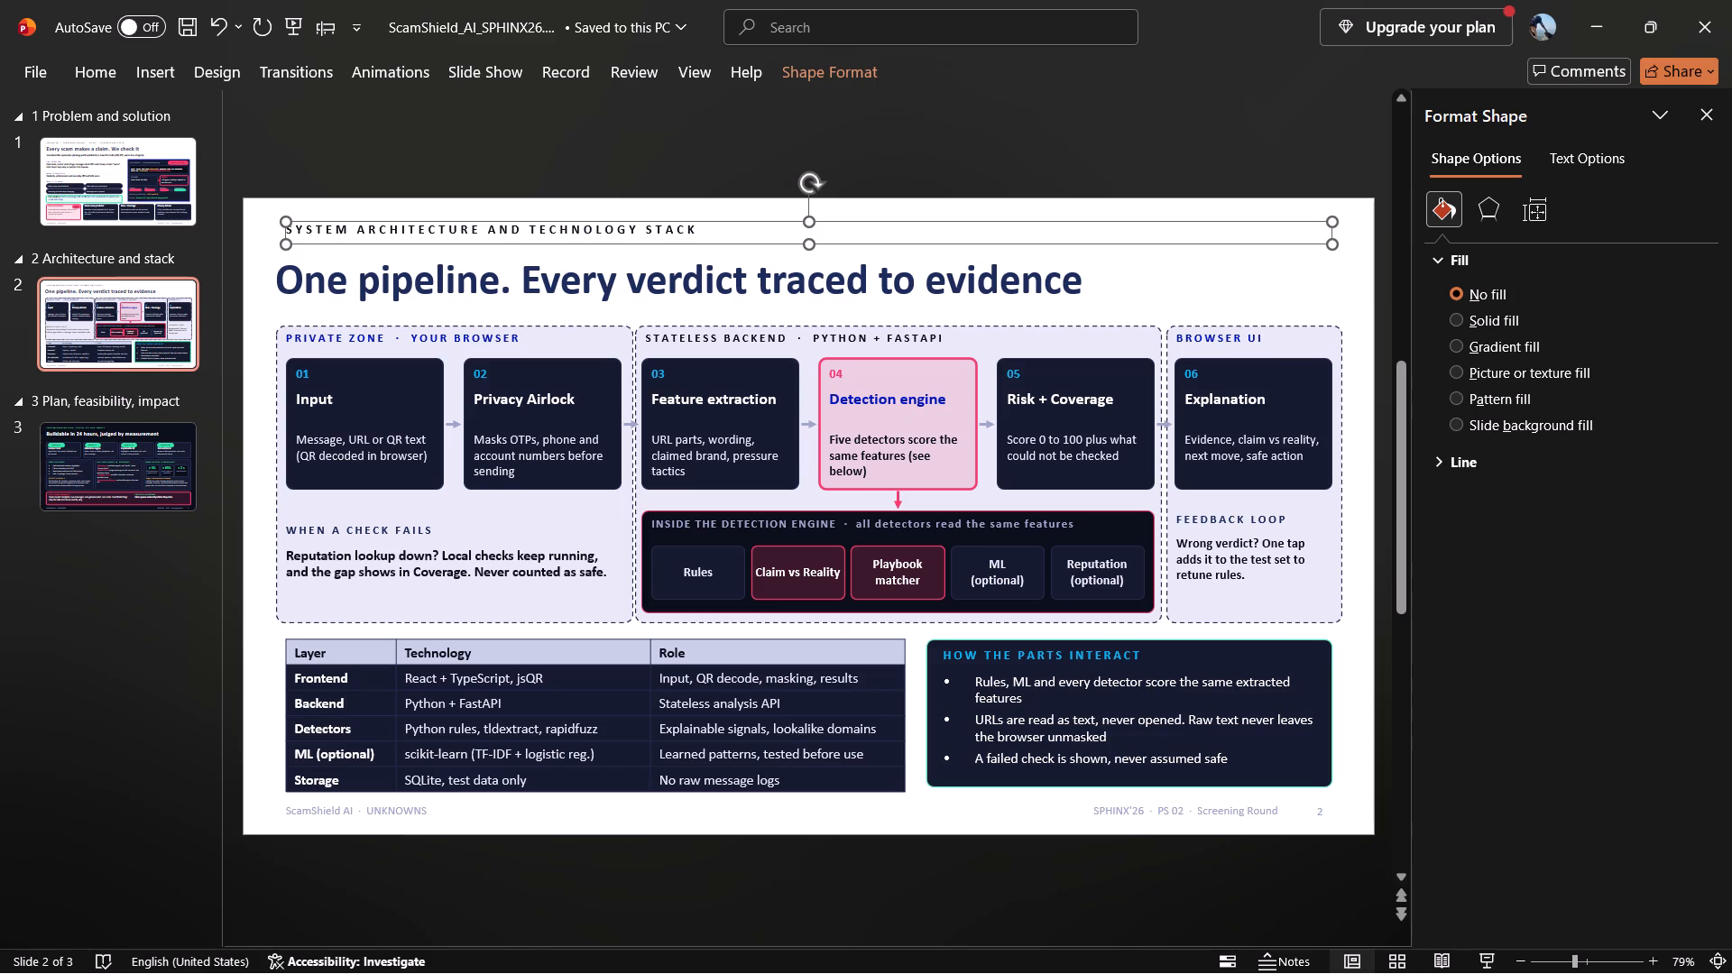
Move the "HOW THE PARTS INTERACT" box with its heading and bullets down until its bottom edge lines up with the table's bottom edge.
drag(919, 646, 1320, 797)
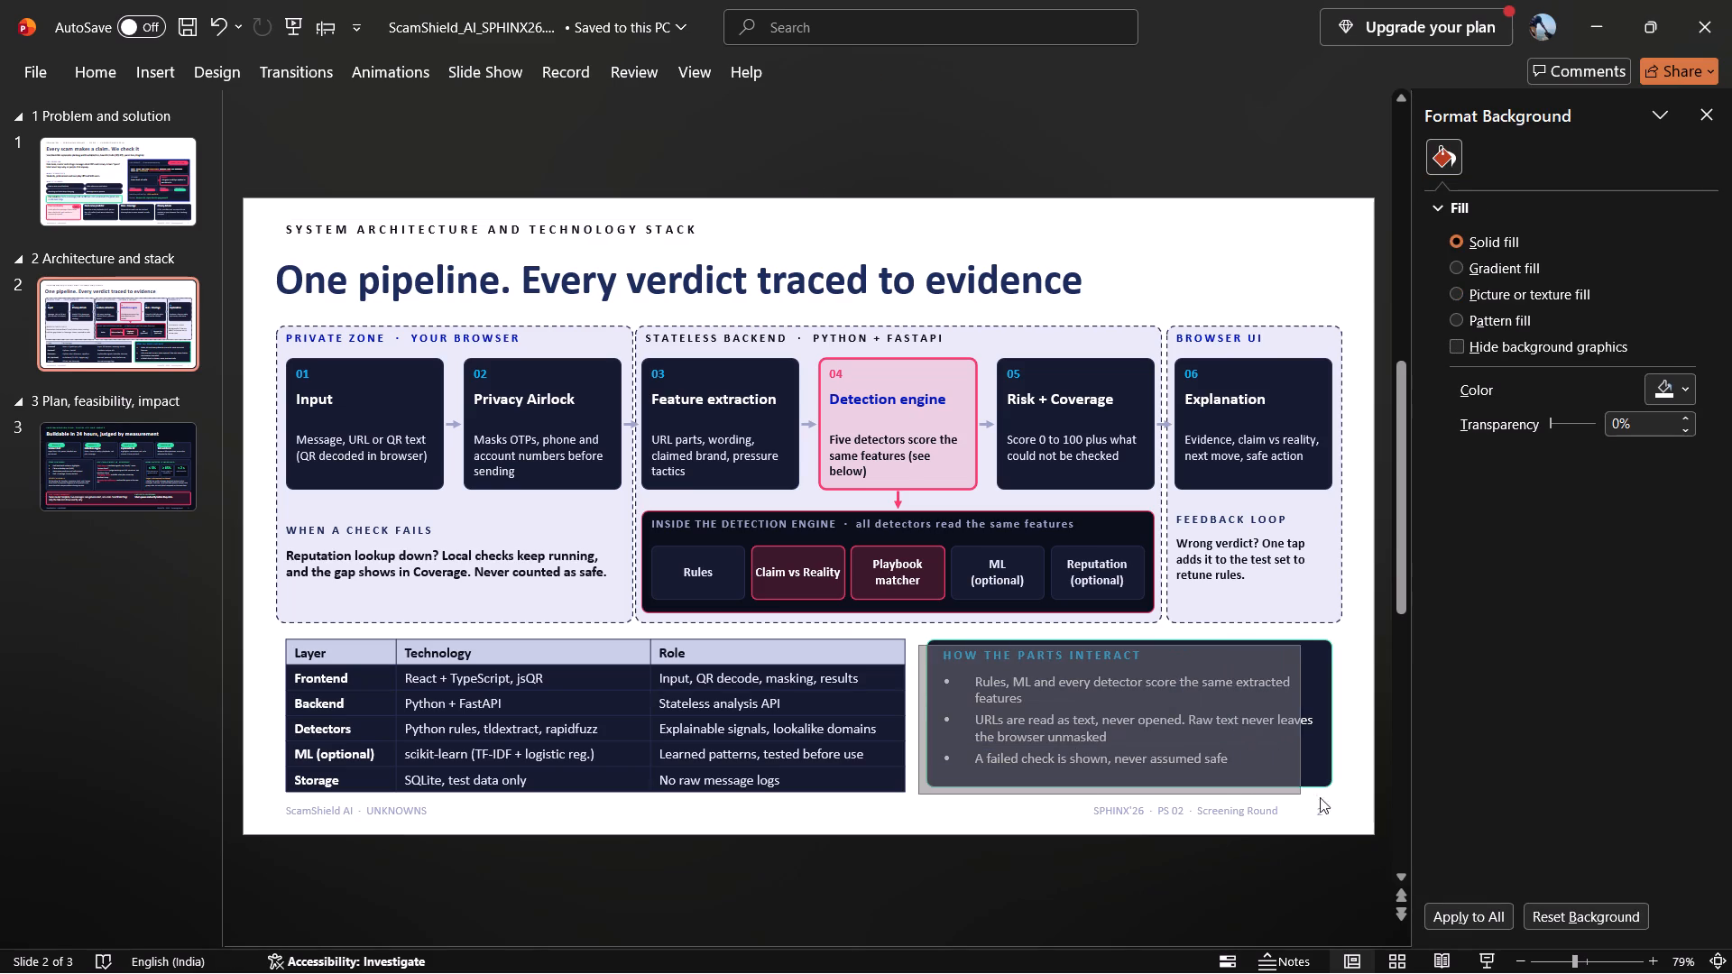
drag(1320, 797, 1363, 794)
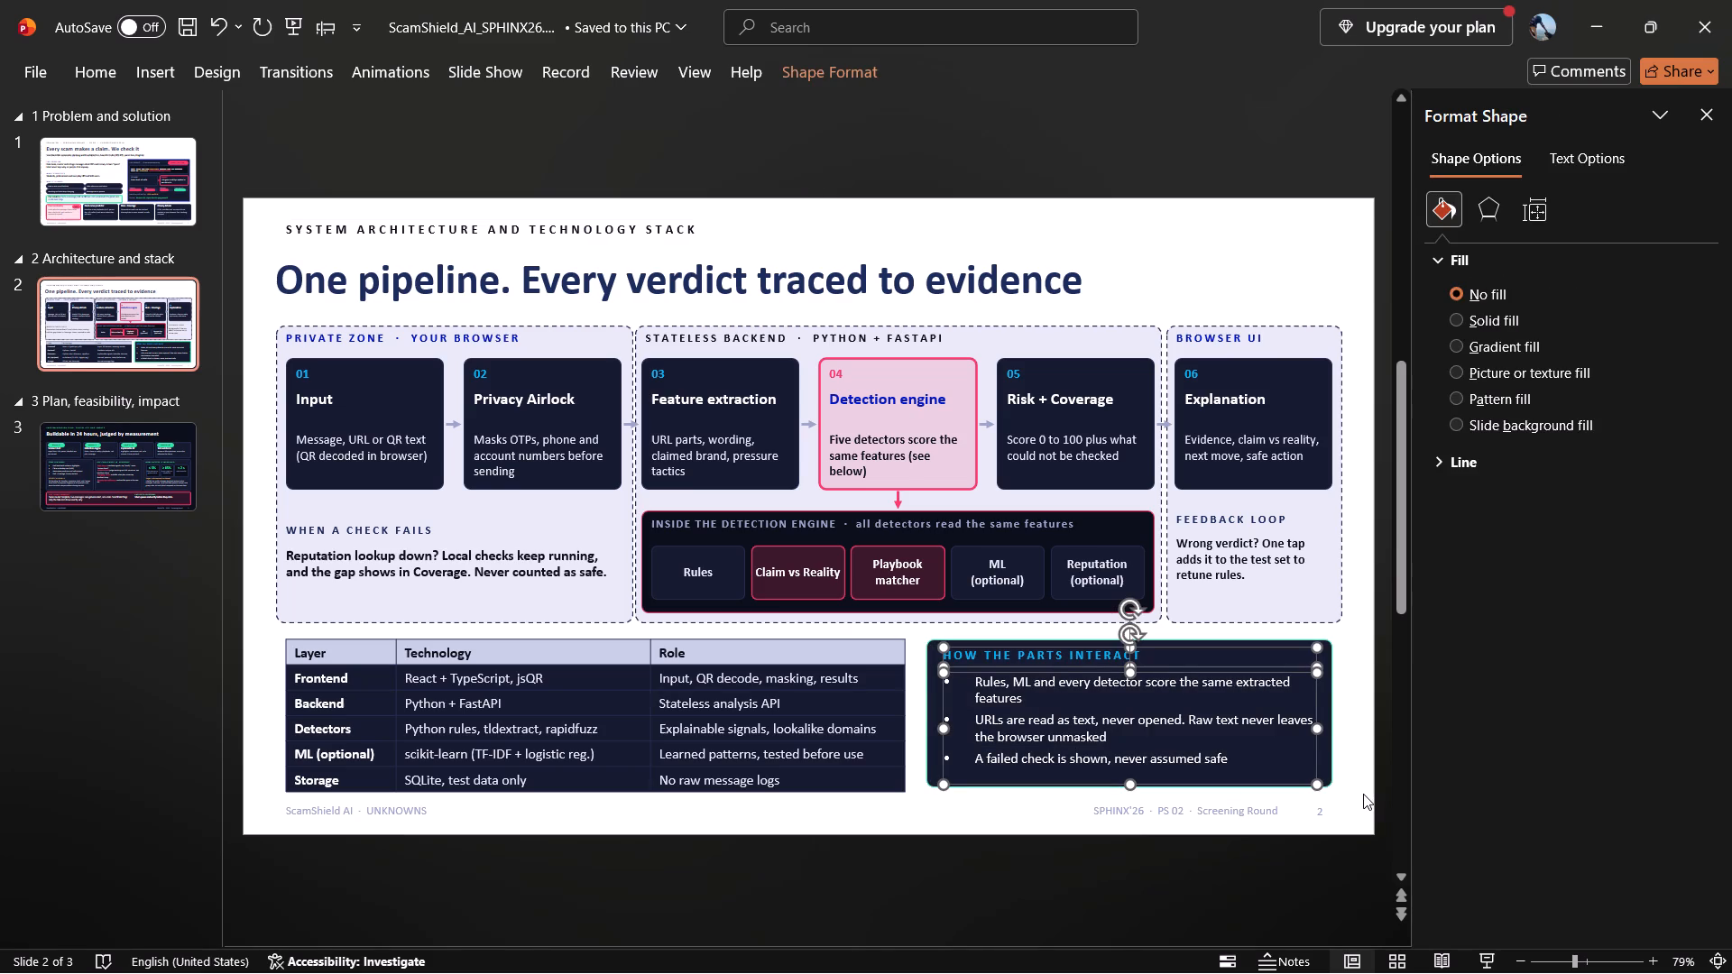
ctrl+click(1324, 729)
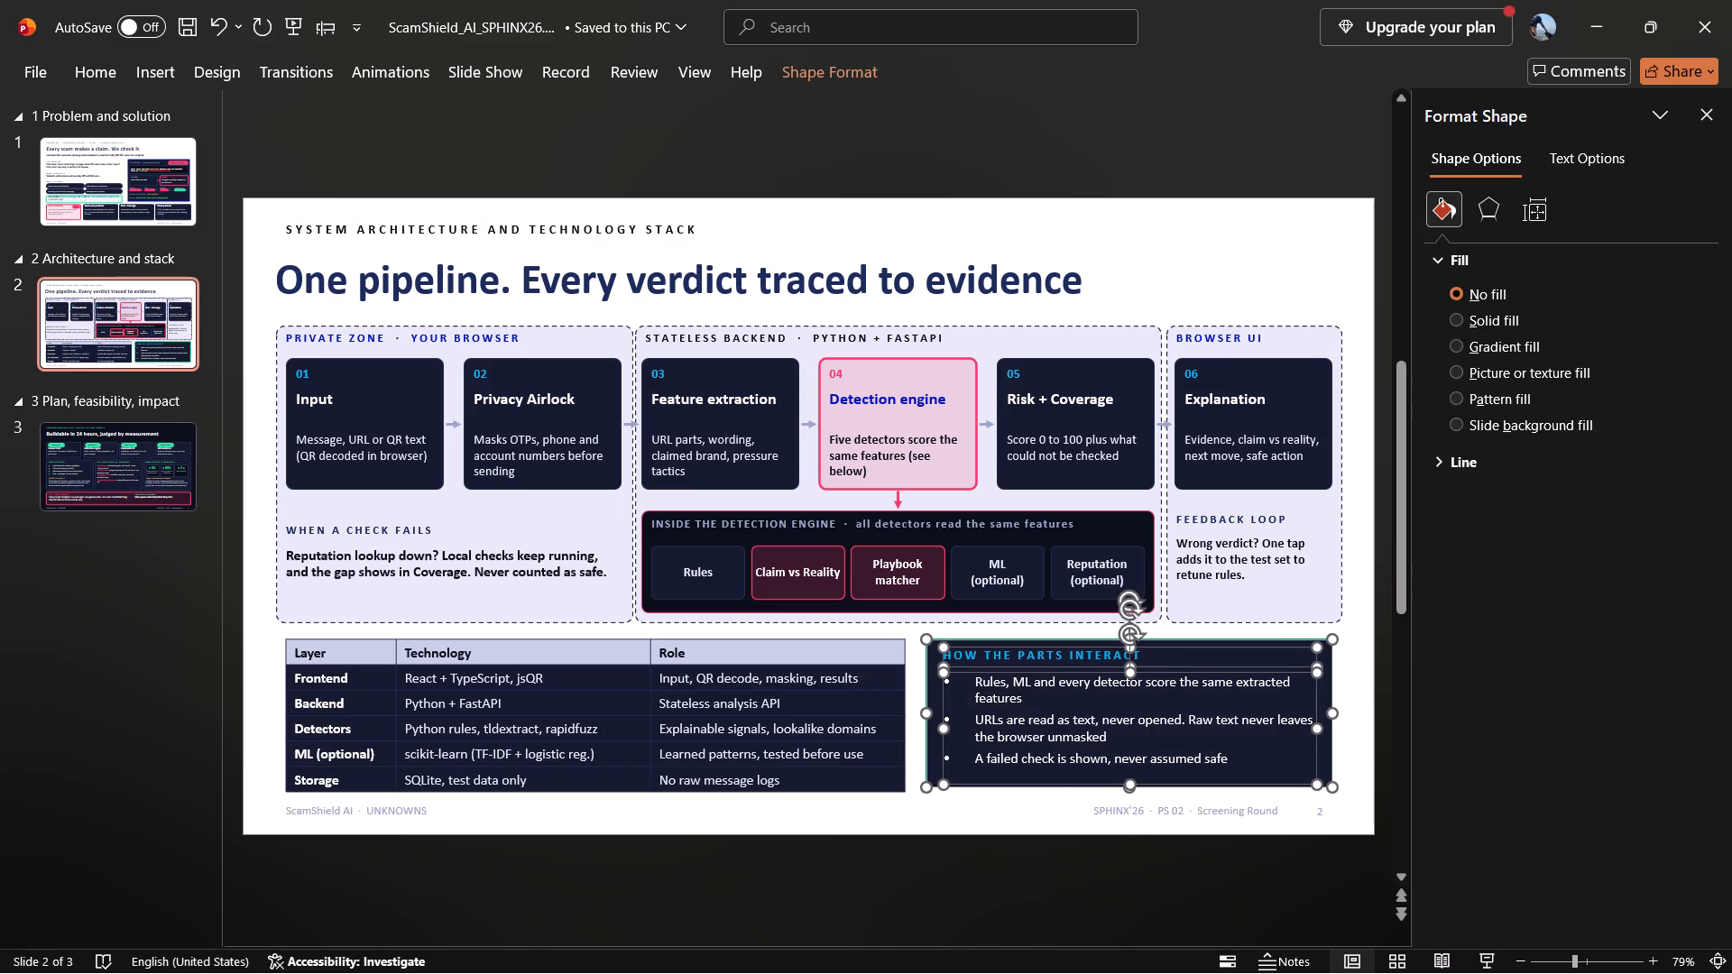
key(Down)
key(Down)
key(Down)
key(Down)
key(Down)
key(Down)
key(Down)
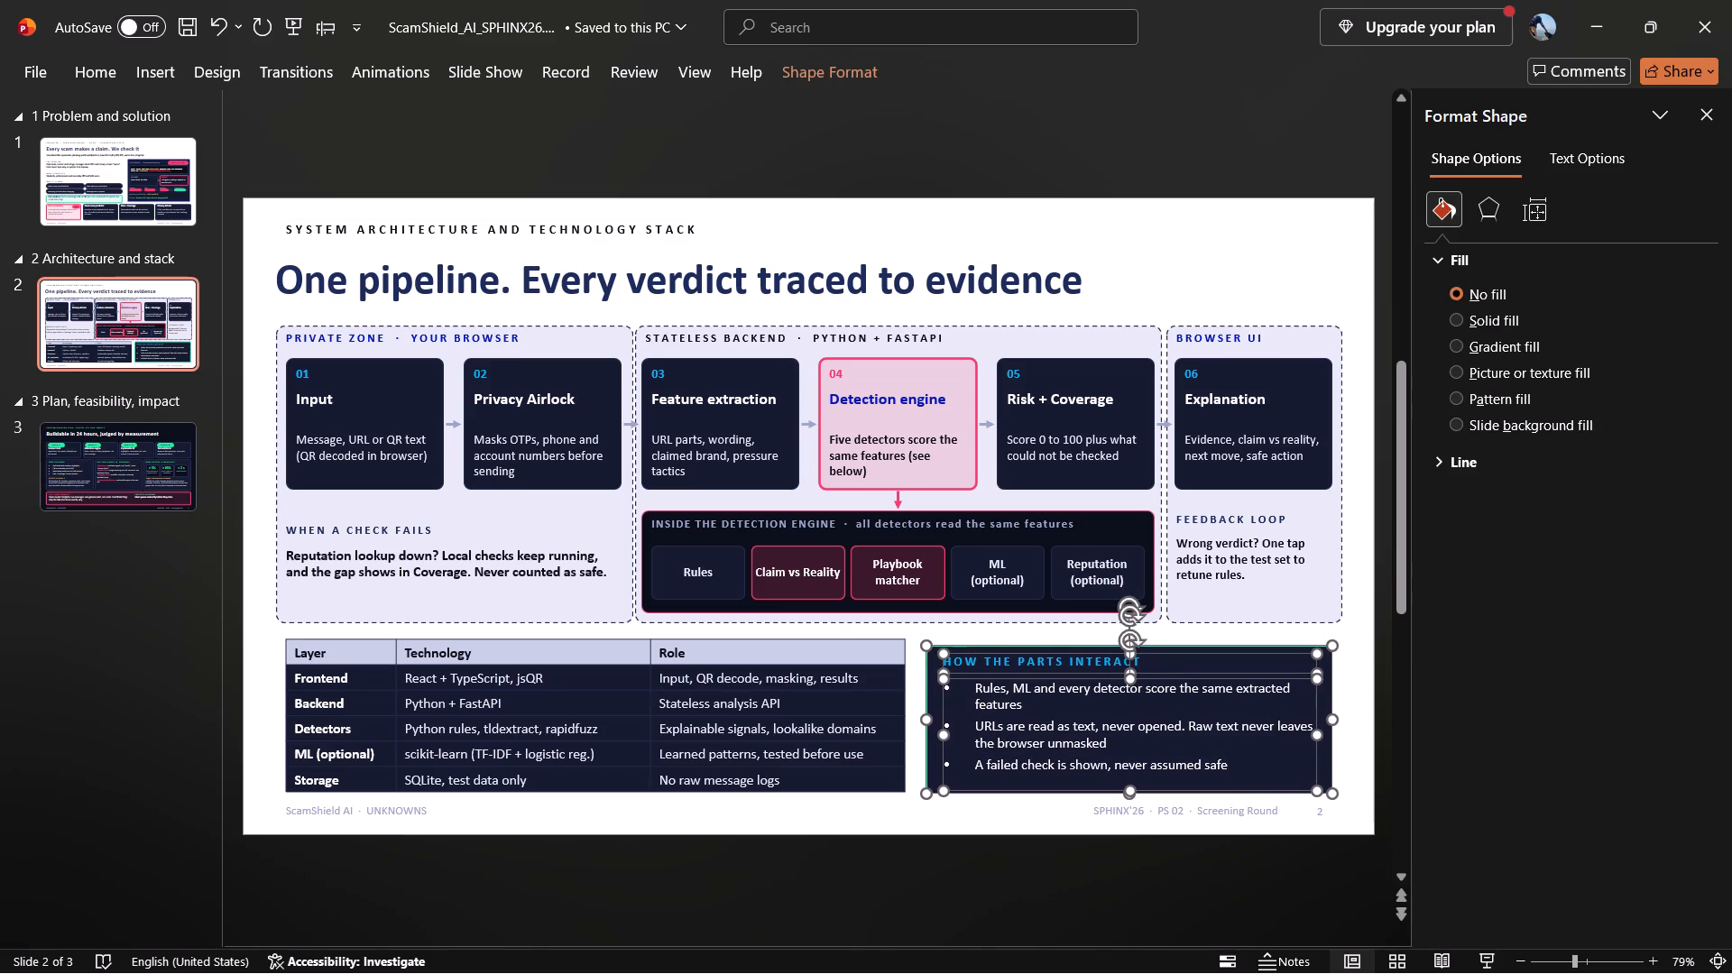
click(955, 833)
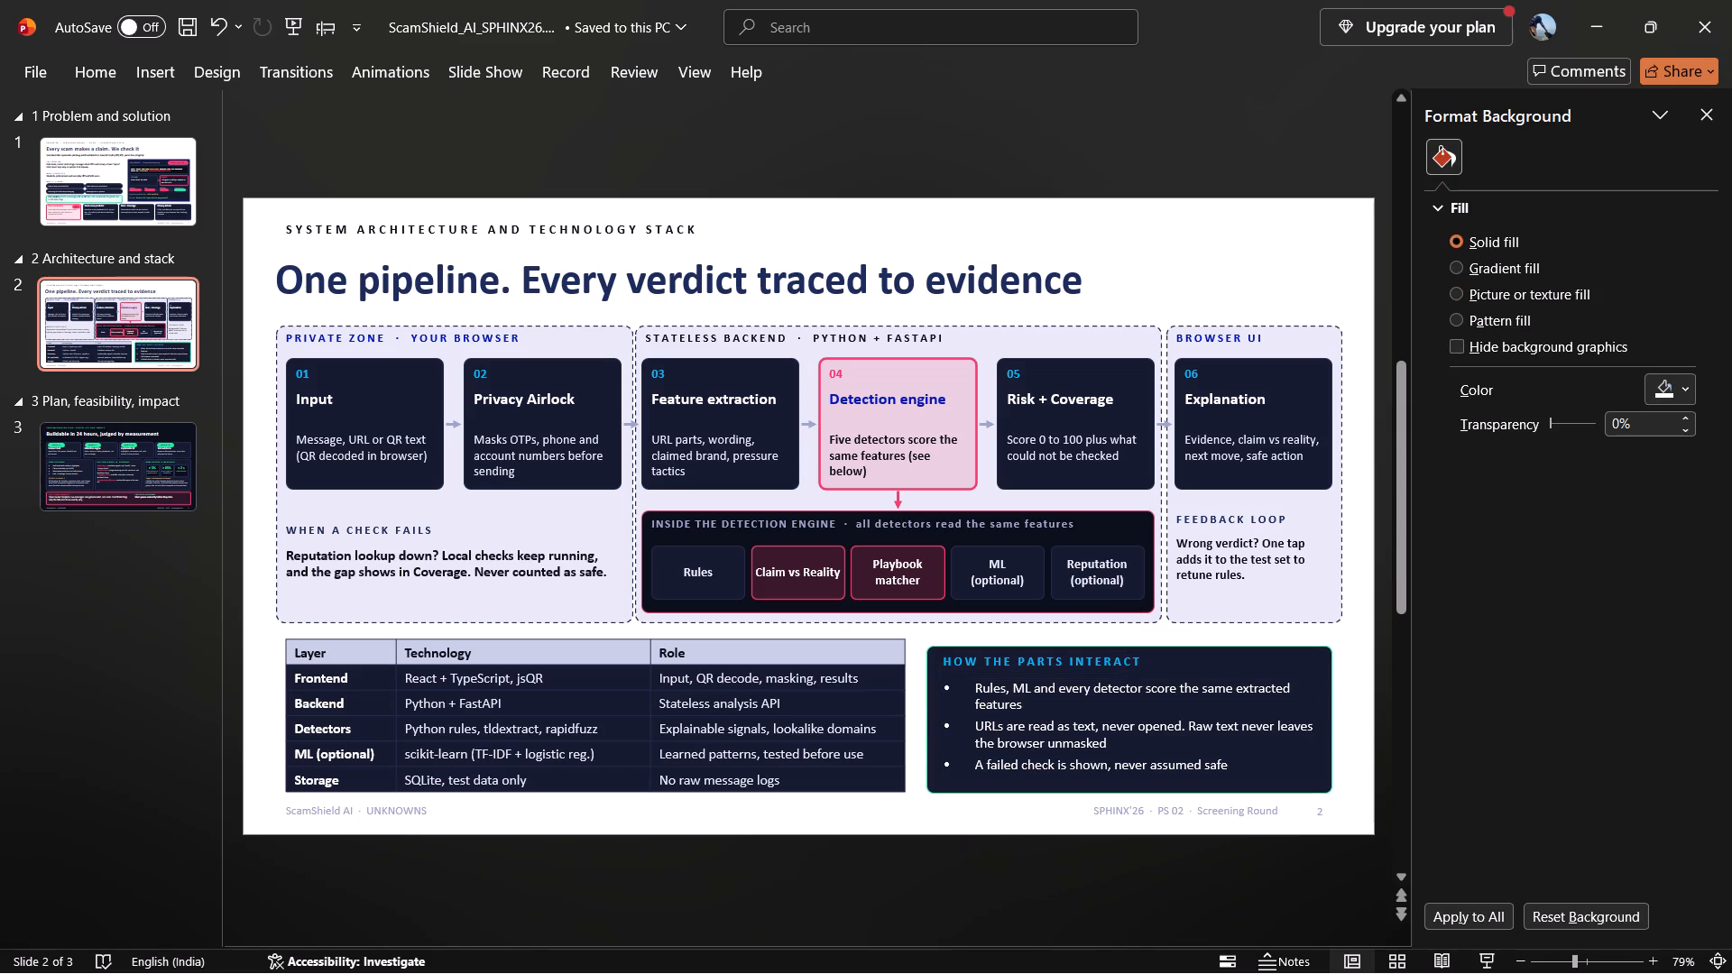
Widen the "HOW THE PARTS INTERACT" box rightwards to line up with the right edge of the "BROWSER UI" zone.
click(1269, 676)
drag(1330, 719, 1347, 719)
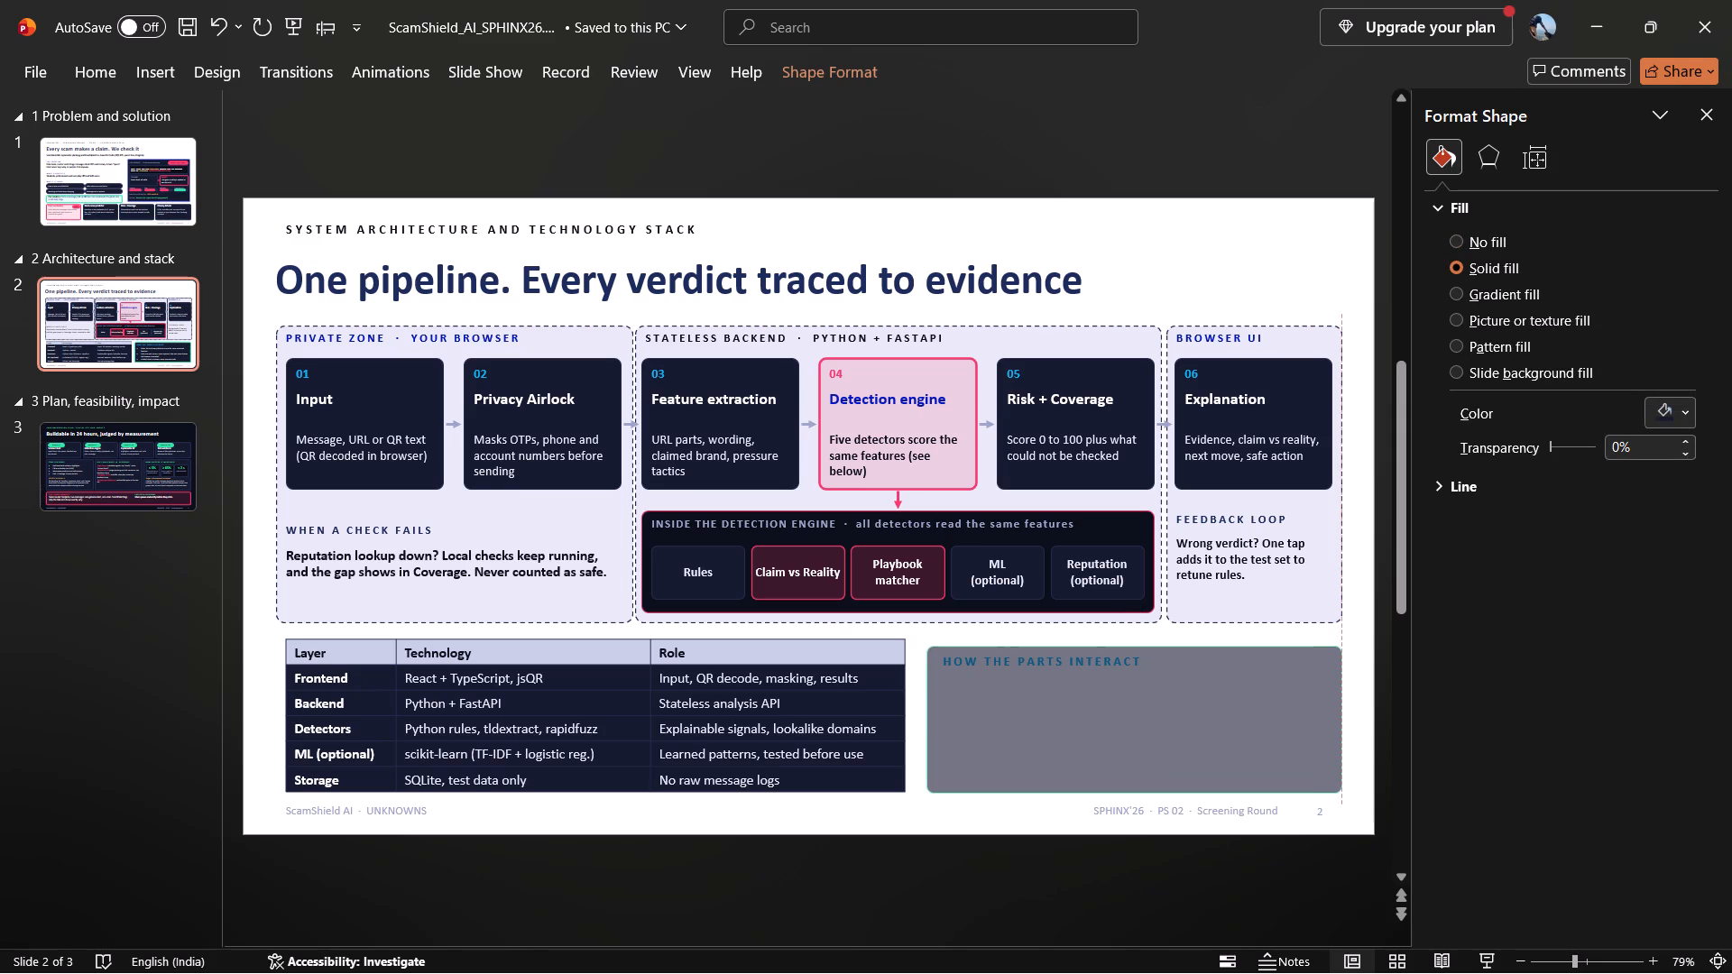
drag(1347, 719, 1344, 719)
click(1356, 718)
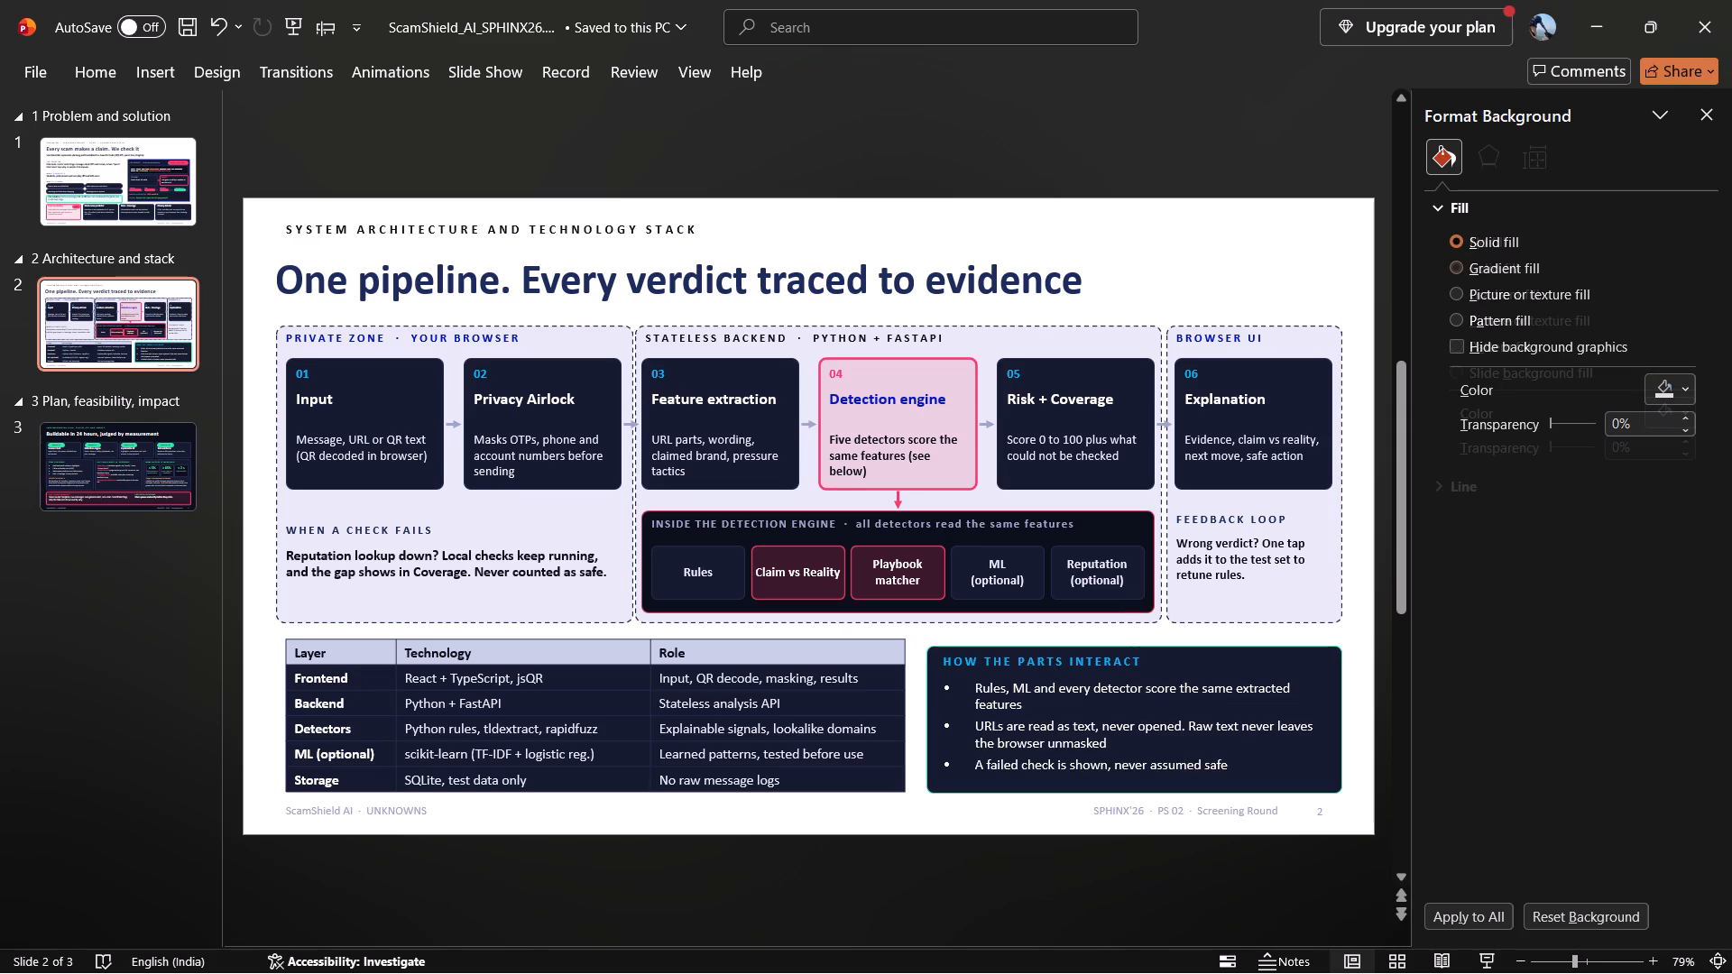
Extend the technology table leftwards to line up with the left edge of the "PRIVATE ZONE" frame.
click(372, 681)
drag(289, 717, 286, 717)
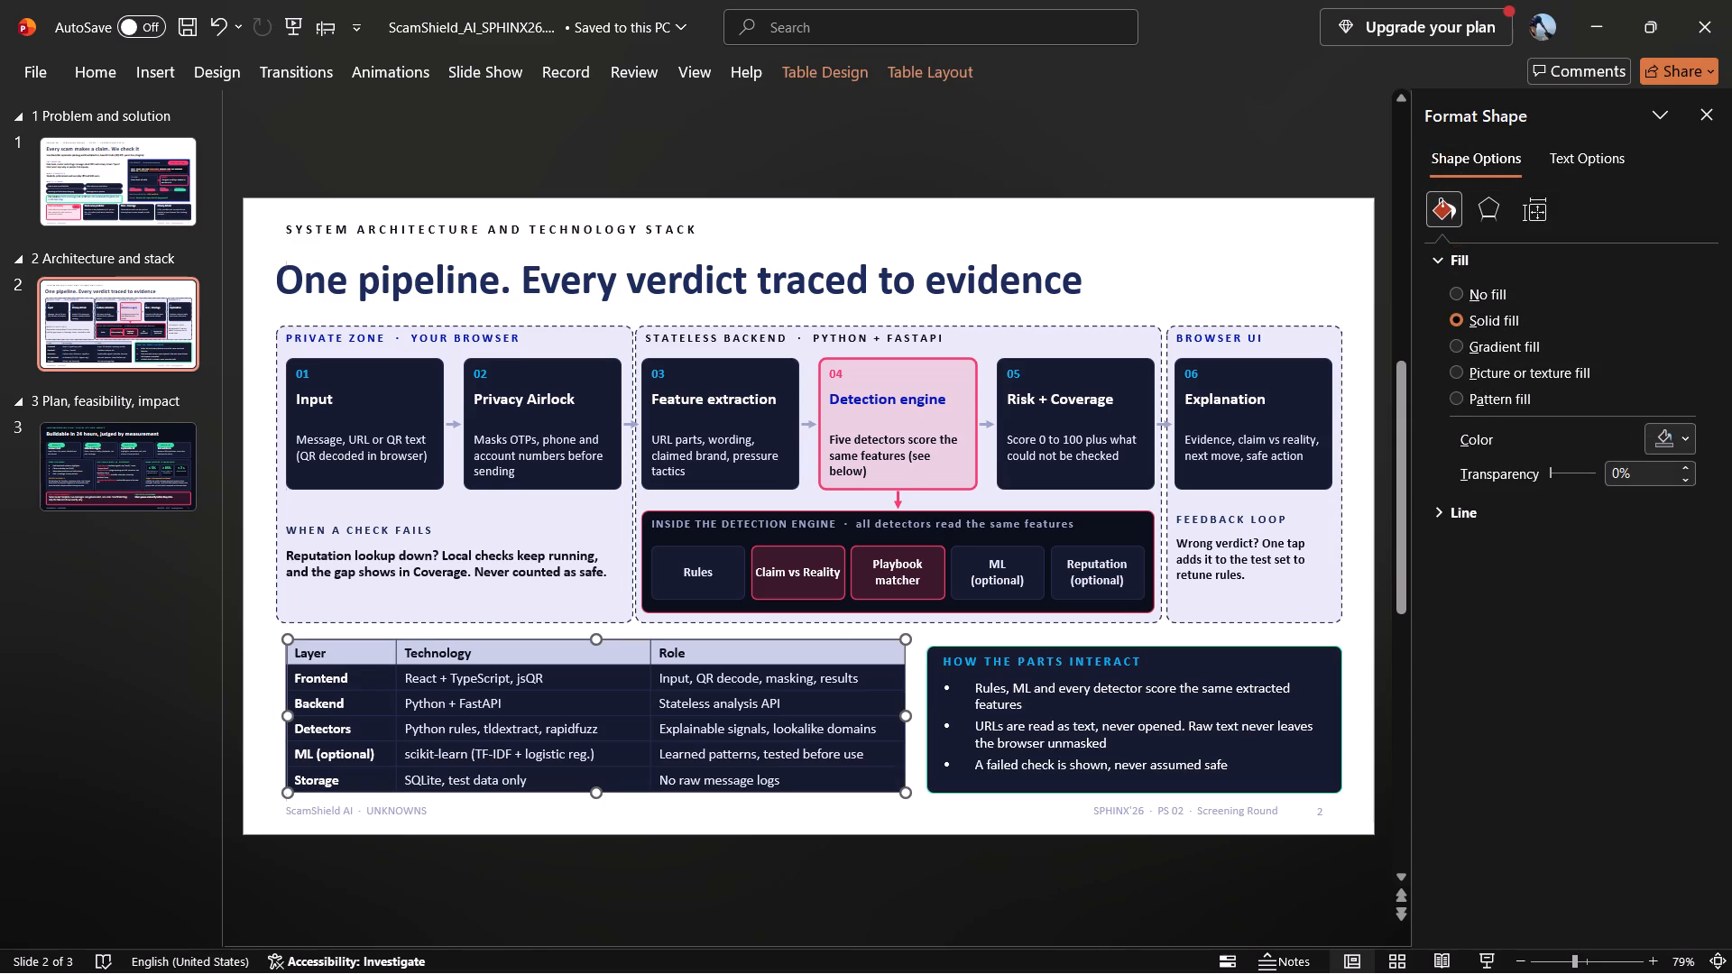
drag(286, 717, 272, 720)
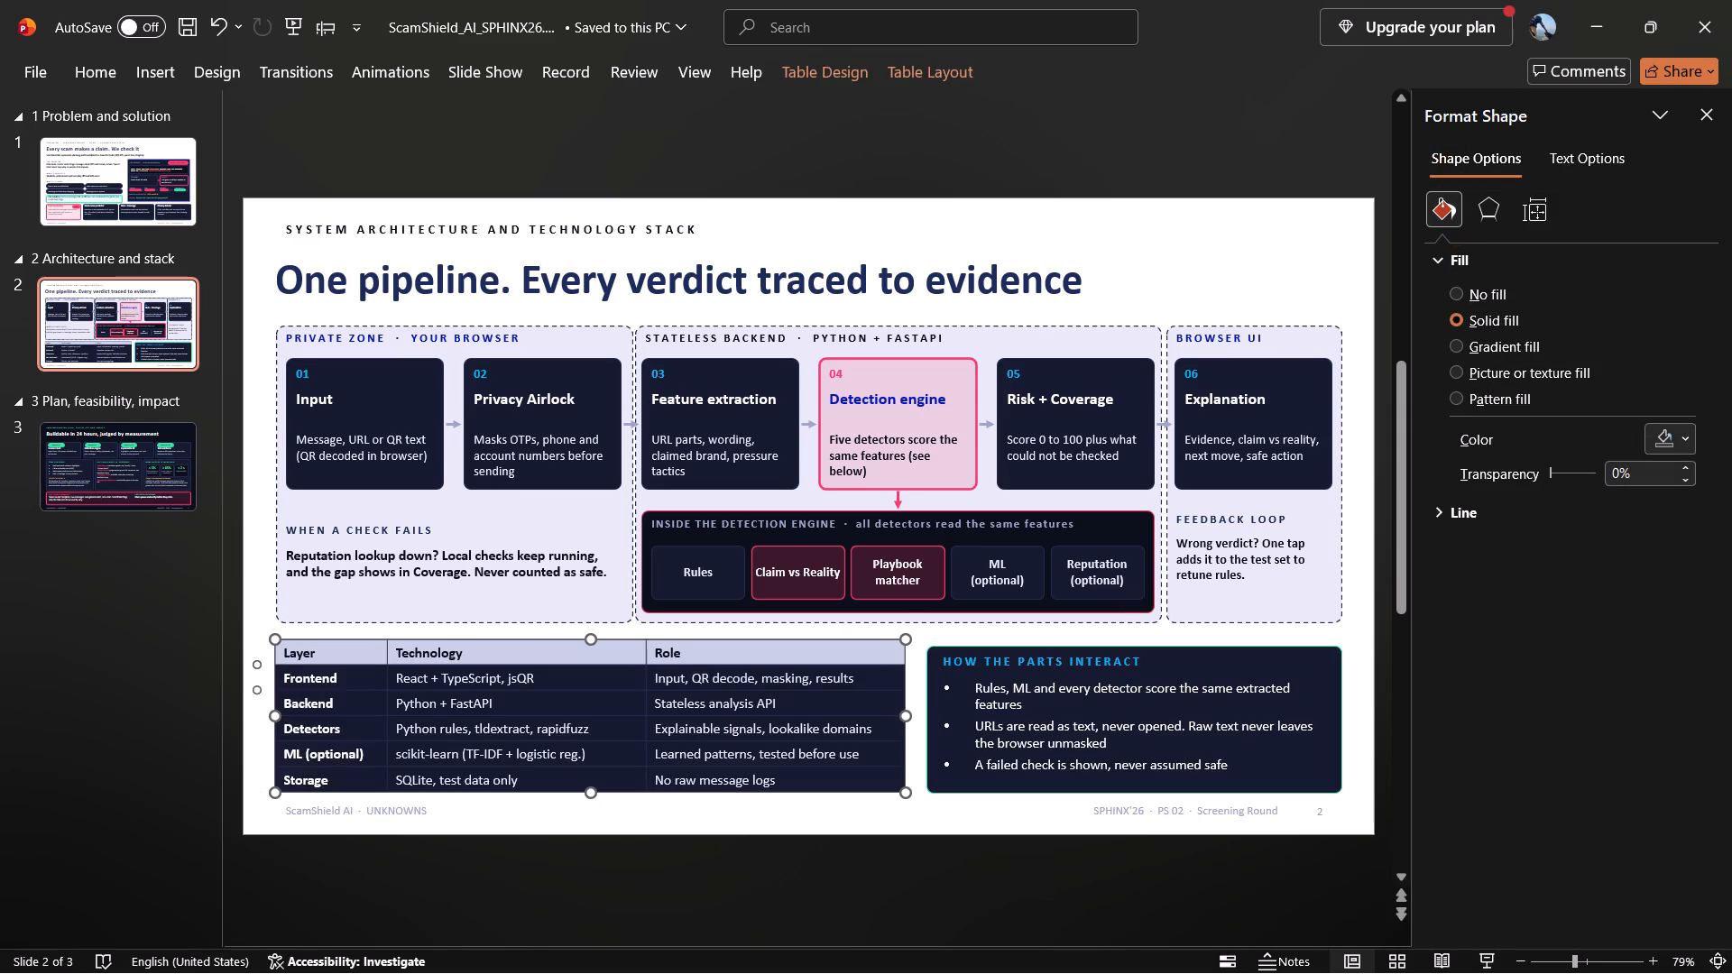
click(912, 687)
click(1289, 262)
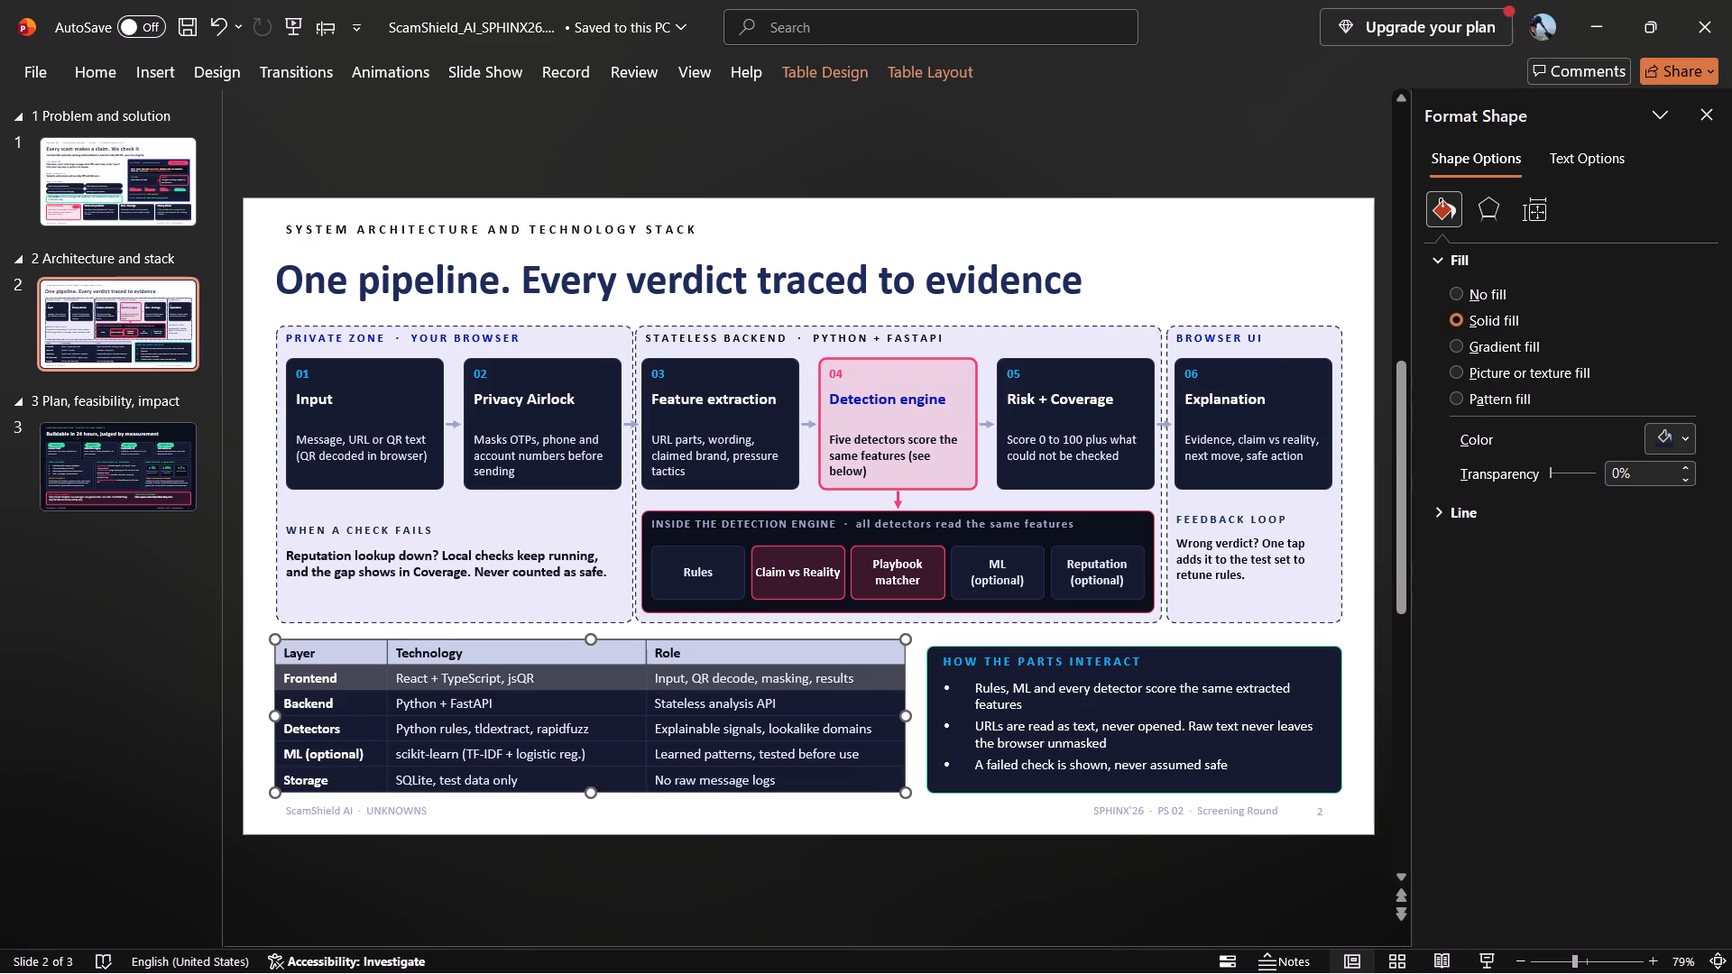
Set the font colour of the "SYSTEM ARCHITECTURE AND TECHNOLOGY STACK" line on slide 2 to the standard light blue.
click(127, 455)
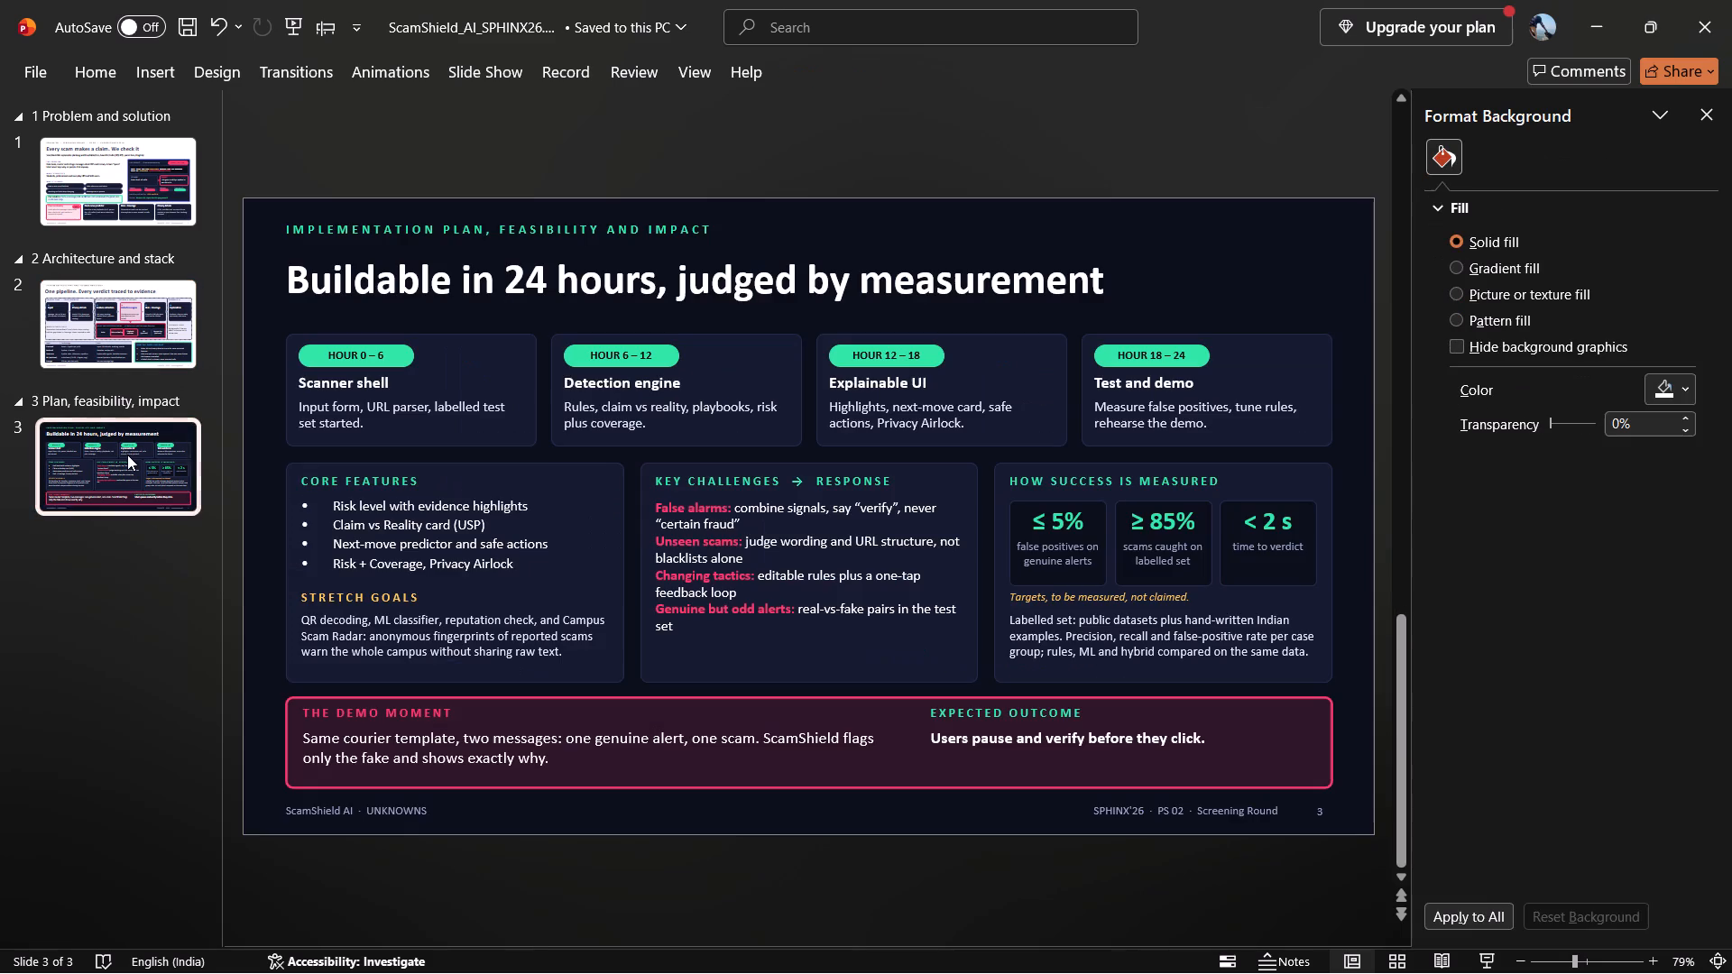
click(508, 231)
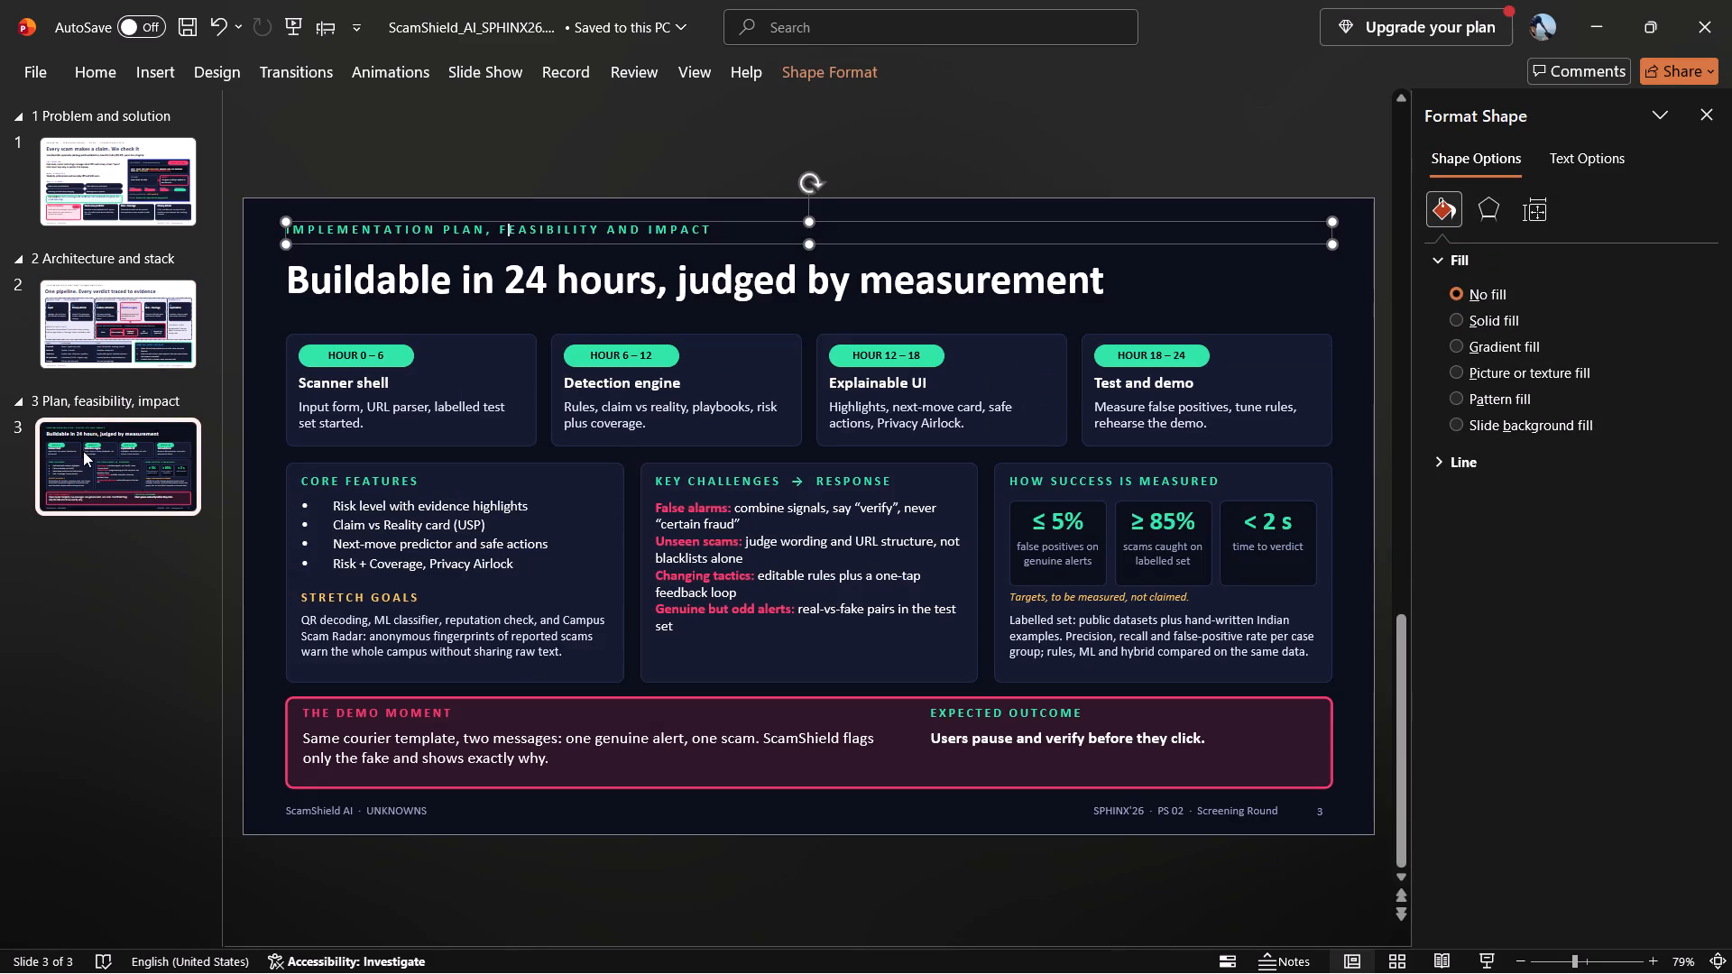
click(113, 338)
click(424, 231)
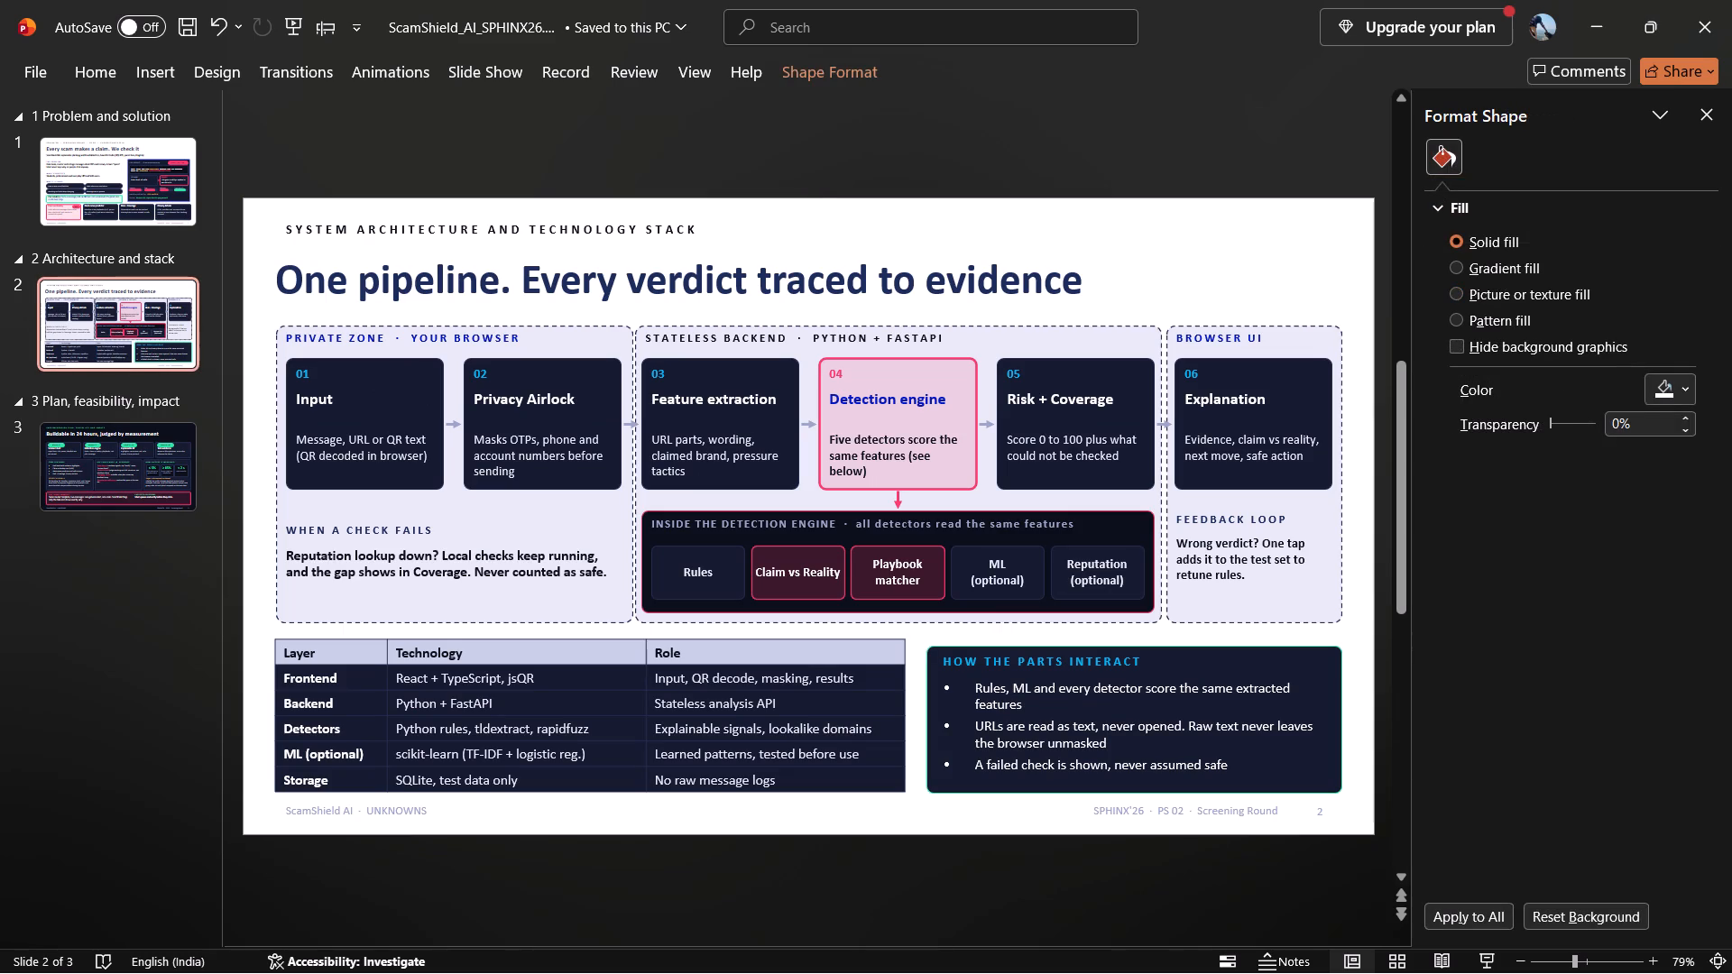
key(ctrl+a)
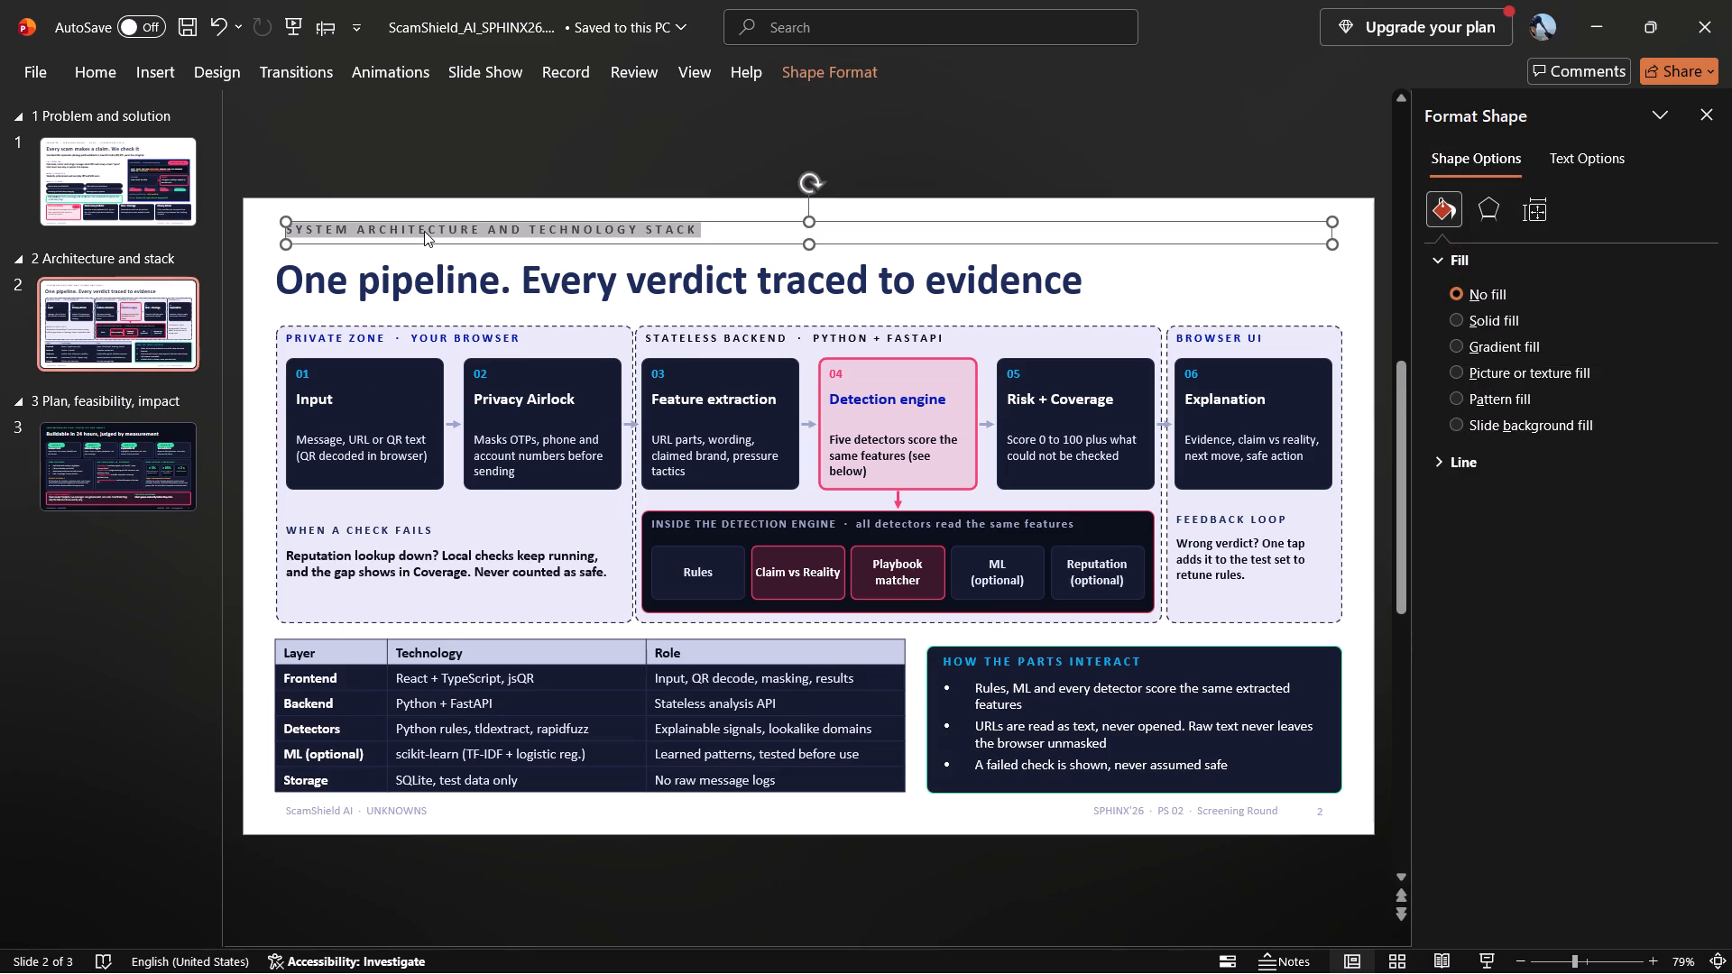
right_click(456, 231)
click(686, 201)
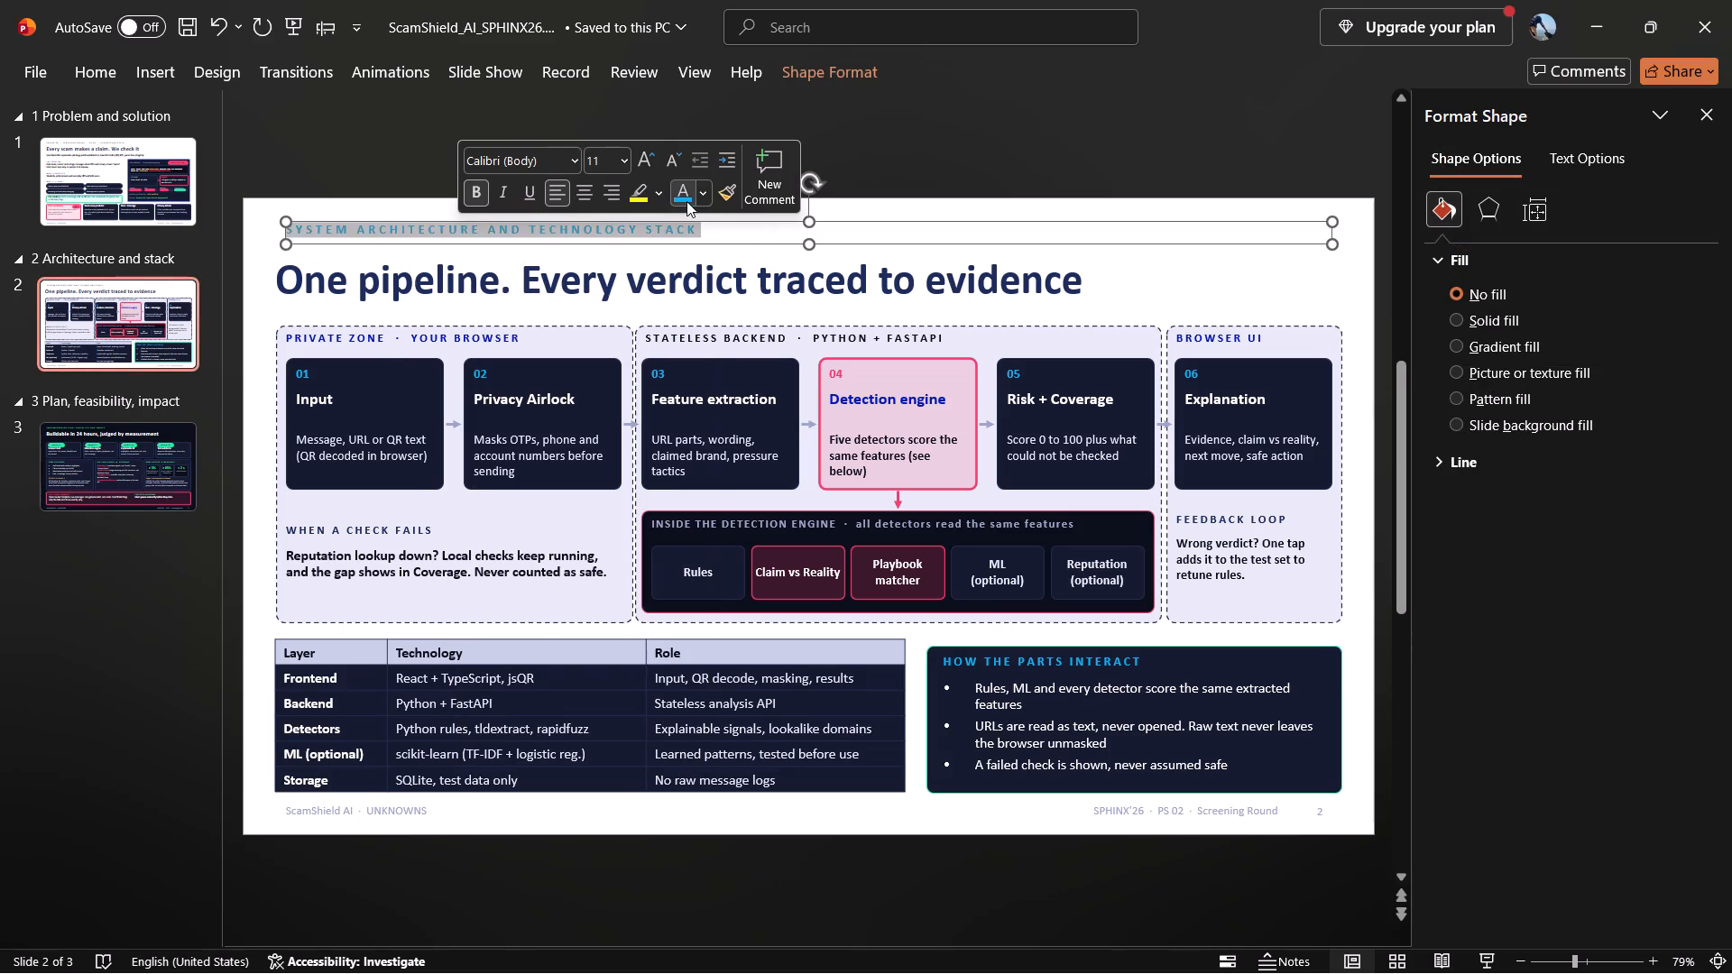
click(883, 166)
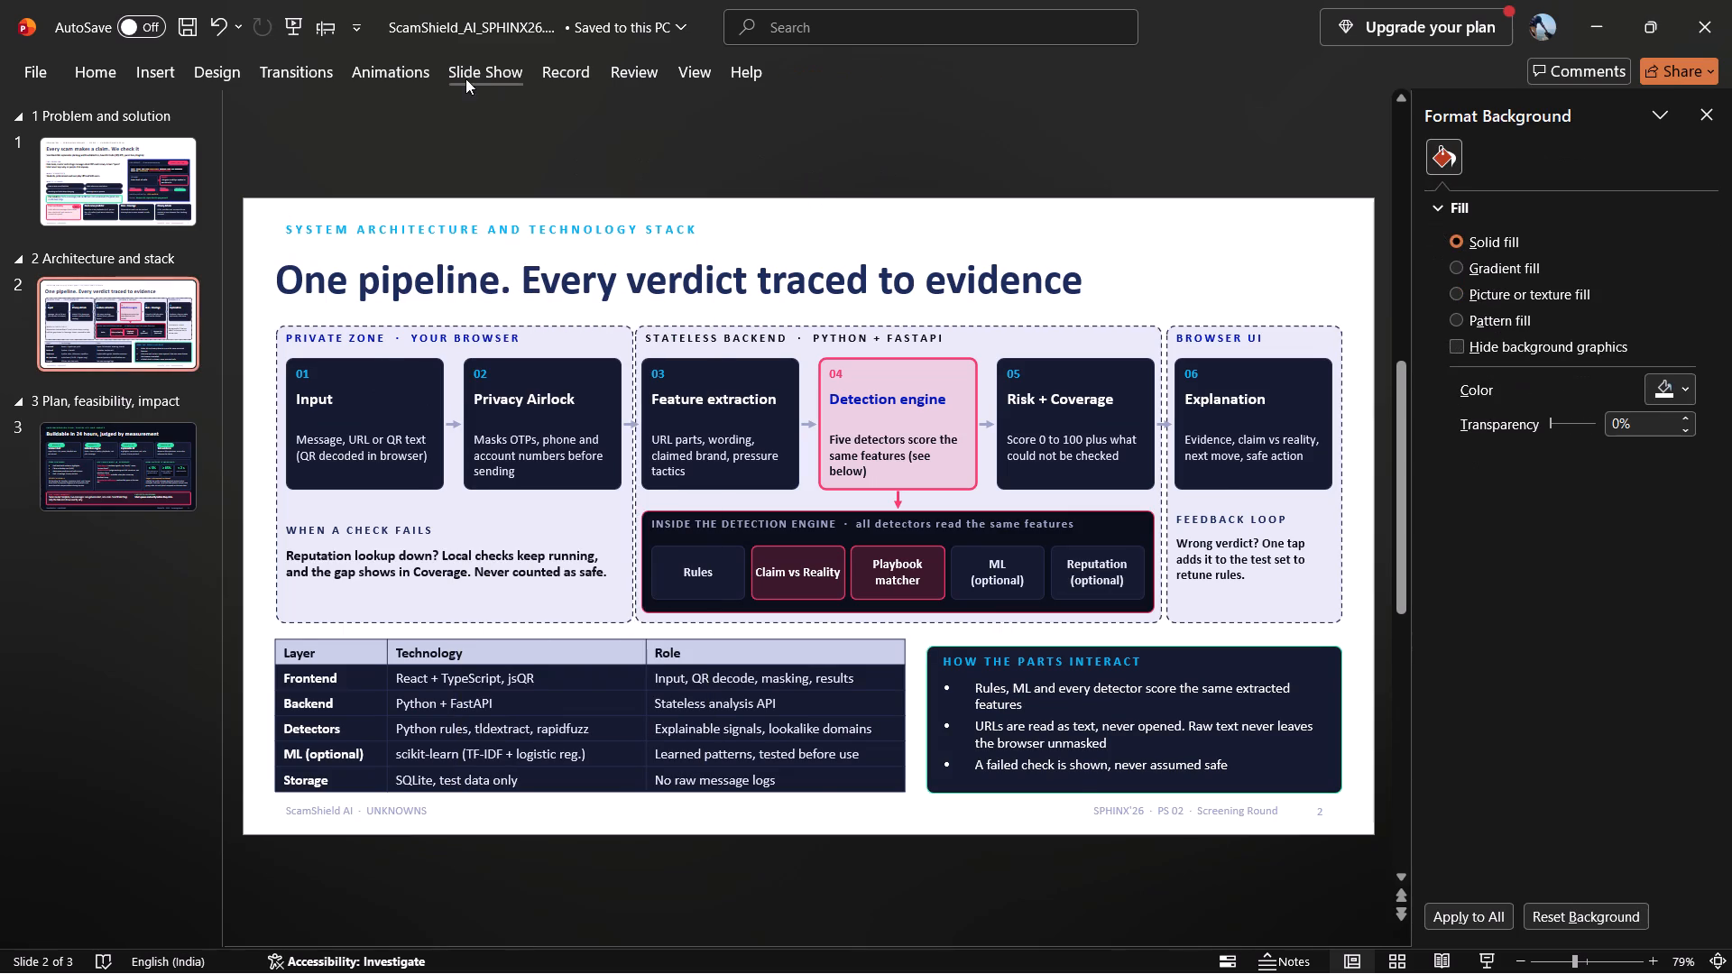
Nudge the "Every scam makes a claim. We check it" title on slide 1 slightly upwards, closer to the SPHINX'26 line.
click(136, 170)
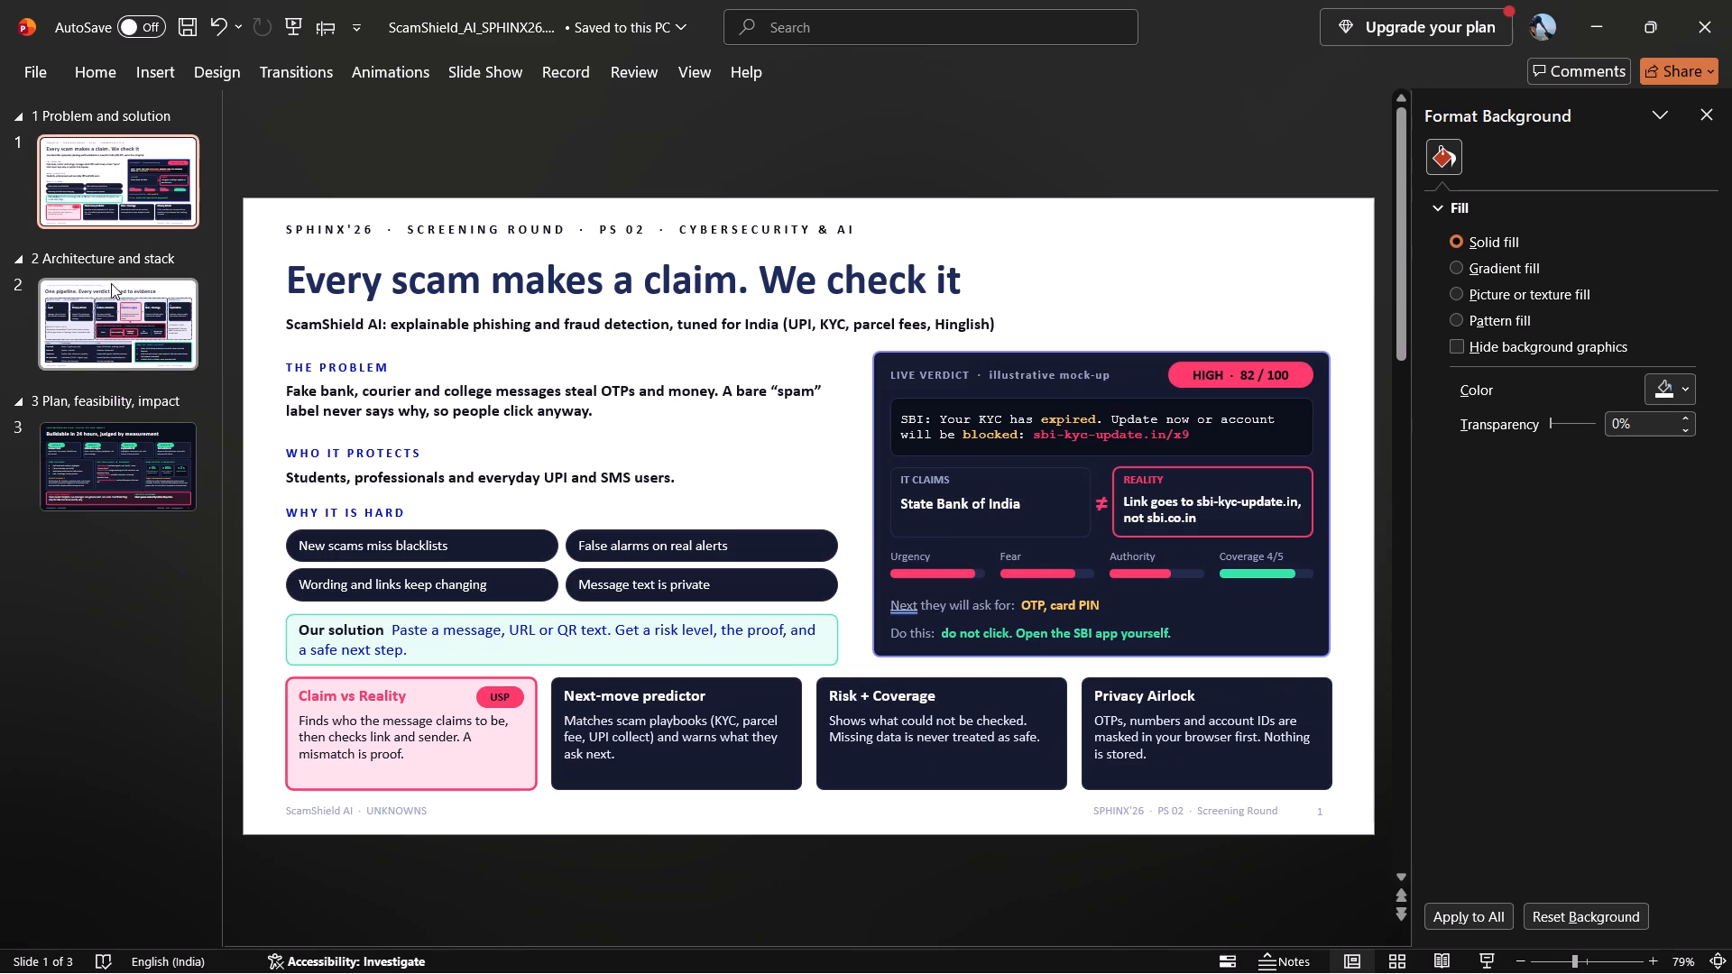
click(456, 237)
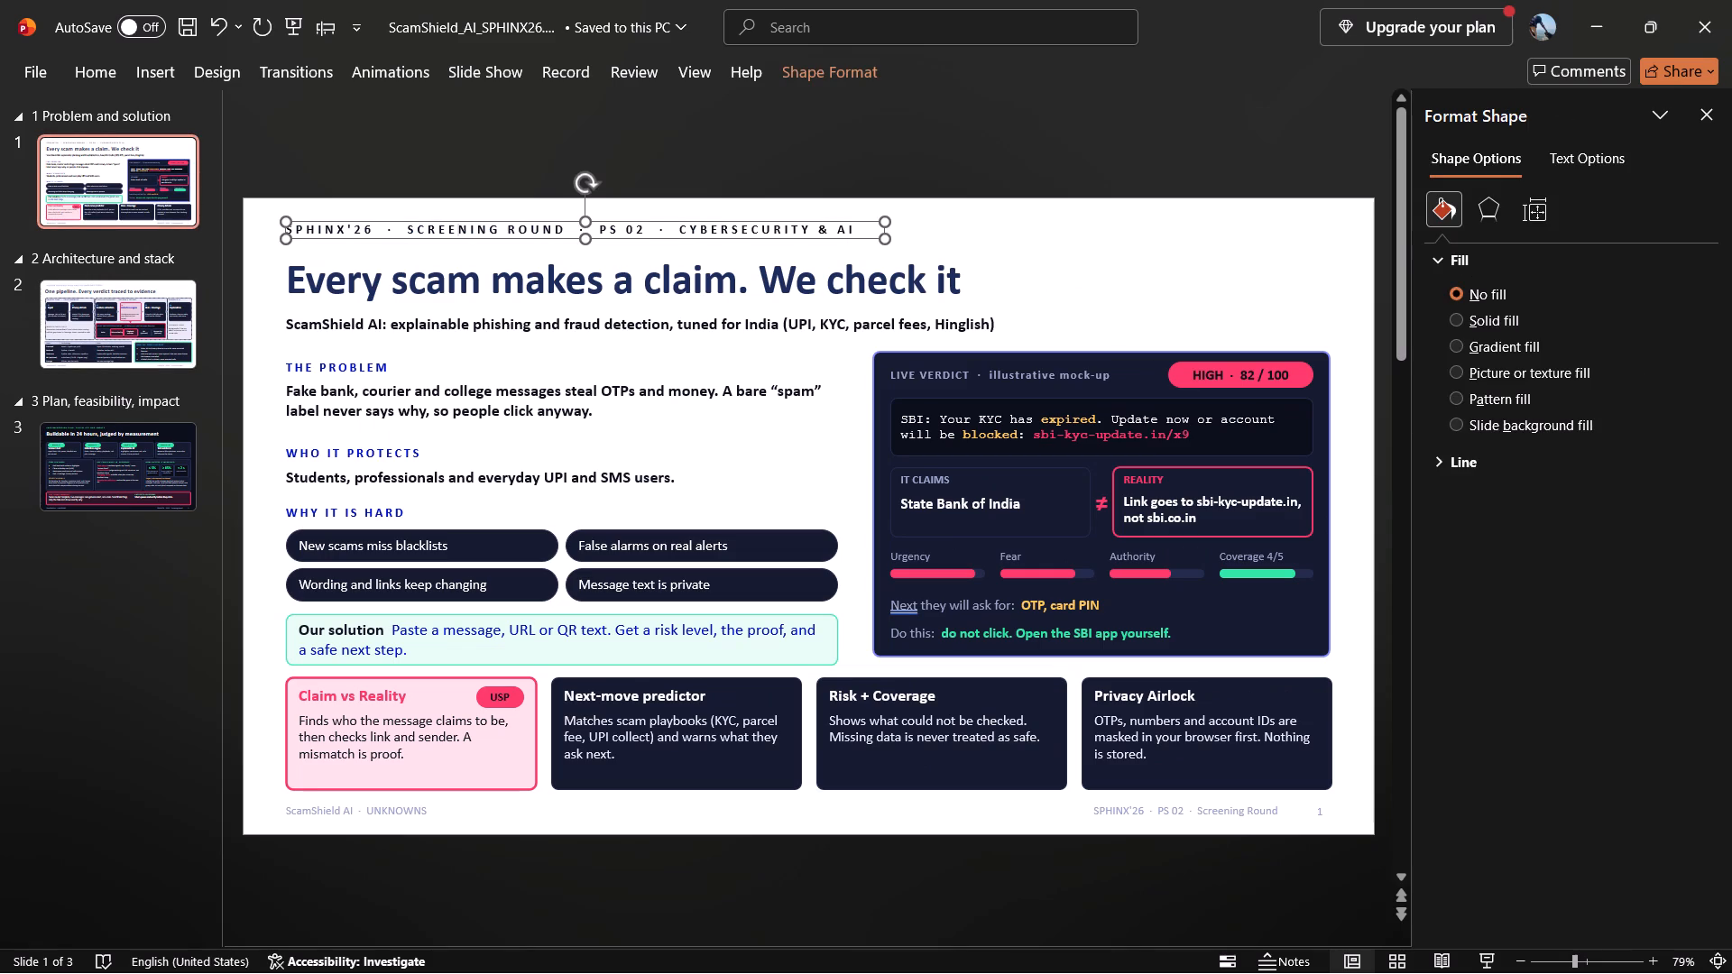
click(870, 221)
click(783, 272)
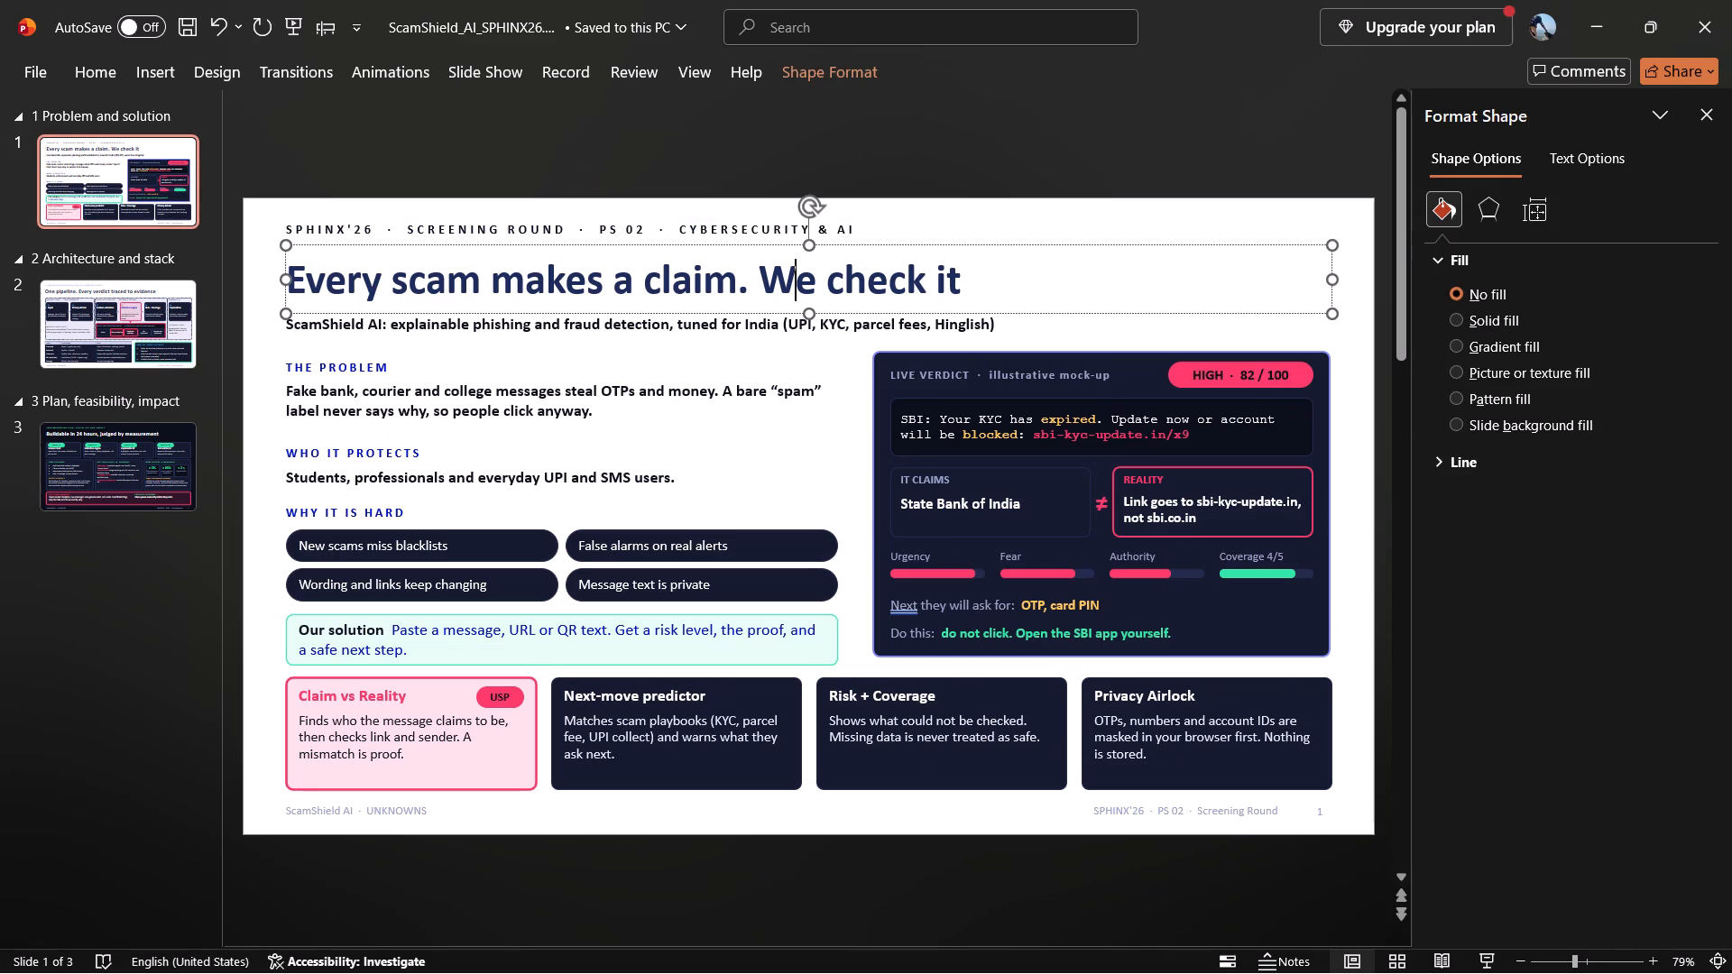
click(930, 244)
key(Up)
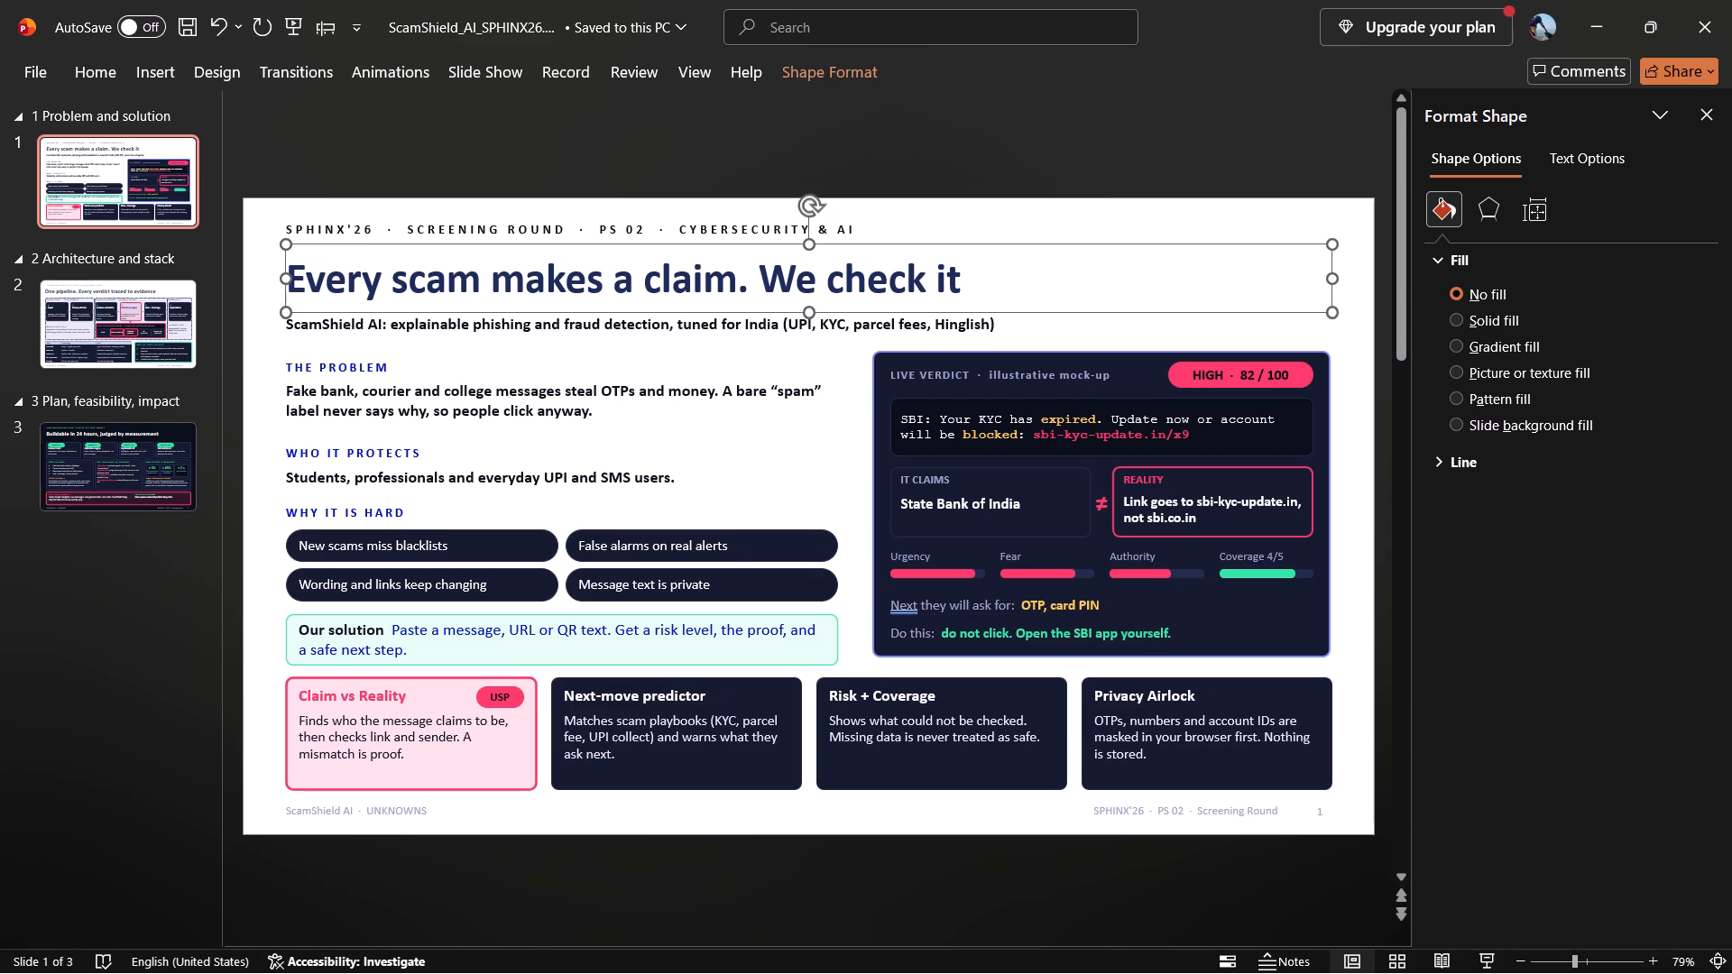
key(Up)
key(Up)
key(Up)
key(Up)
key(Up)
key(Up)
key(Up)
key(Up)
key(Up)
key(Up)
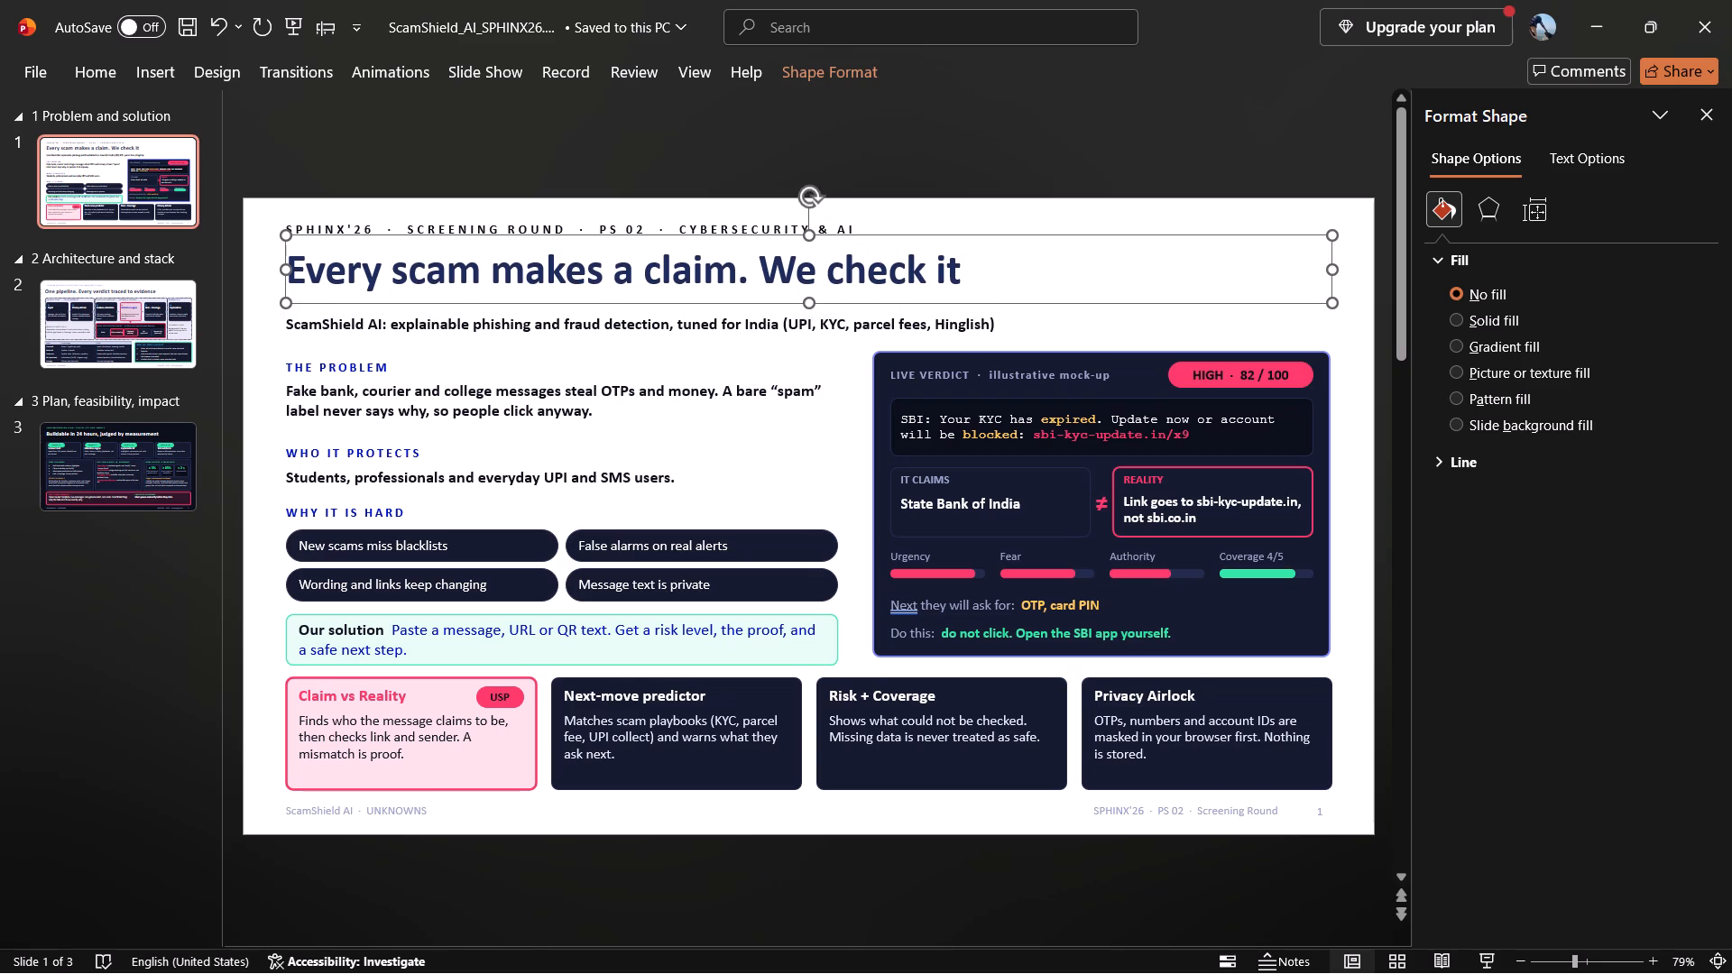
Nudge the "ScamShield AI: explainable phishing and fraud detection" subtitle up to sit just beneath the slide 1 title.
click(935, 312)
click(963, 312)
key(Up)
key(Up)
key(Up)
key(Up)
key(Up)
key(Up)
key(Up)
key(Up)
key(Up)
key(Up)
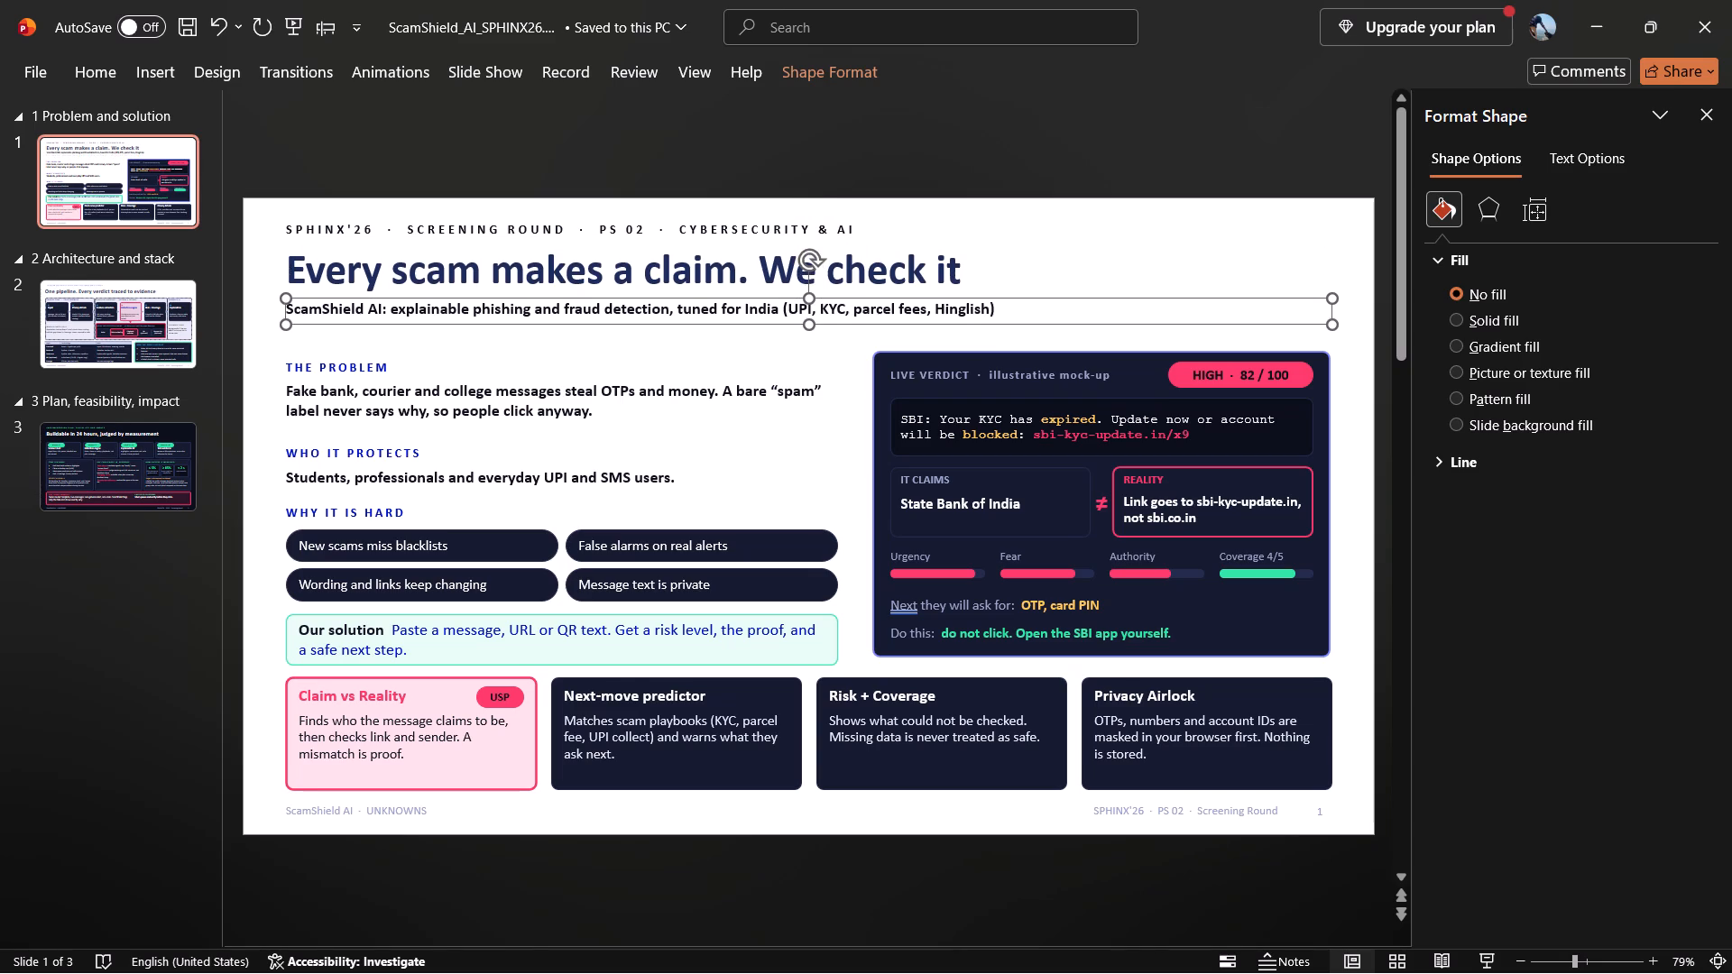
click(1082, 247)
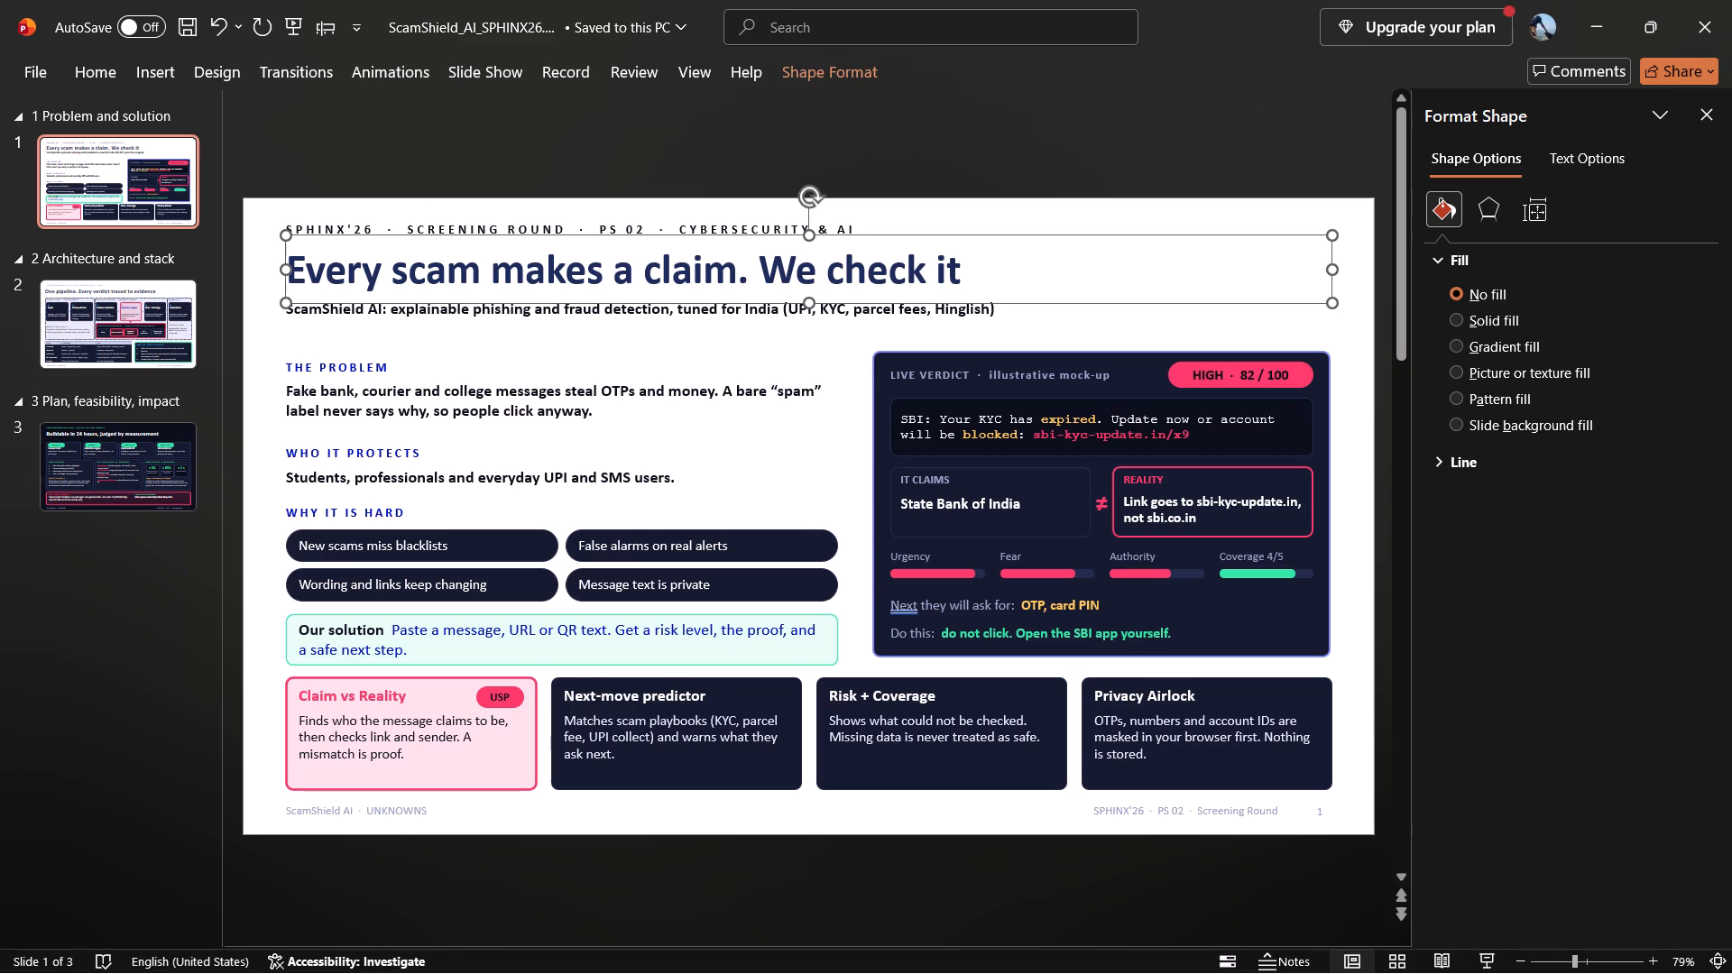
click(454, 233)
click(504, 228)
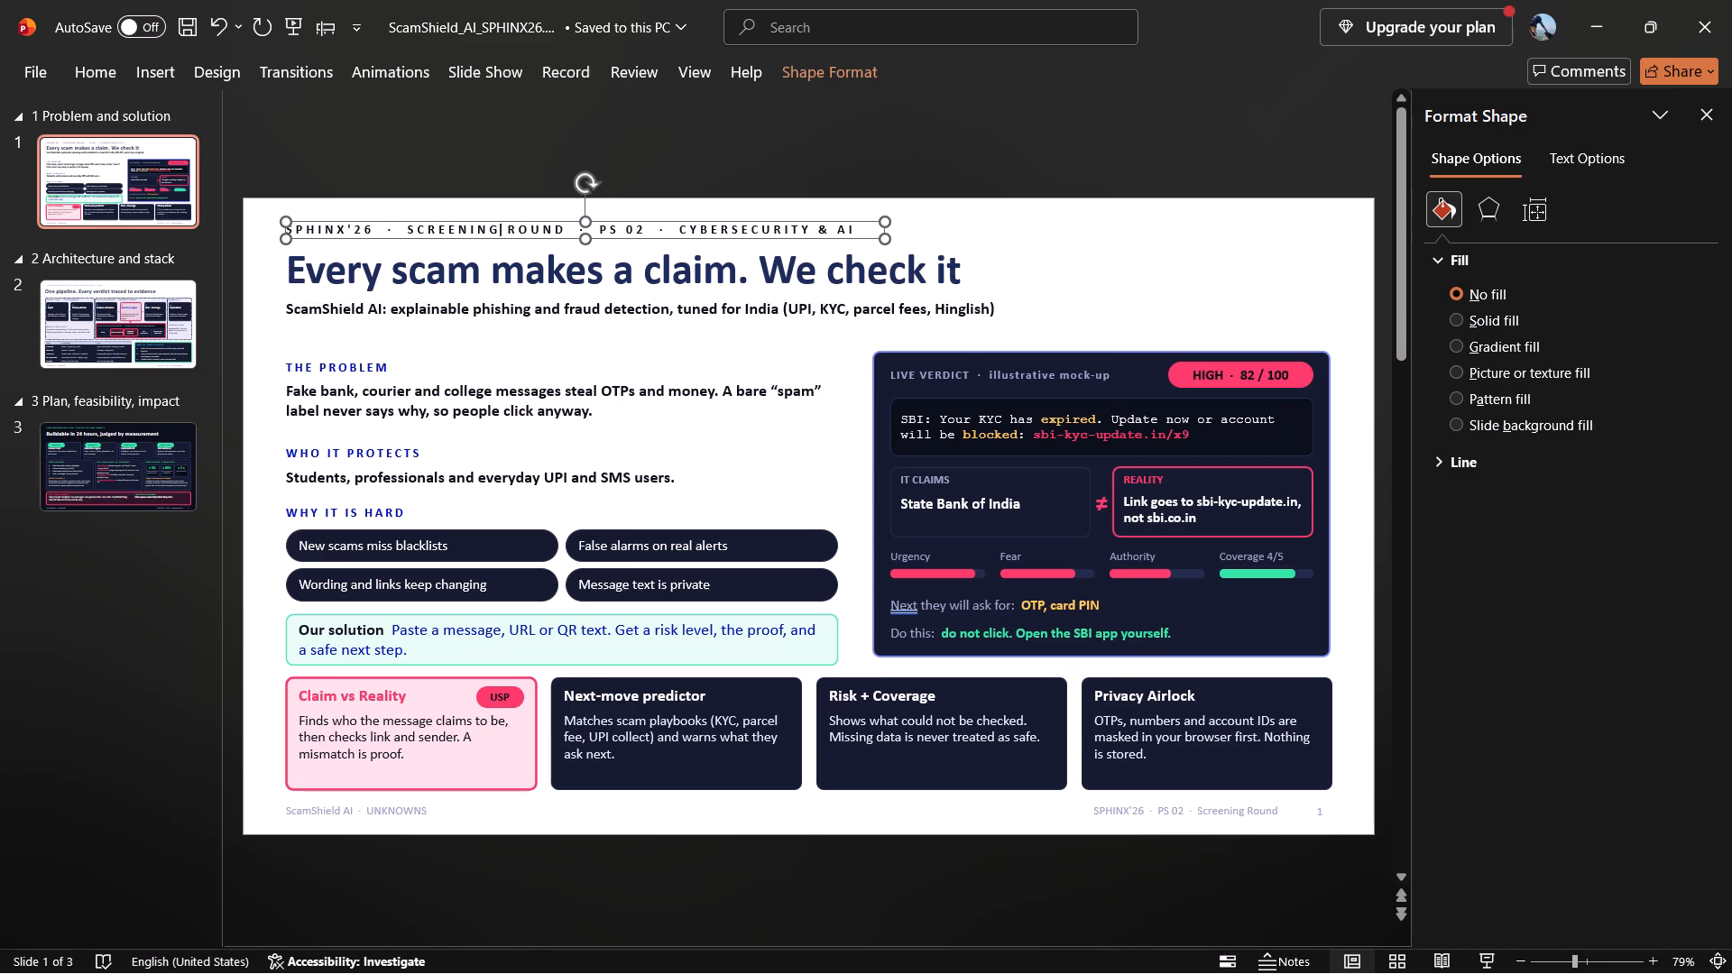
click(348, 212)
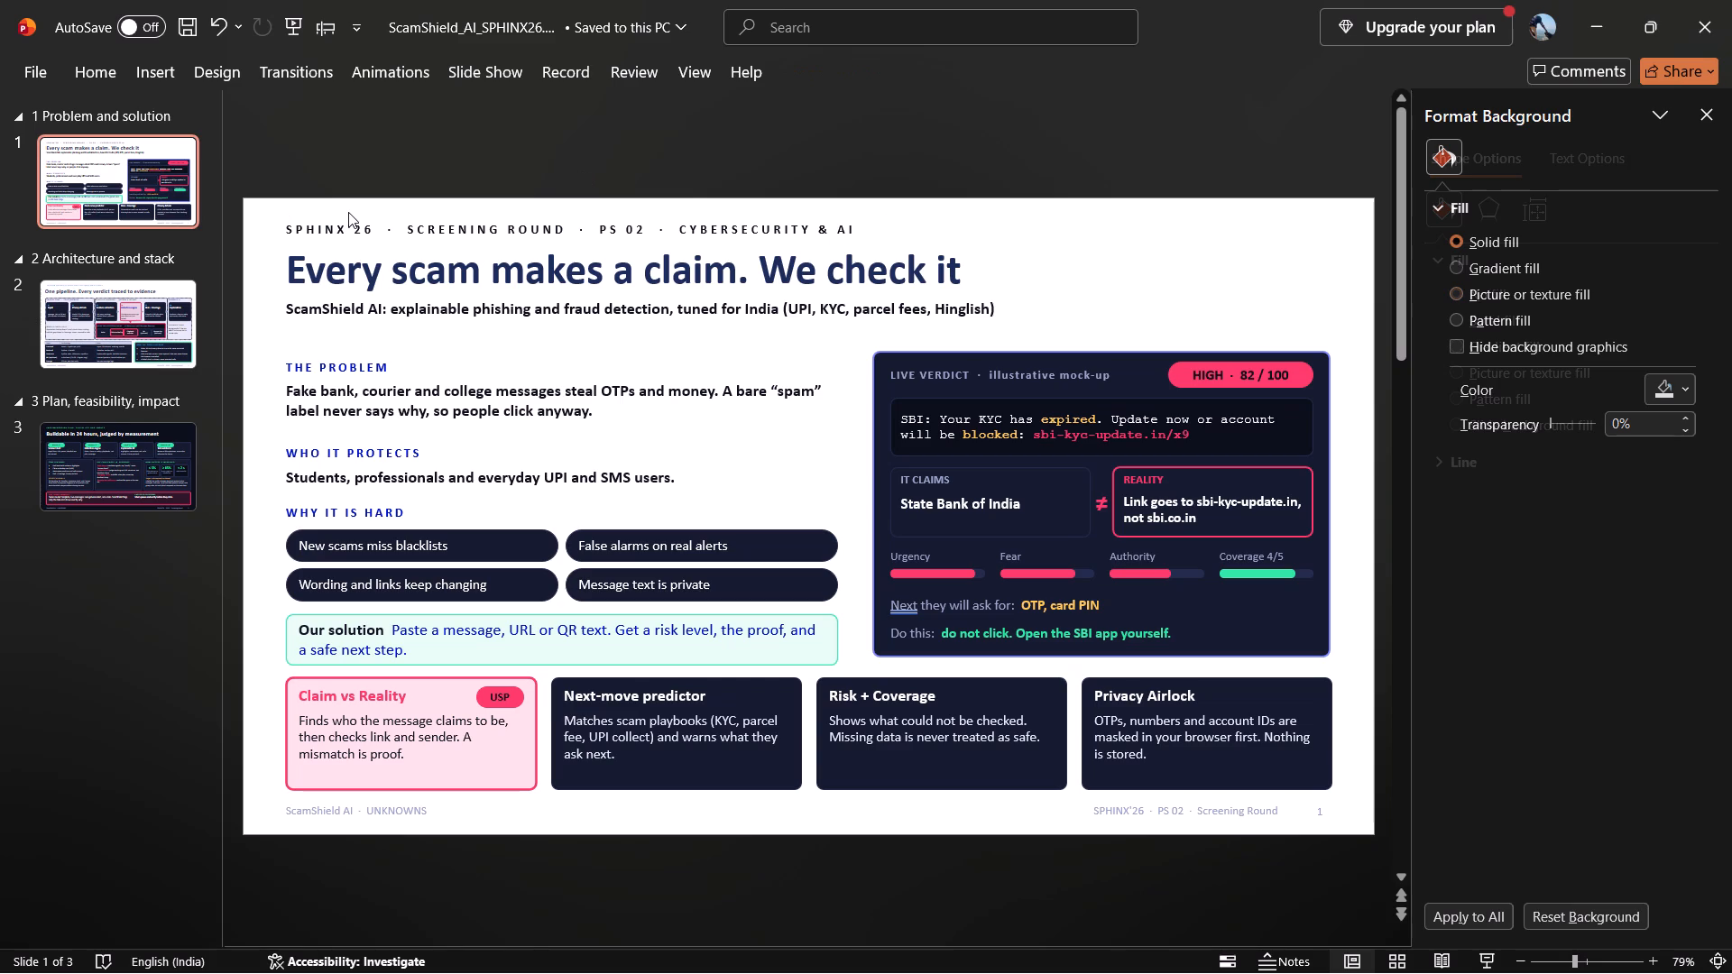
Insert the picture UNKNOWNS-removebg-preview.png from the Downloads folder onto slide 1.
click(163, 73)
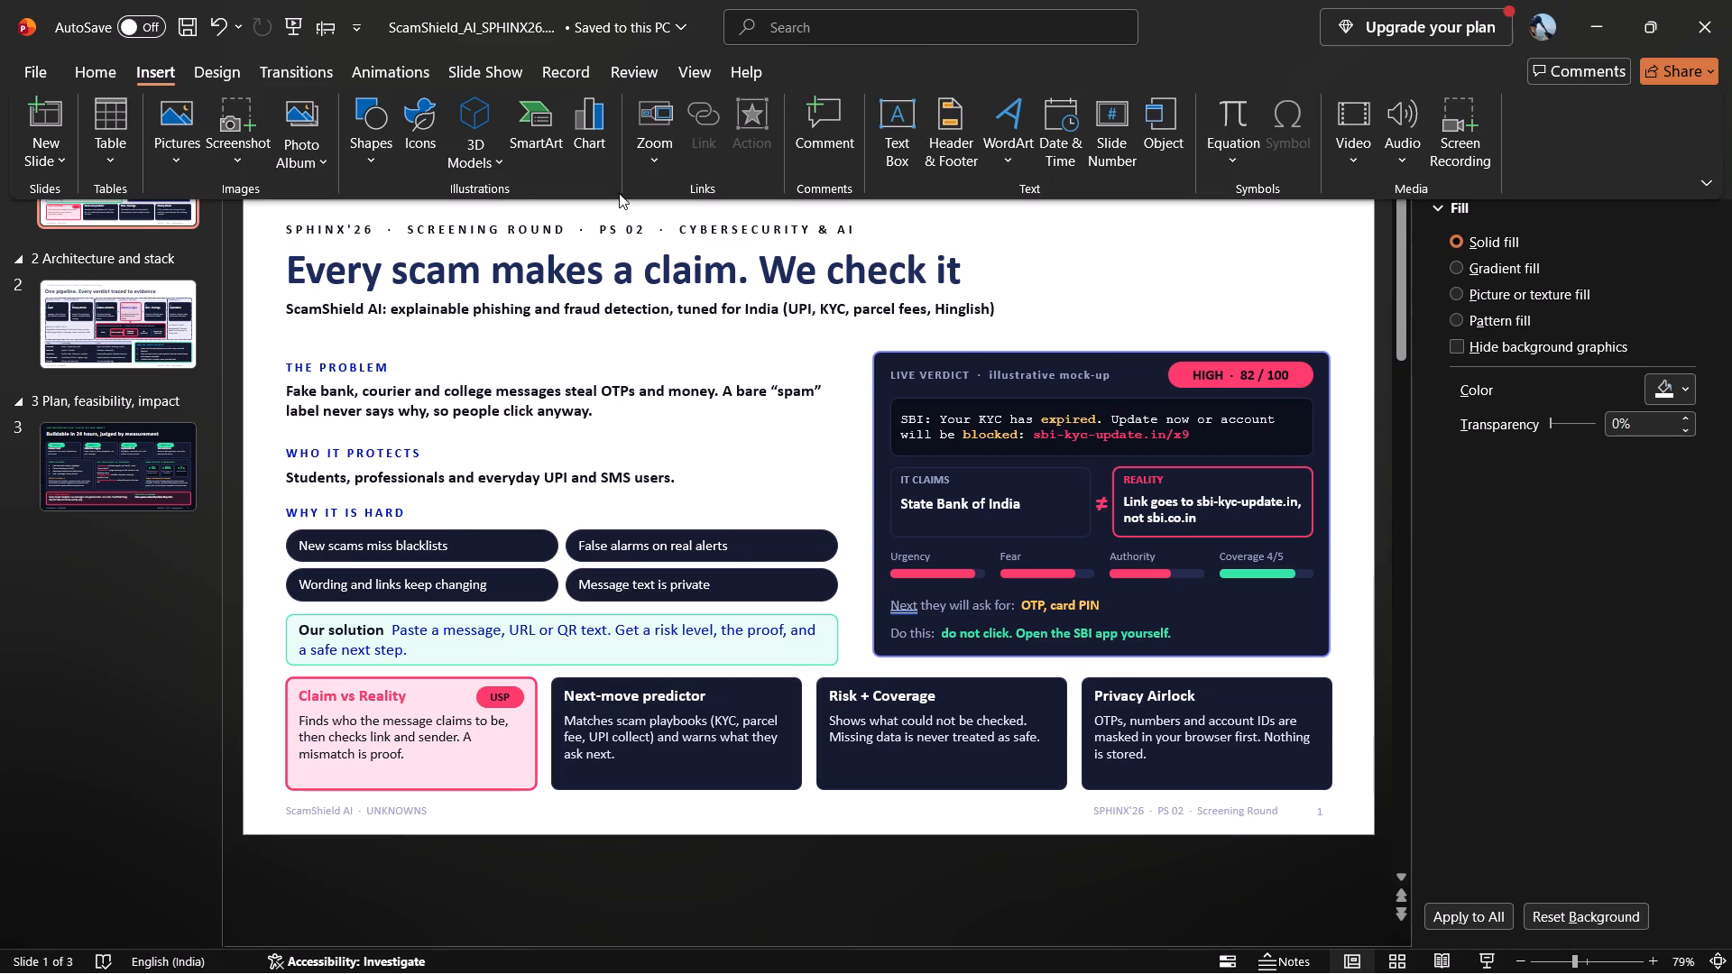
click(188, 104)
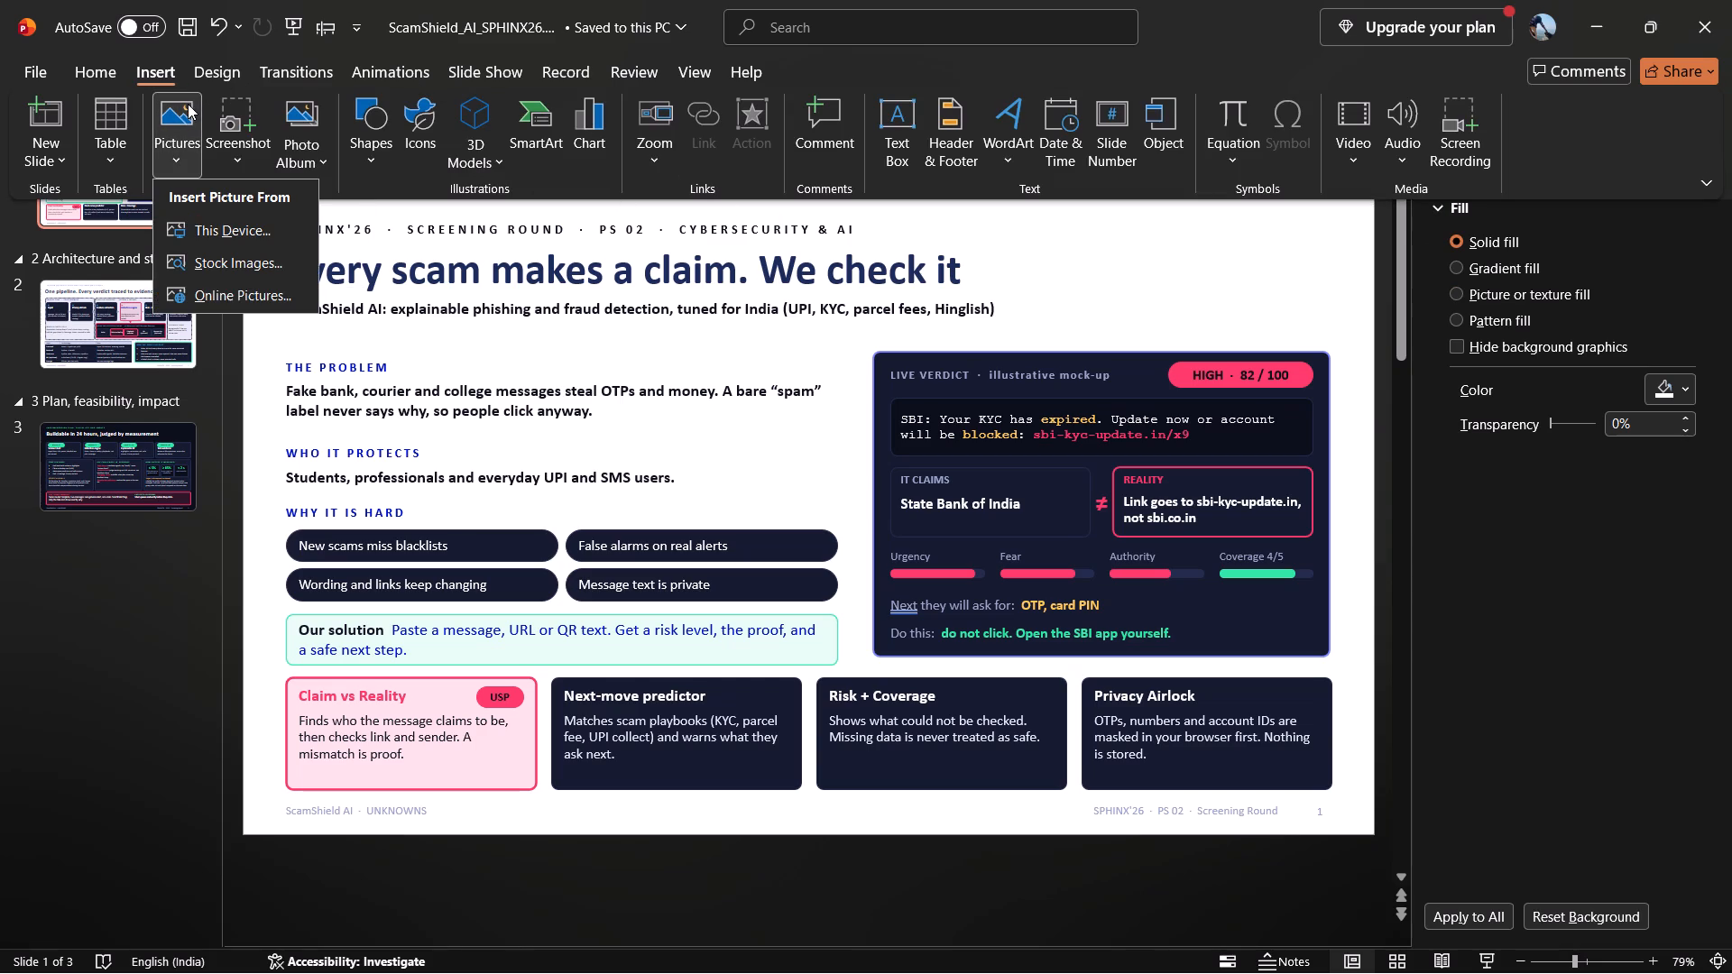
click(249, 222)
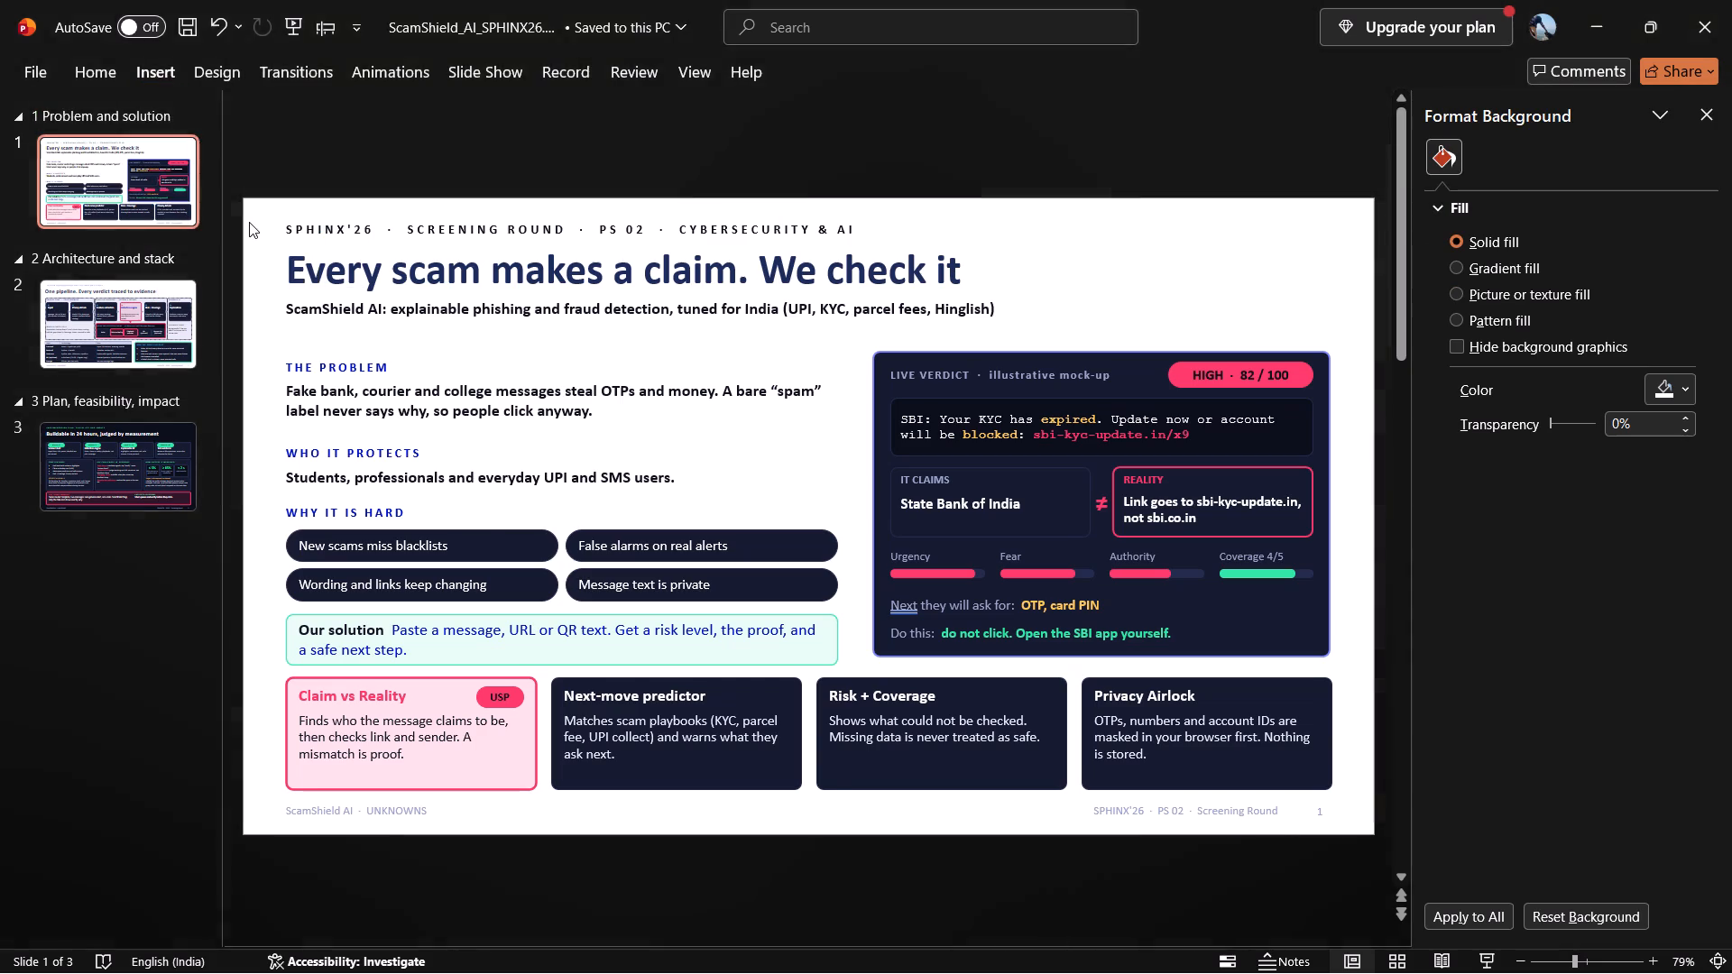
scroll(123, 225, up, 3)
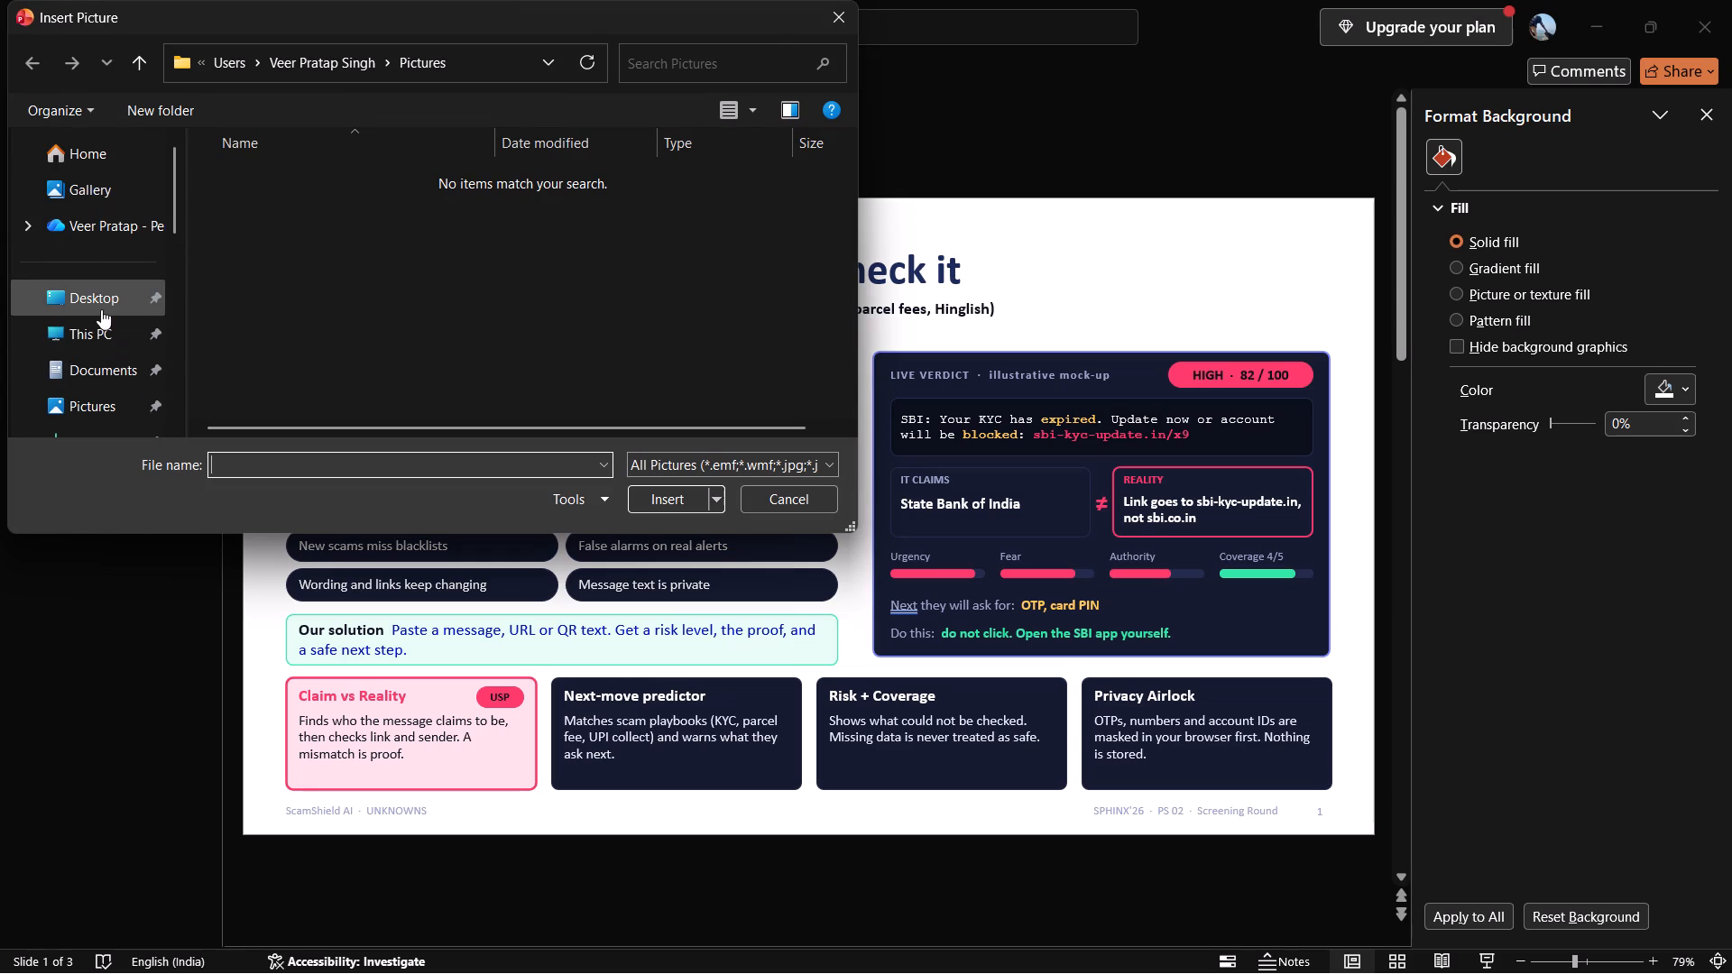
scroll(100, 313, up, 2)
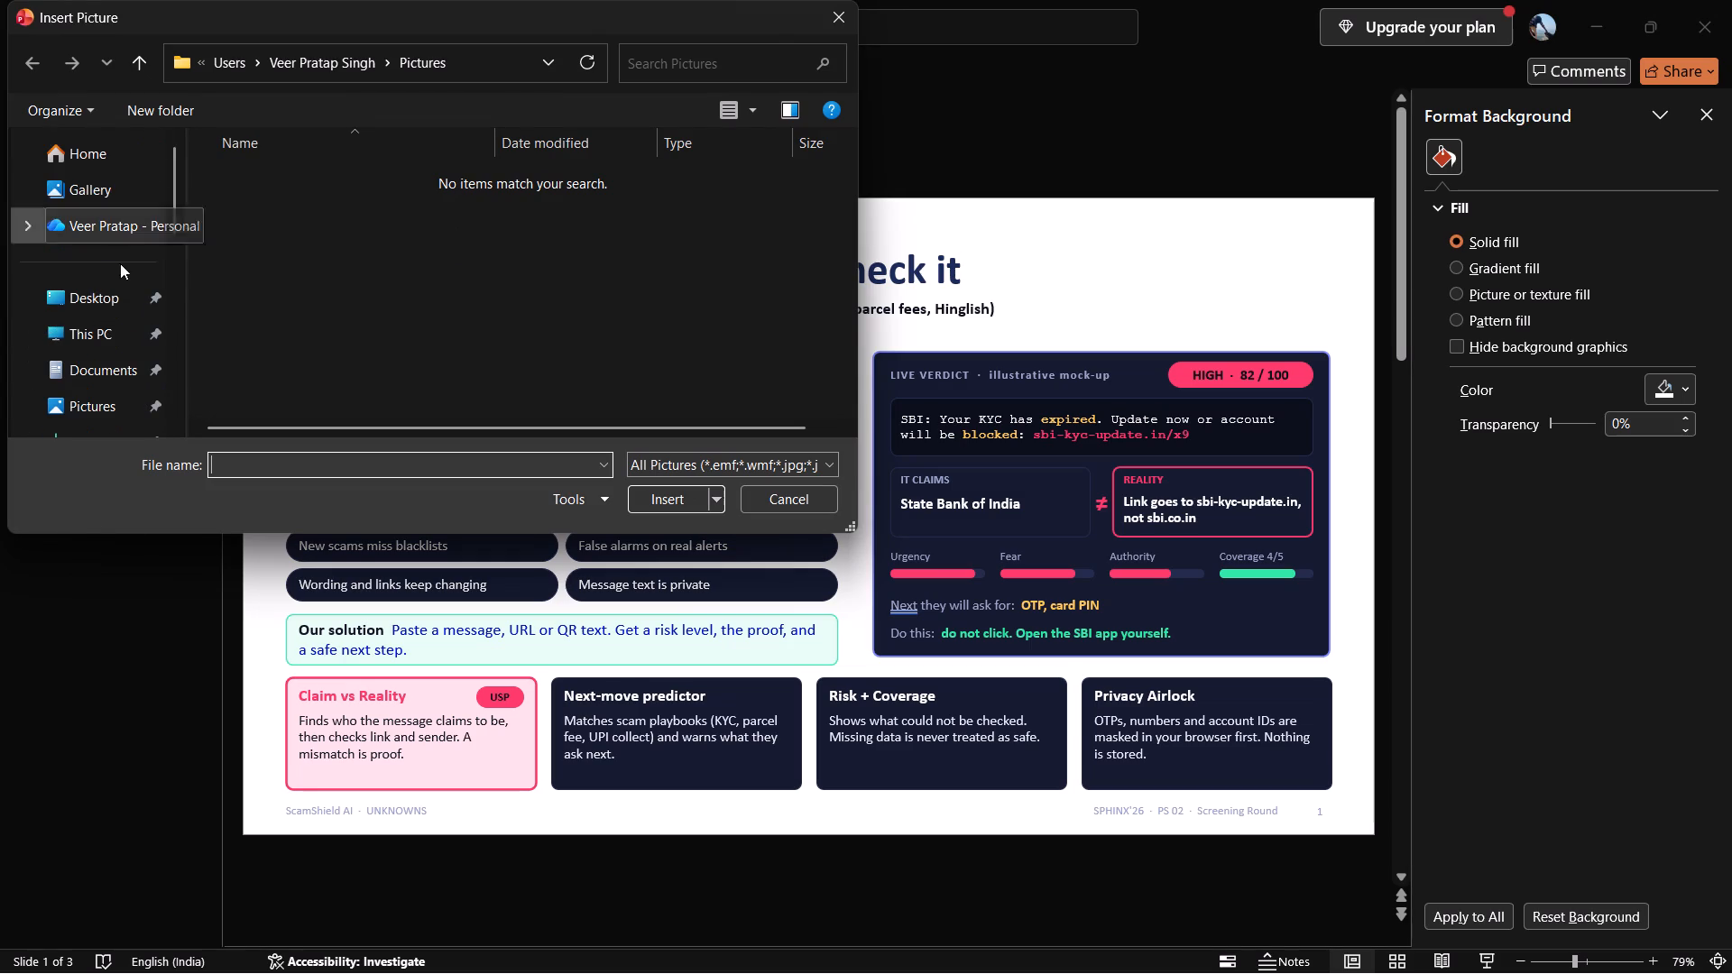
click(117, 381)
click(112, 425)
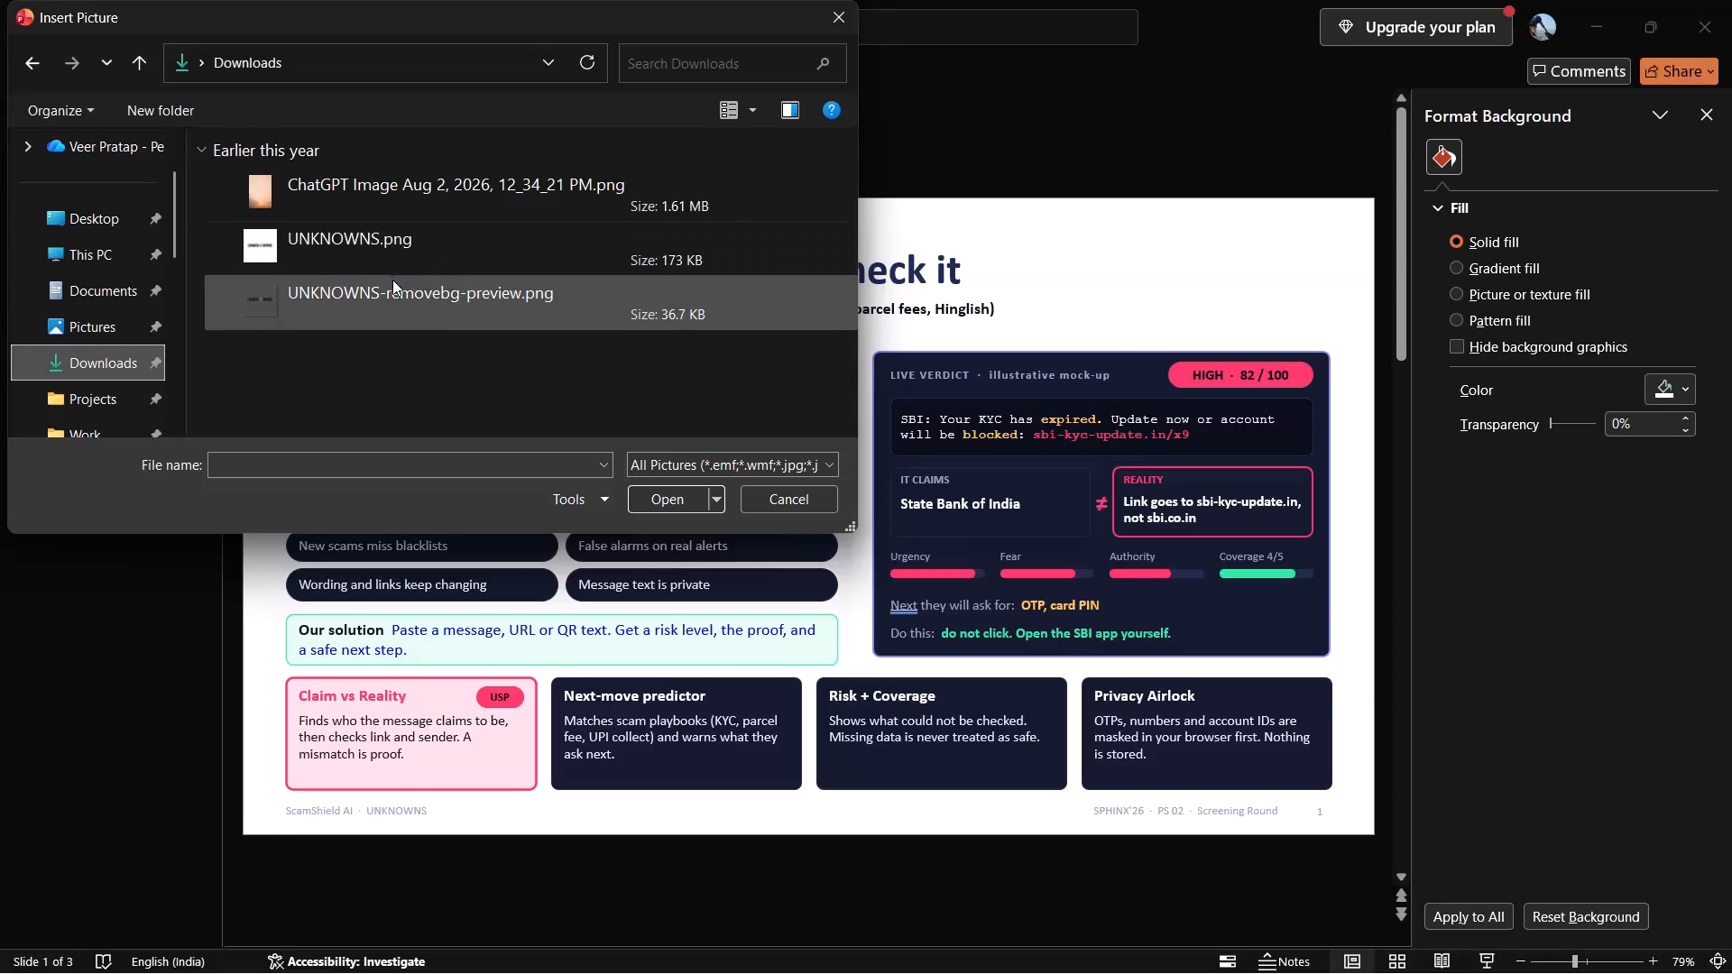
click(401, 290)
click(677, 489)
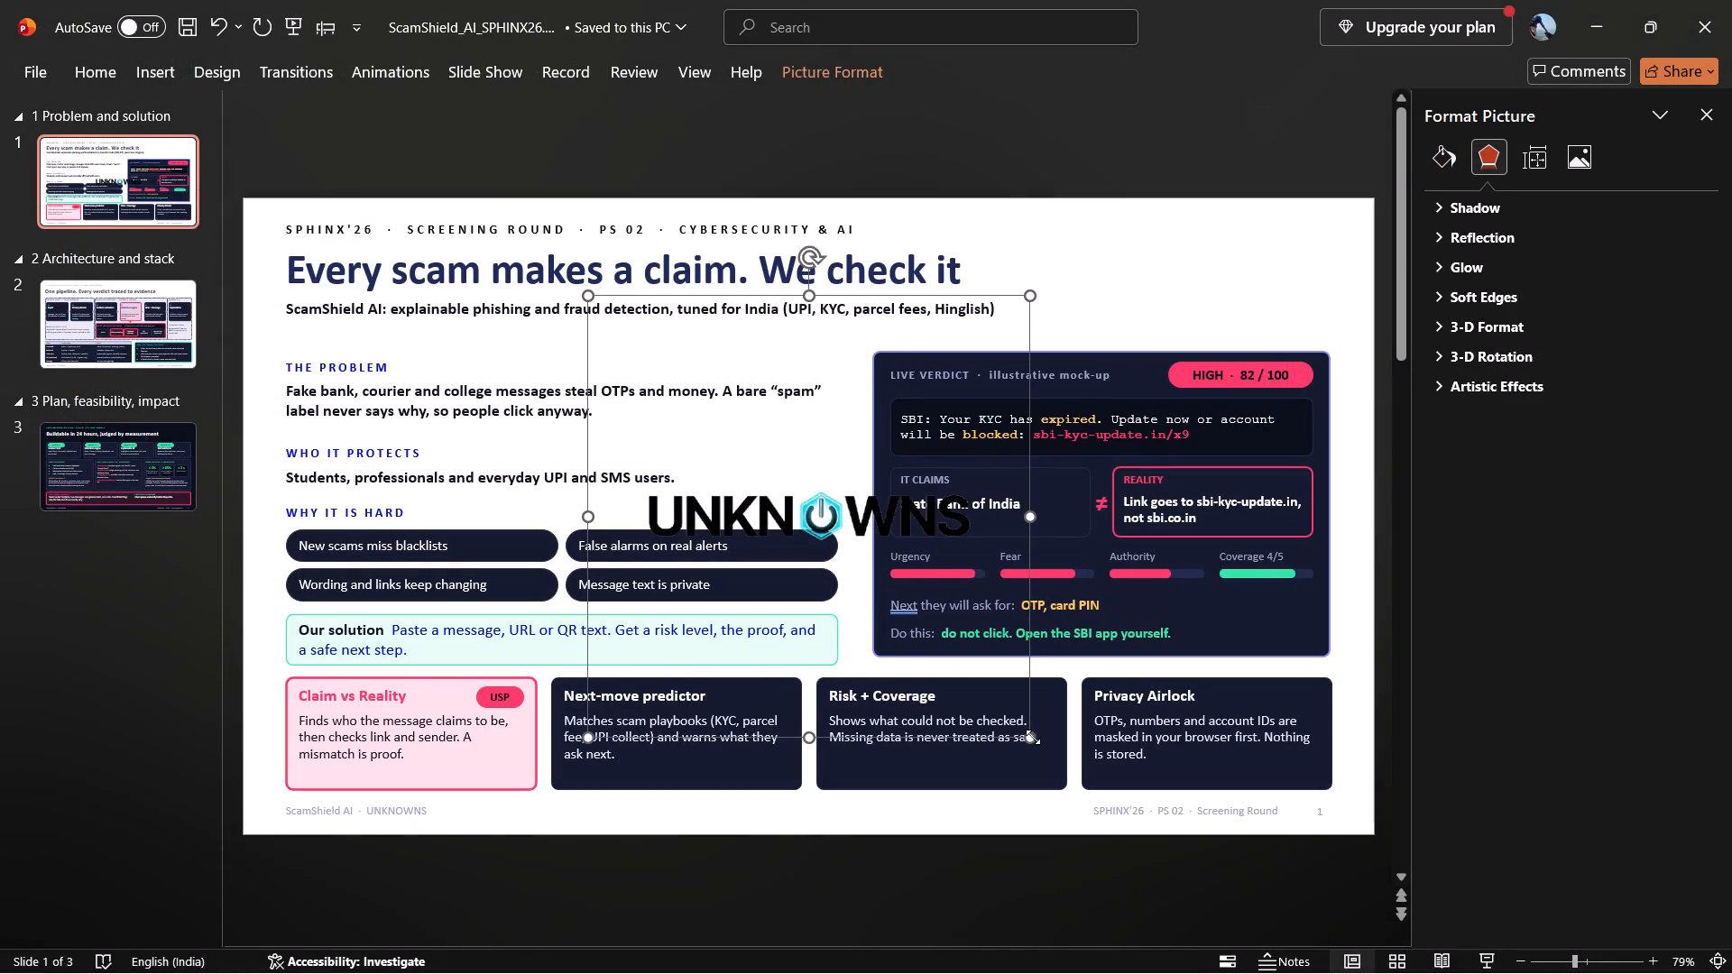
Shrink the UNKNOWNS logo to under half its inserted size and place it in slide 1's upper right corner, level with the SPHINX'26 line.
drag(1033, 736, 745, 474)
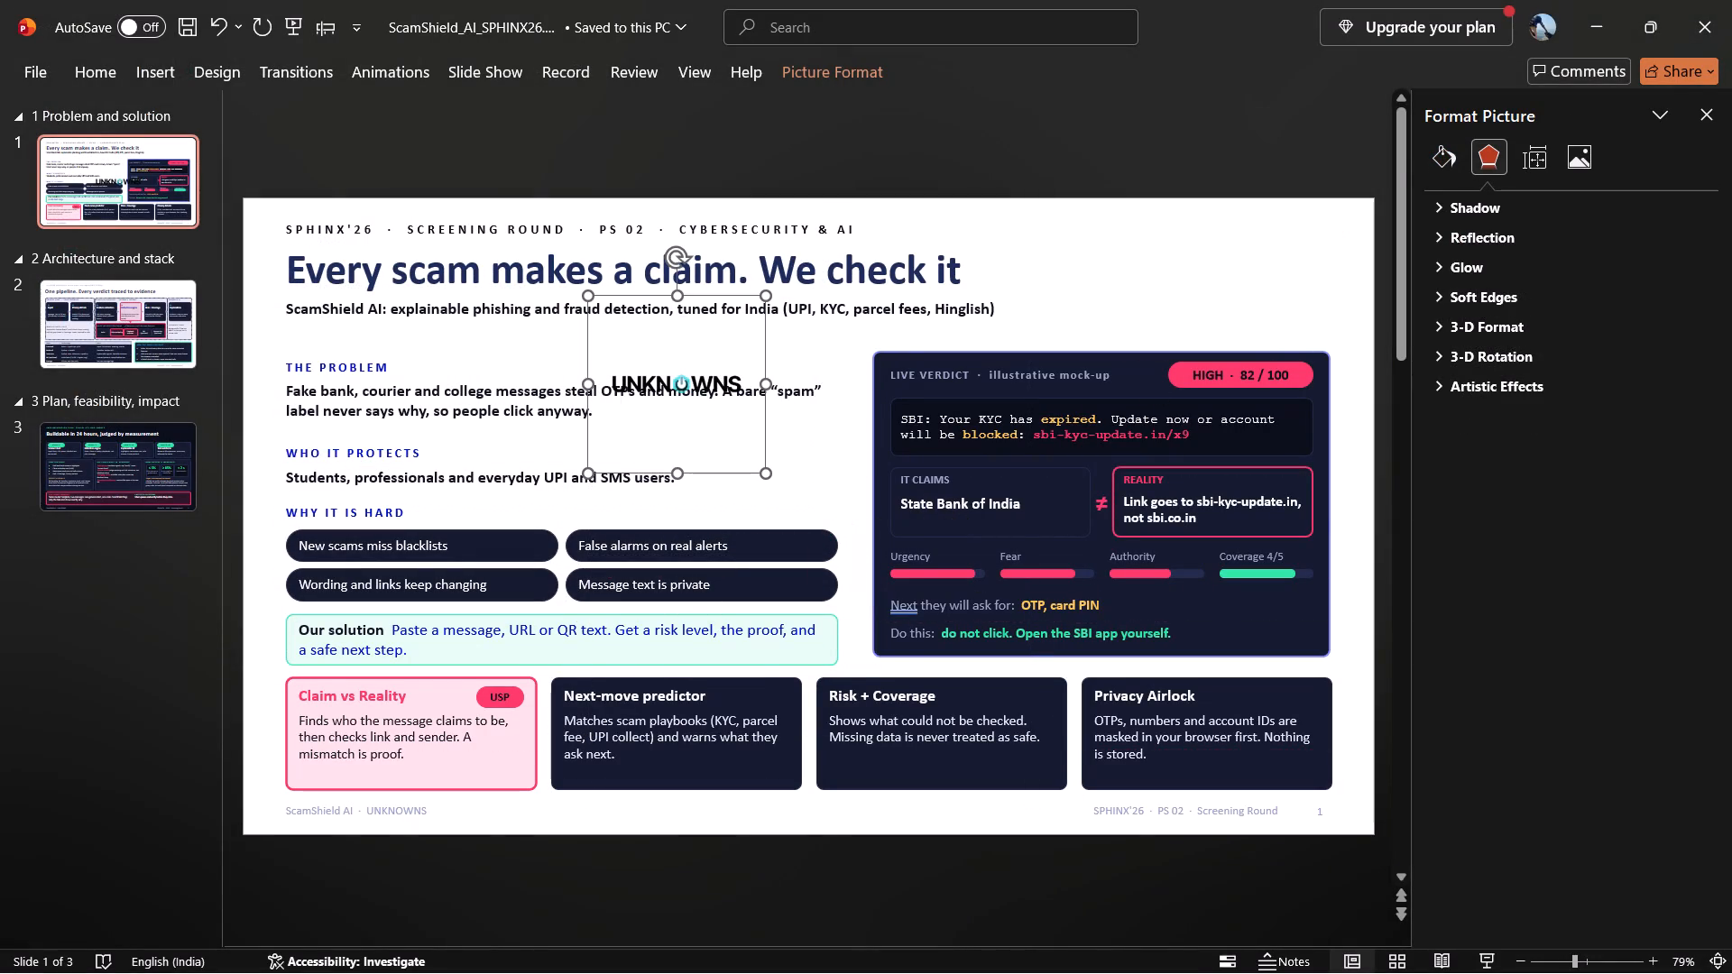
drag(700, 388, 1307, 232)
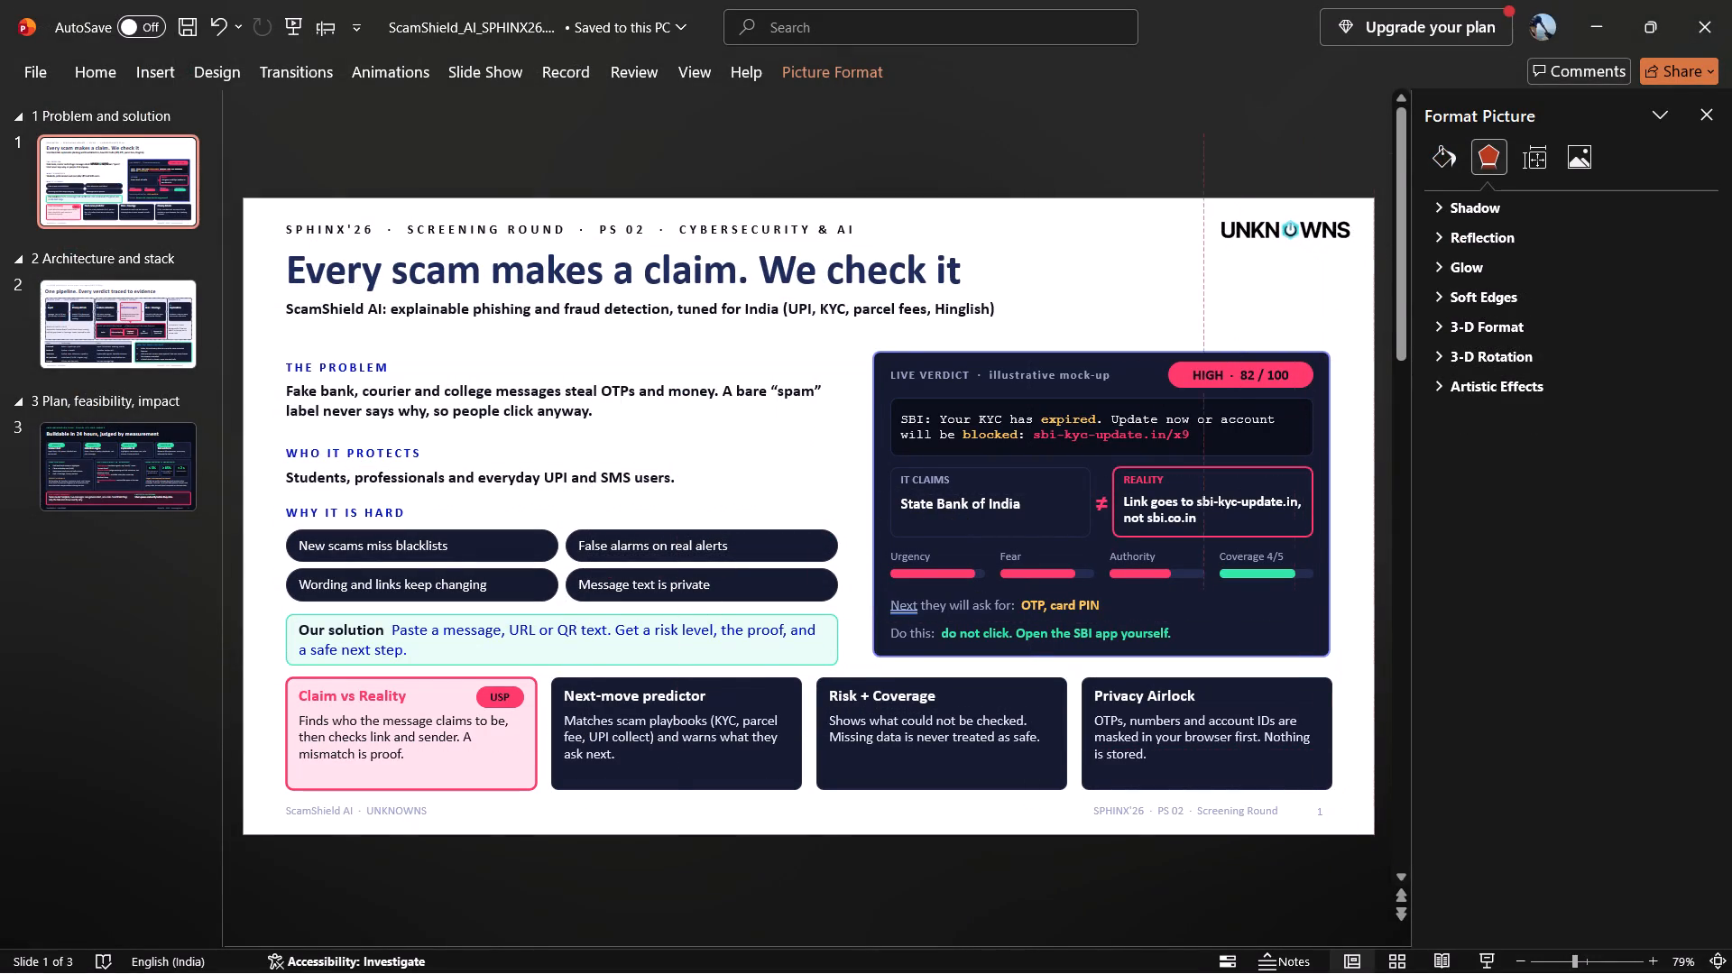
drag(1307, 232, 1304, 237)
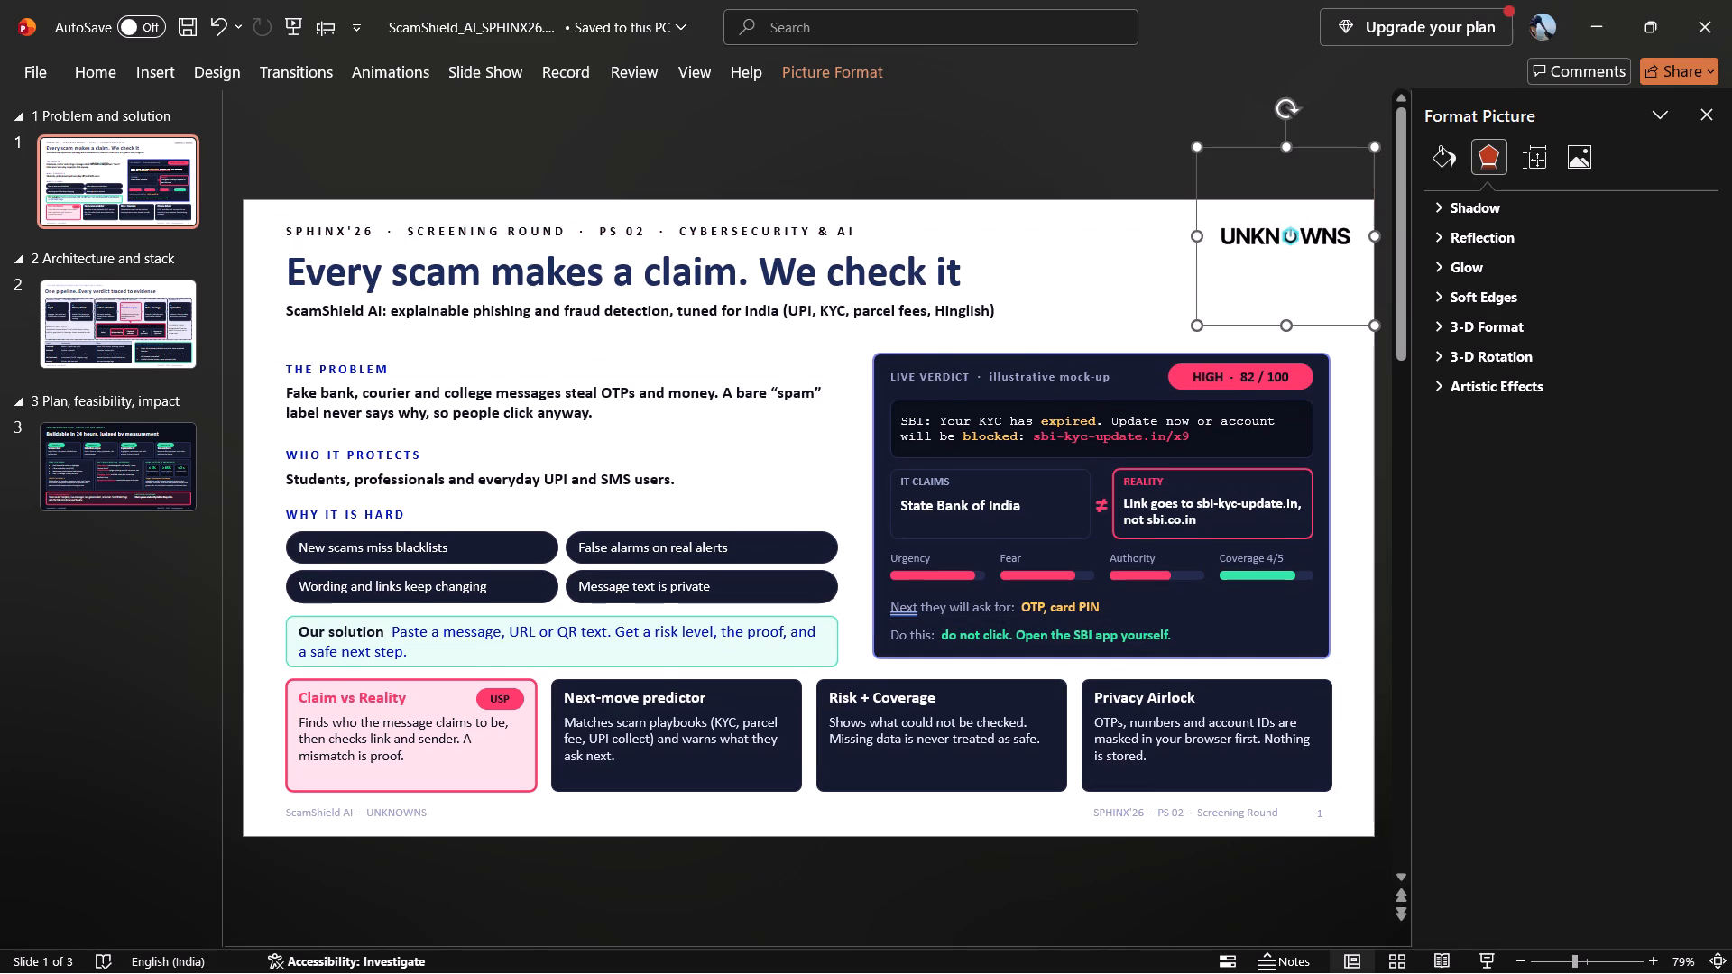
Copy the UNKNOWNS logo from slide 1 onto slides 2 and 3 in the same corner position.
key(ctrl+c)
click(1156, 90)
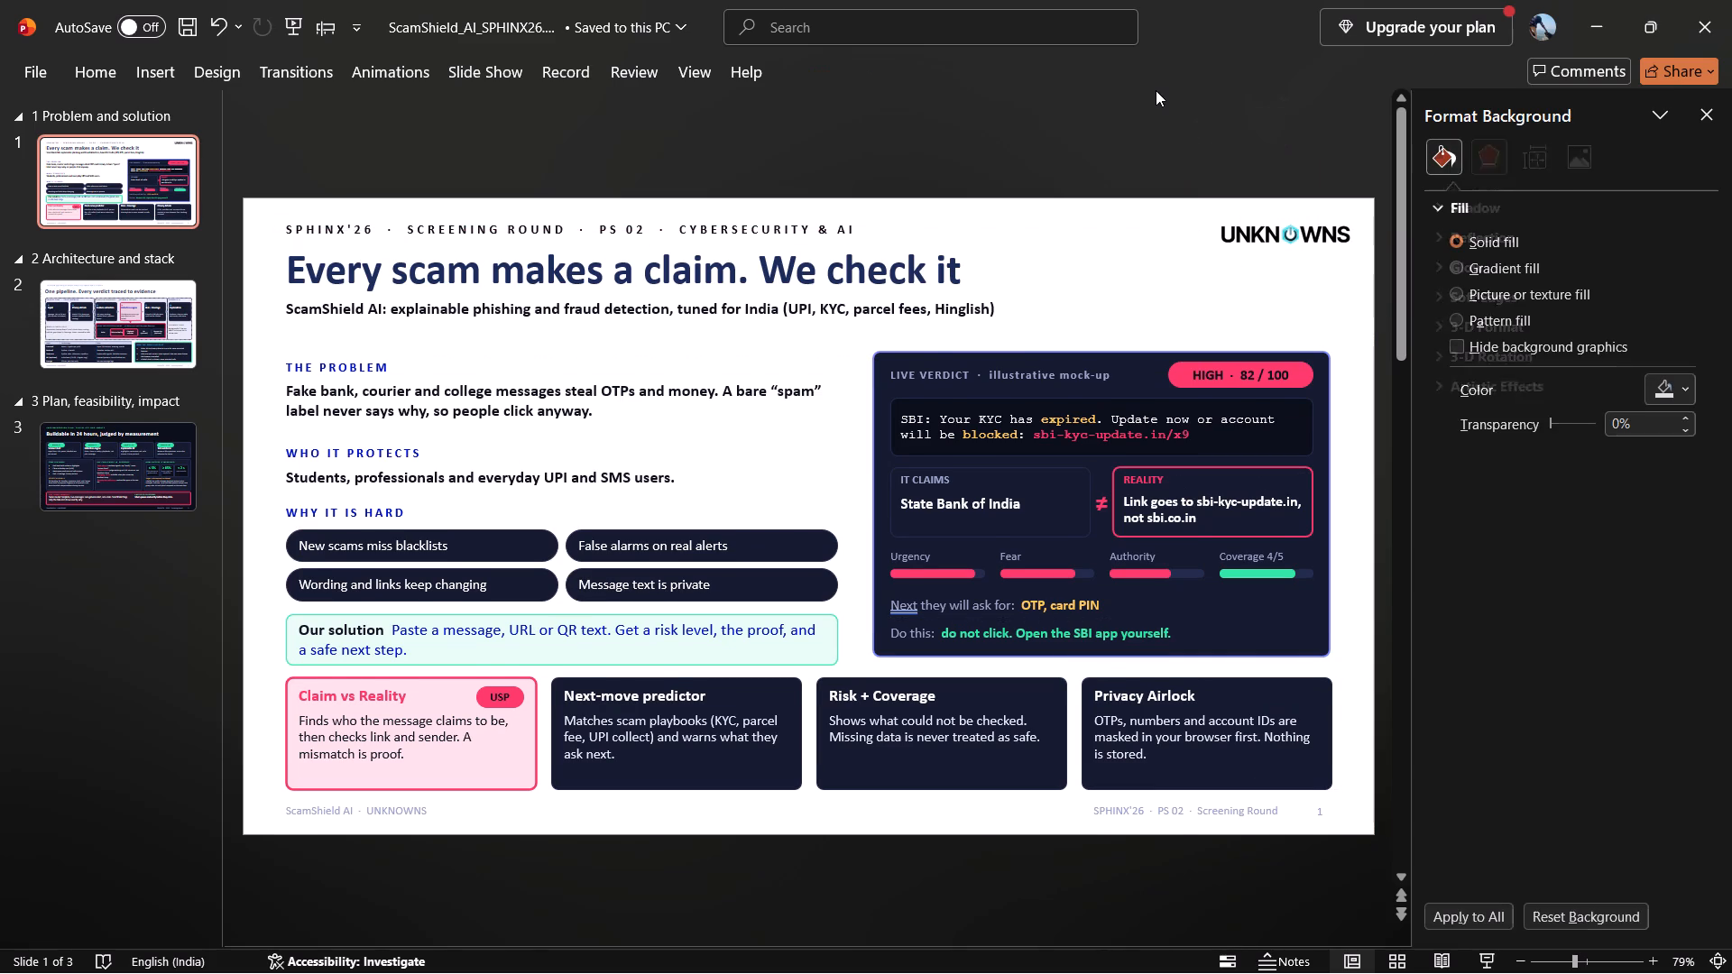
click(203, 311)
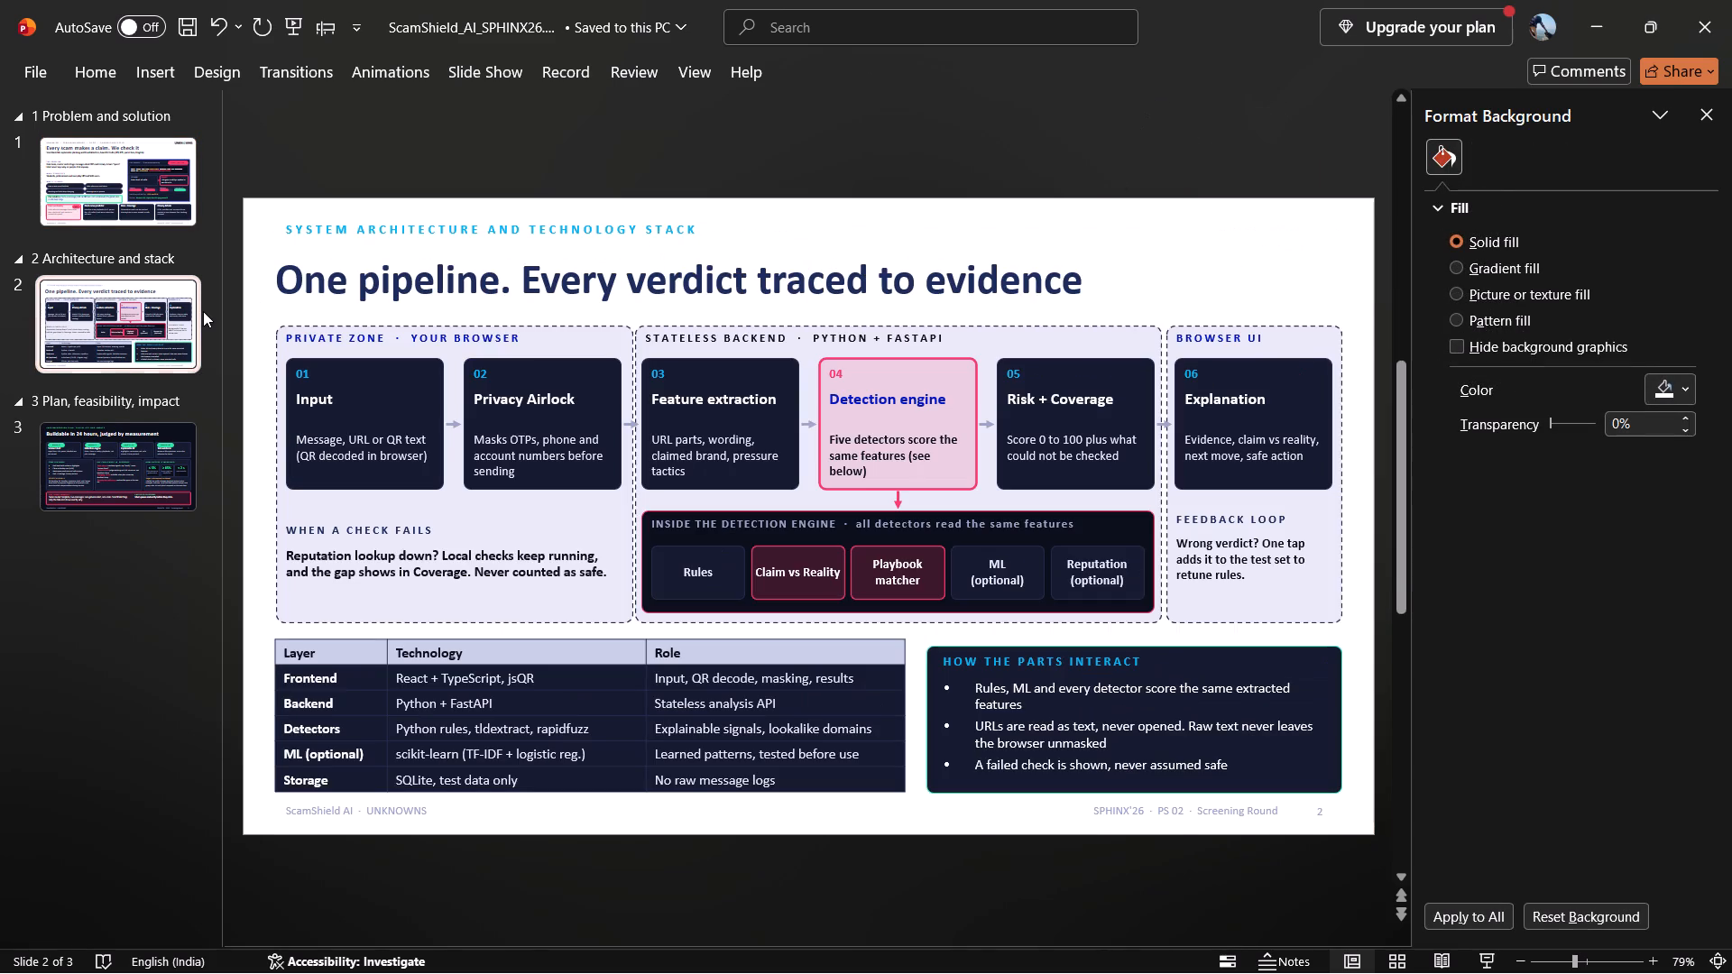
key(ctrl+v)
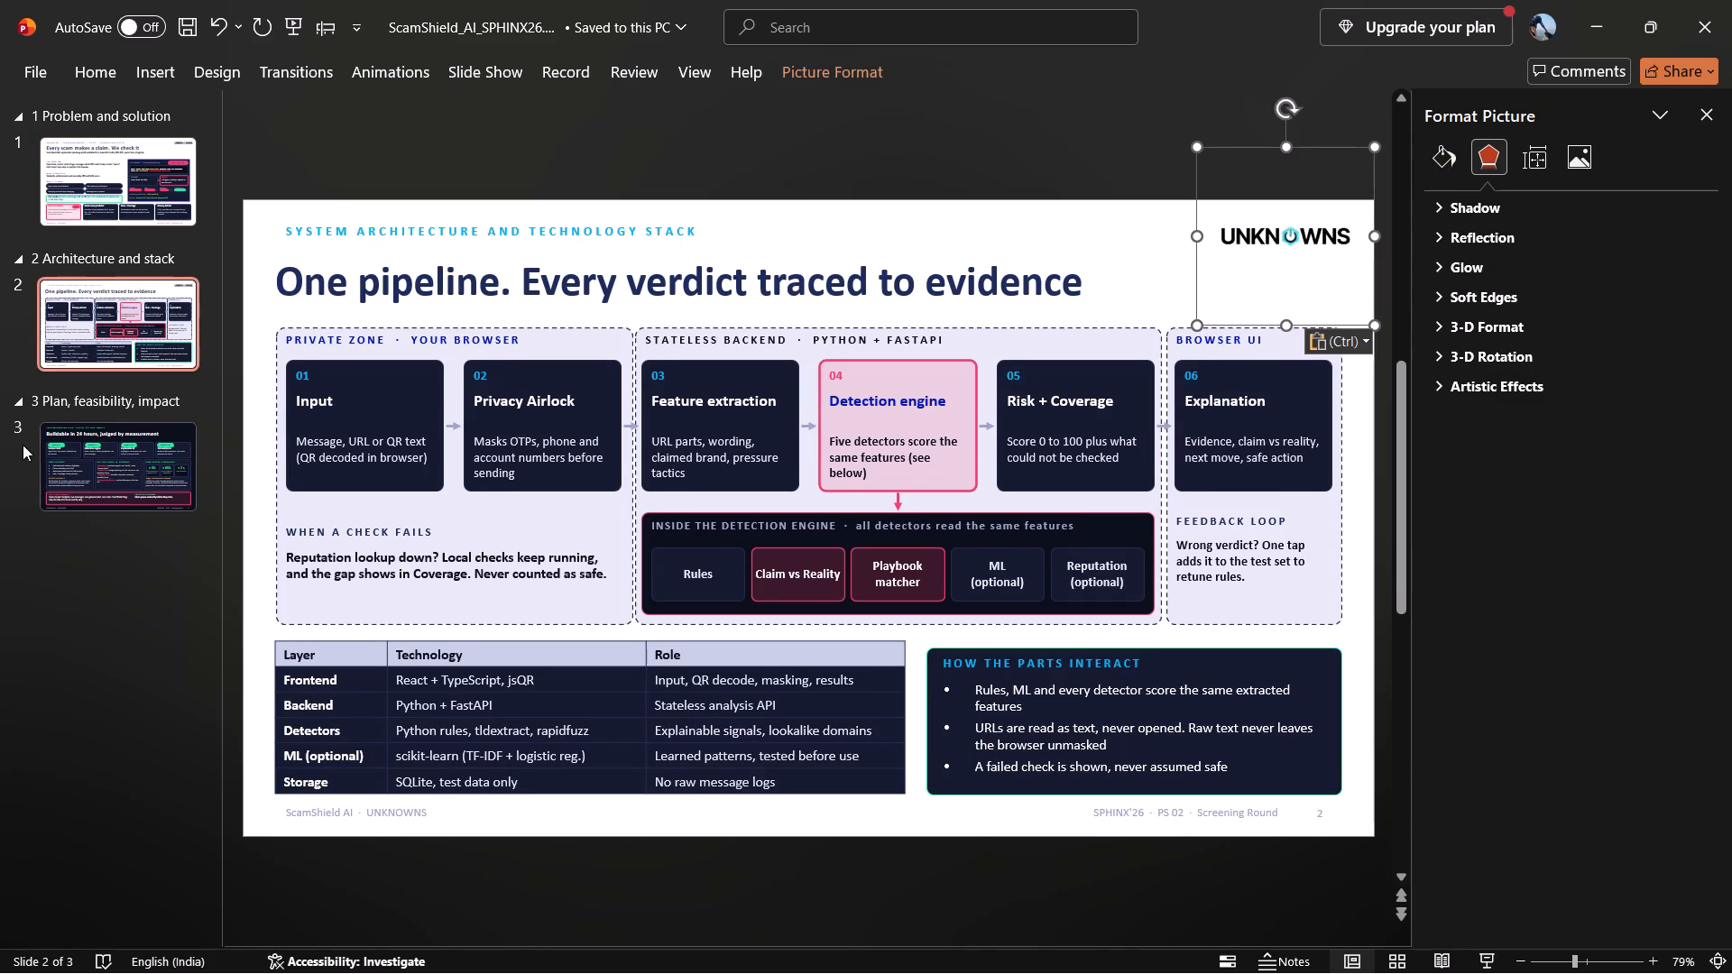
click(106, 462)
key(ctrl+v)
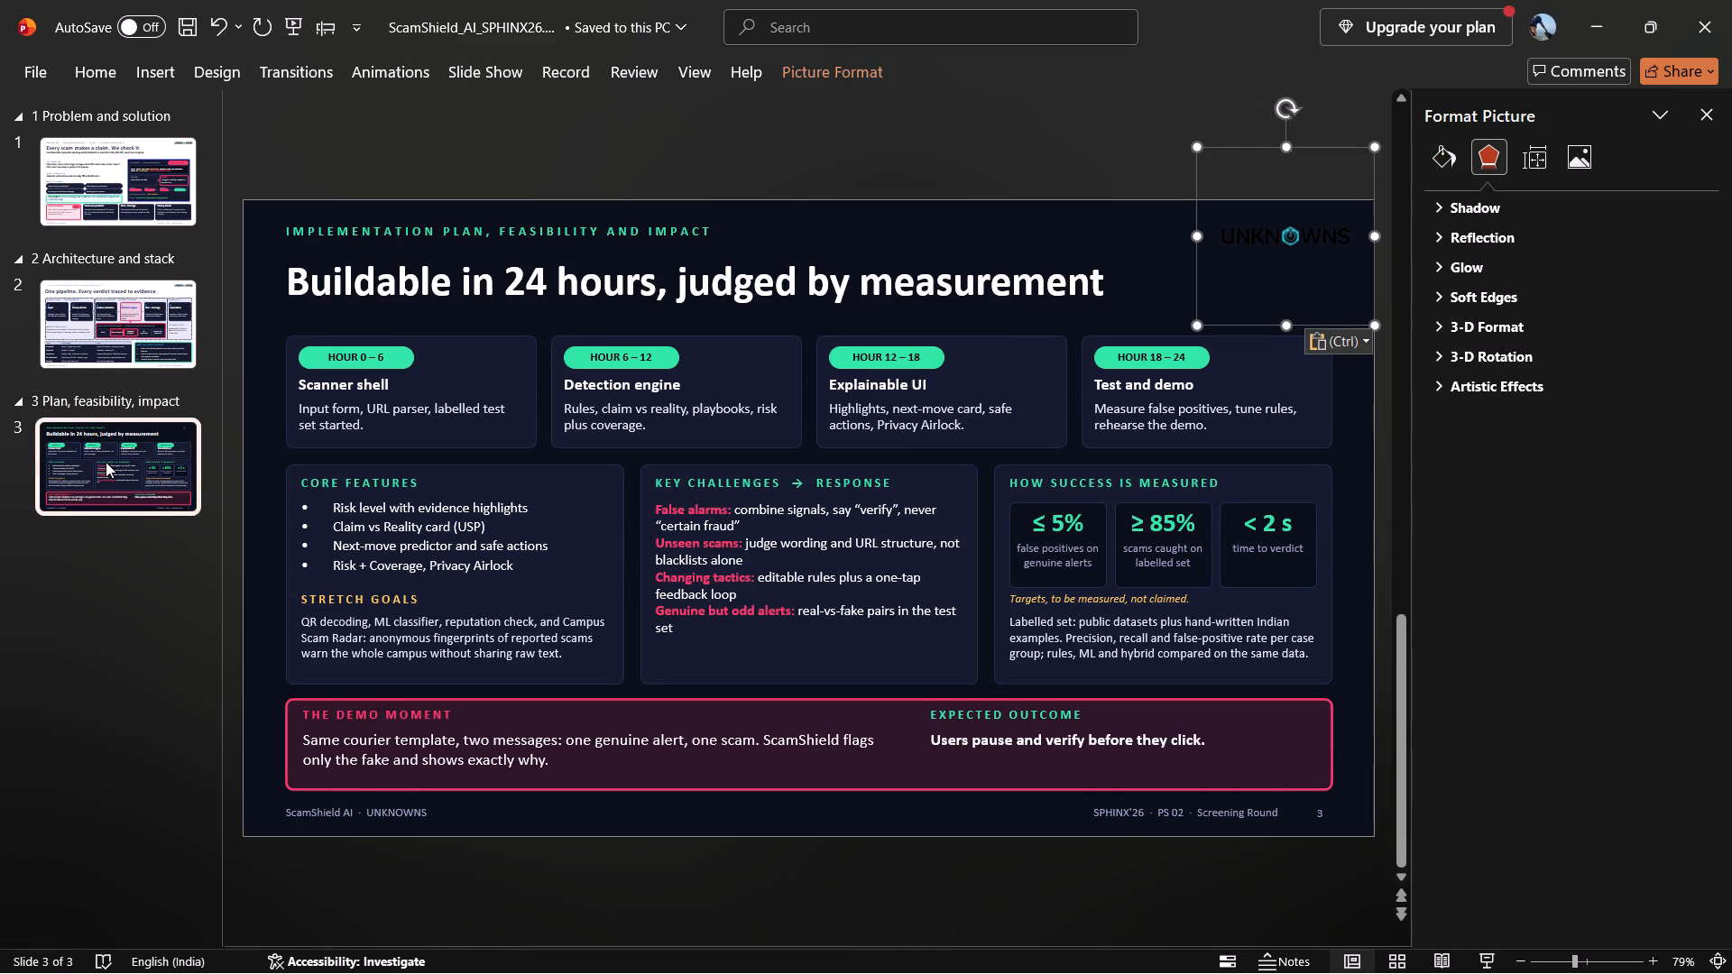
Set the solid background fill of slide 3 to white.
click(829, 225)
click(943, 214)
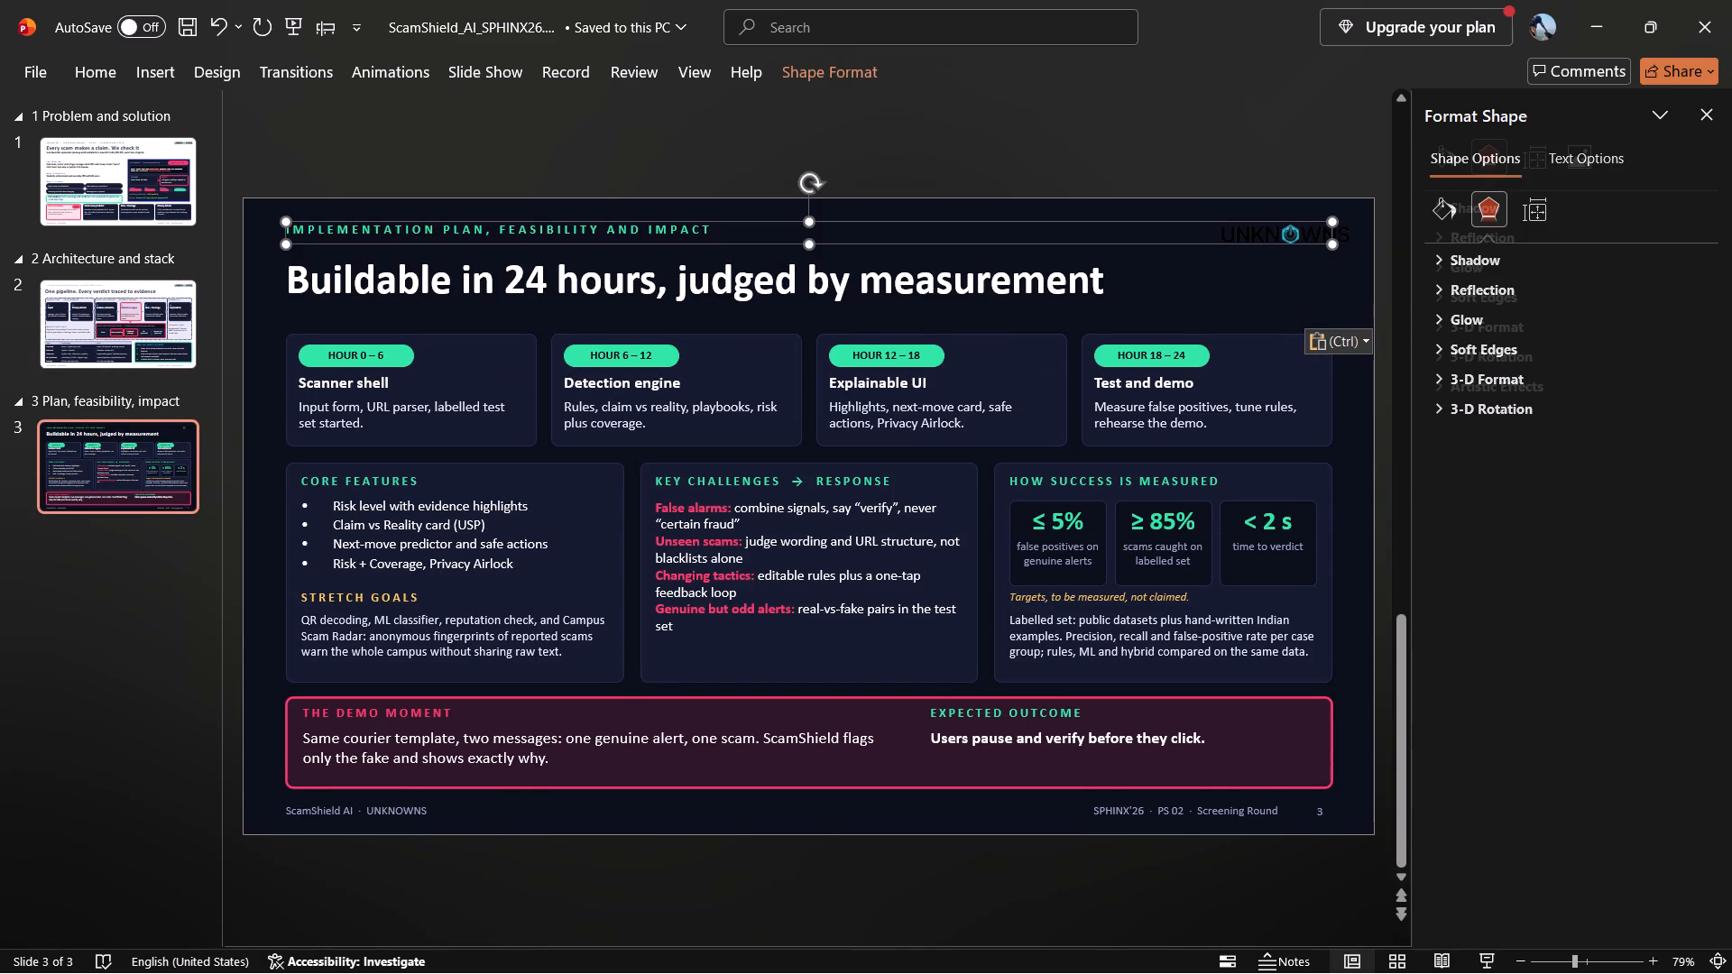
click(1085, 206)
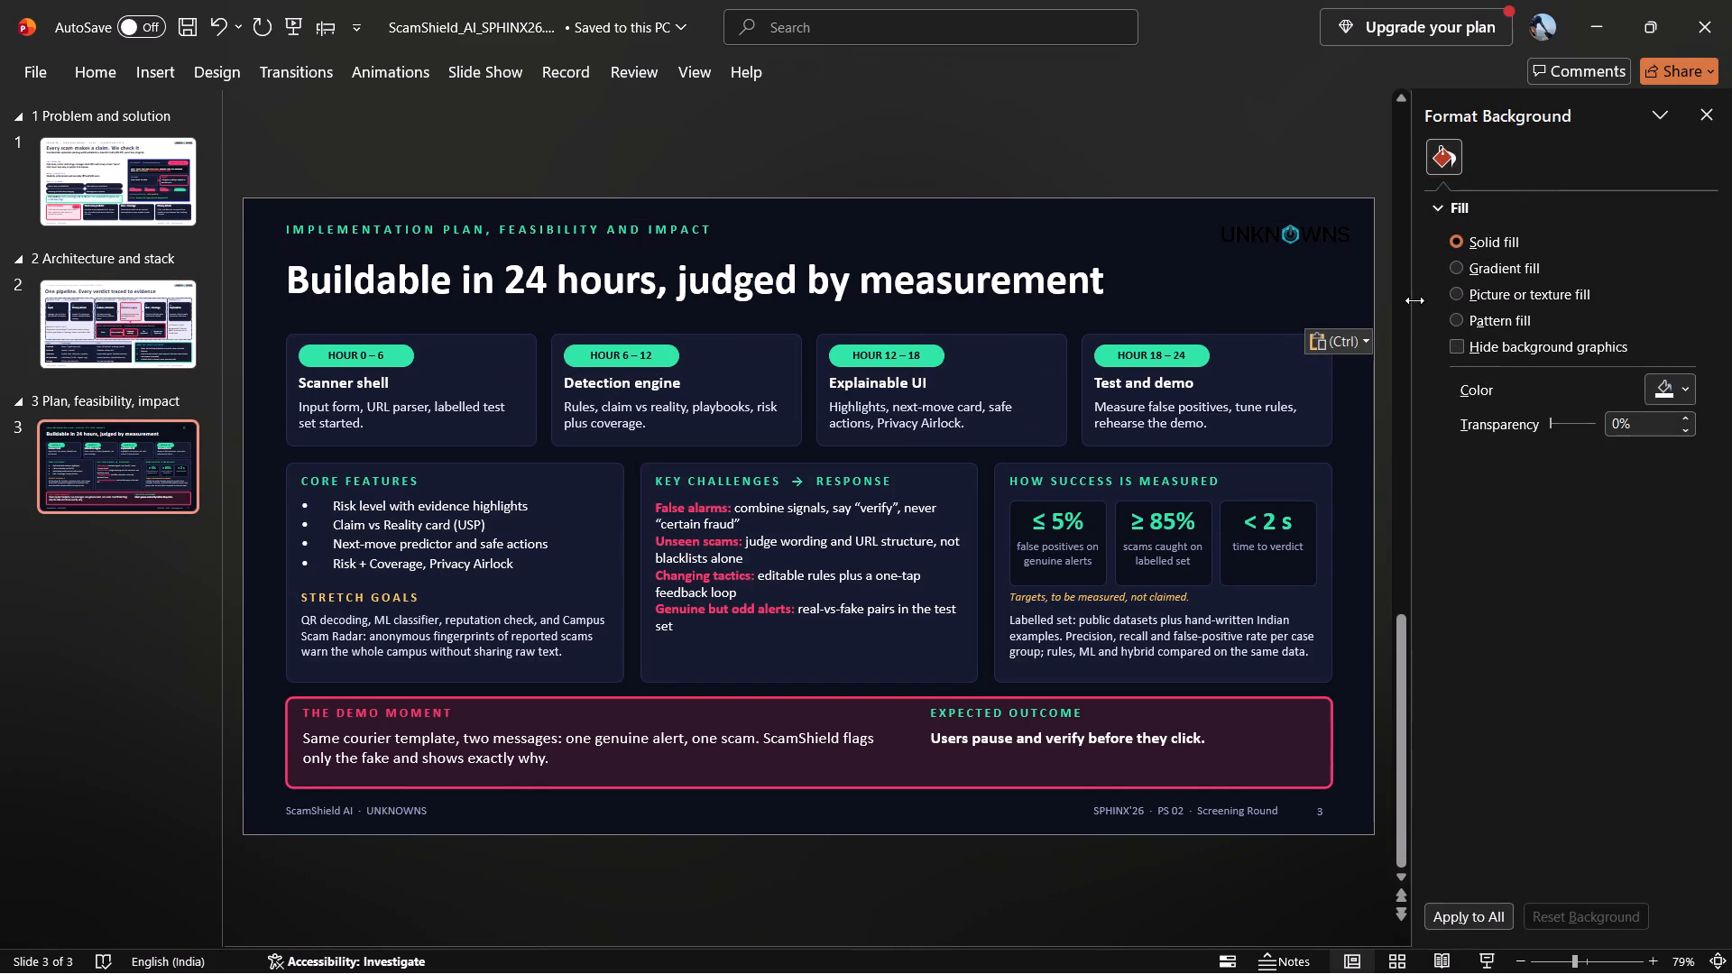
click(1688, 394)
click(1432, 521)
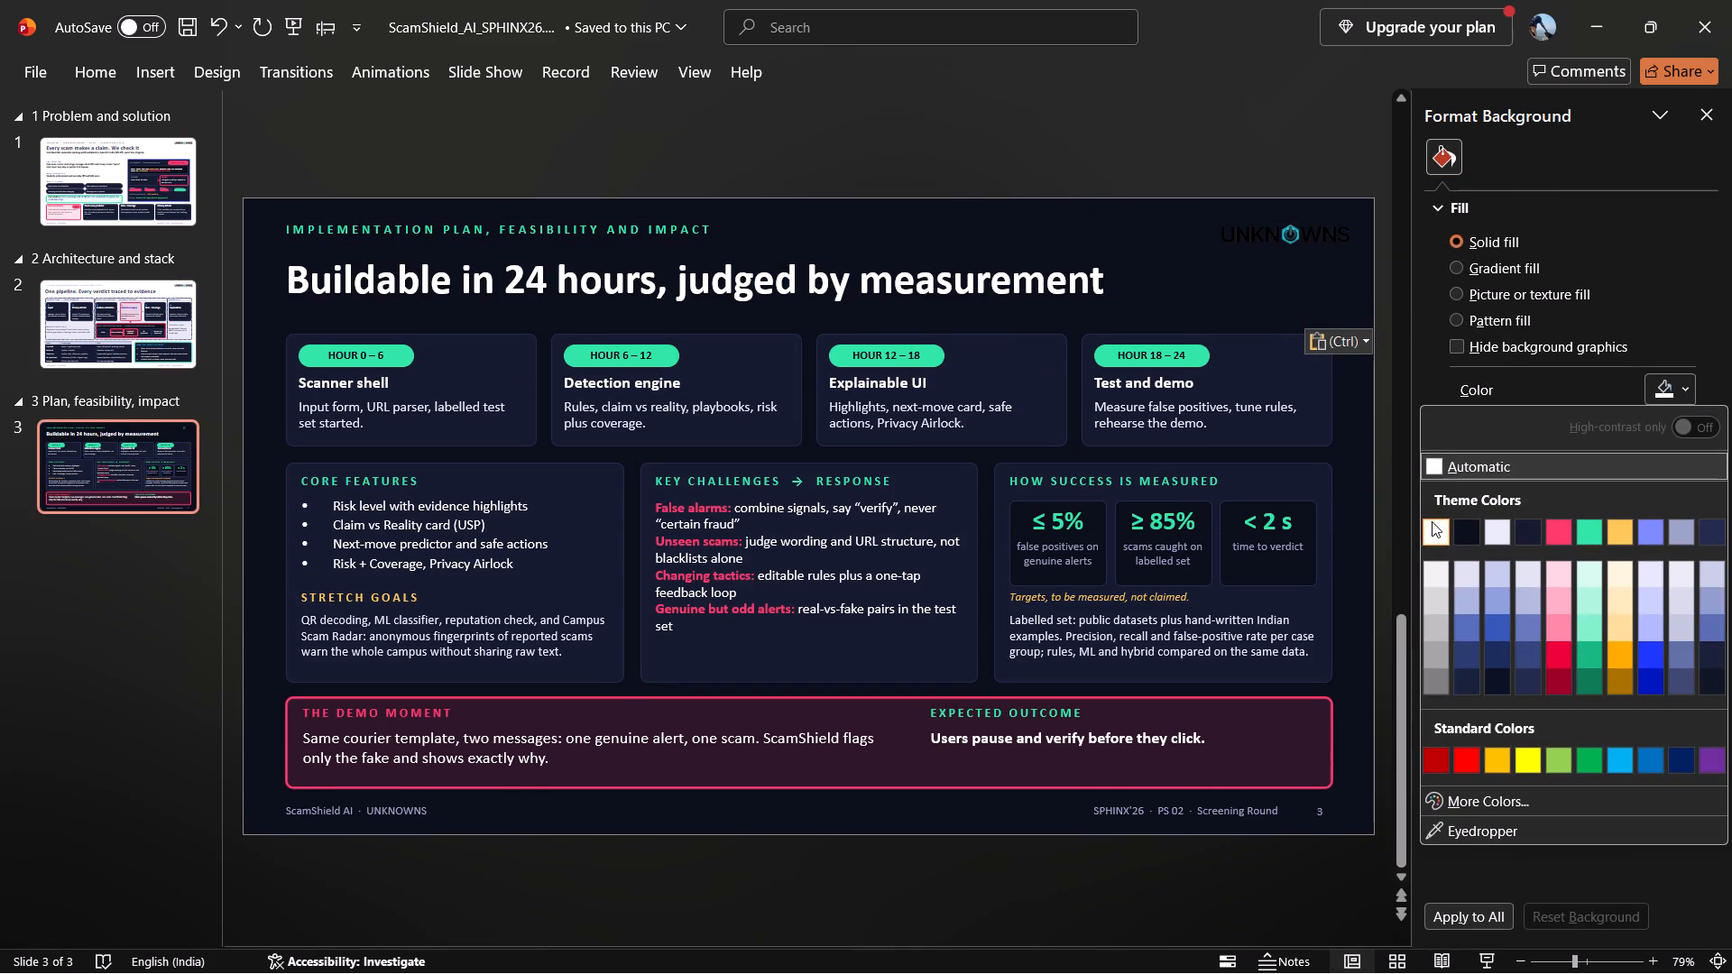
Set the font colour of slide 3's title "Buildable in 24 hours, judged by measurement" to a dark blue theme shade.
click(782, 265)
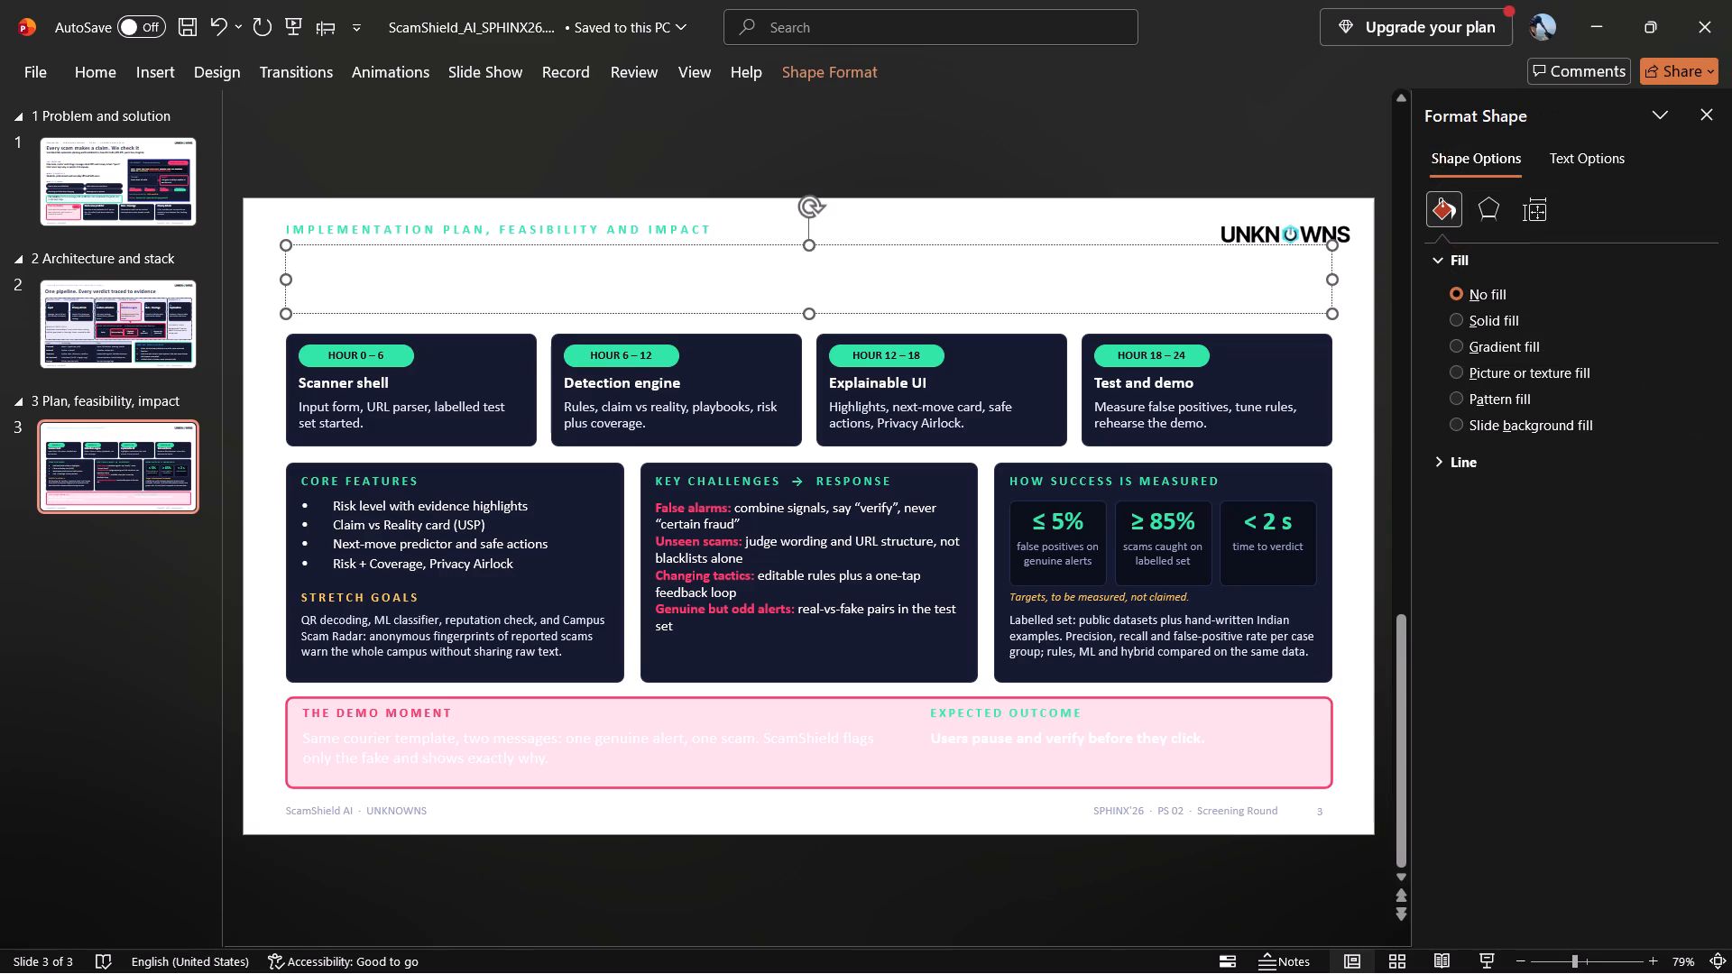
key(ctrl+a)
ctrl+right_click(782, 265)
click(1027, 225)
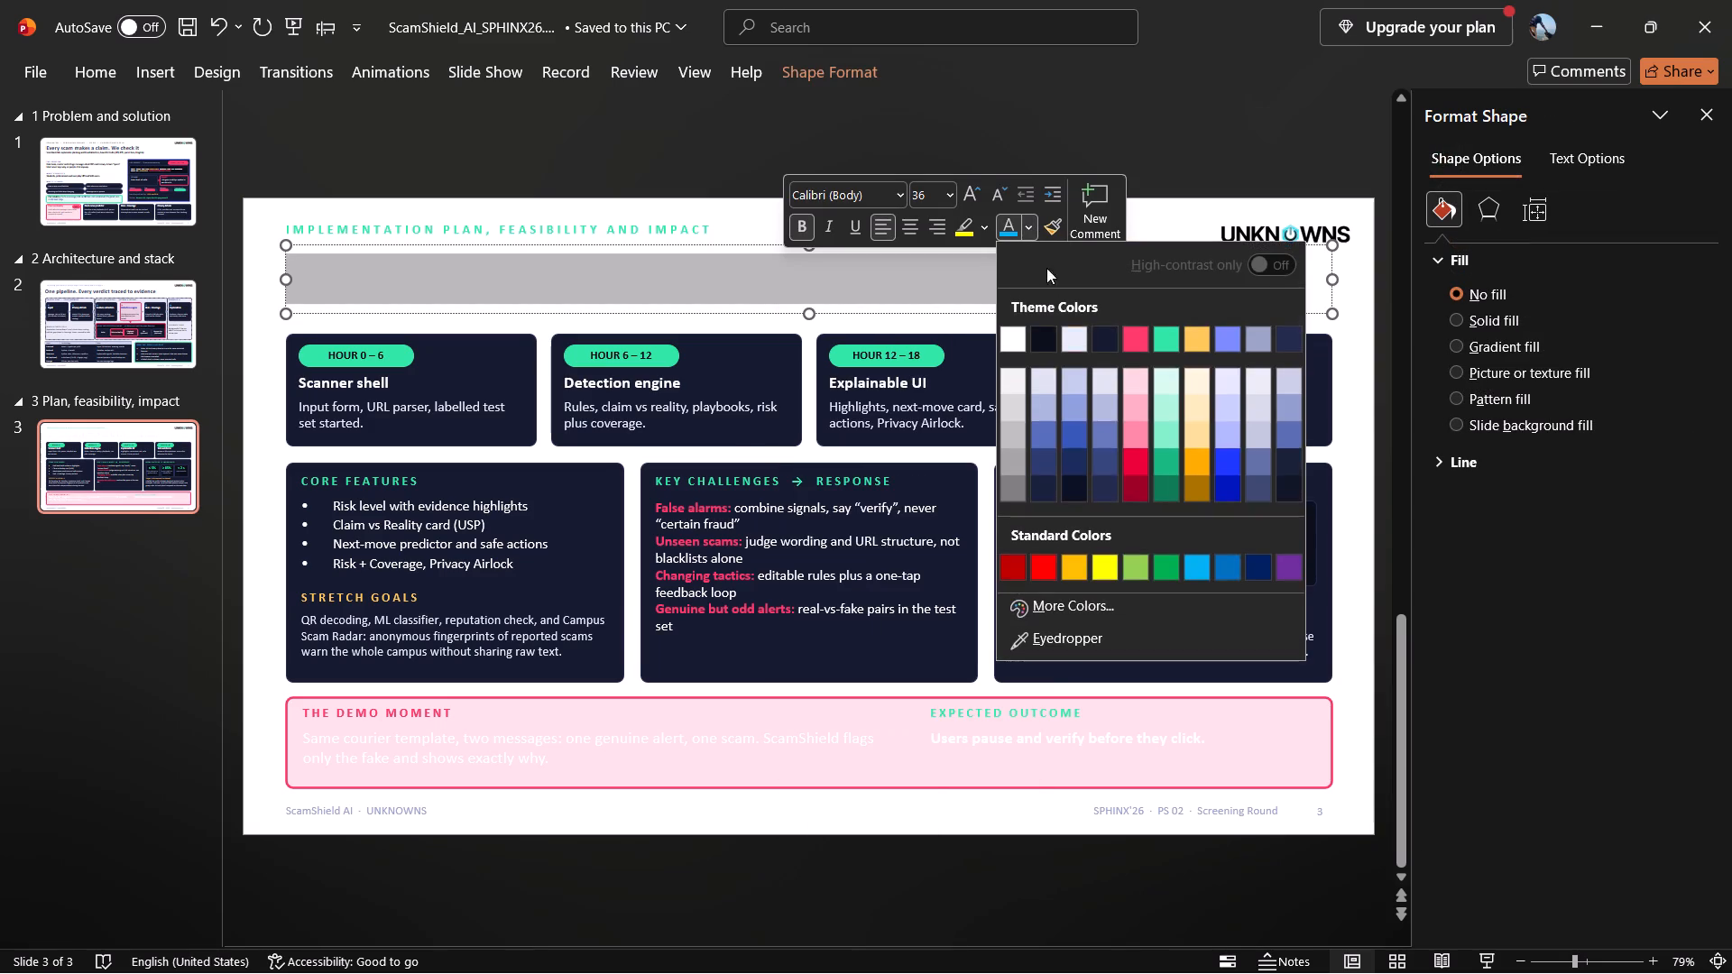
click(1073, 463)
click(751, 161)
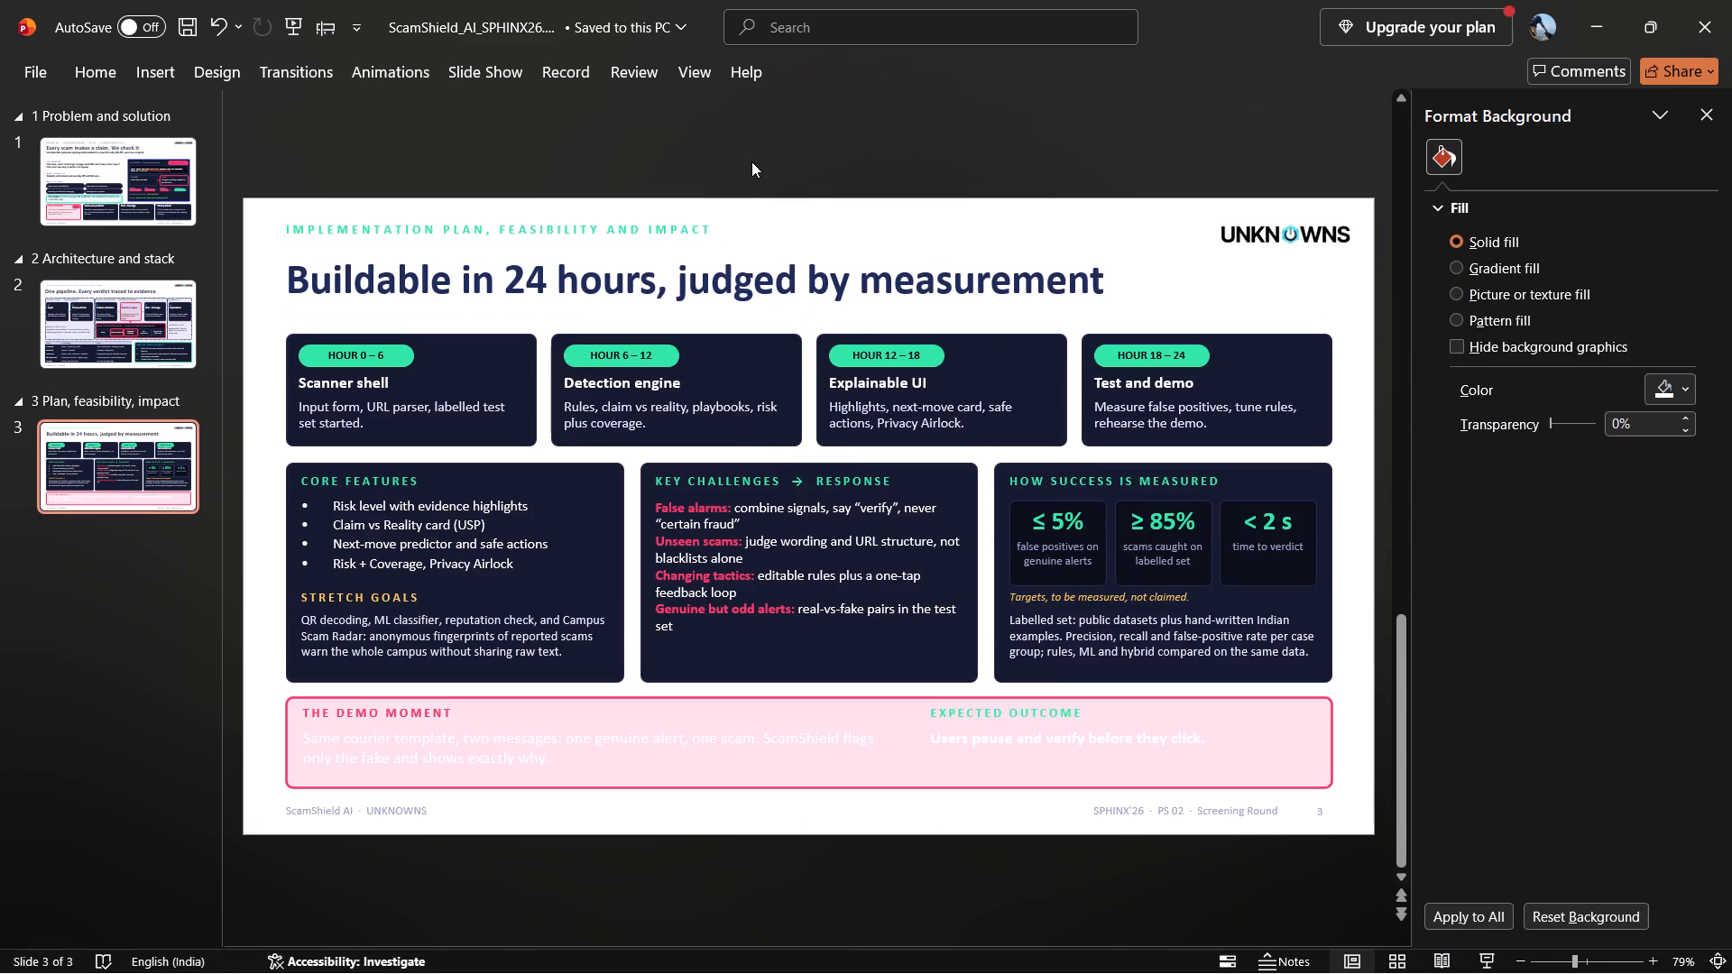
Make the "Same courier template, two messages" text under THE DEMO MOMENT bold, in the title's dark blue.
click(647, 748)
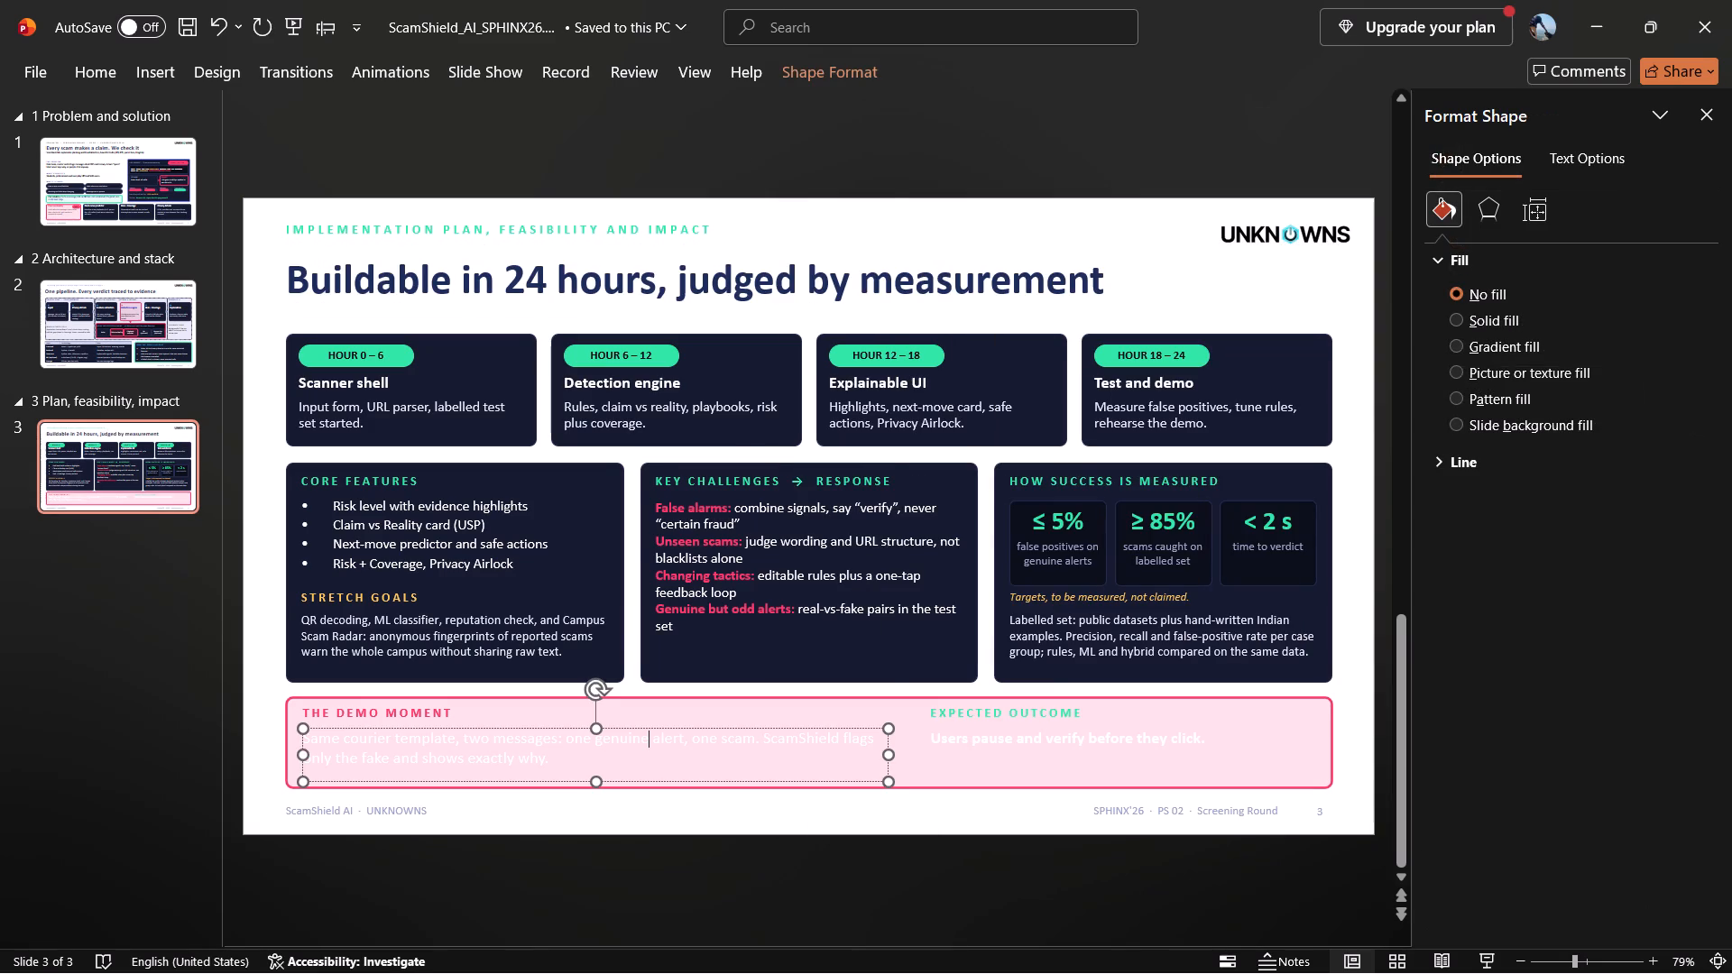
key(ctrl+a)
ctrl+right_click(647, 748)
click(881, 825)
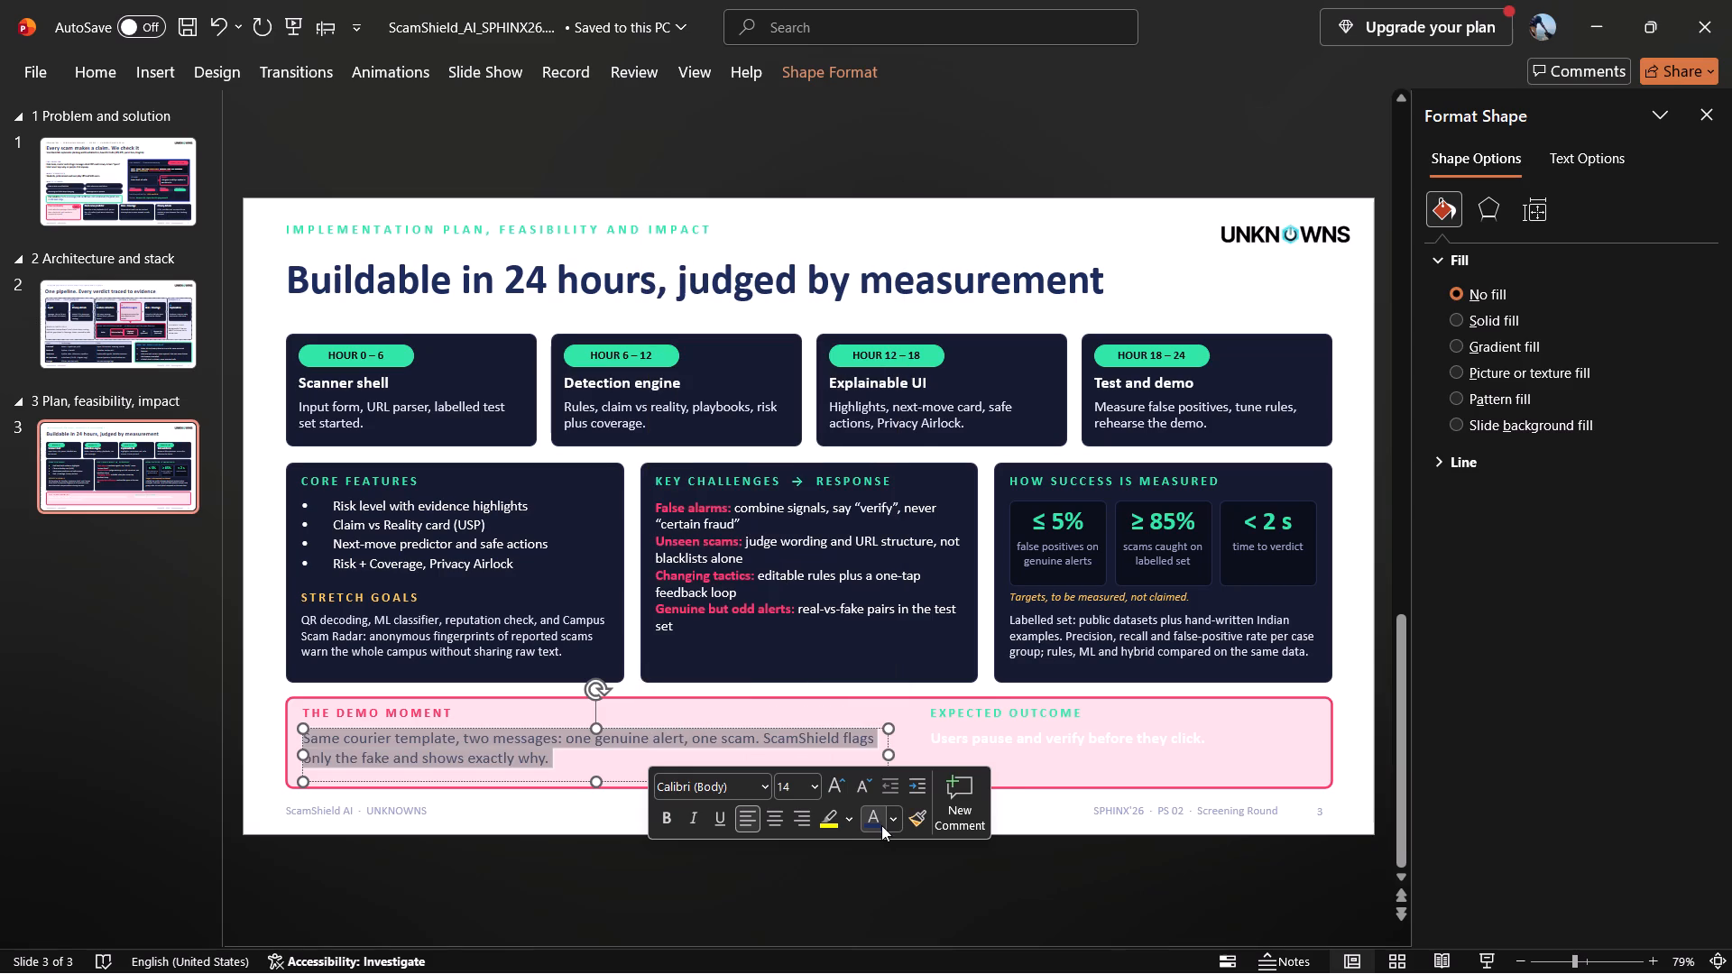
key(ctrl+b)
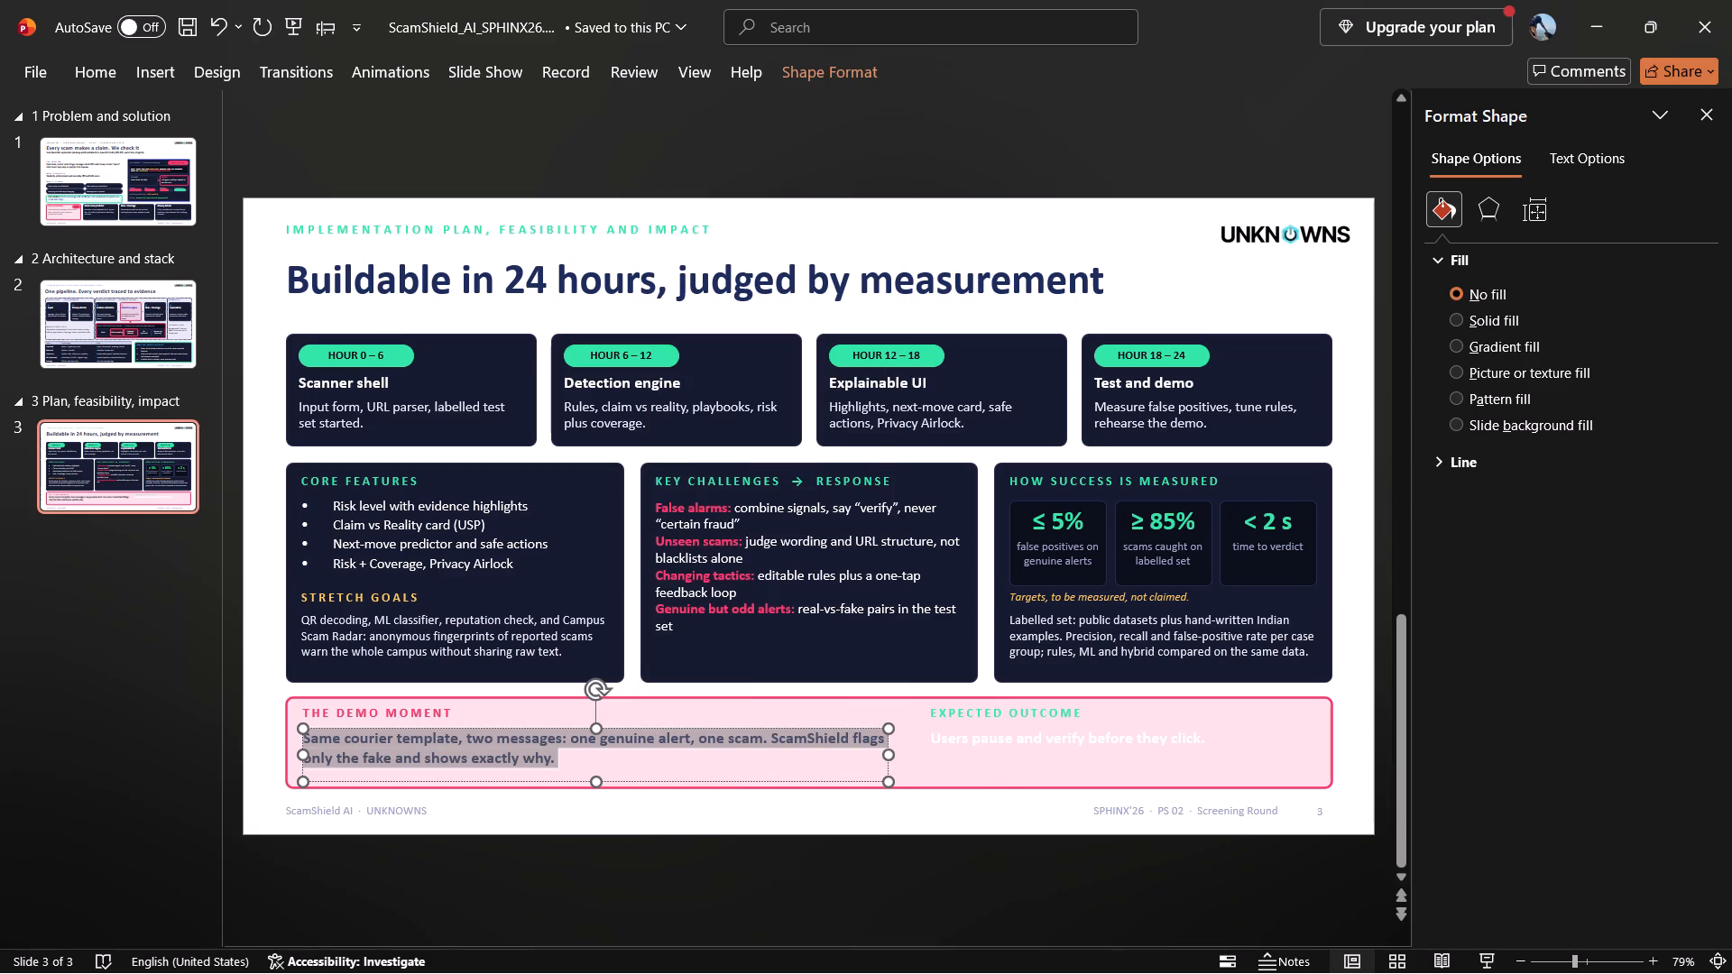
click(1190, 234)
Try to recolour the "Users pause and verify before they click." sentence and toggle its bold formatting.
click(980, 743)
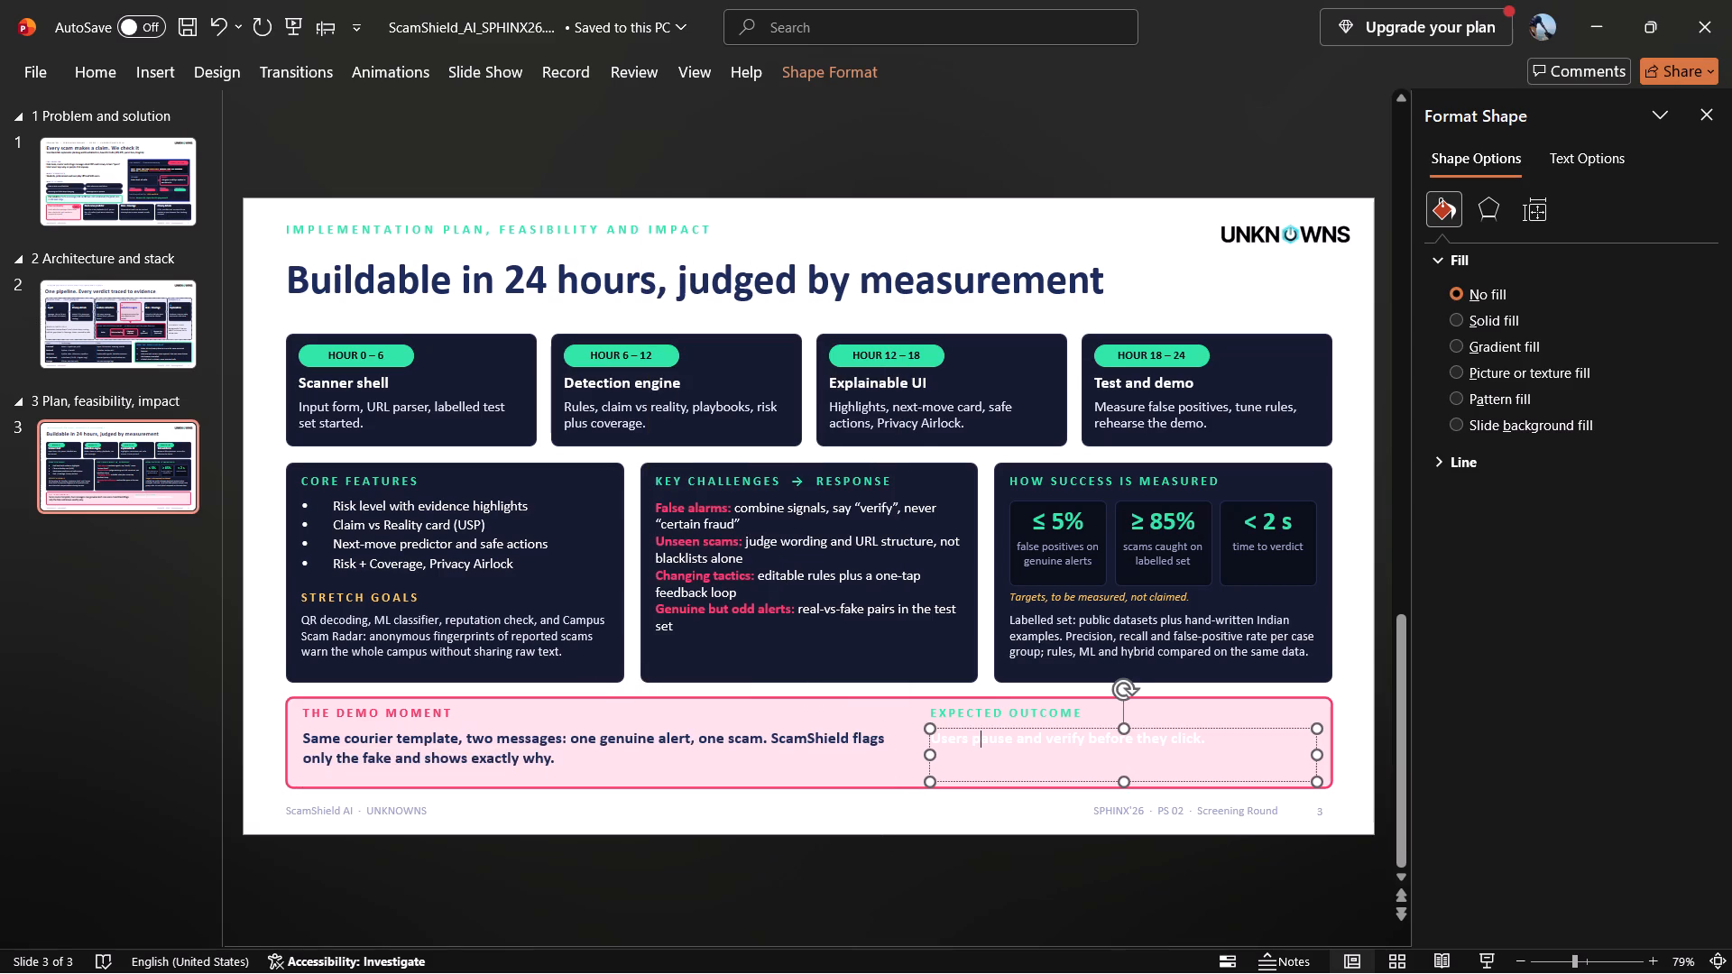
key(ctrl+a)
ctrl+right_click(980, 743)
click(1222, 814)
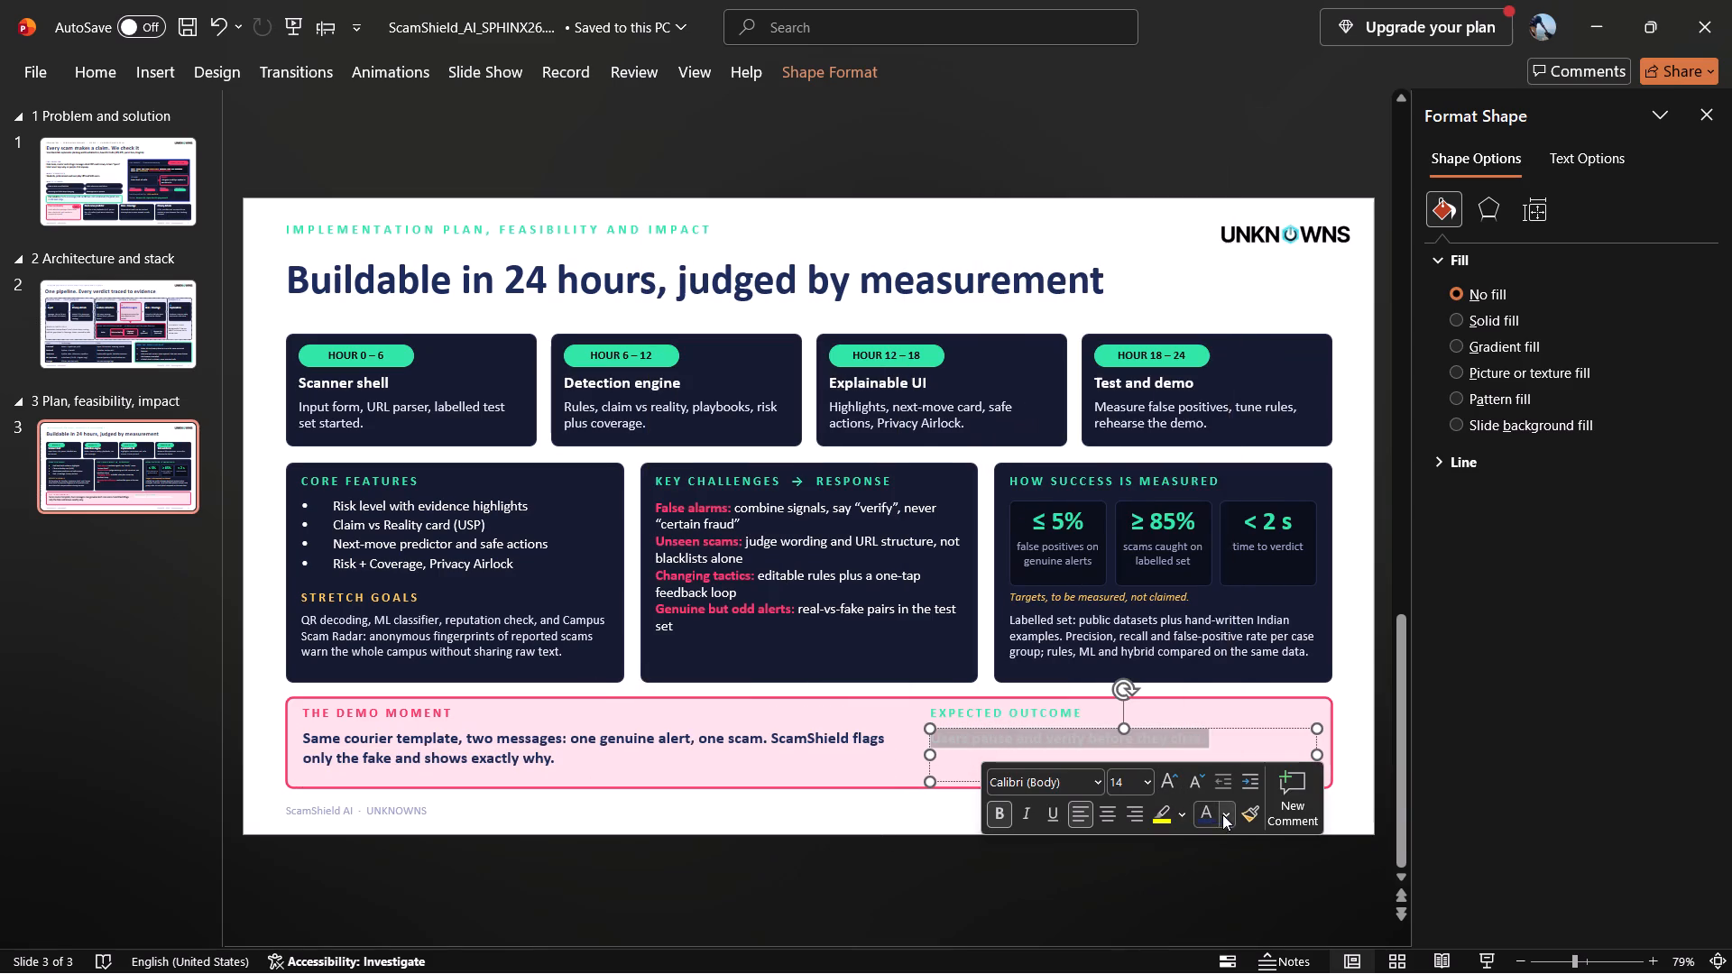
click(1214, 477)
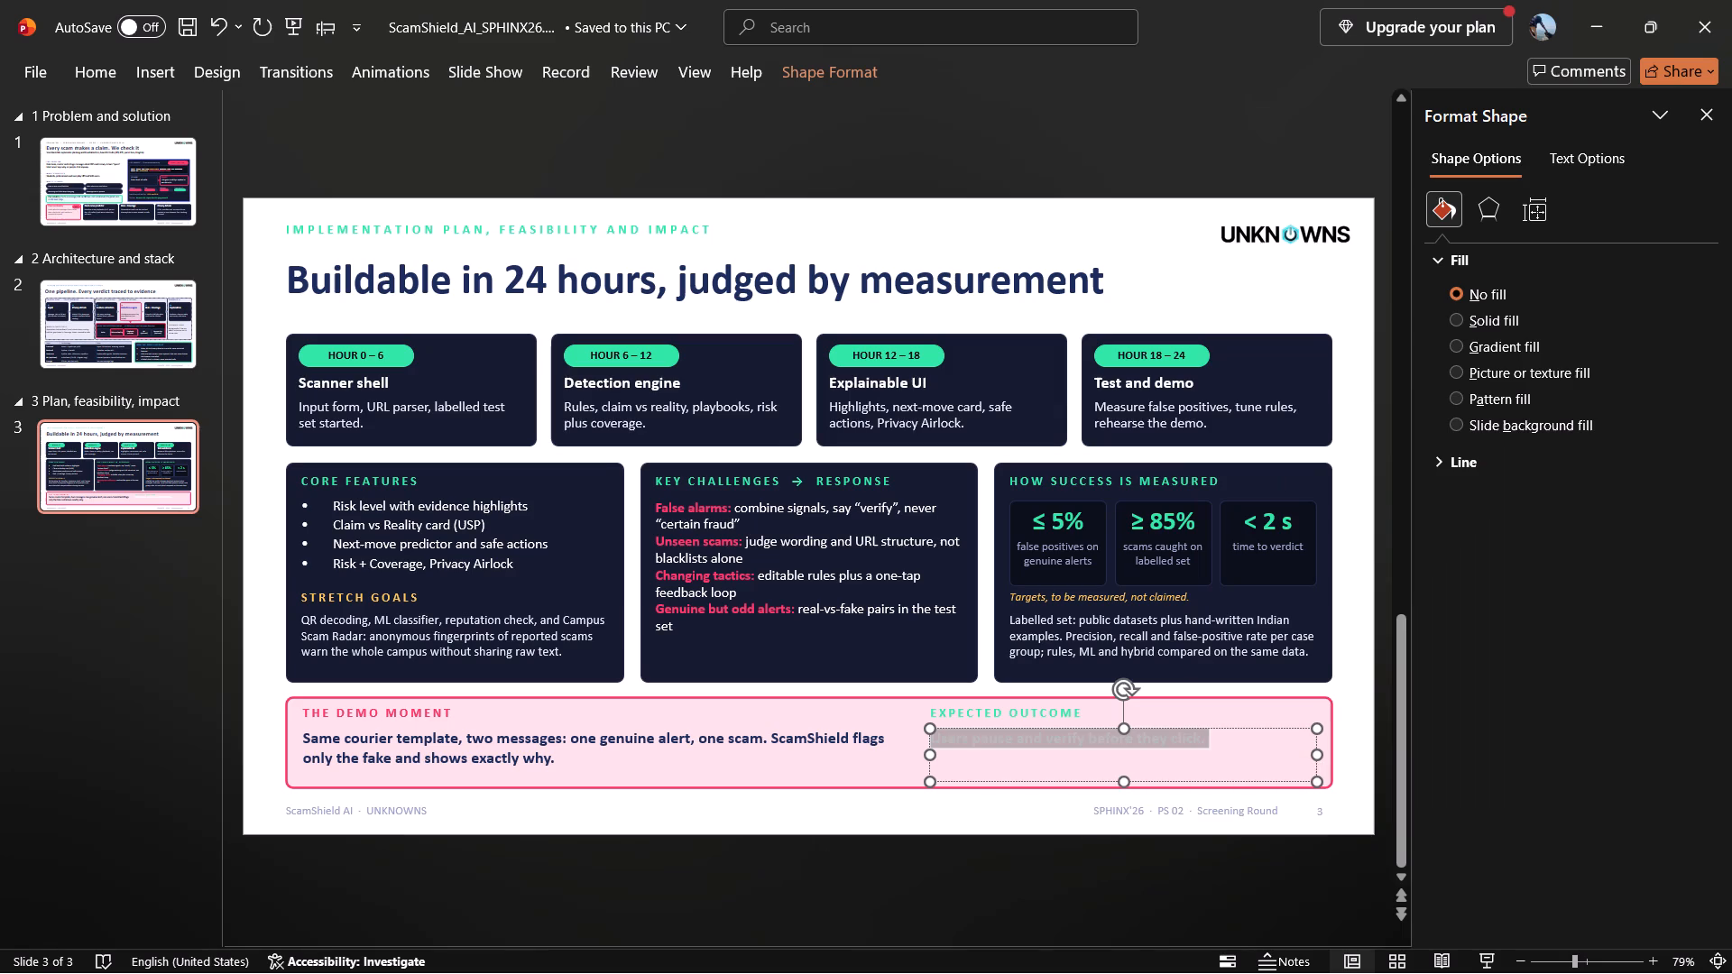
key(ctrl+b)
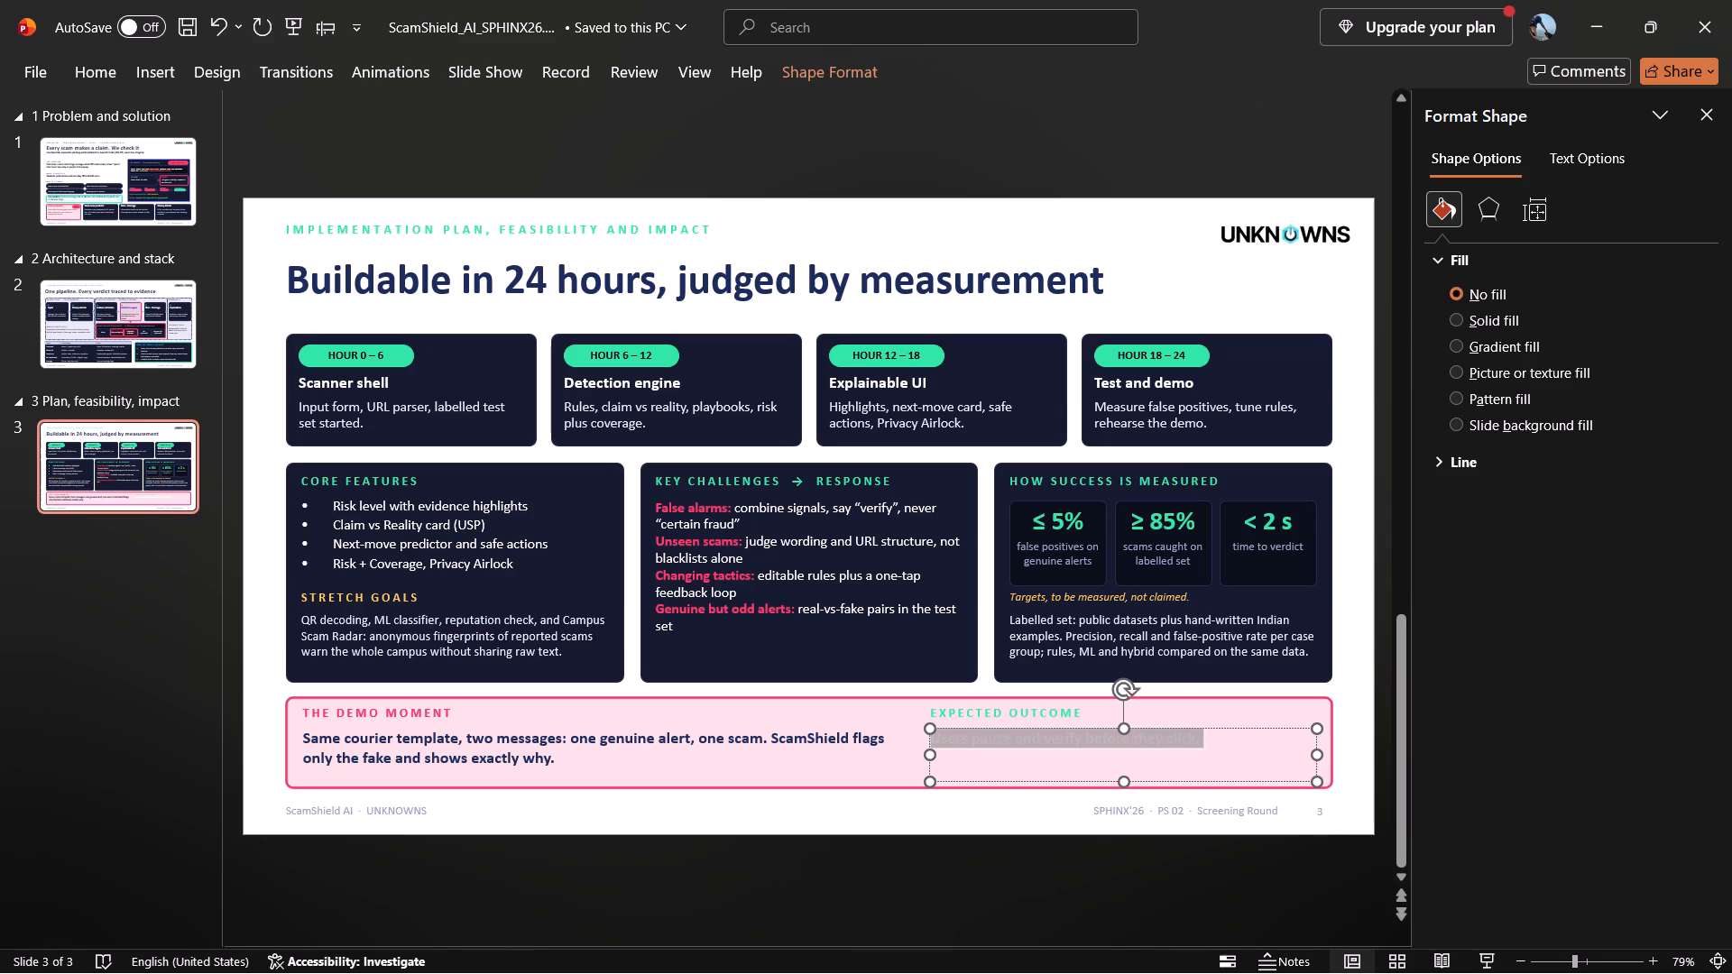
Set the font colour of the whole "Users pause and verify before they click." sentence to the near-black theme colour.
right_click(1163, 730)
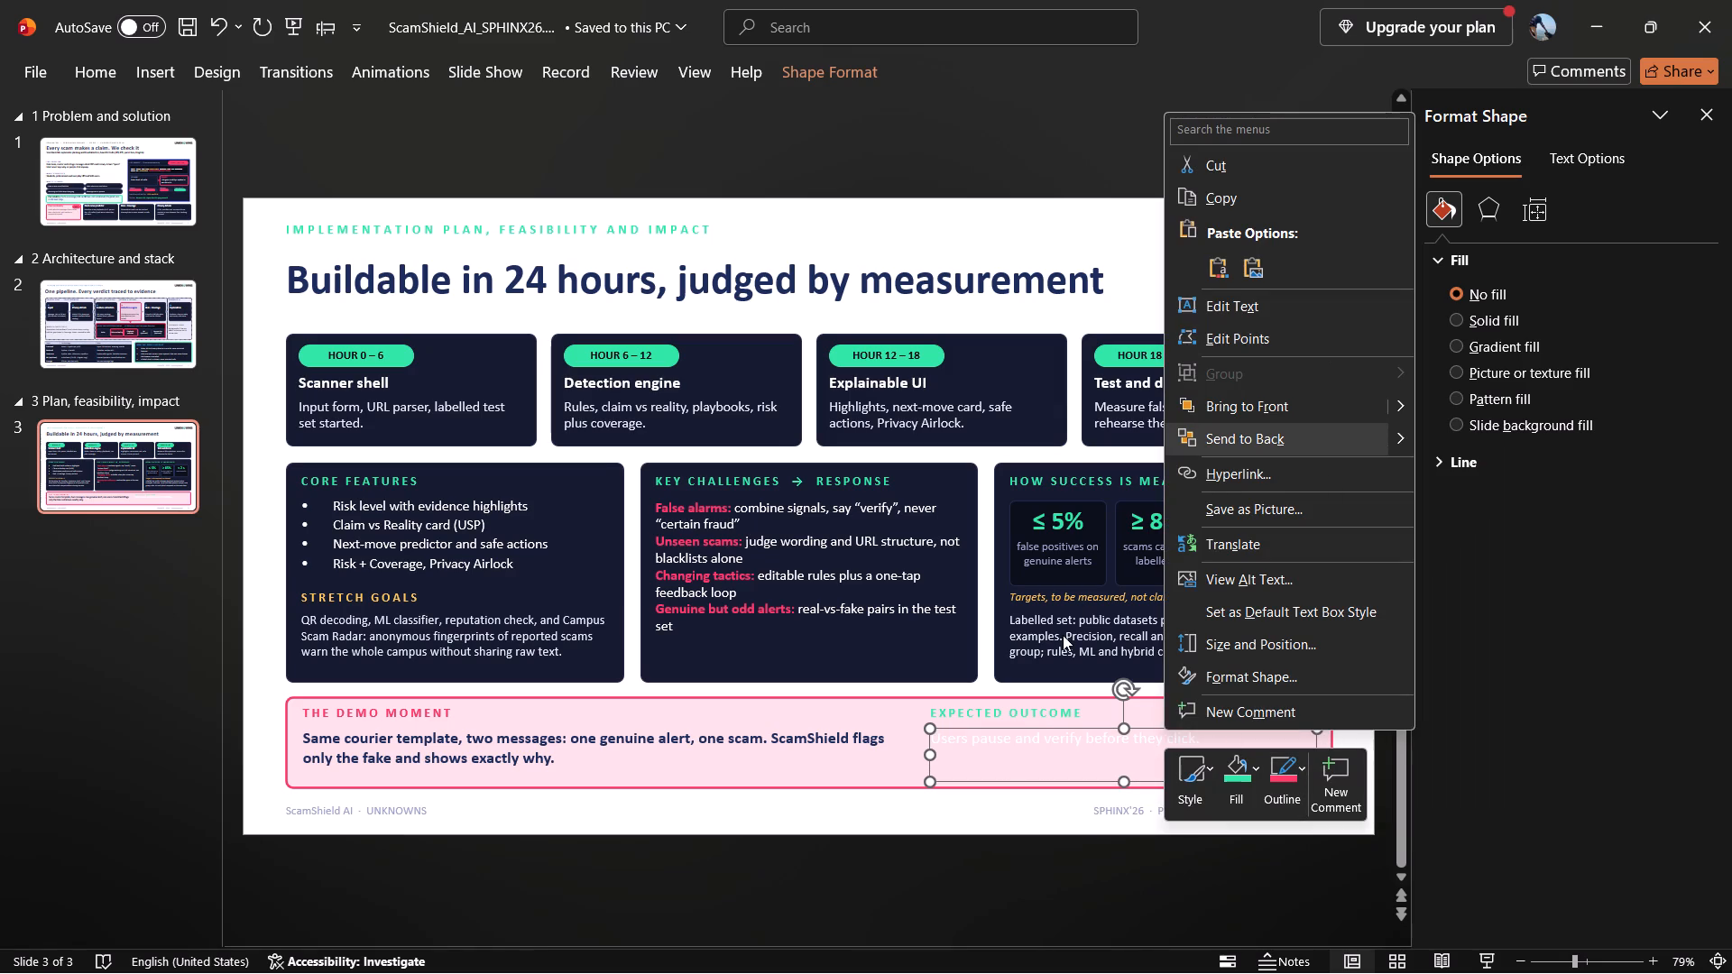
click(1041, 740)
key(ctrl+a)
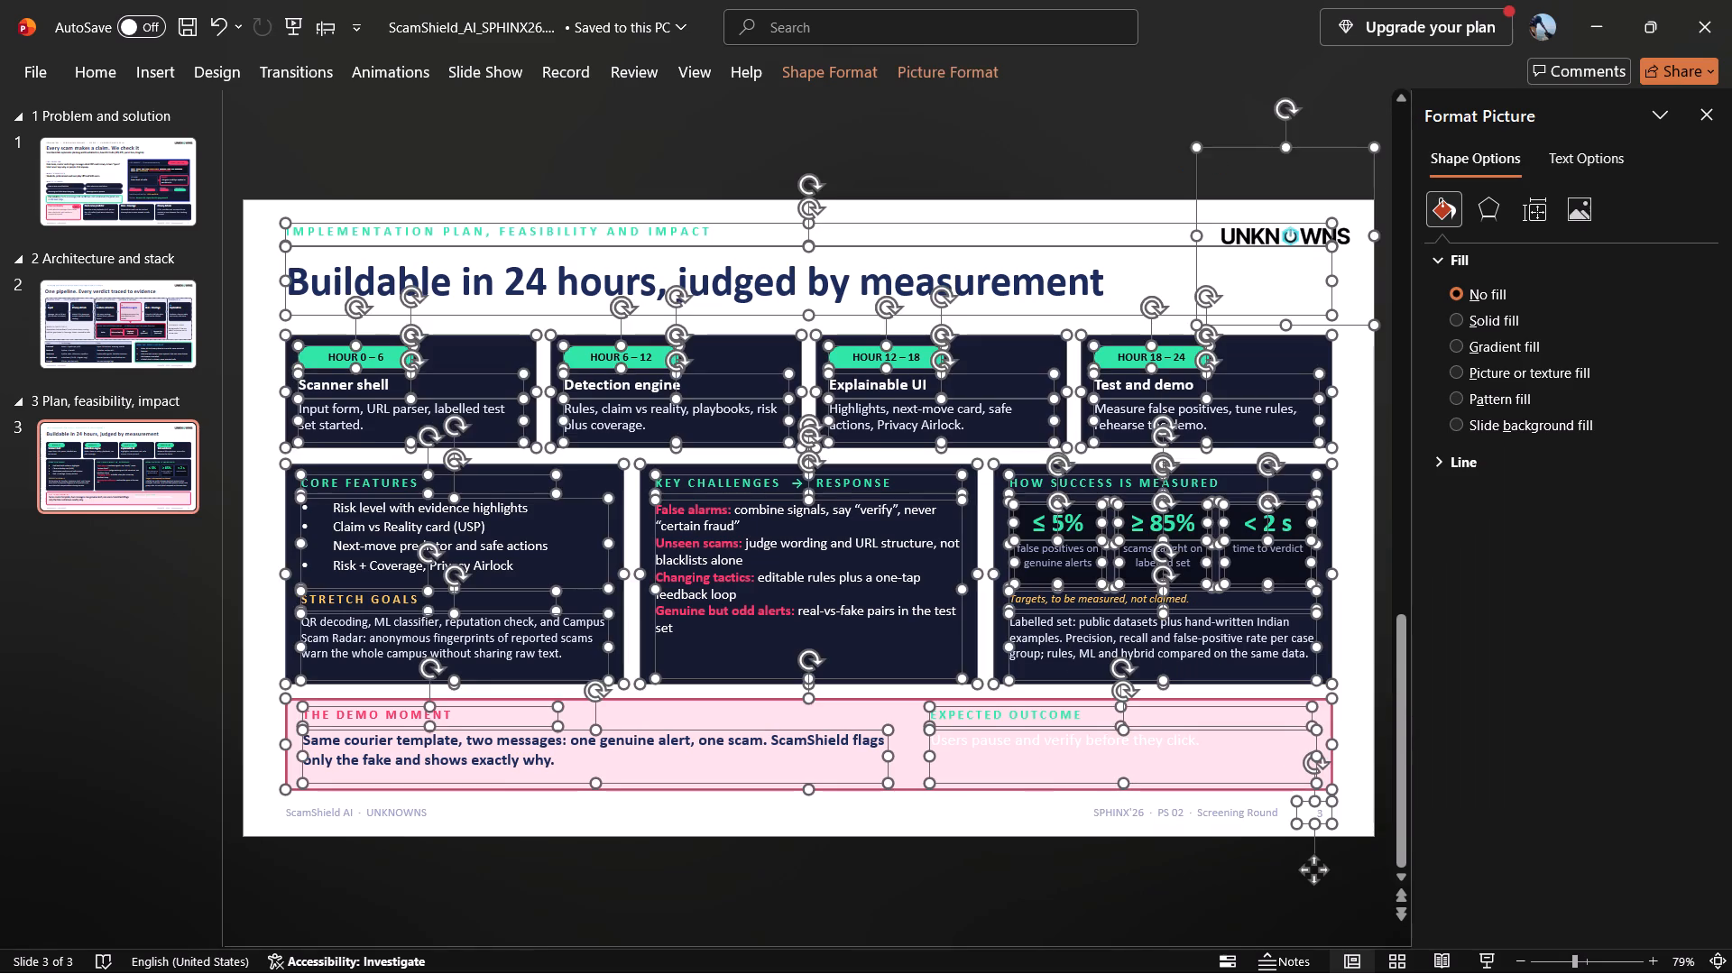
right_click(1041, 740)
key(ctrl+a)
click(1027, 741)
key(ctrl+a)
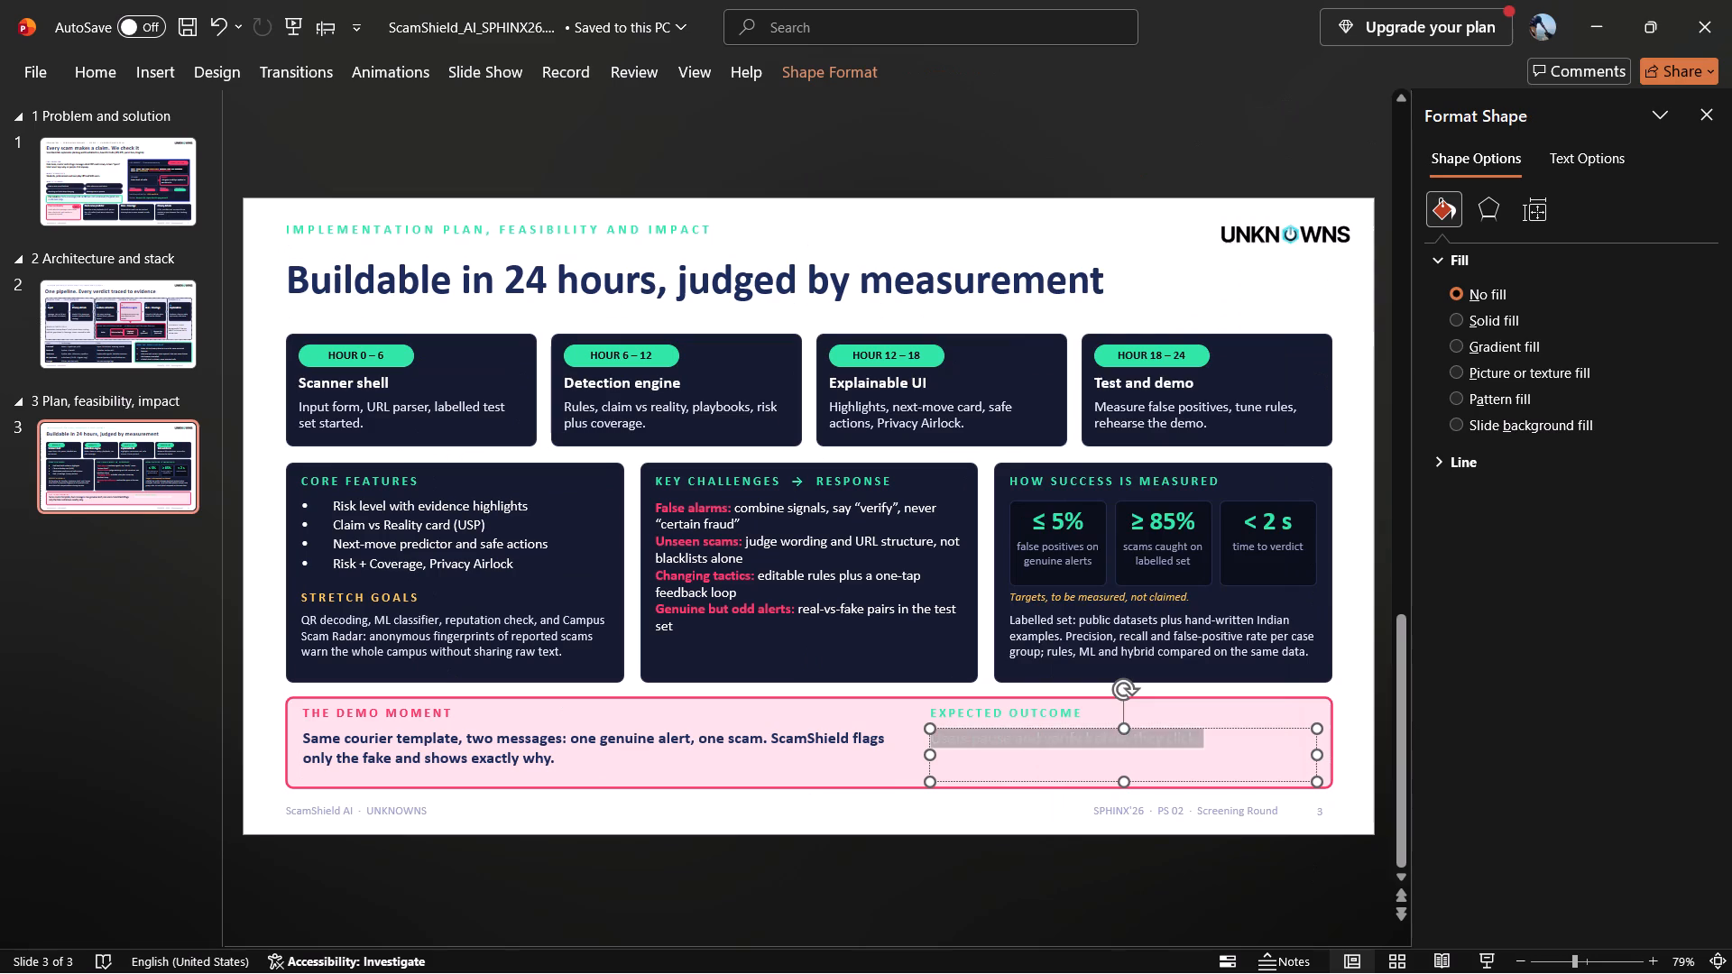
ctrl+right_click(1027, 741)
click(1273, 816)
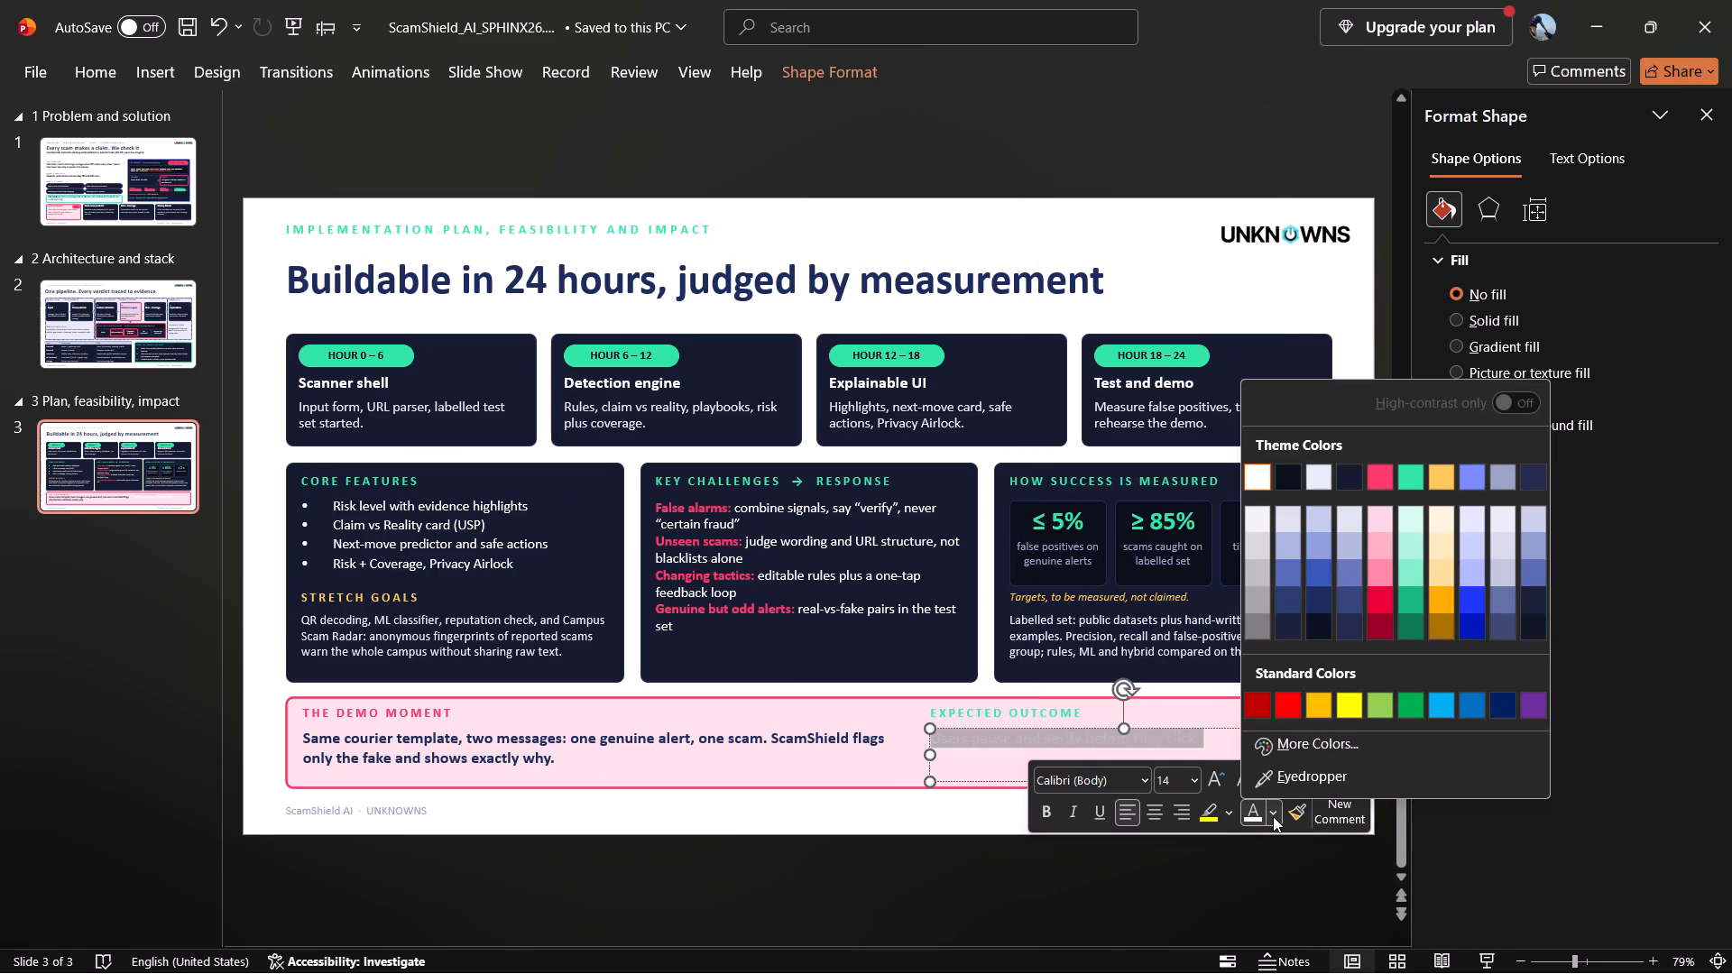
click(1286, 469)
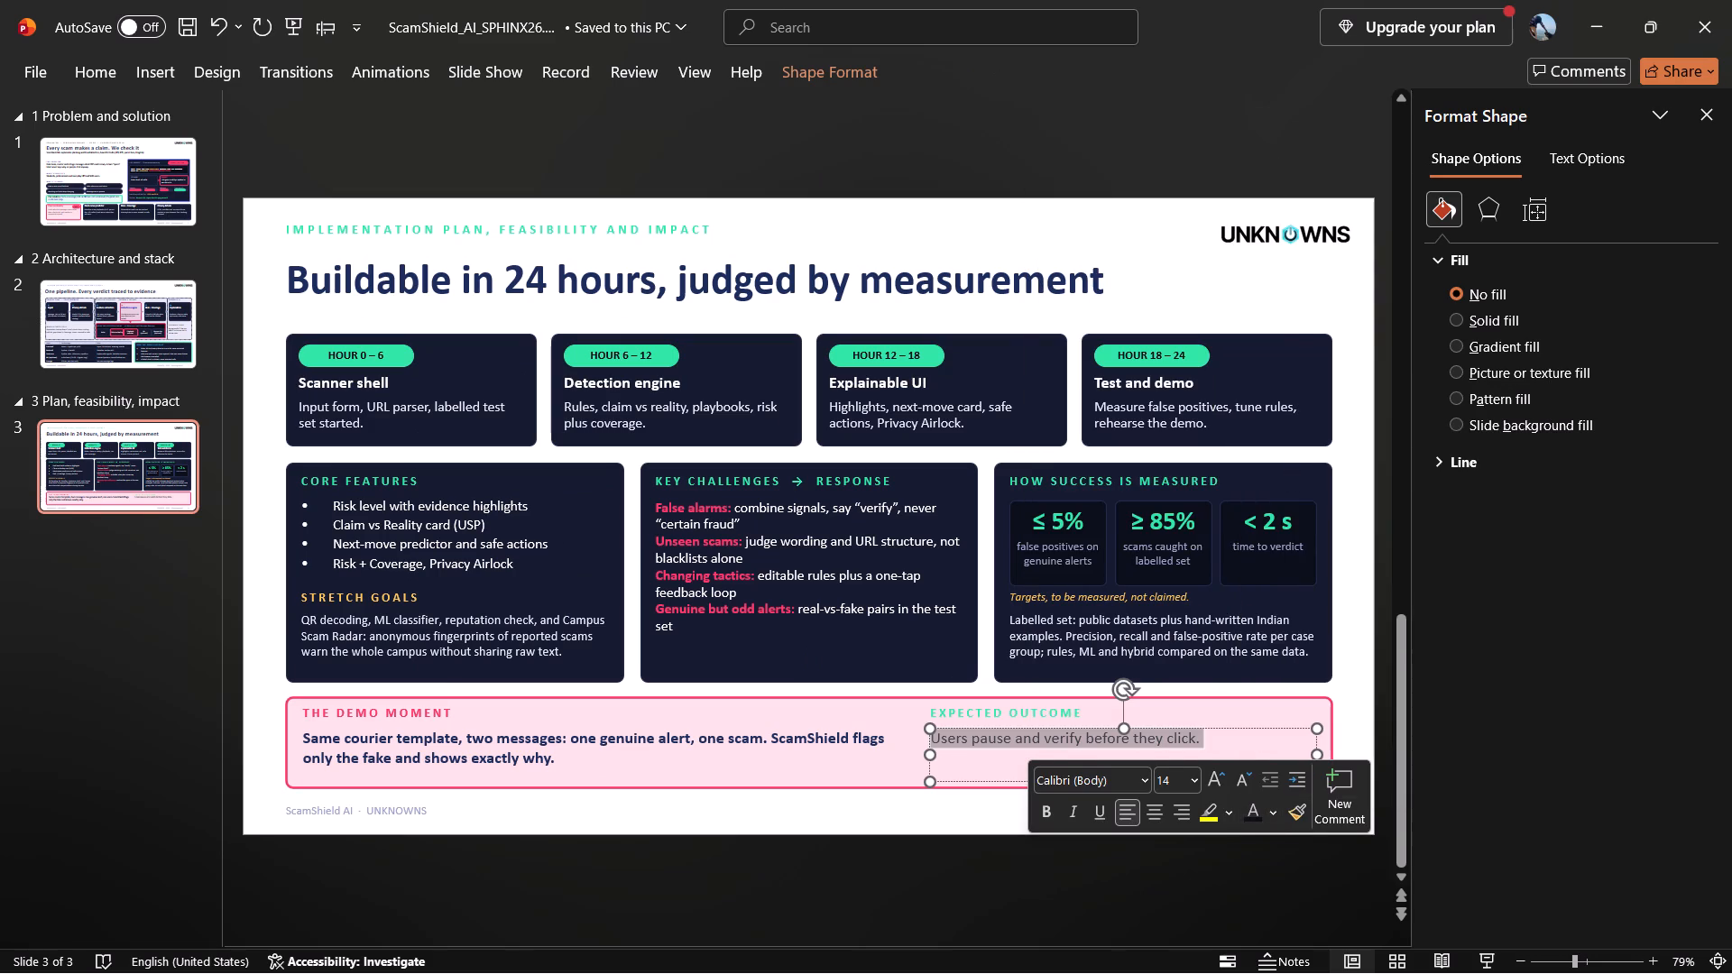
Toggle bold on the "Users pause and verify before they click." sentence and clear its character formatting.
key(ctrl+b)
key(ctrl+space)
ctrl+click(957, 720)
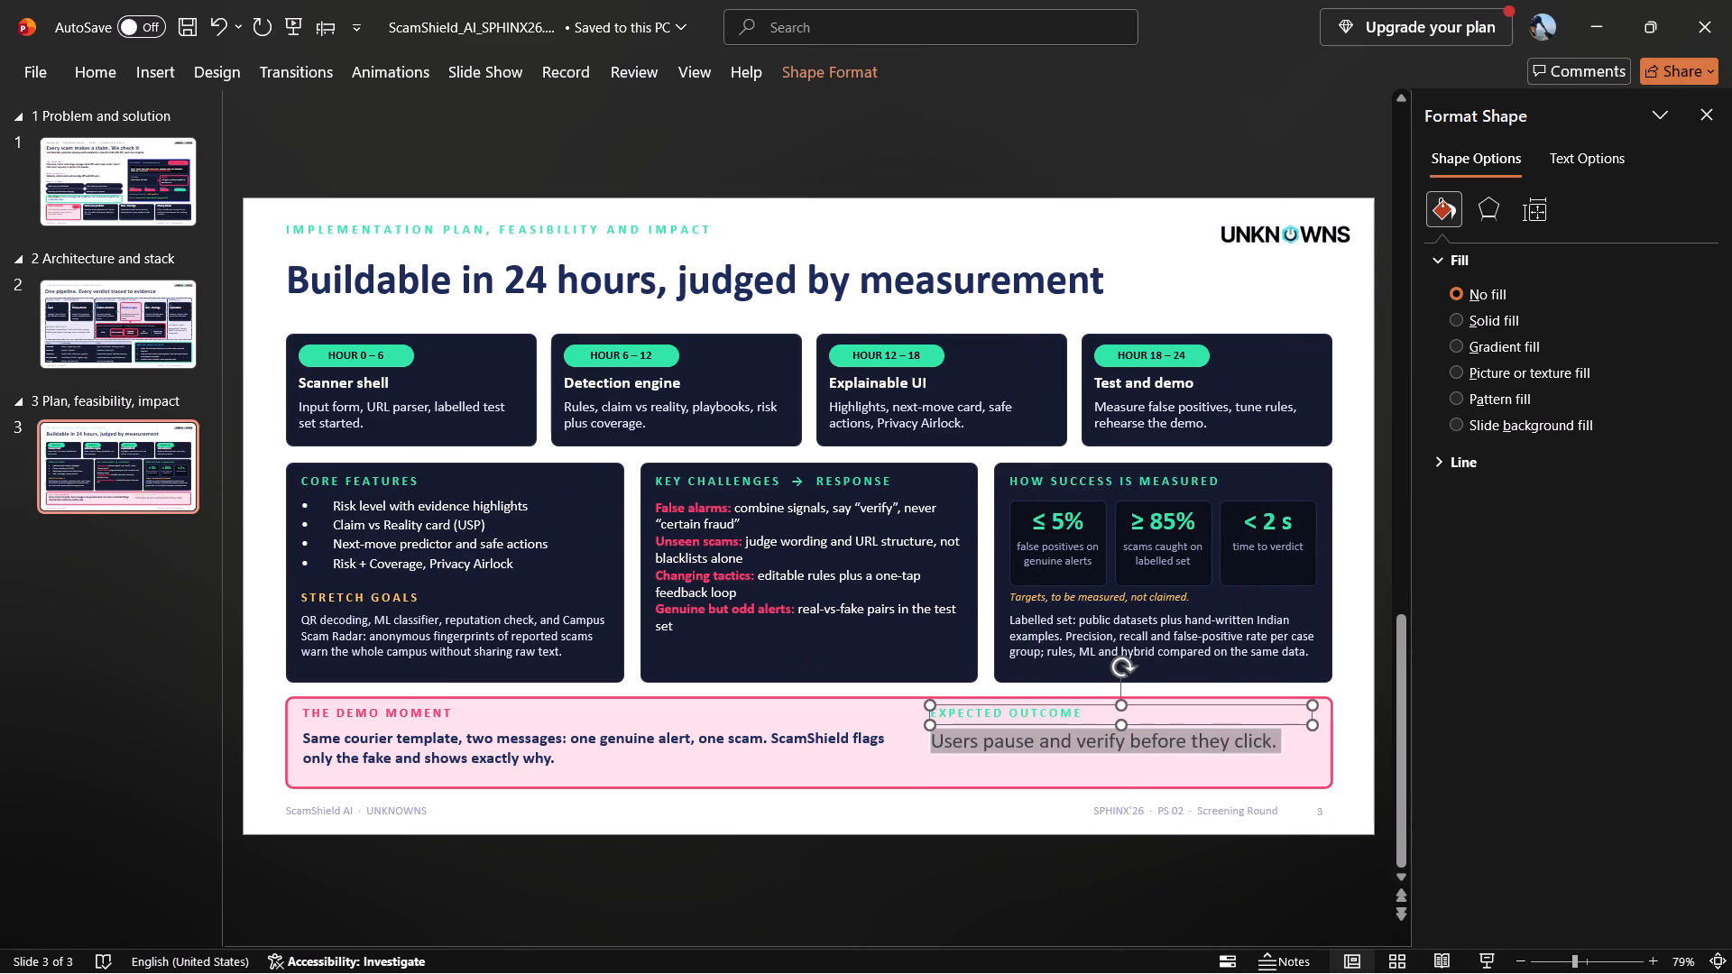
Undo the cleared formatting on the "Users pause and verify before they click." sentence and leave it bold.
key(ctrl+z)
key(ctrl+b)
key(ctrl+b)
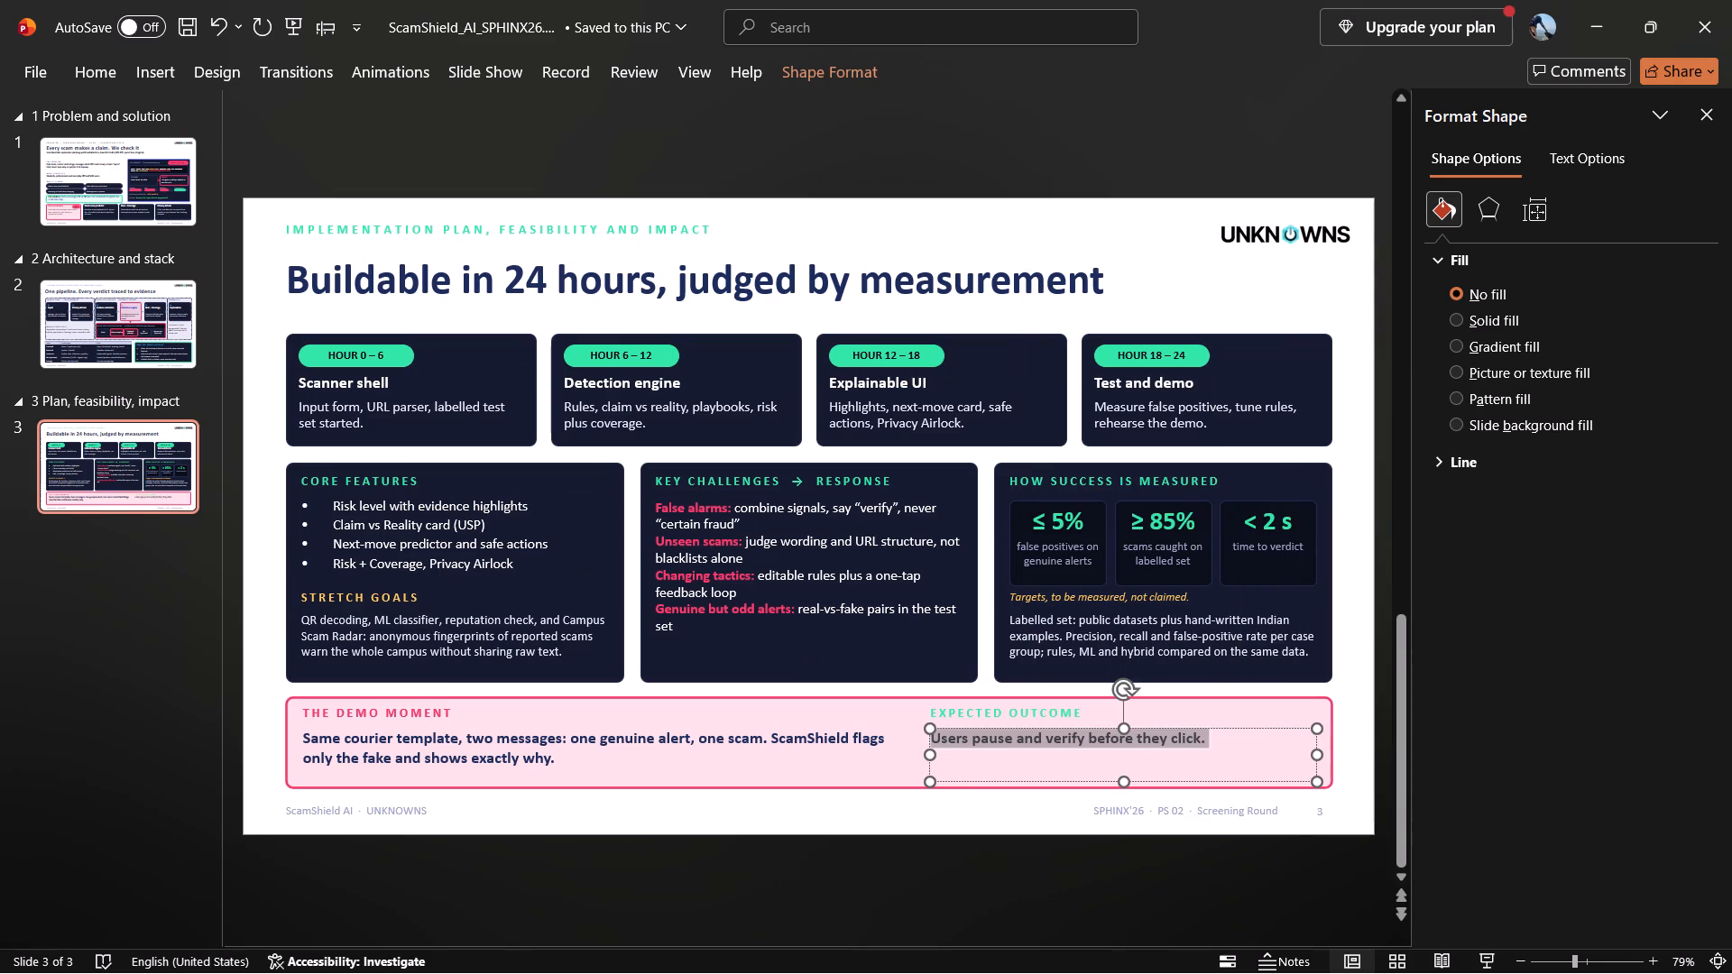
Set the font colour of the "Same courier template, two messages" text under THE DEMO MOMENT to the near-black theme colour.
click(766, 734)
key(ctrl+a)
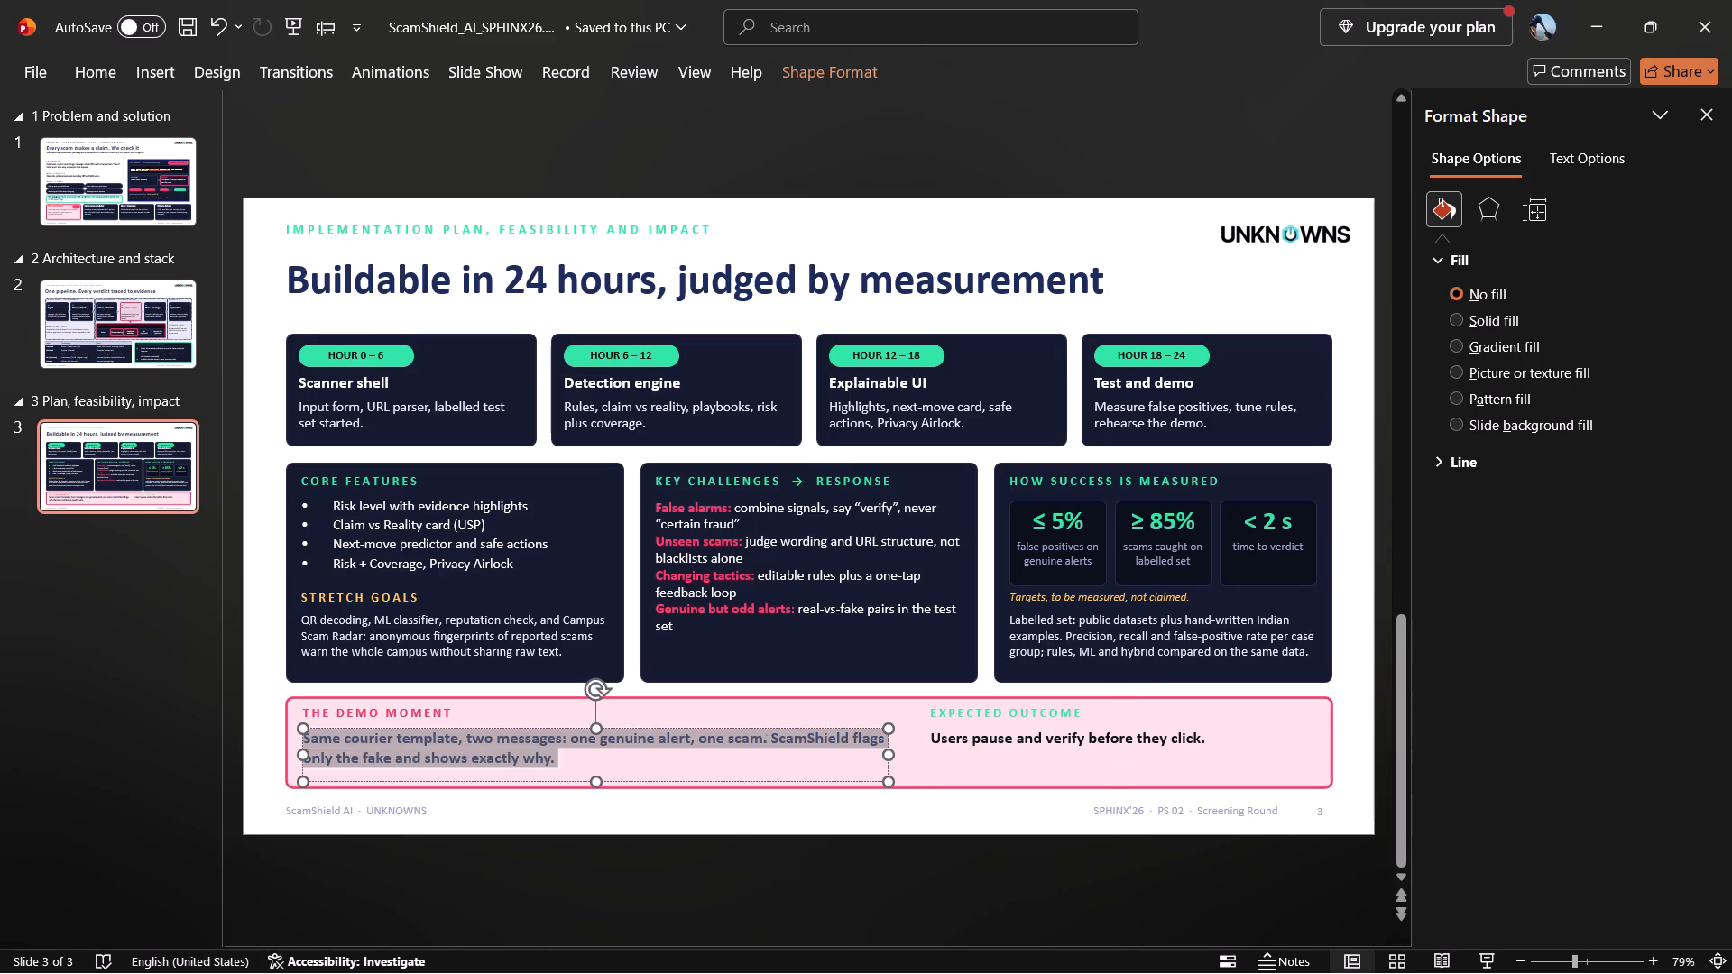
ctrl+right_click(766, 734)
click(993, 809)
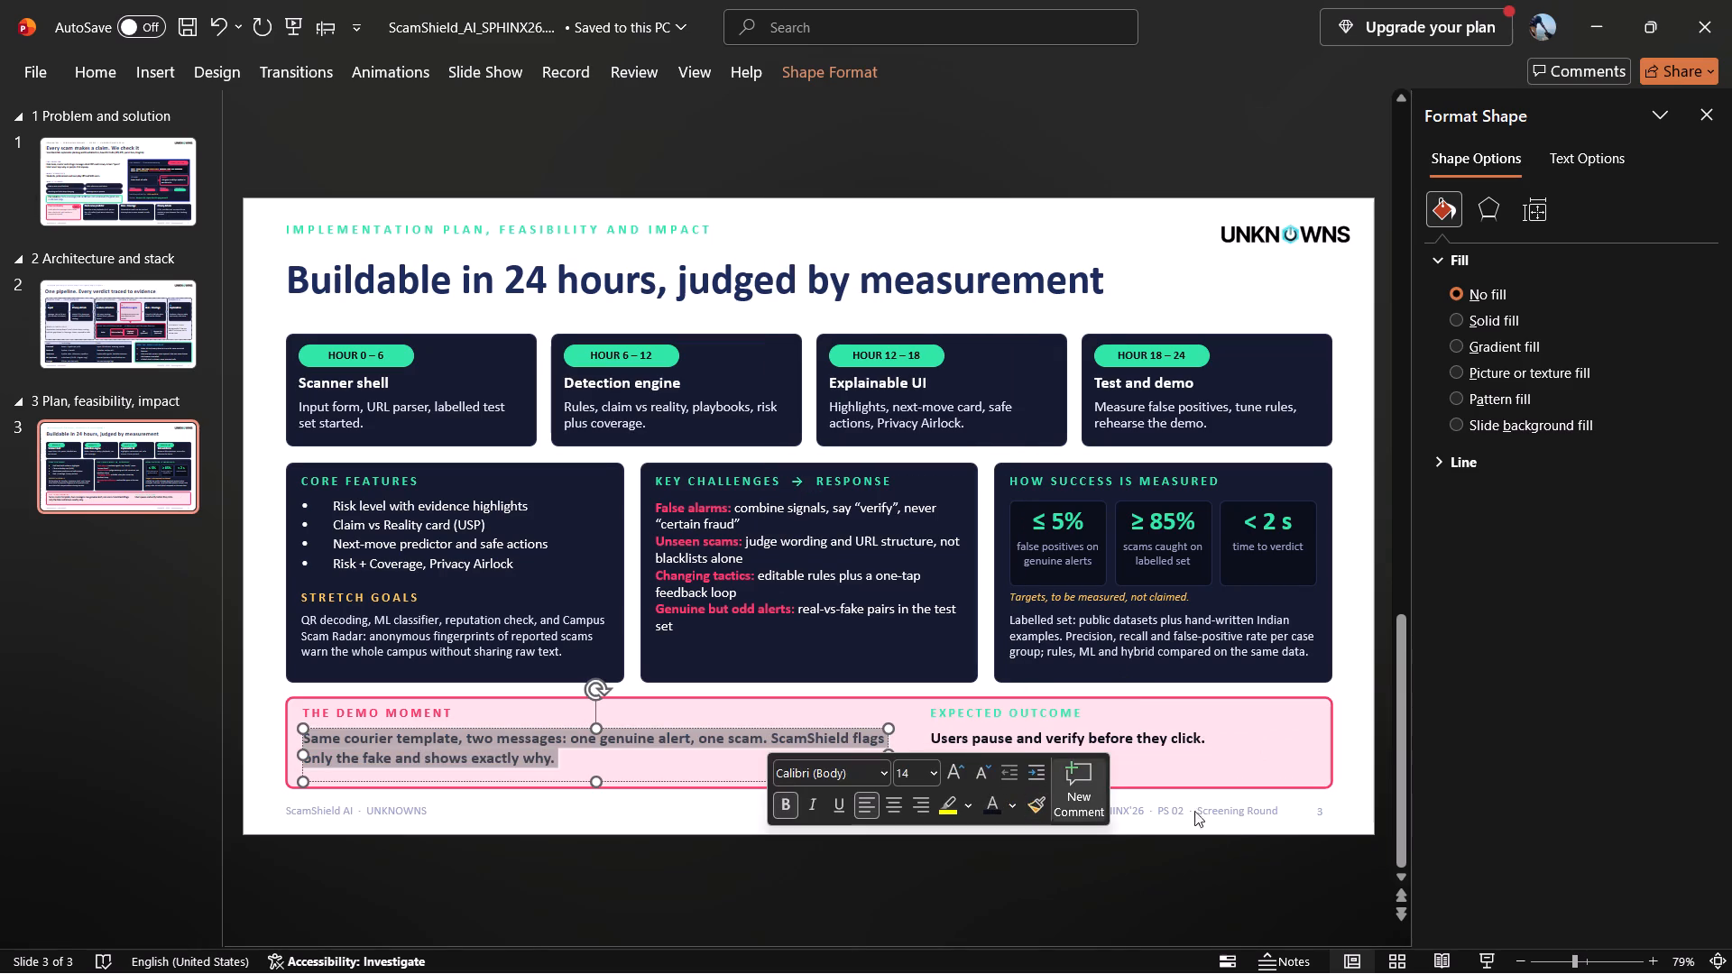
click(1245, 816)
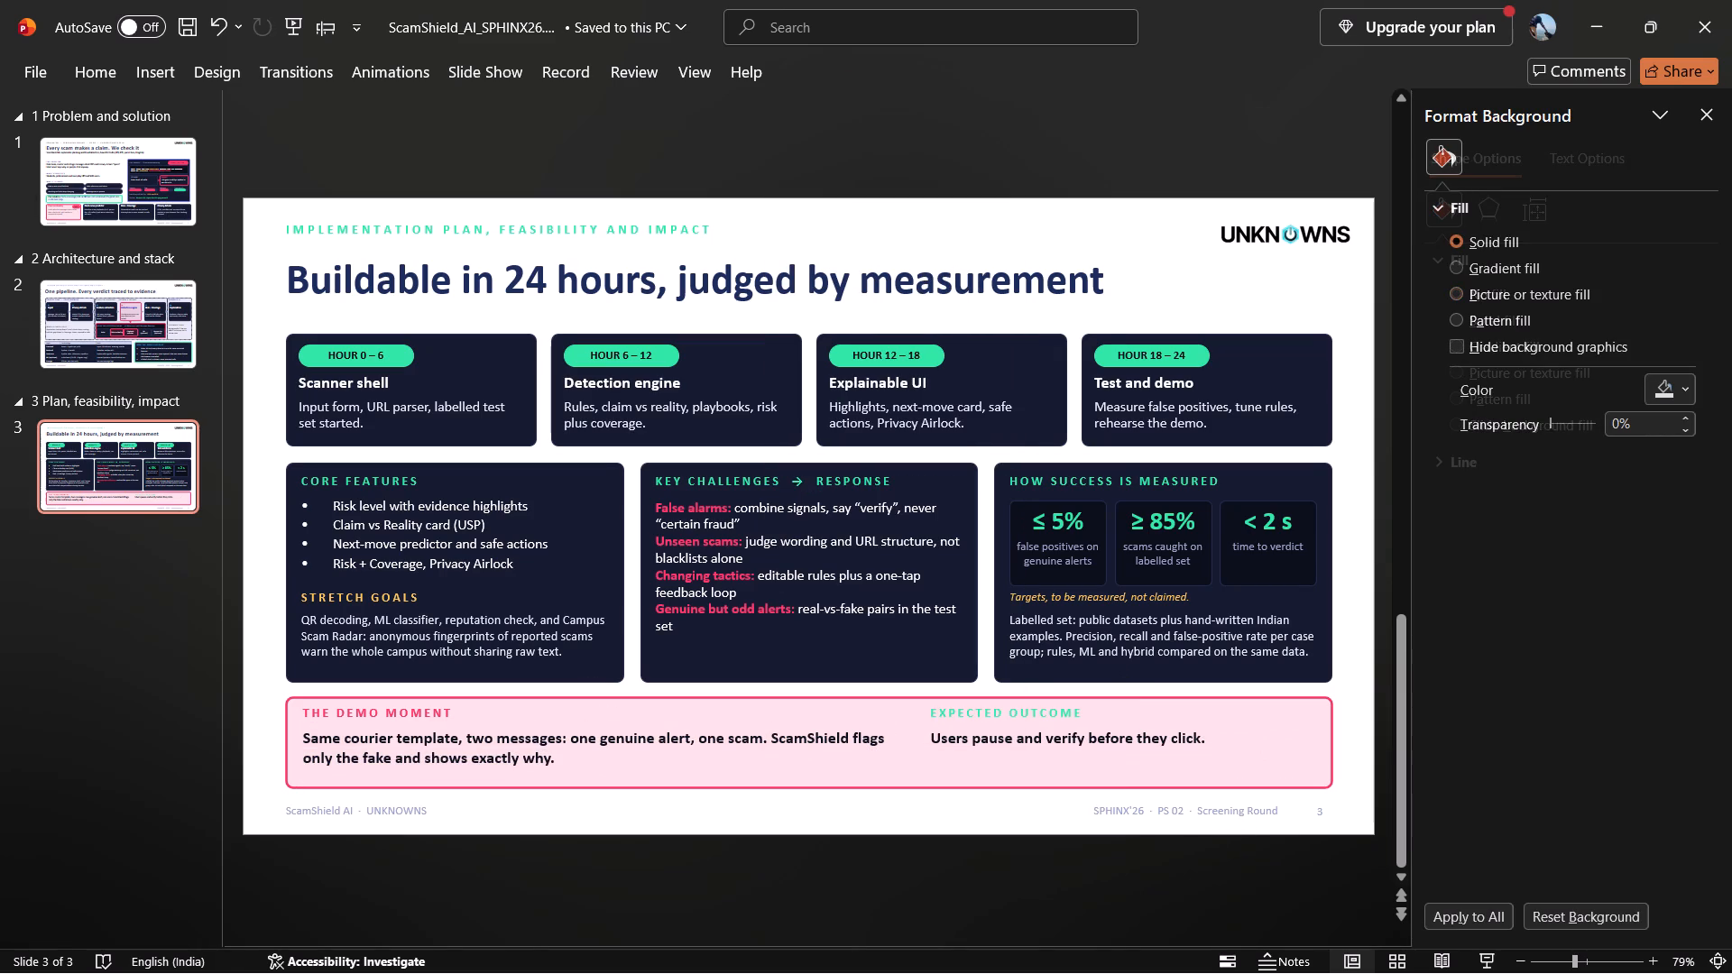
Recolour the whole "IMPLEMENTATION PLAN, FEASIBILITY AND IMPACT" heading above the title to the standard light blue.
key(ctrl+a)
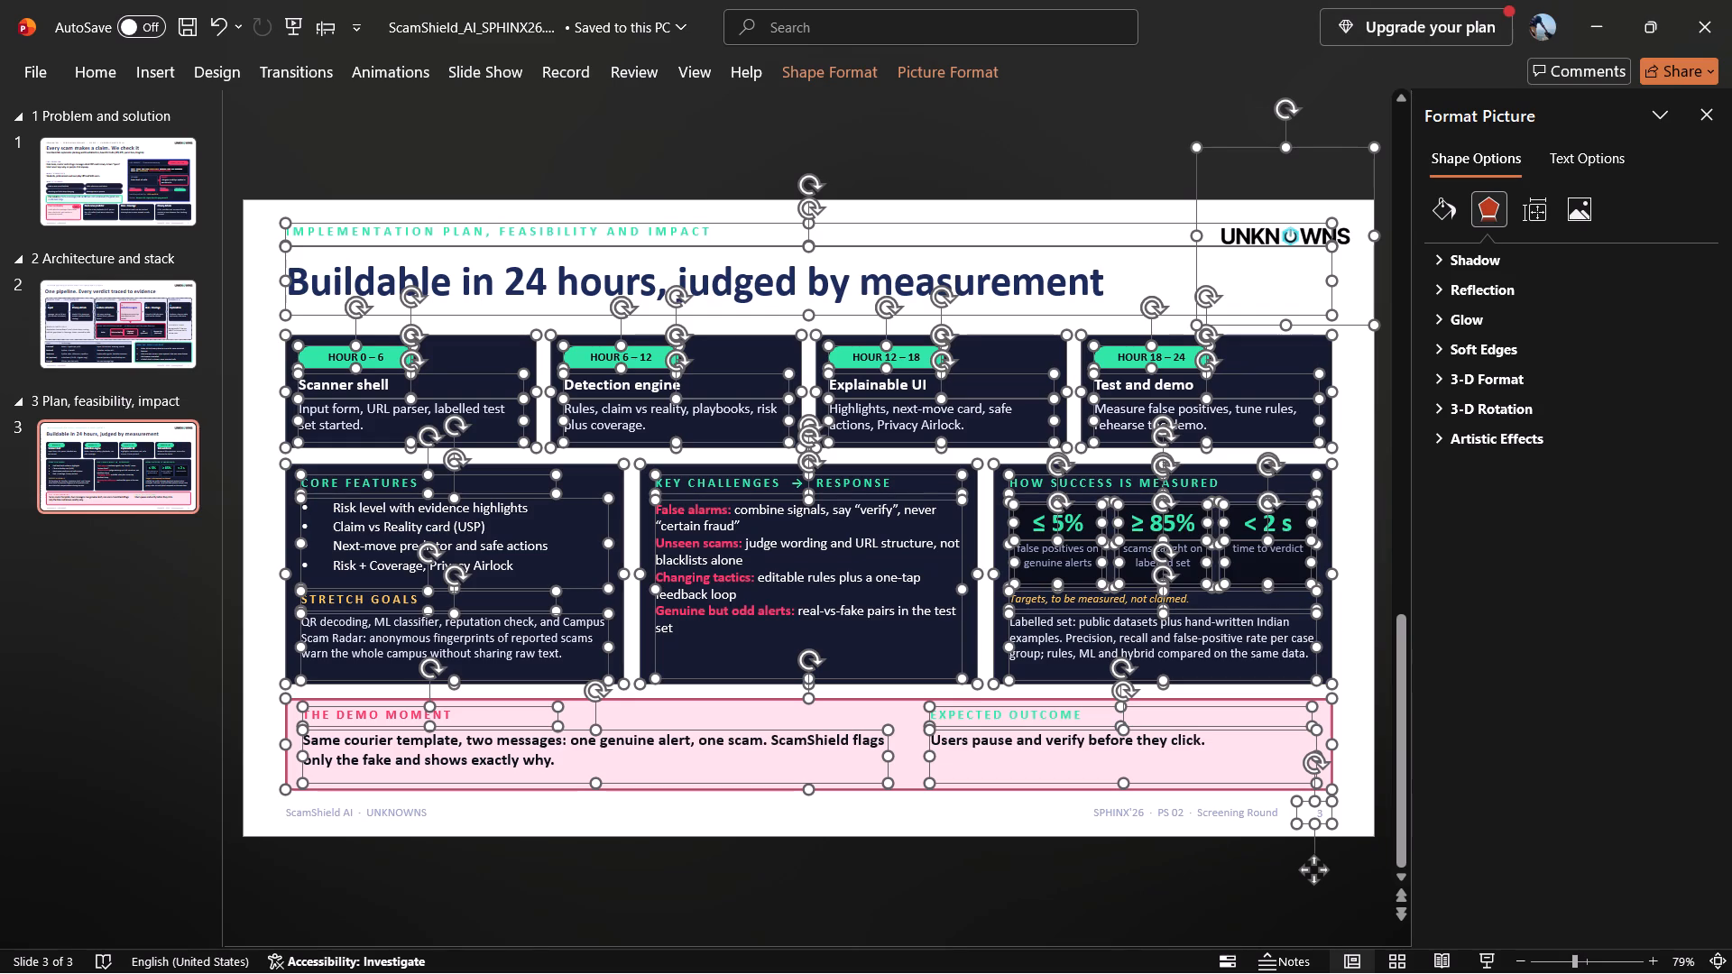
right_click(500, 892)
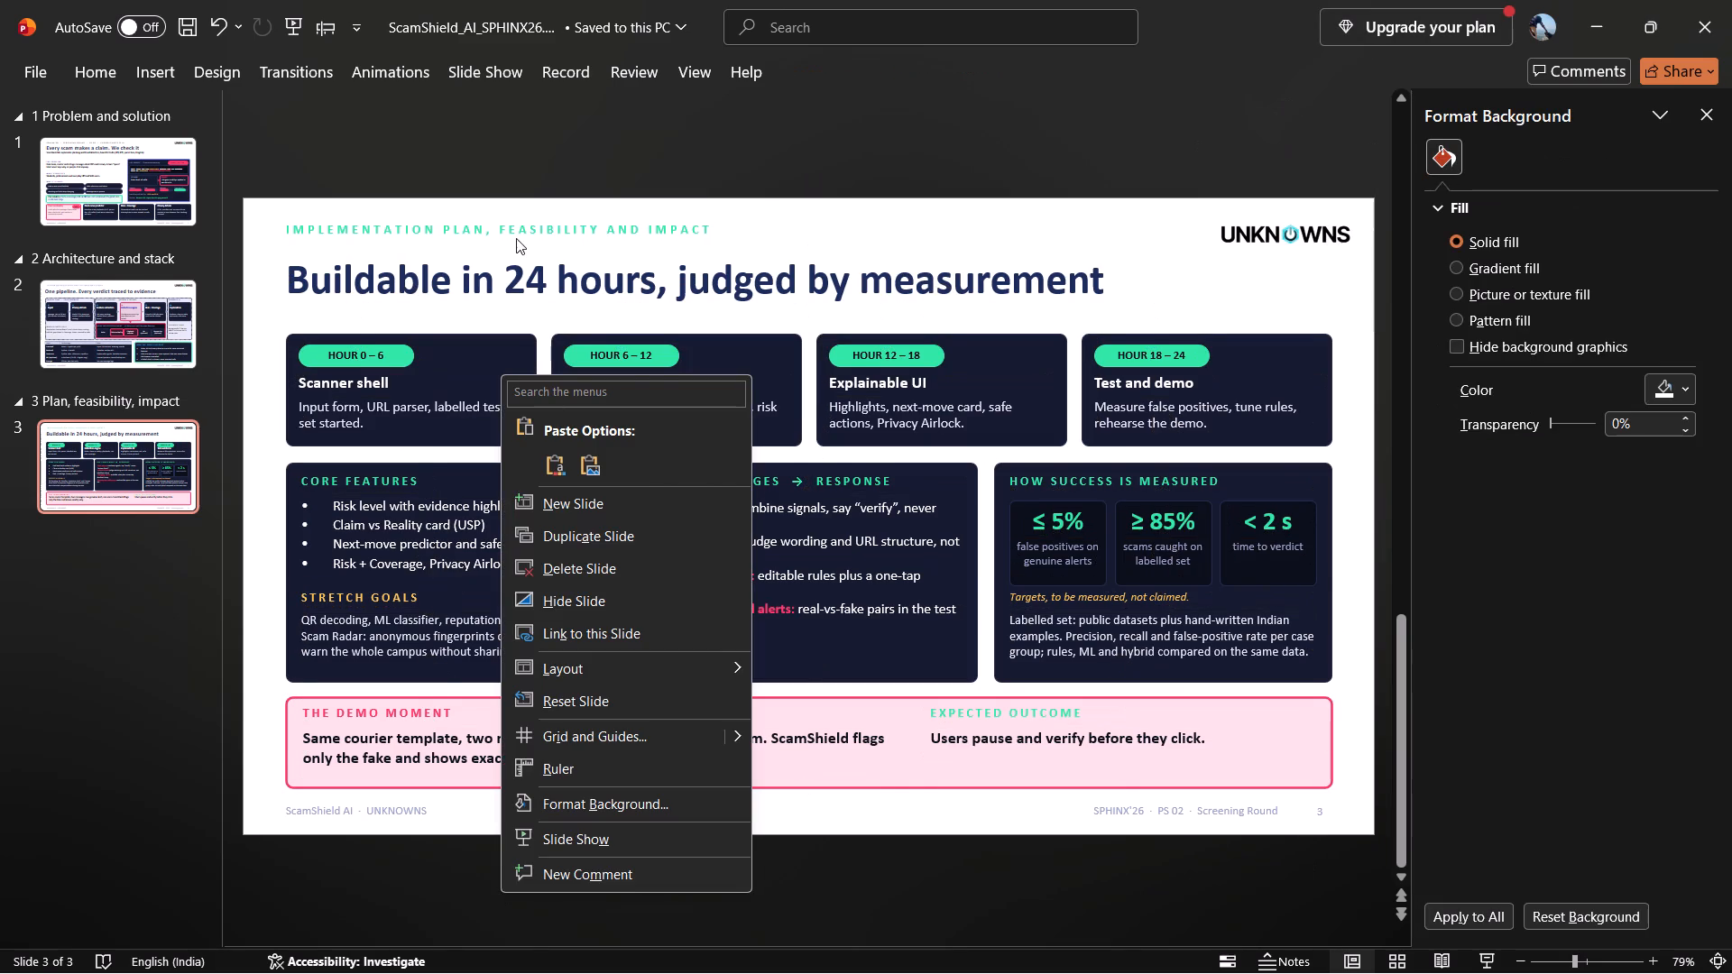
click(511, 226)
key(ctrl+a)
click(511, 226)
key(ctrl+a)
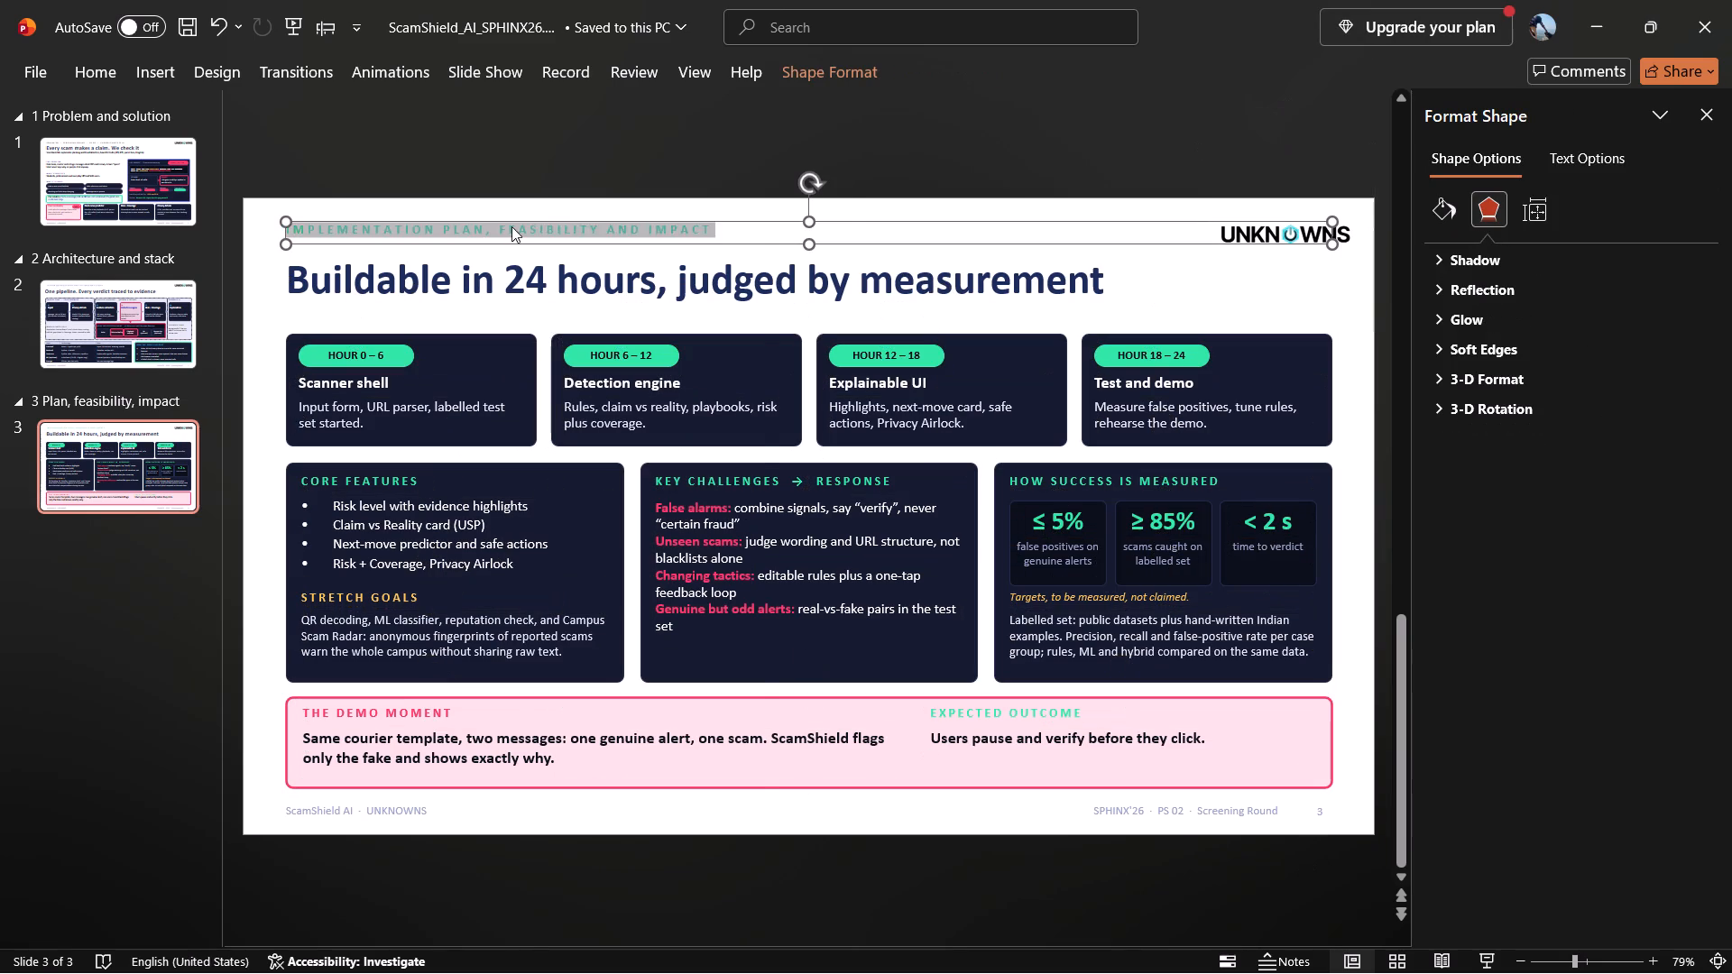
right_click(511, 226)
click(760, 200)
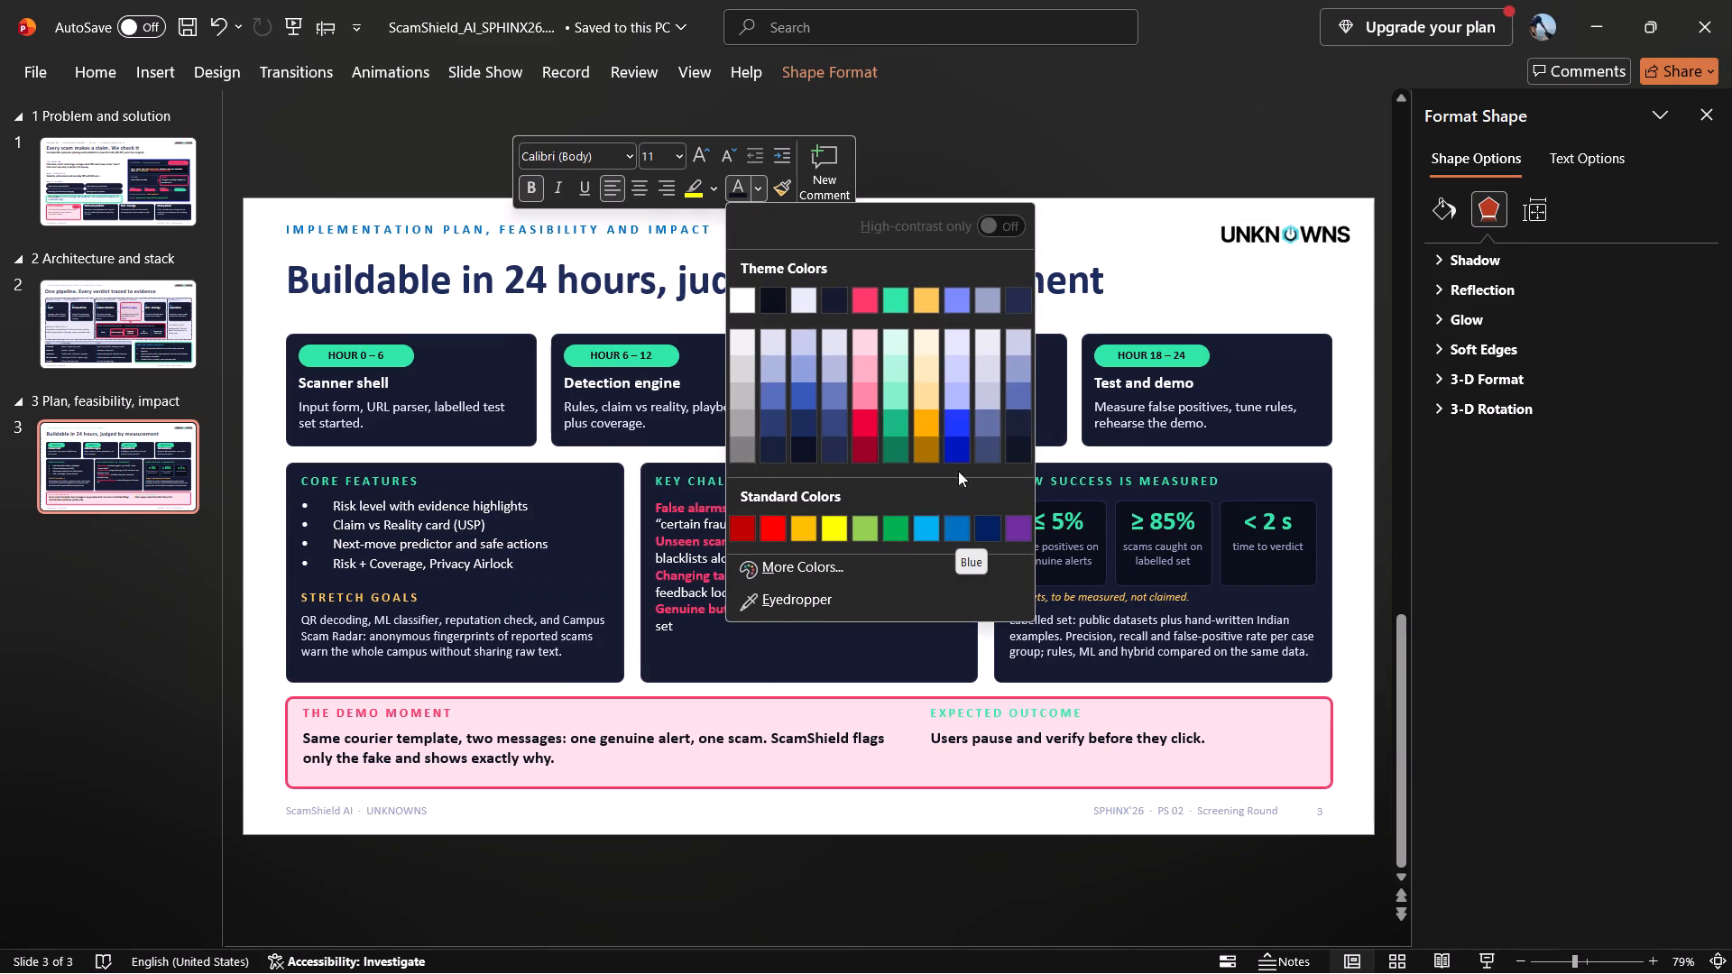
click(928, 528)
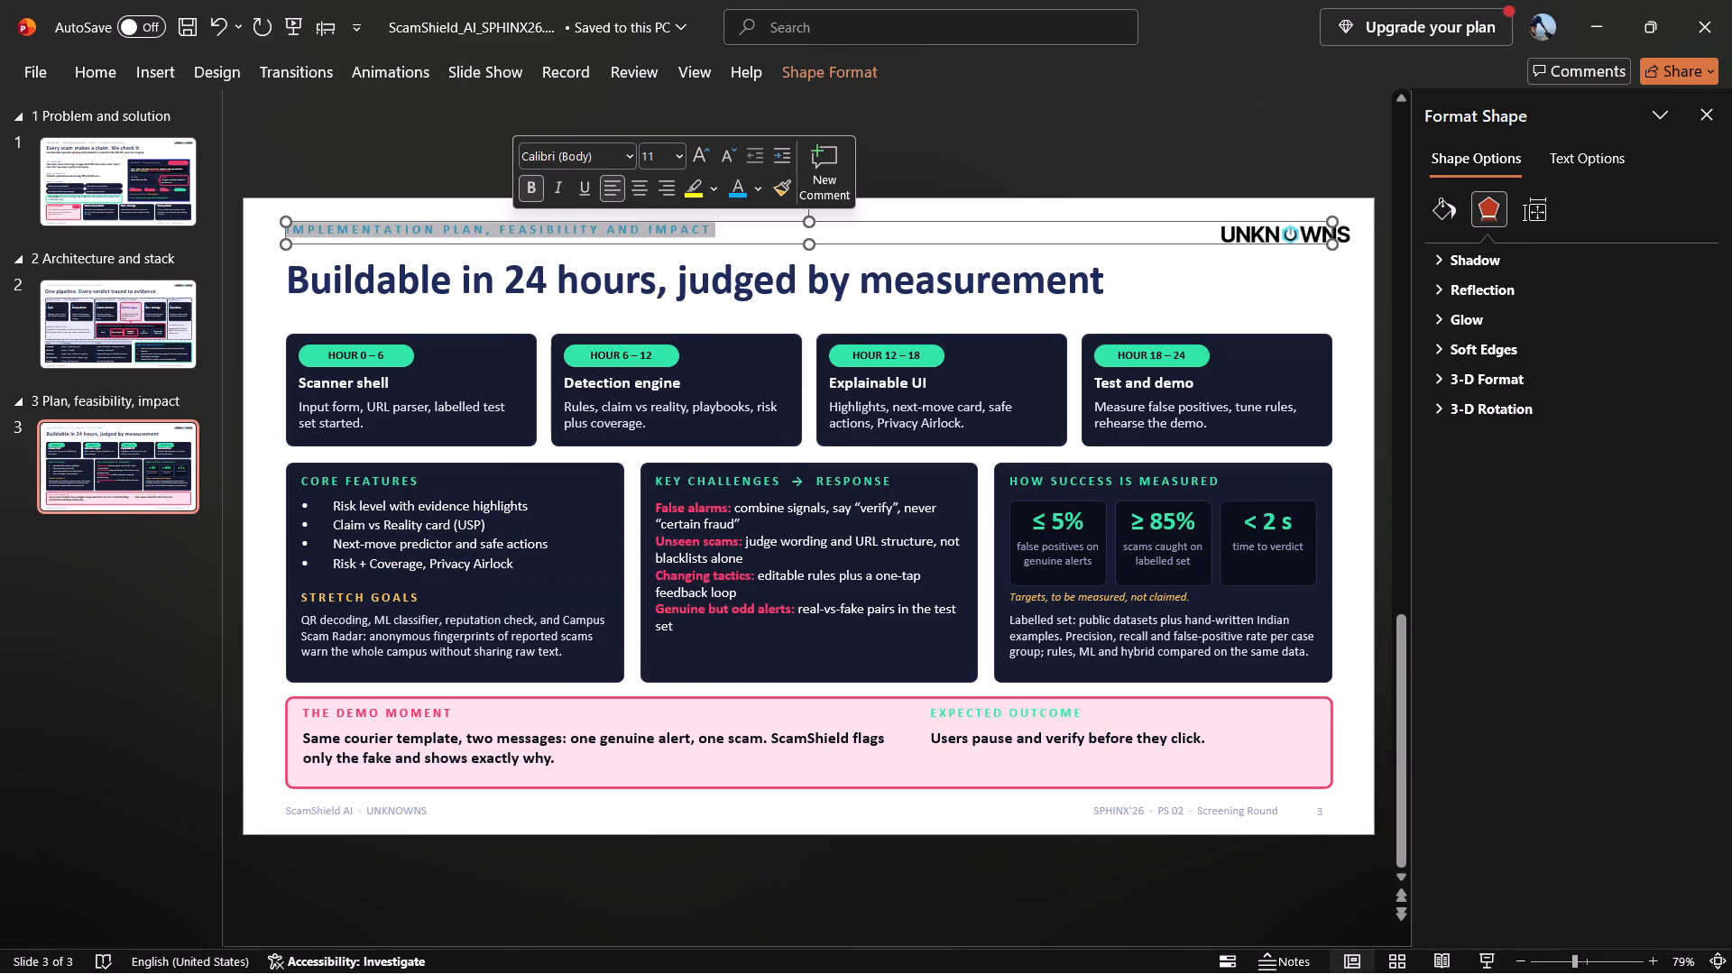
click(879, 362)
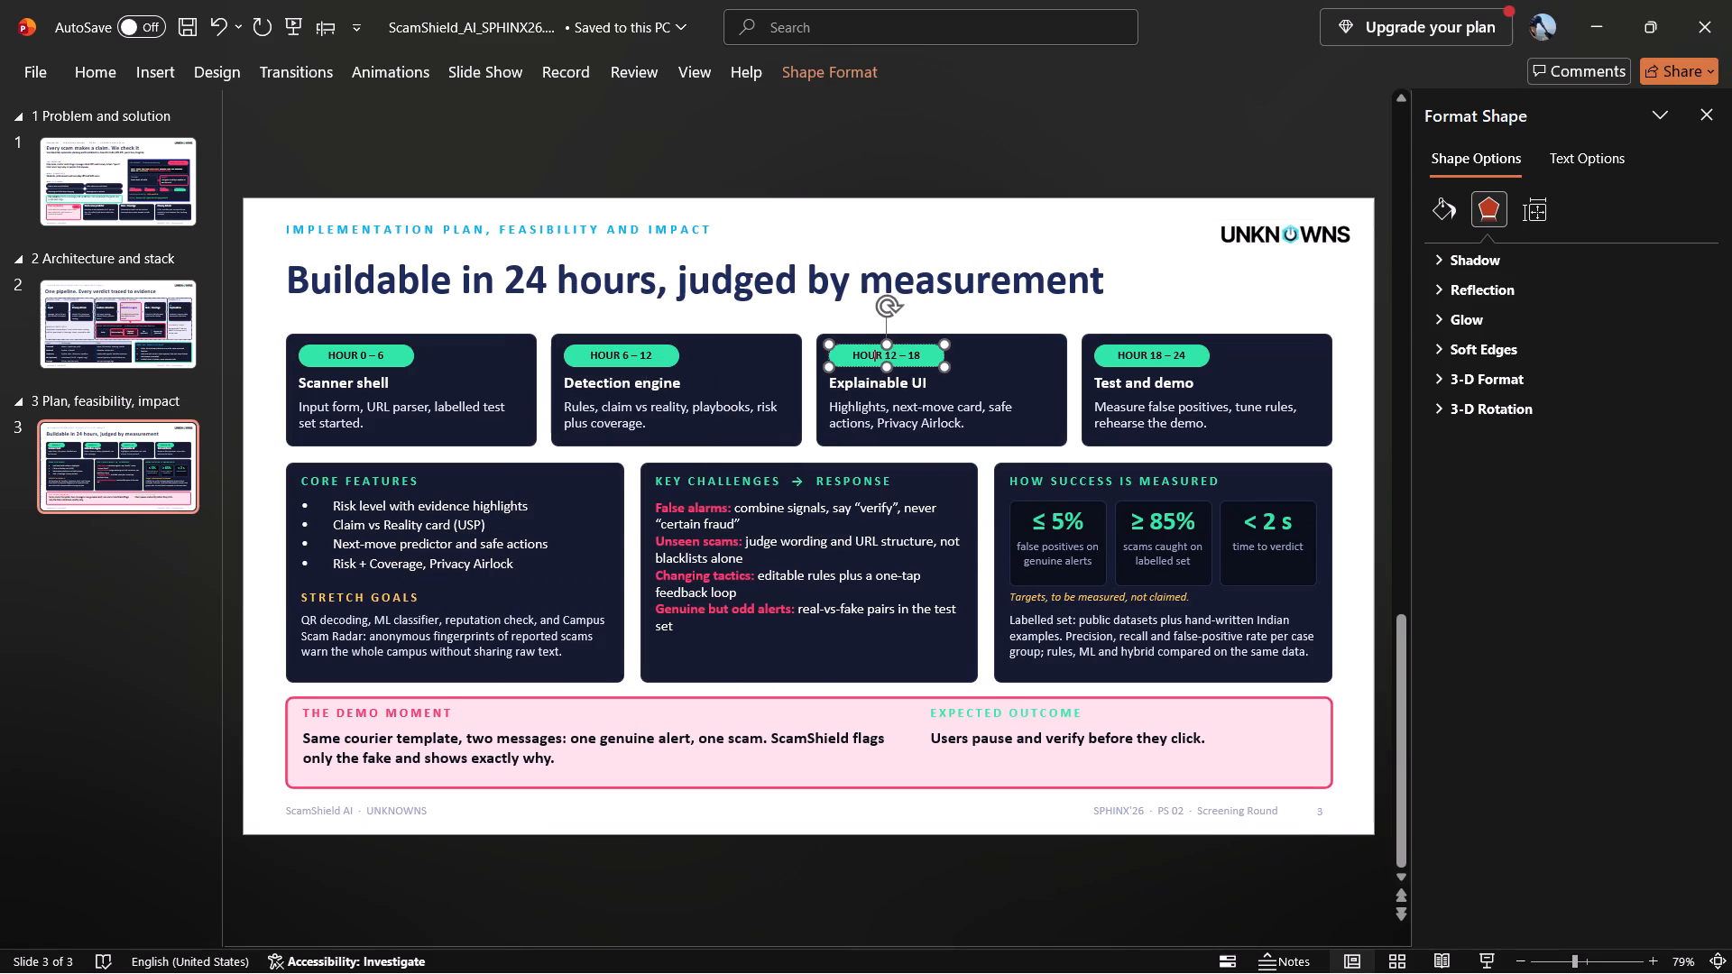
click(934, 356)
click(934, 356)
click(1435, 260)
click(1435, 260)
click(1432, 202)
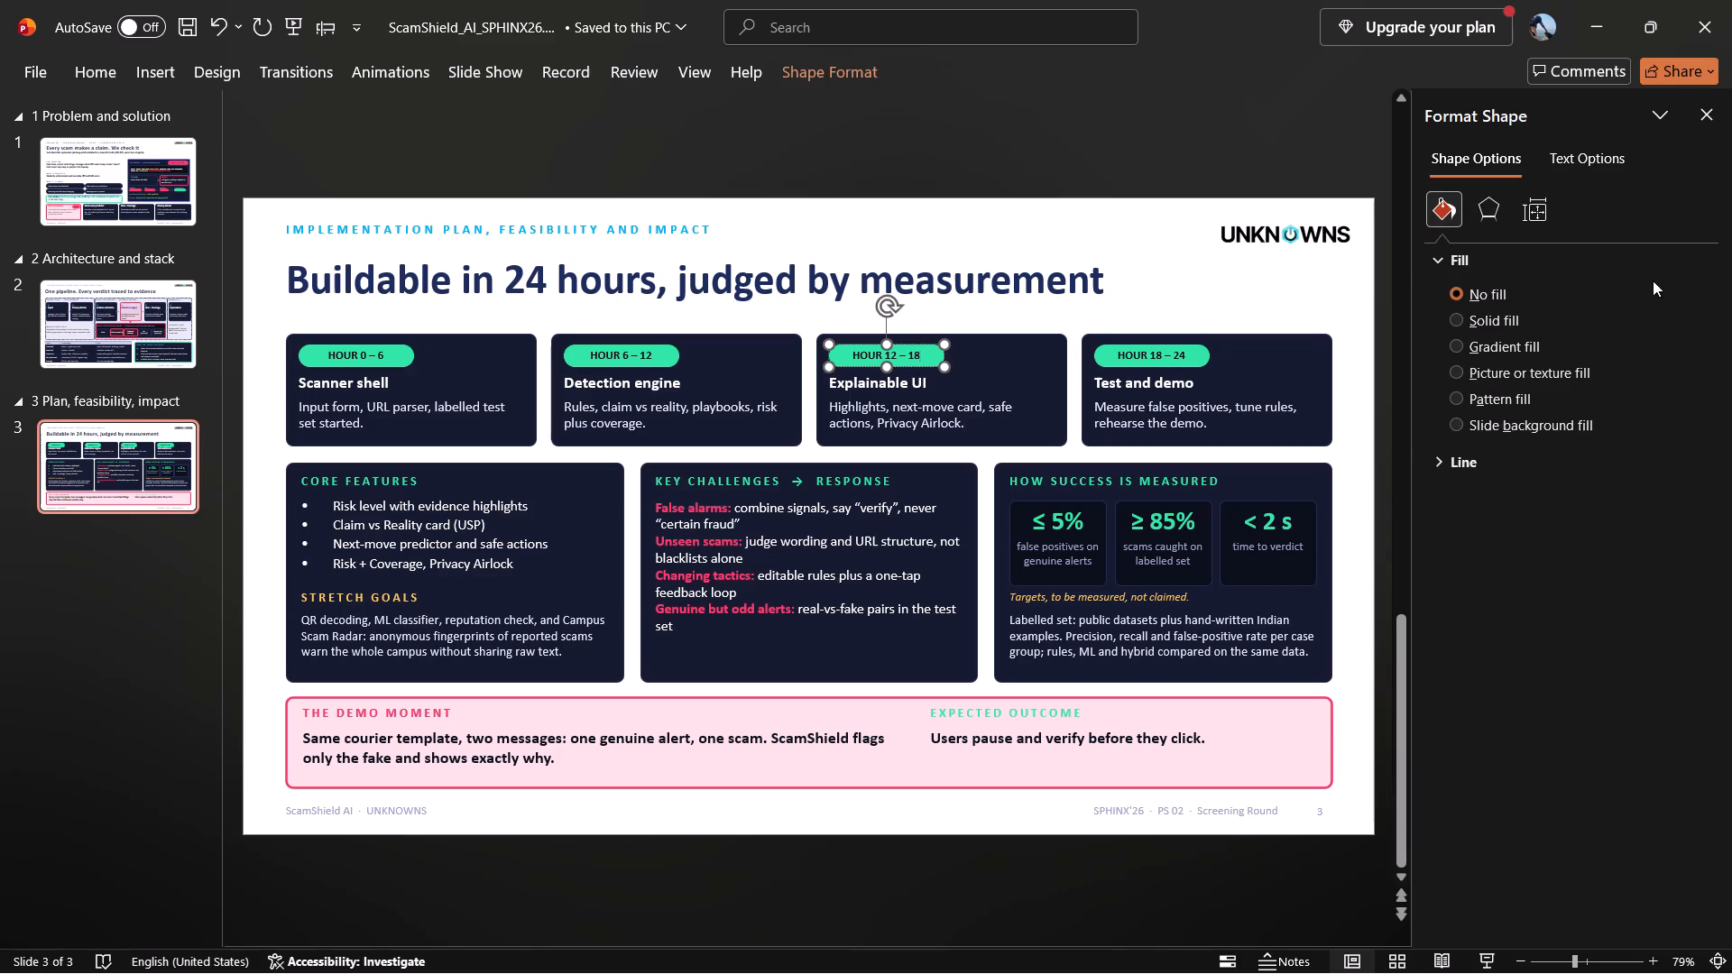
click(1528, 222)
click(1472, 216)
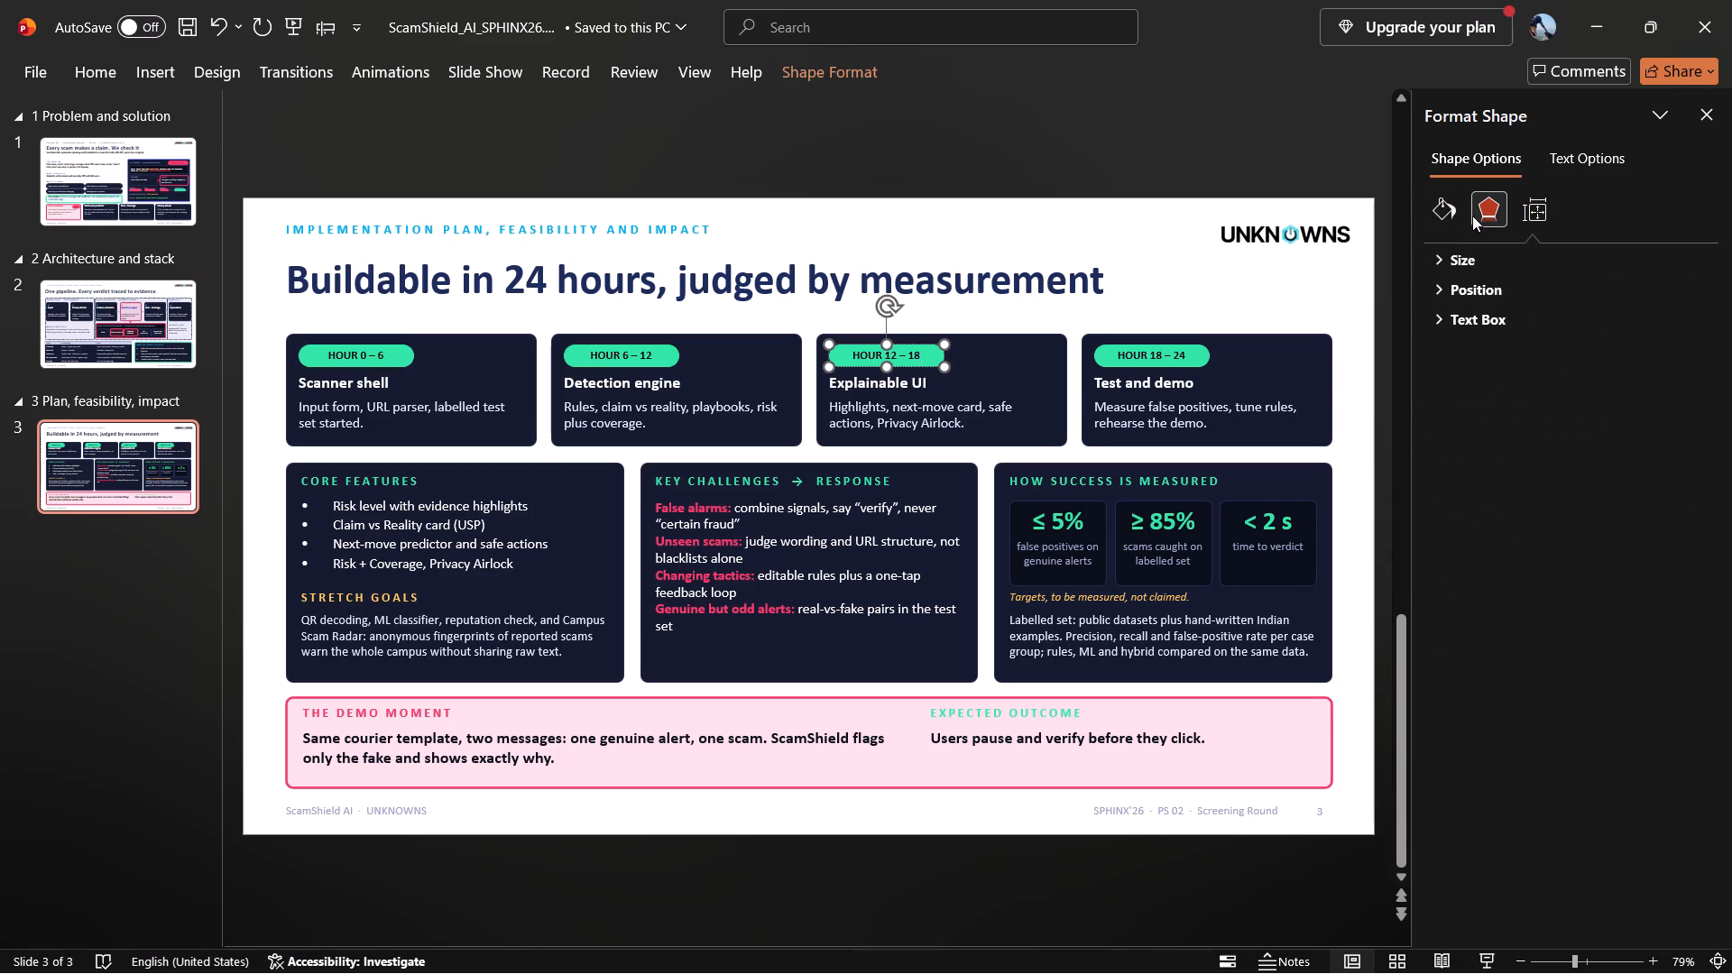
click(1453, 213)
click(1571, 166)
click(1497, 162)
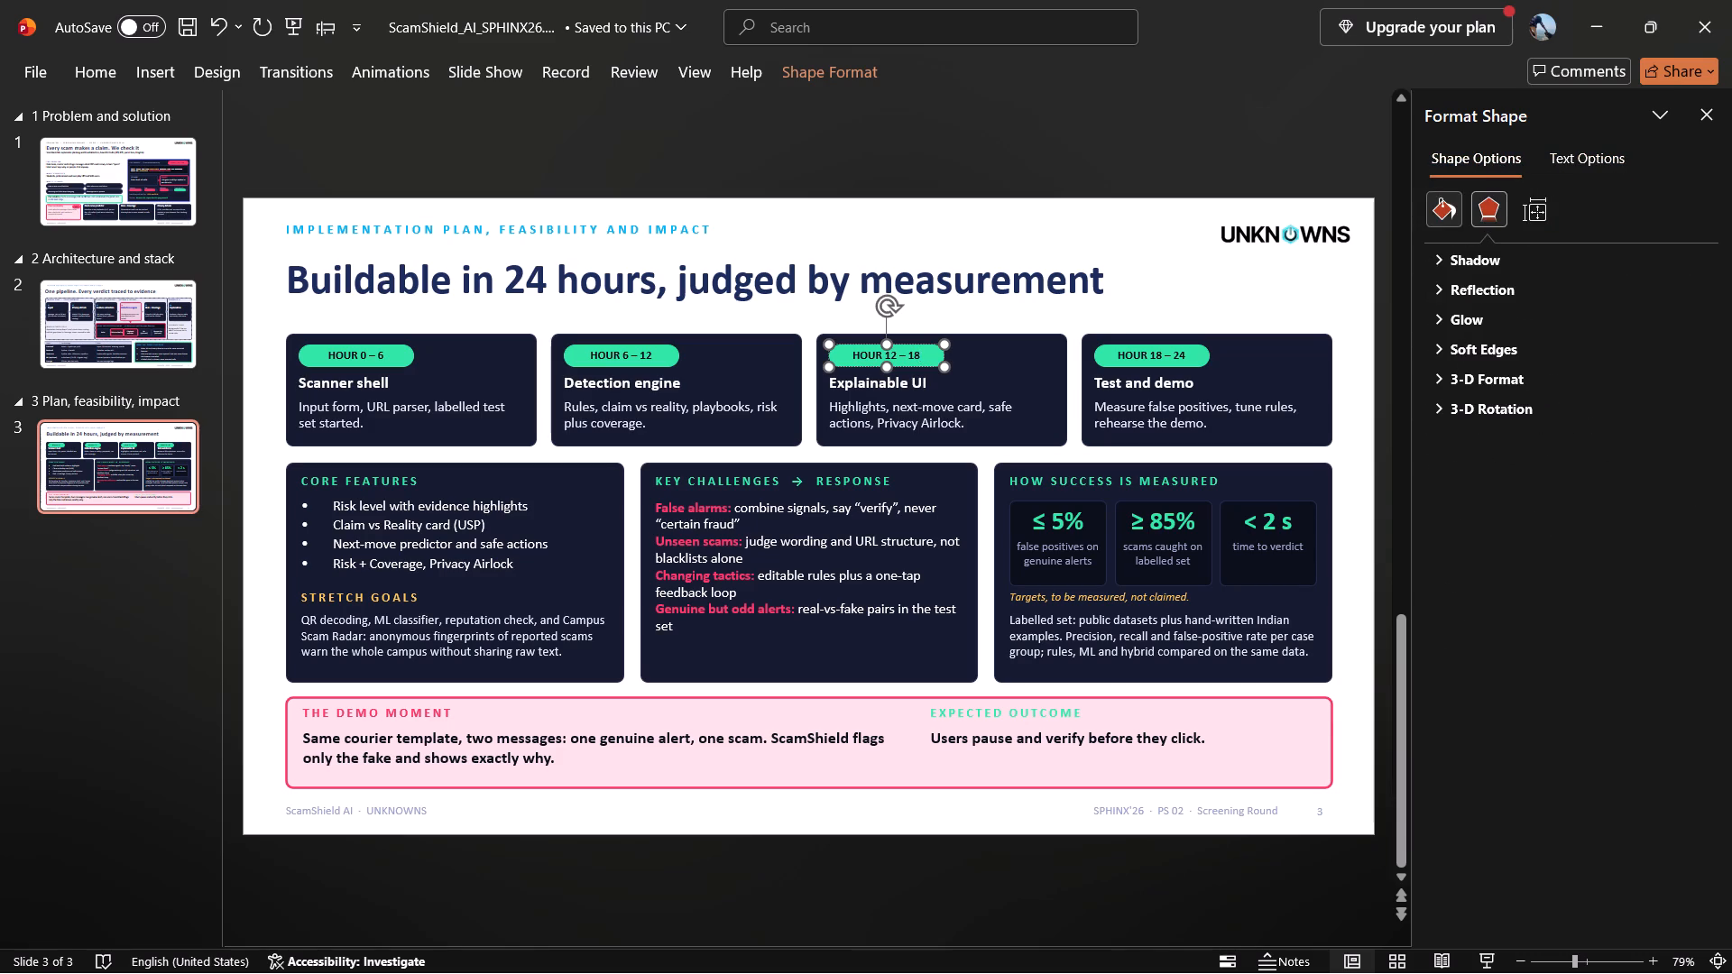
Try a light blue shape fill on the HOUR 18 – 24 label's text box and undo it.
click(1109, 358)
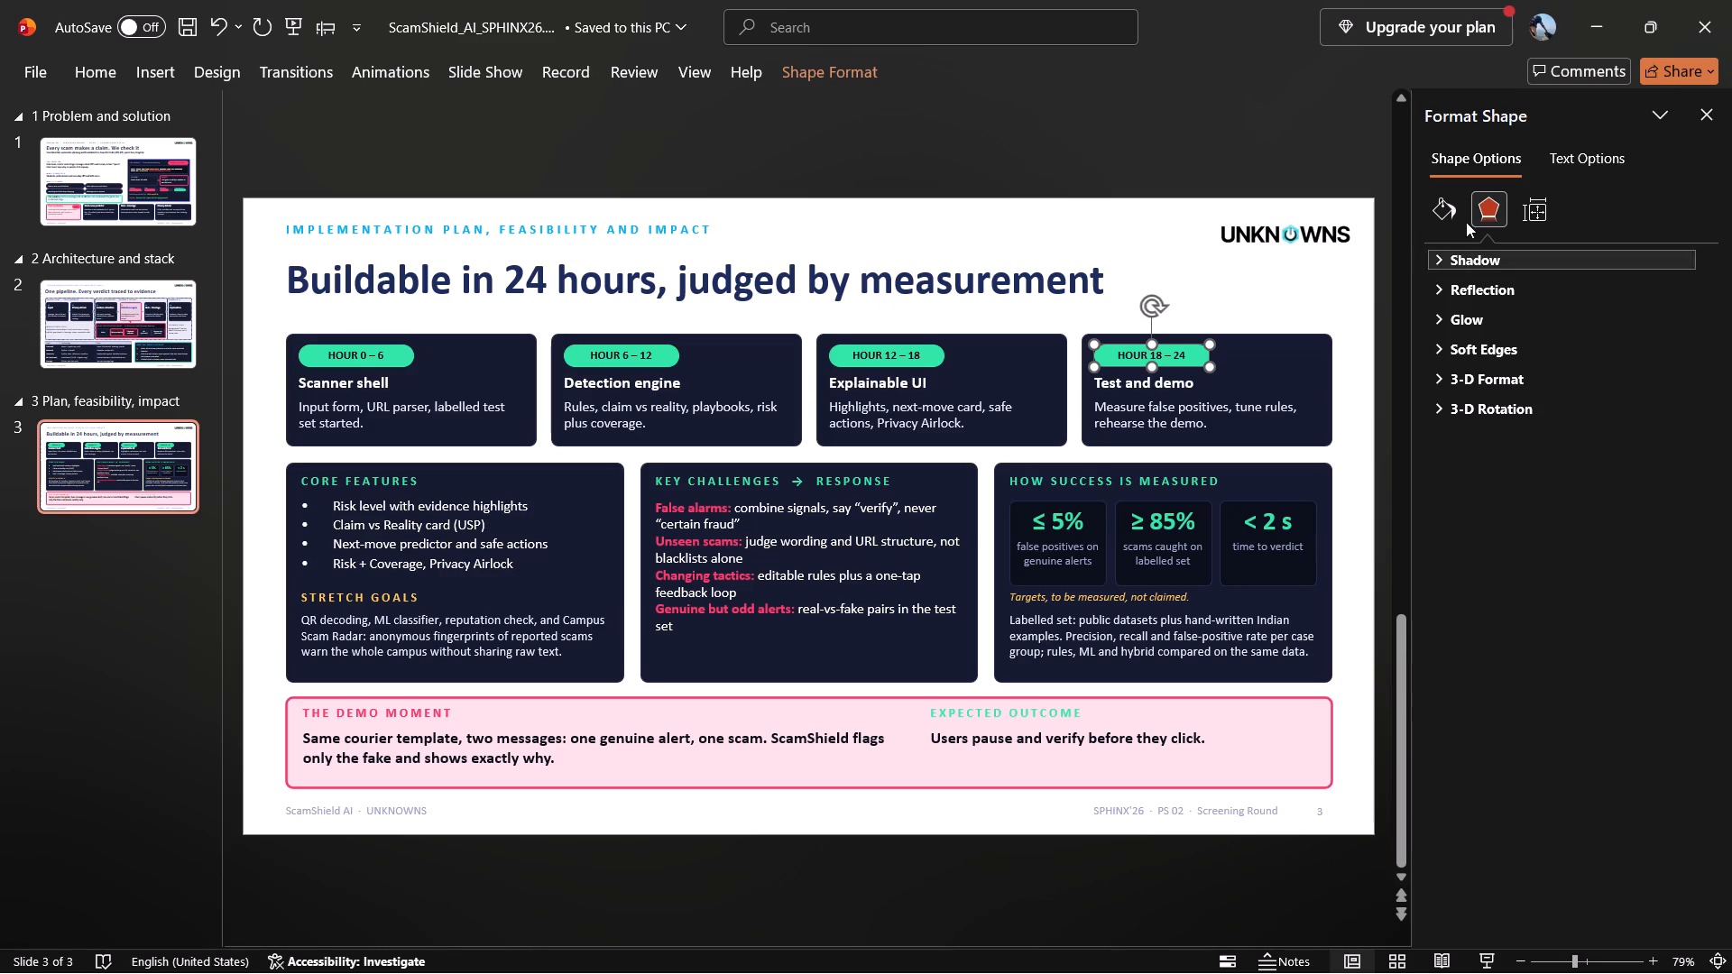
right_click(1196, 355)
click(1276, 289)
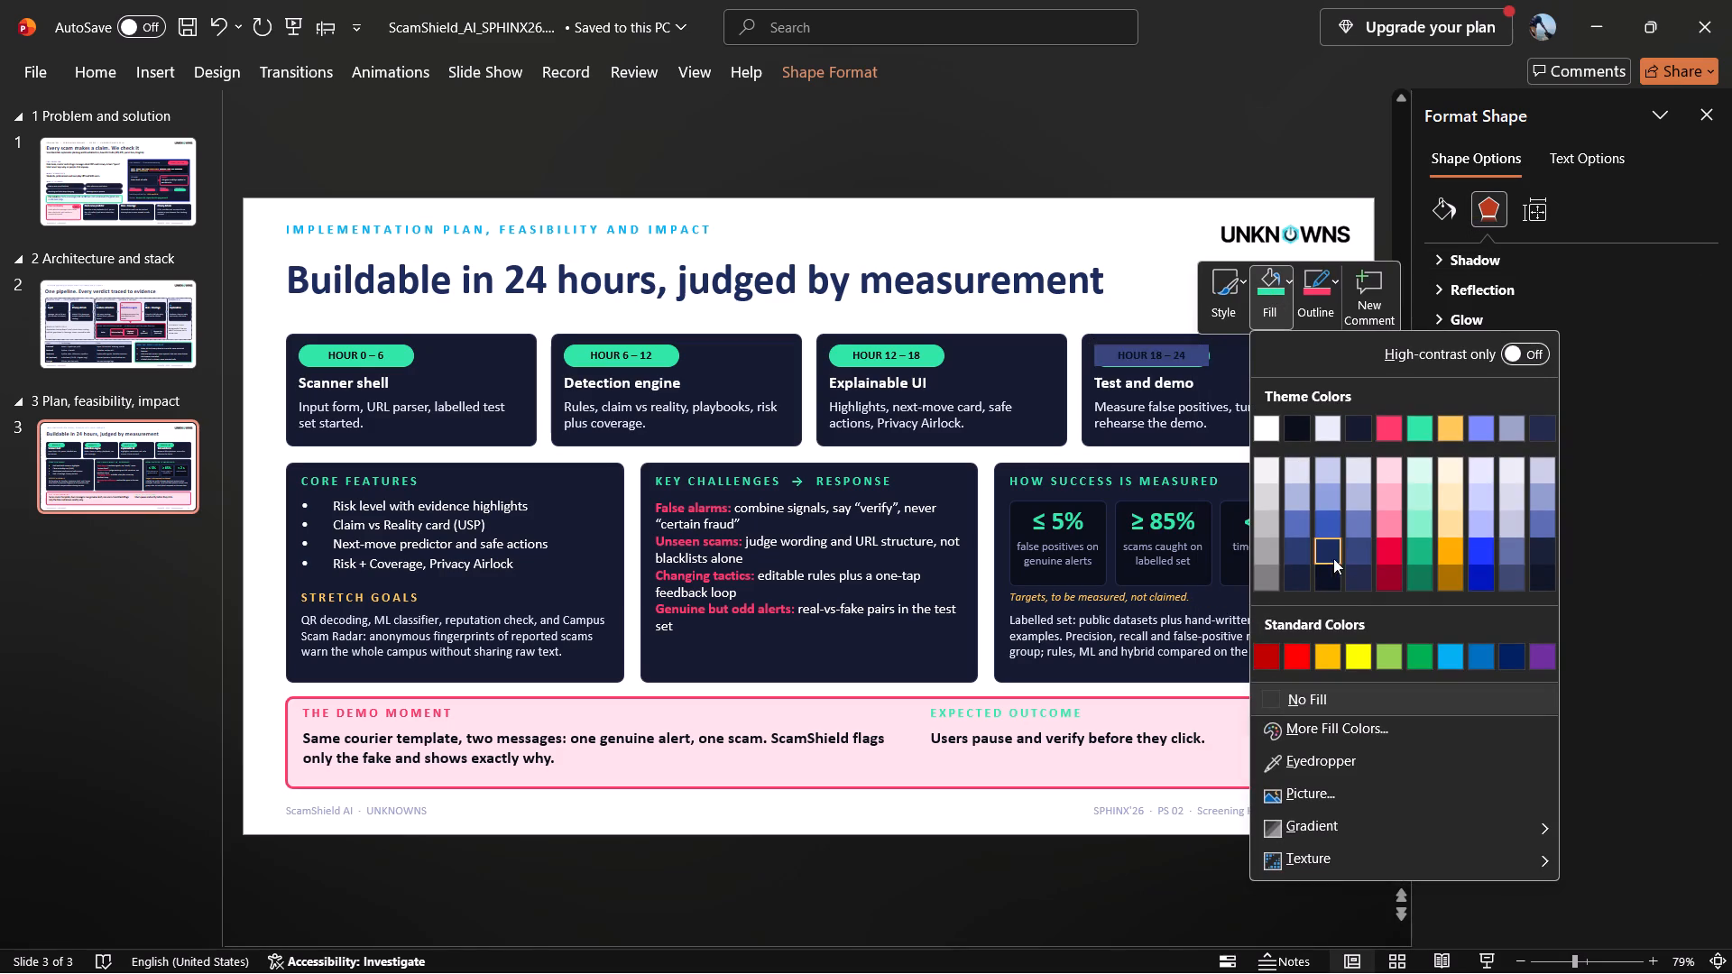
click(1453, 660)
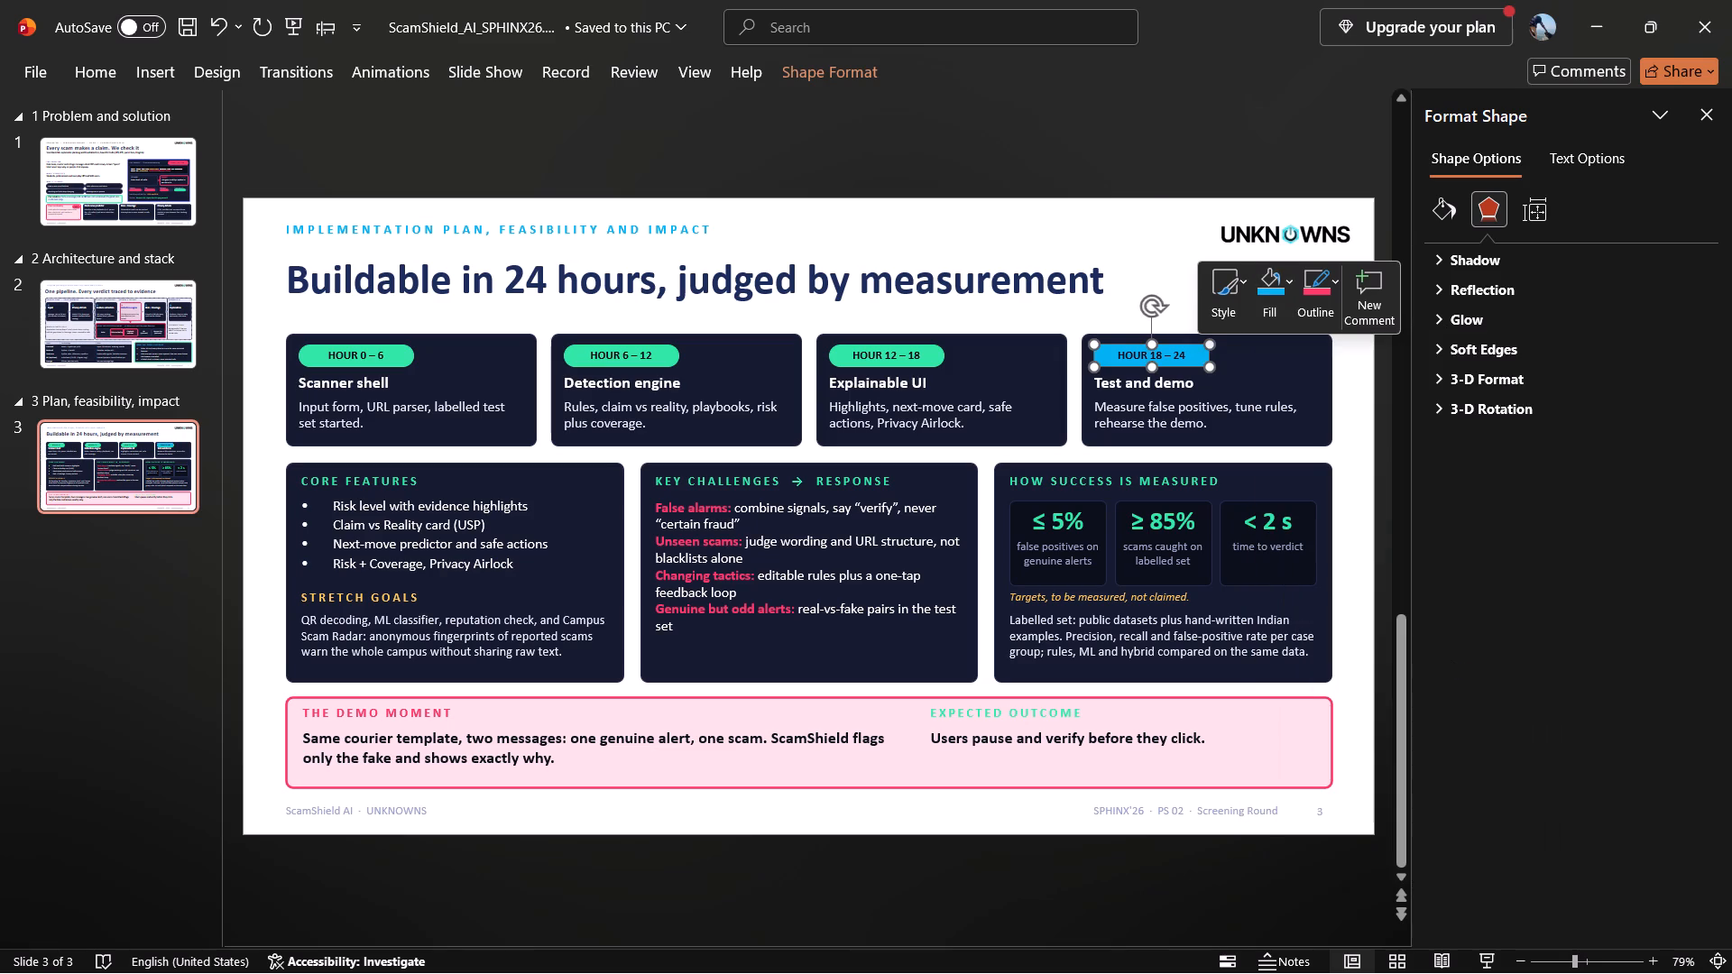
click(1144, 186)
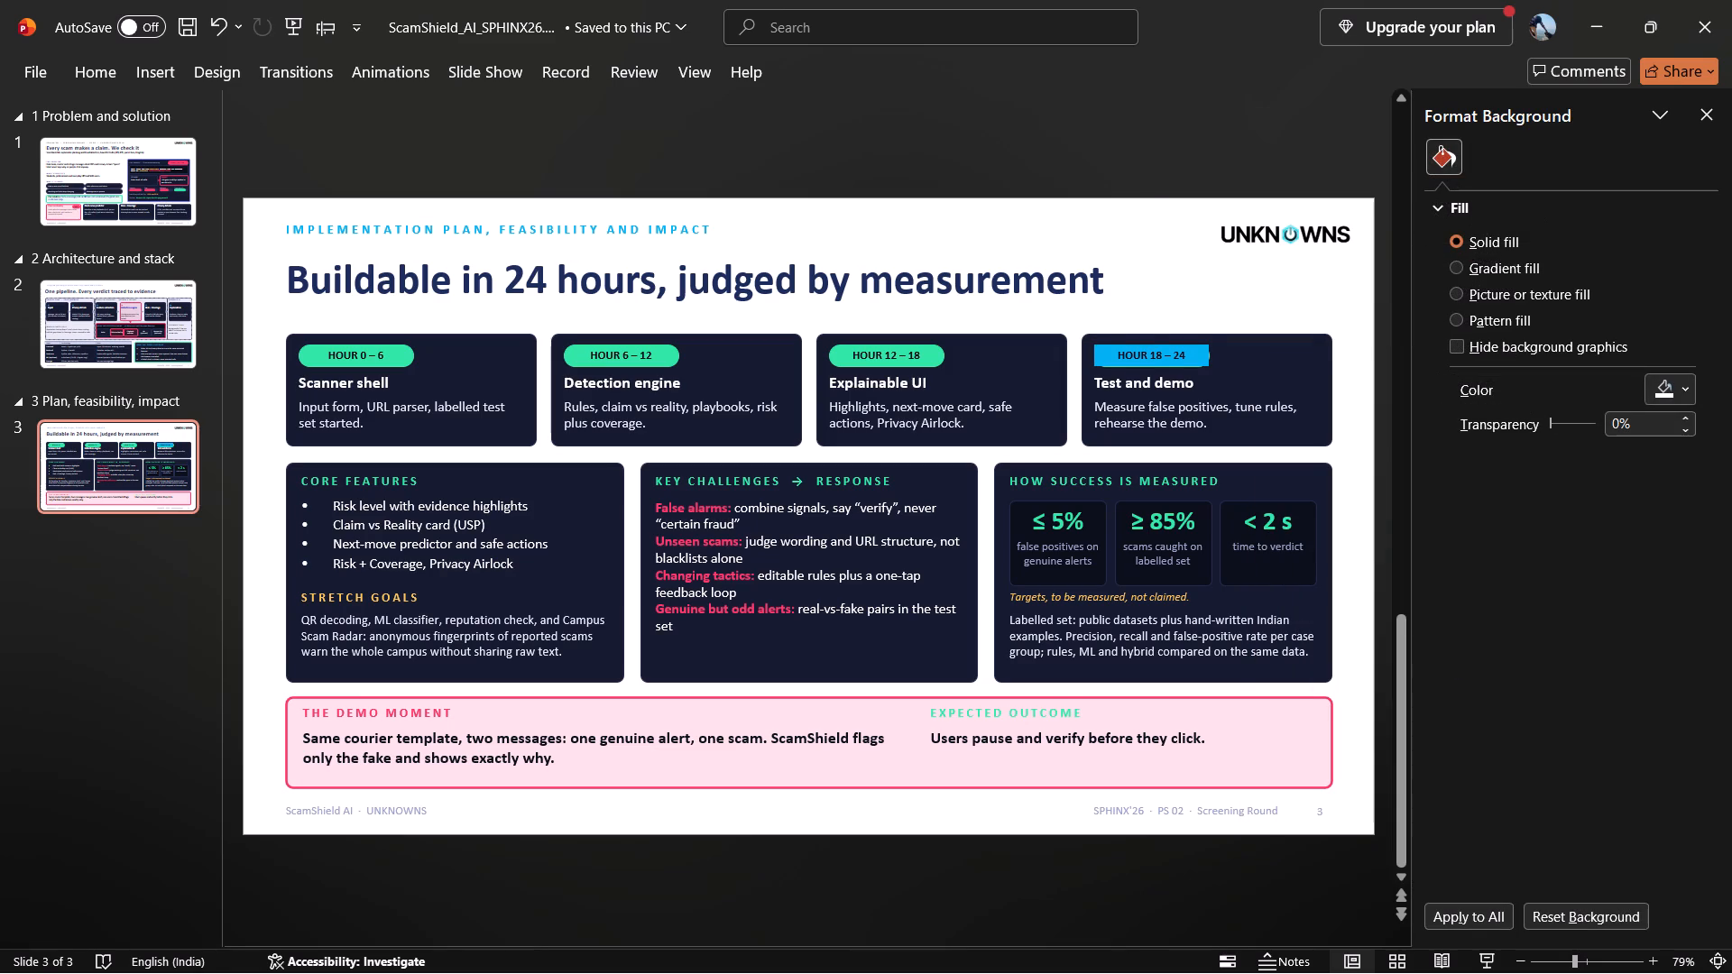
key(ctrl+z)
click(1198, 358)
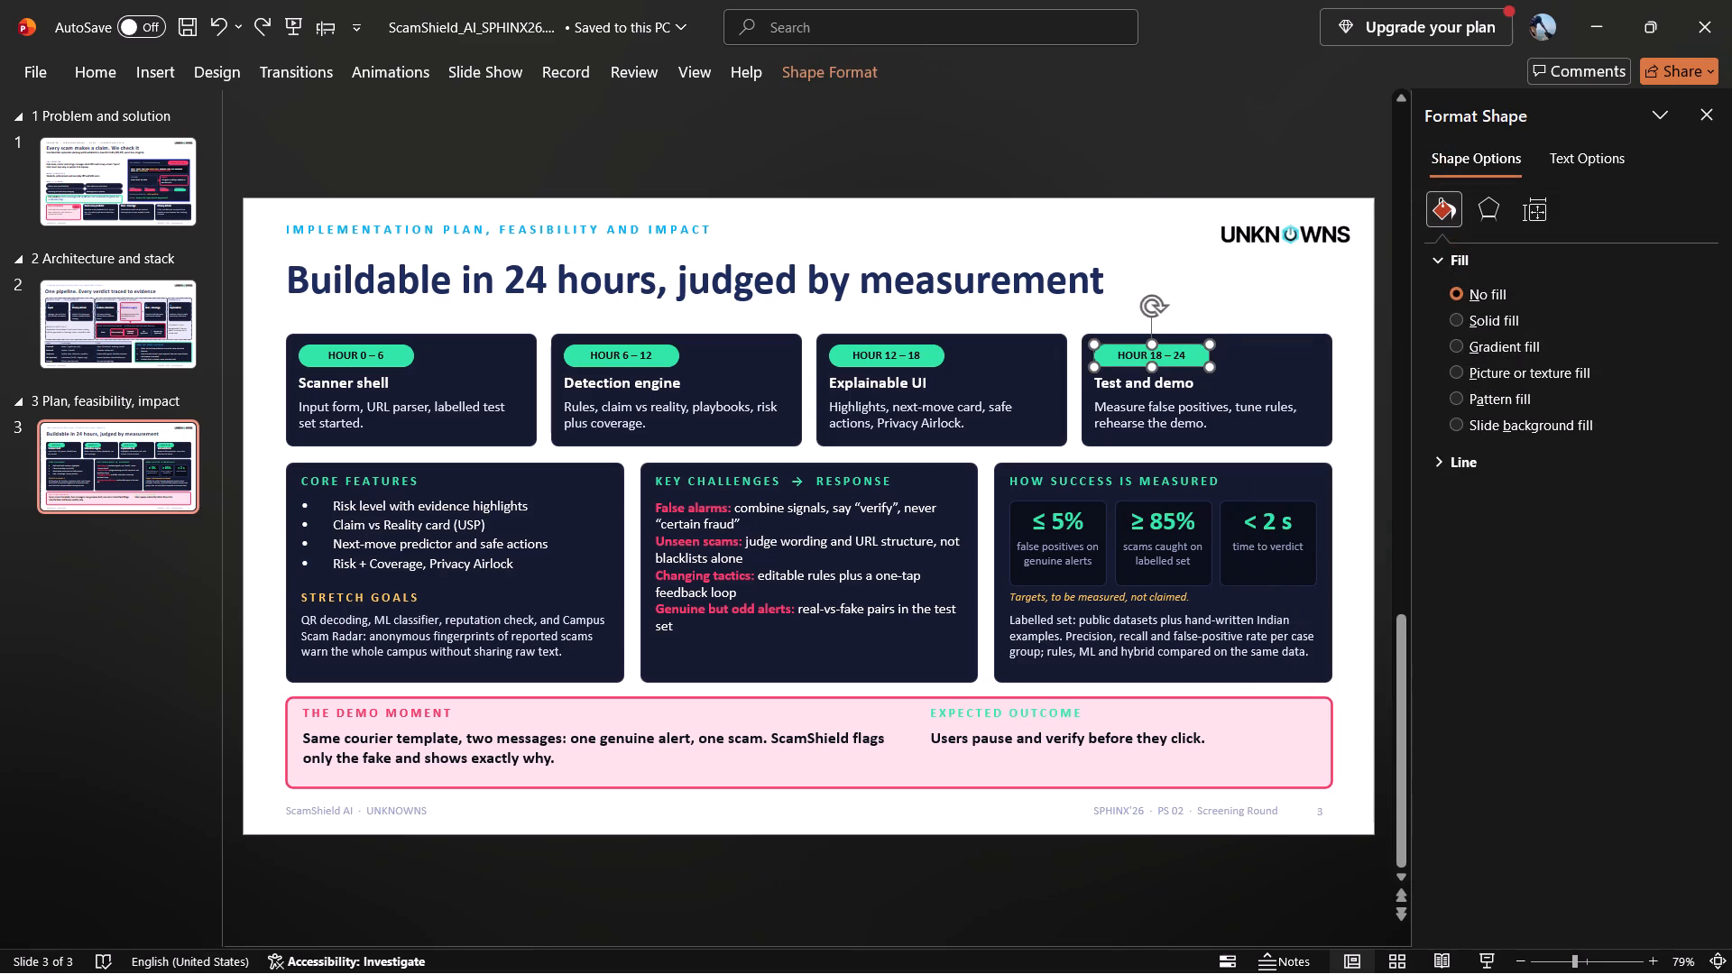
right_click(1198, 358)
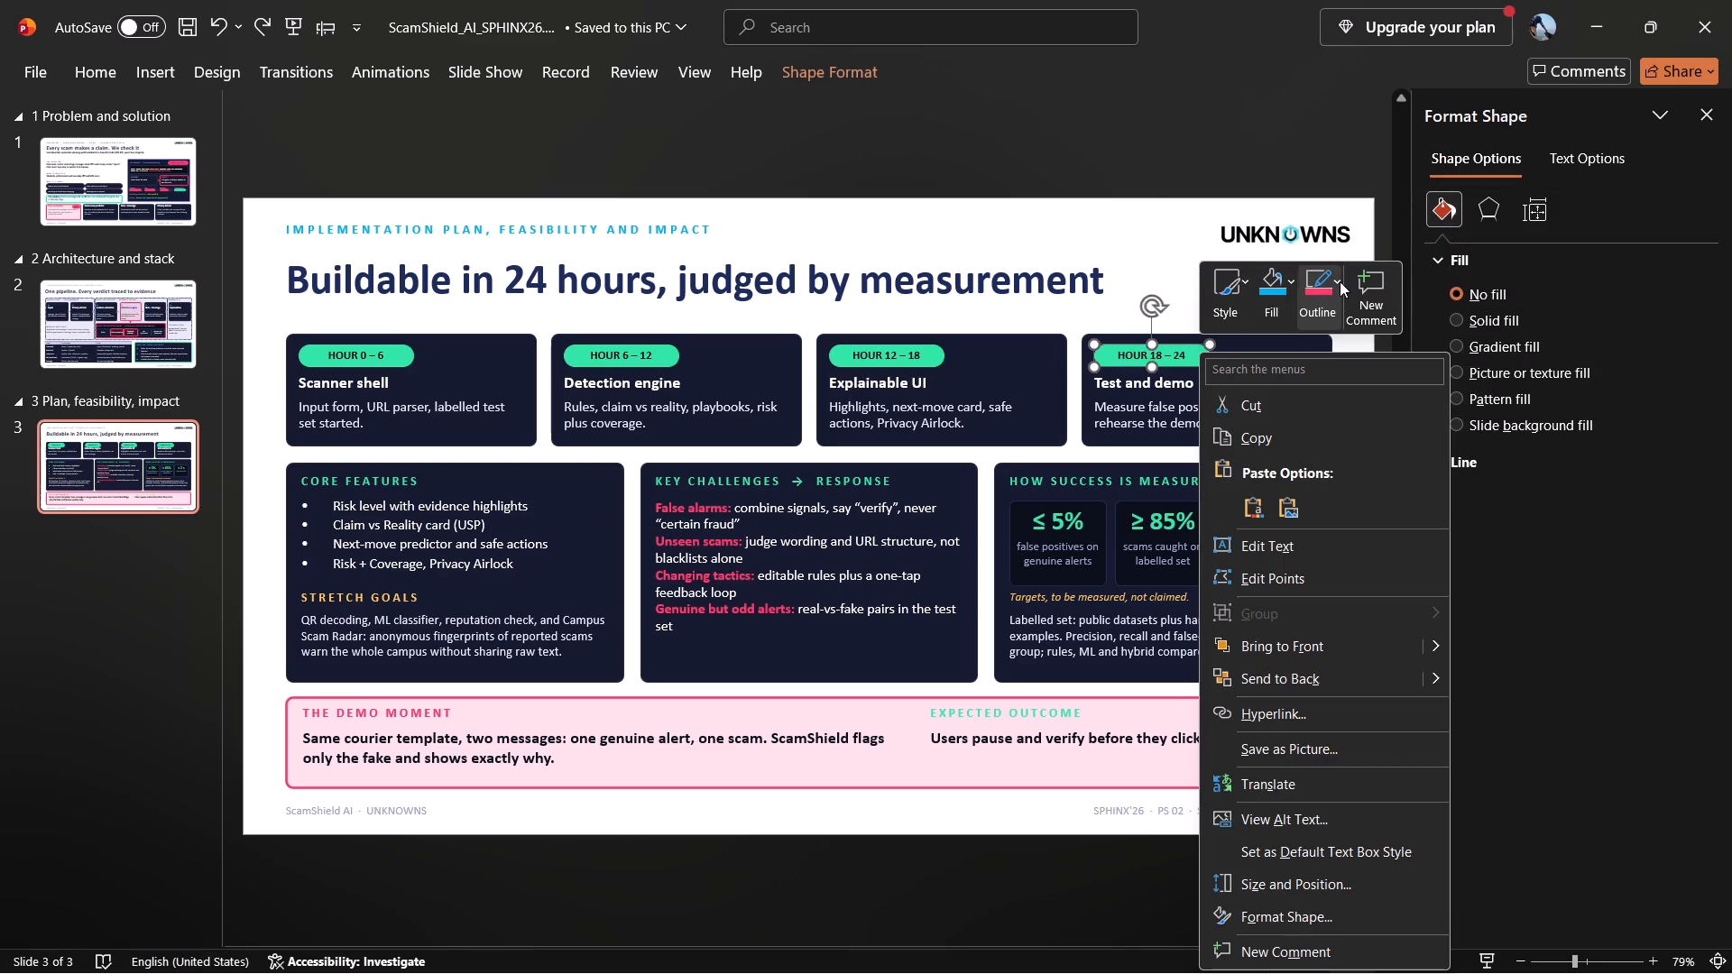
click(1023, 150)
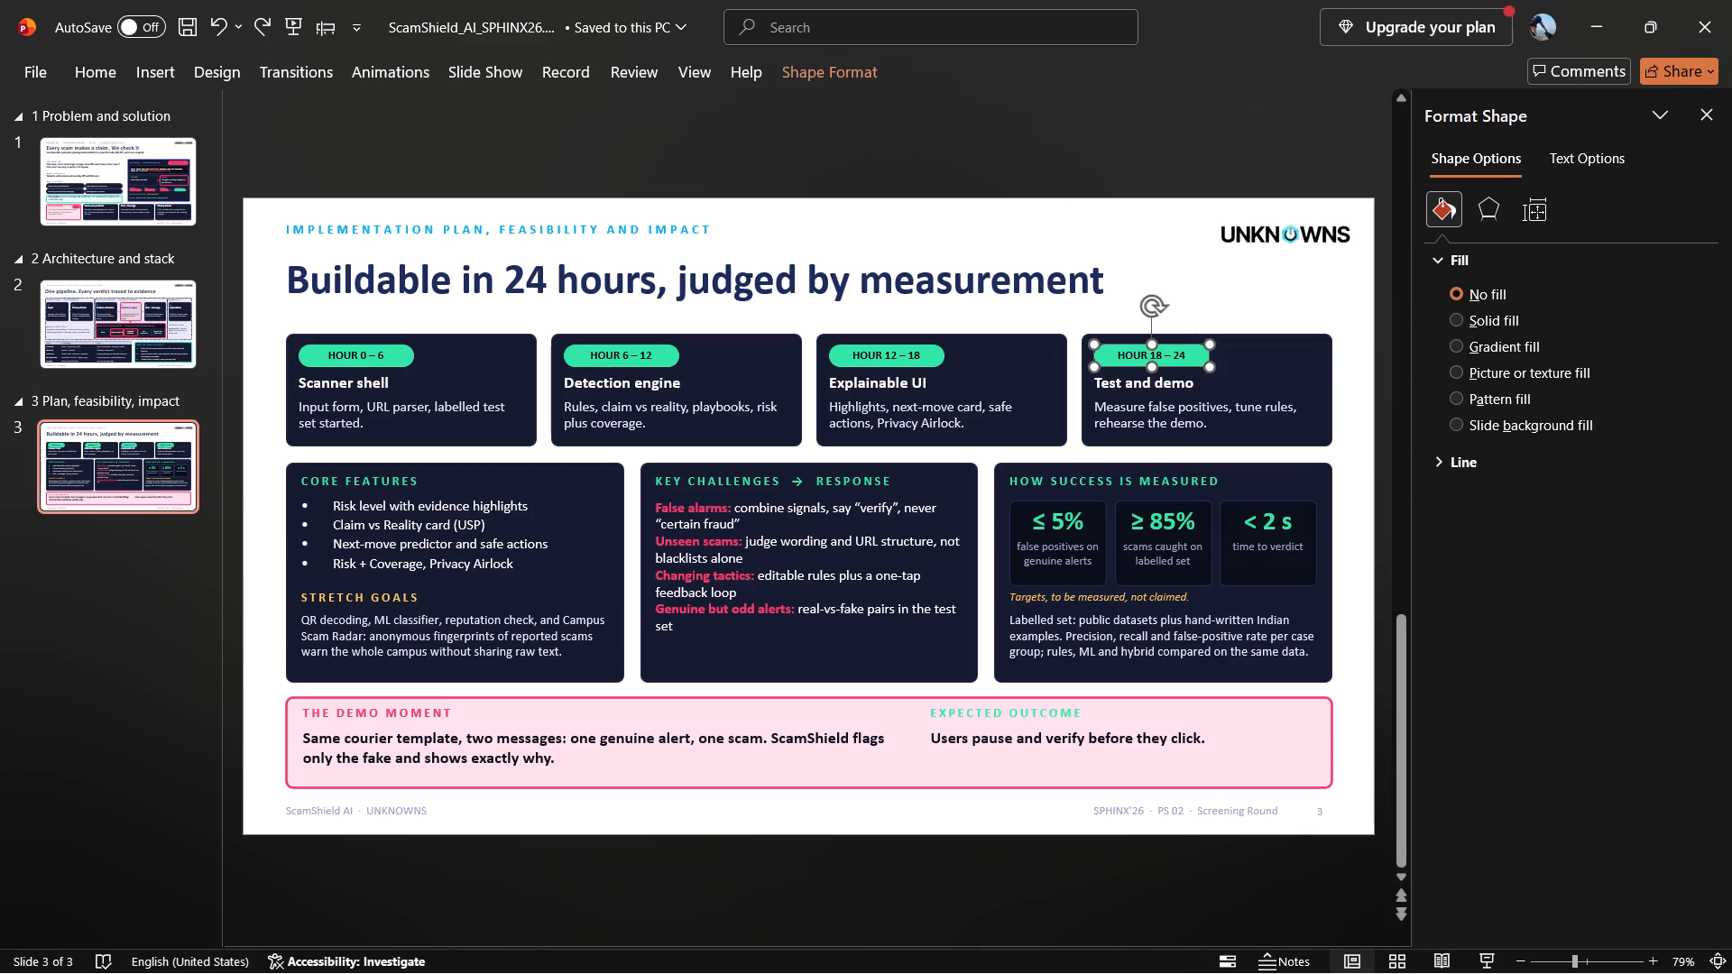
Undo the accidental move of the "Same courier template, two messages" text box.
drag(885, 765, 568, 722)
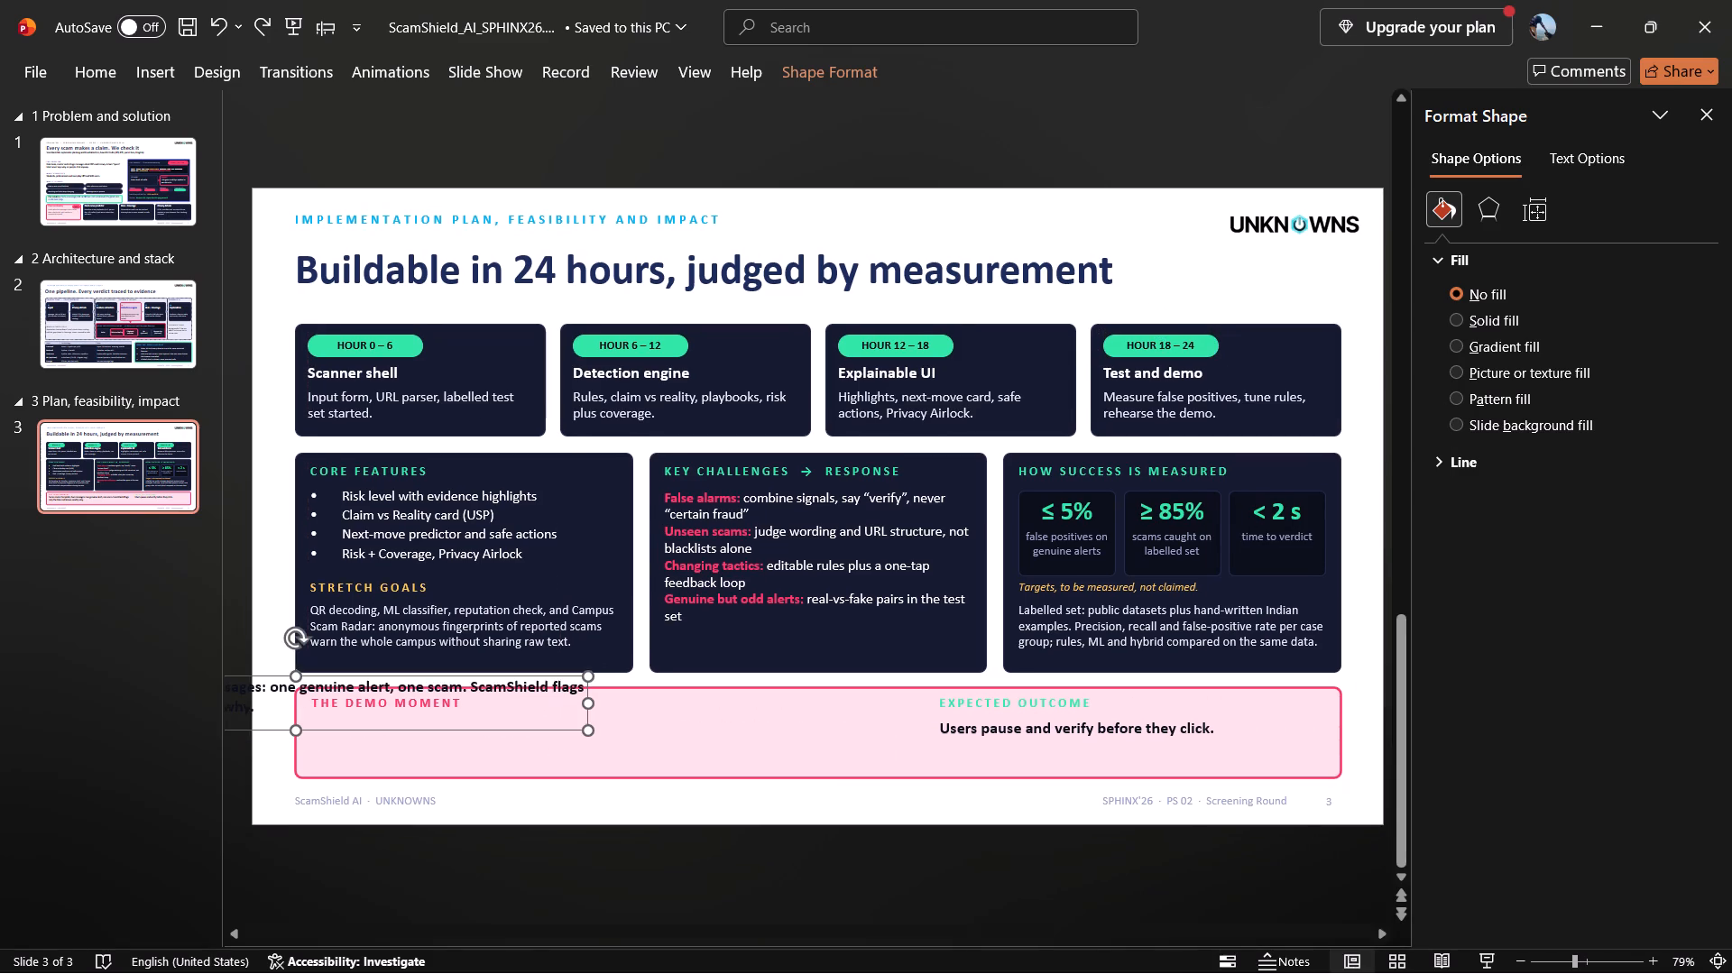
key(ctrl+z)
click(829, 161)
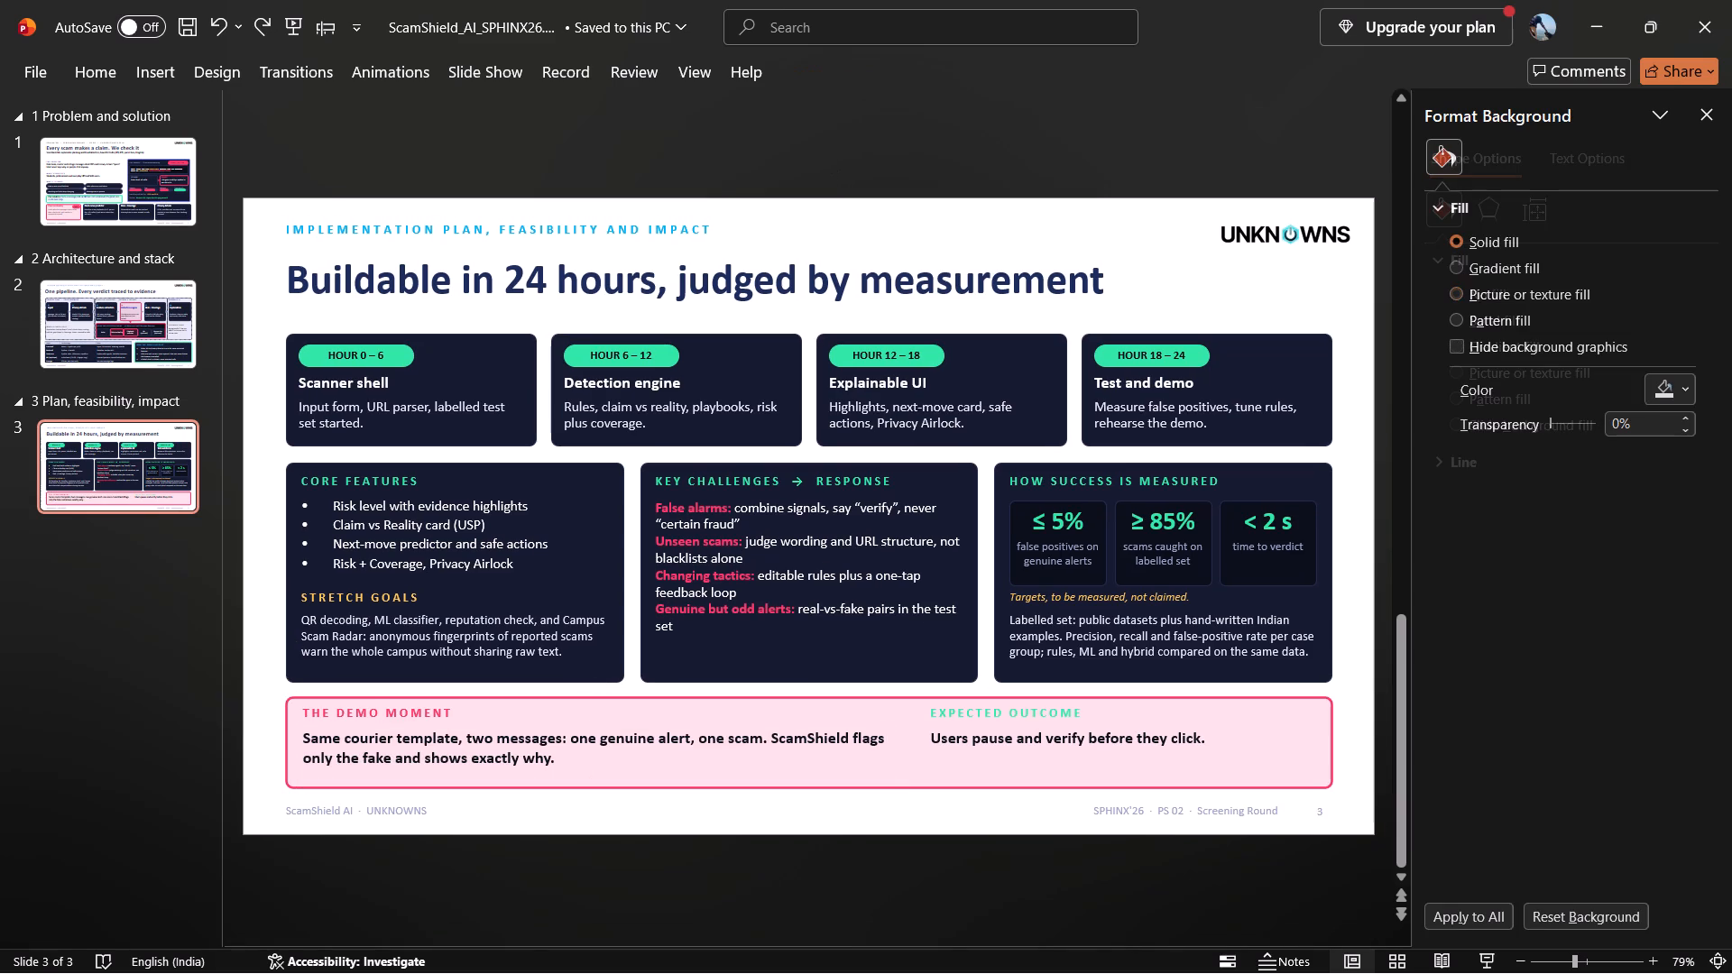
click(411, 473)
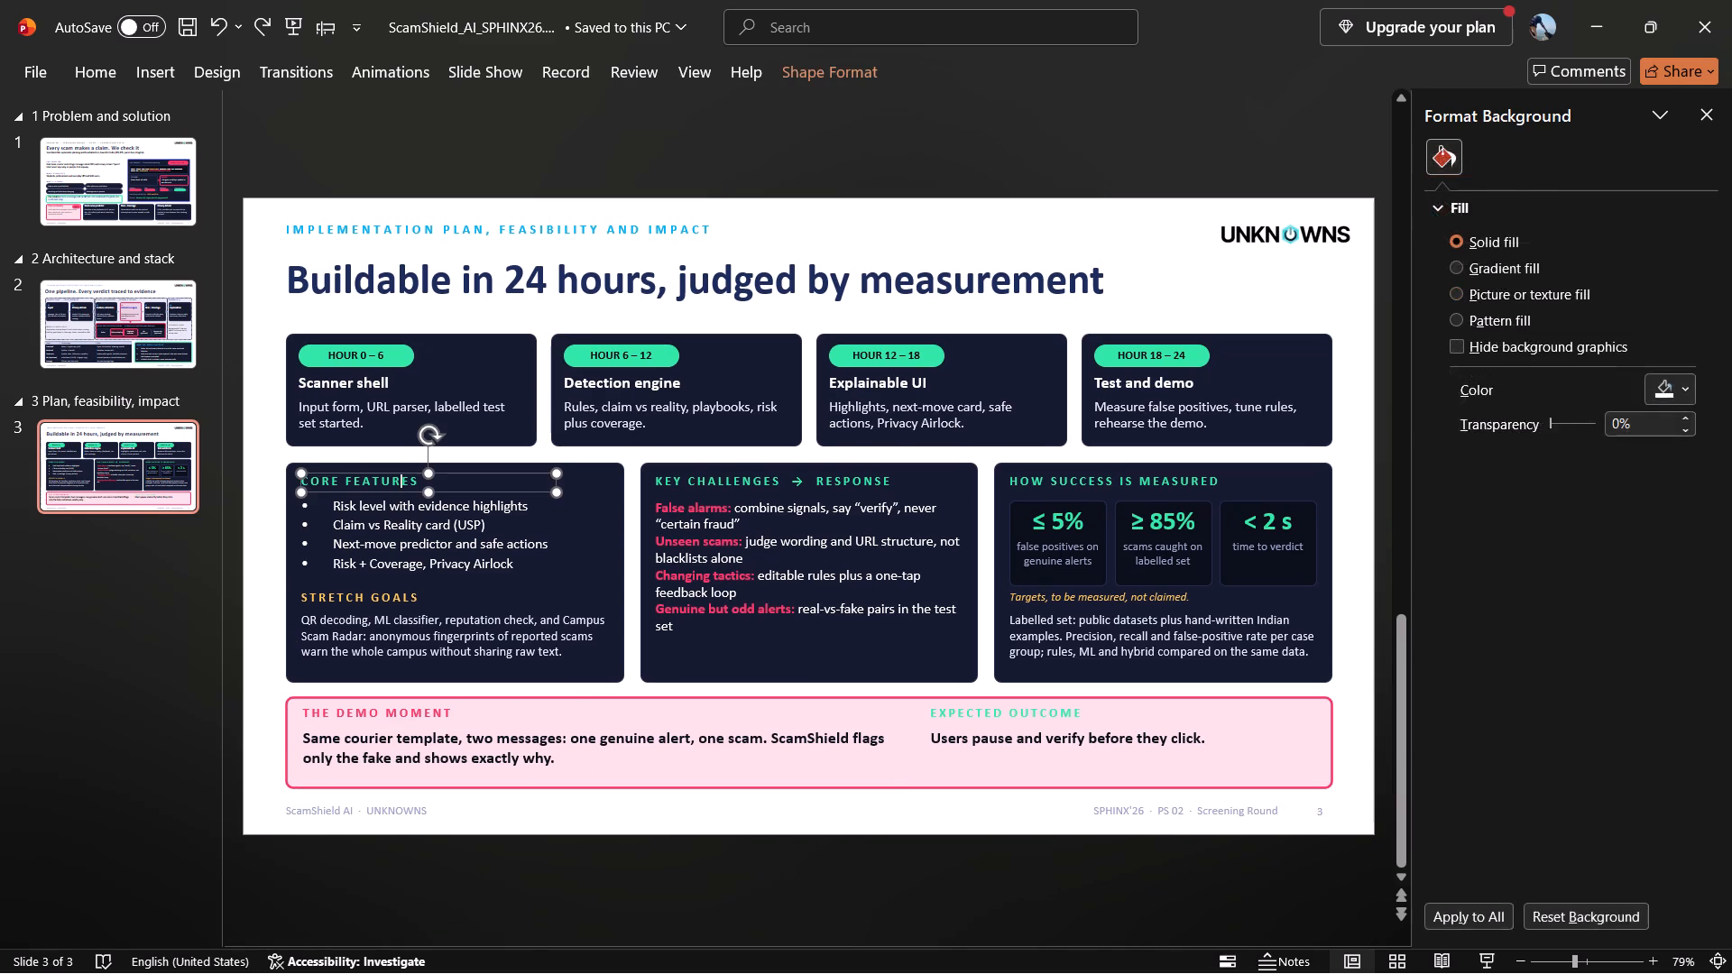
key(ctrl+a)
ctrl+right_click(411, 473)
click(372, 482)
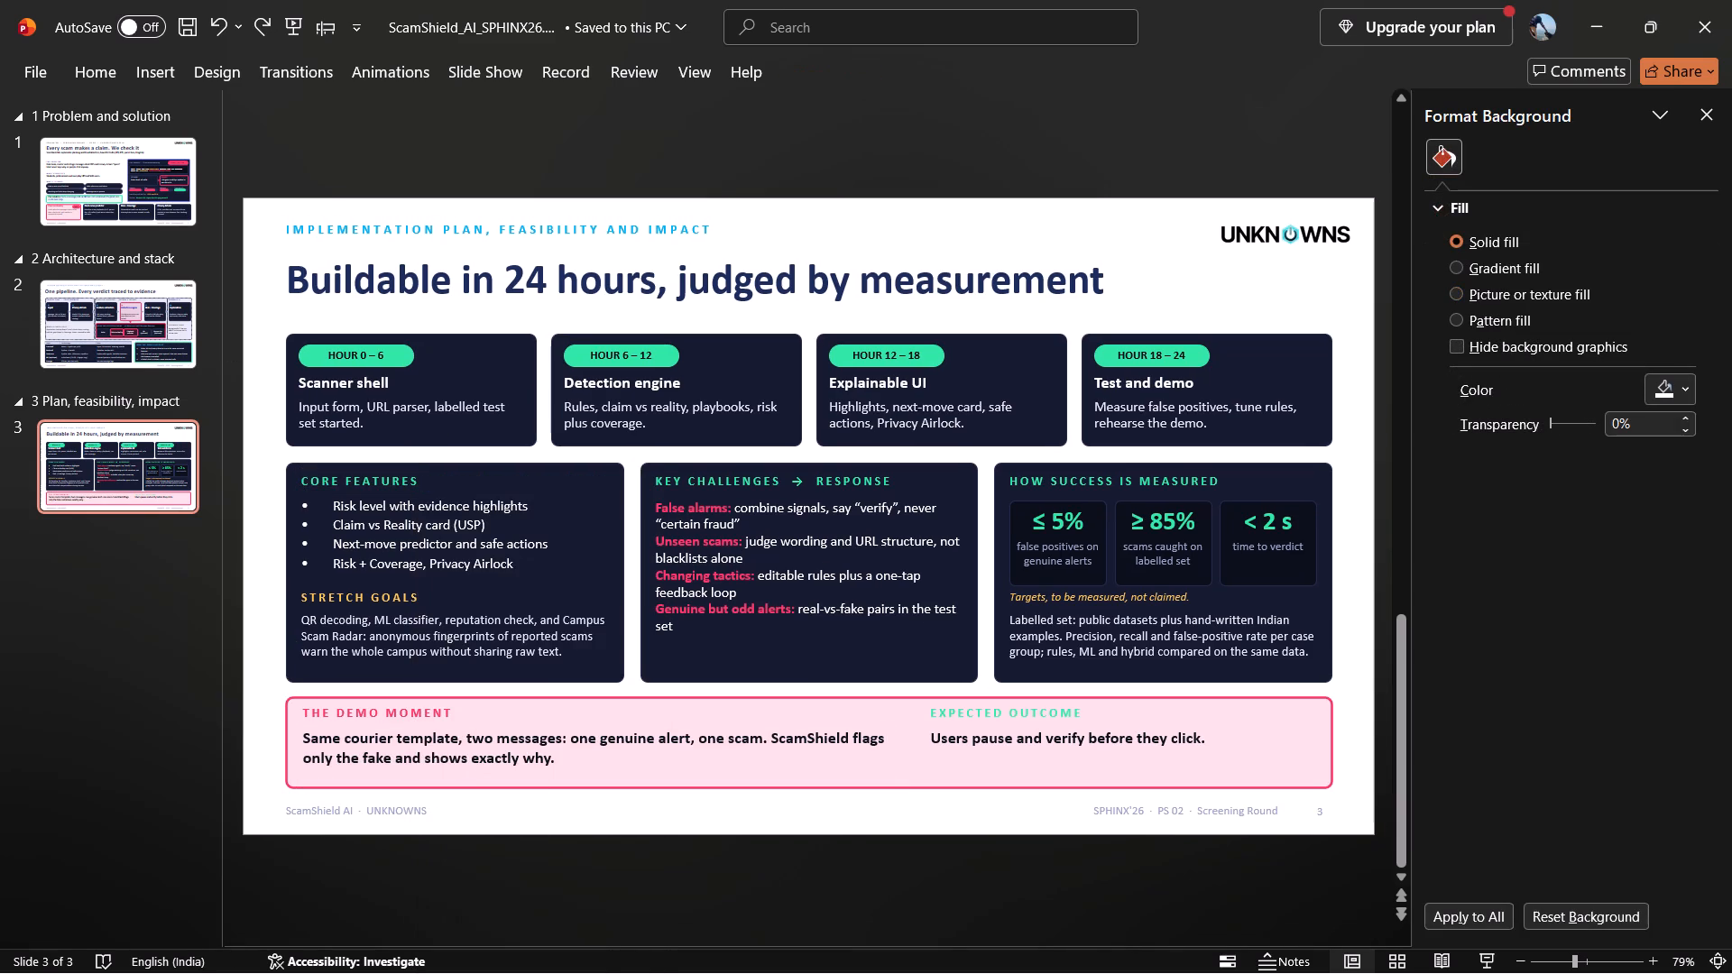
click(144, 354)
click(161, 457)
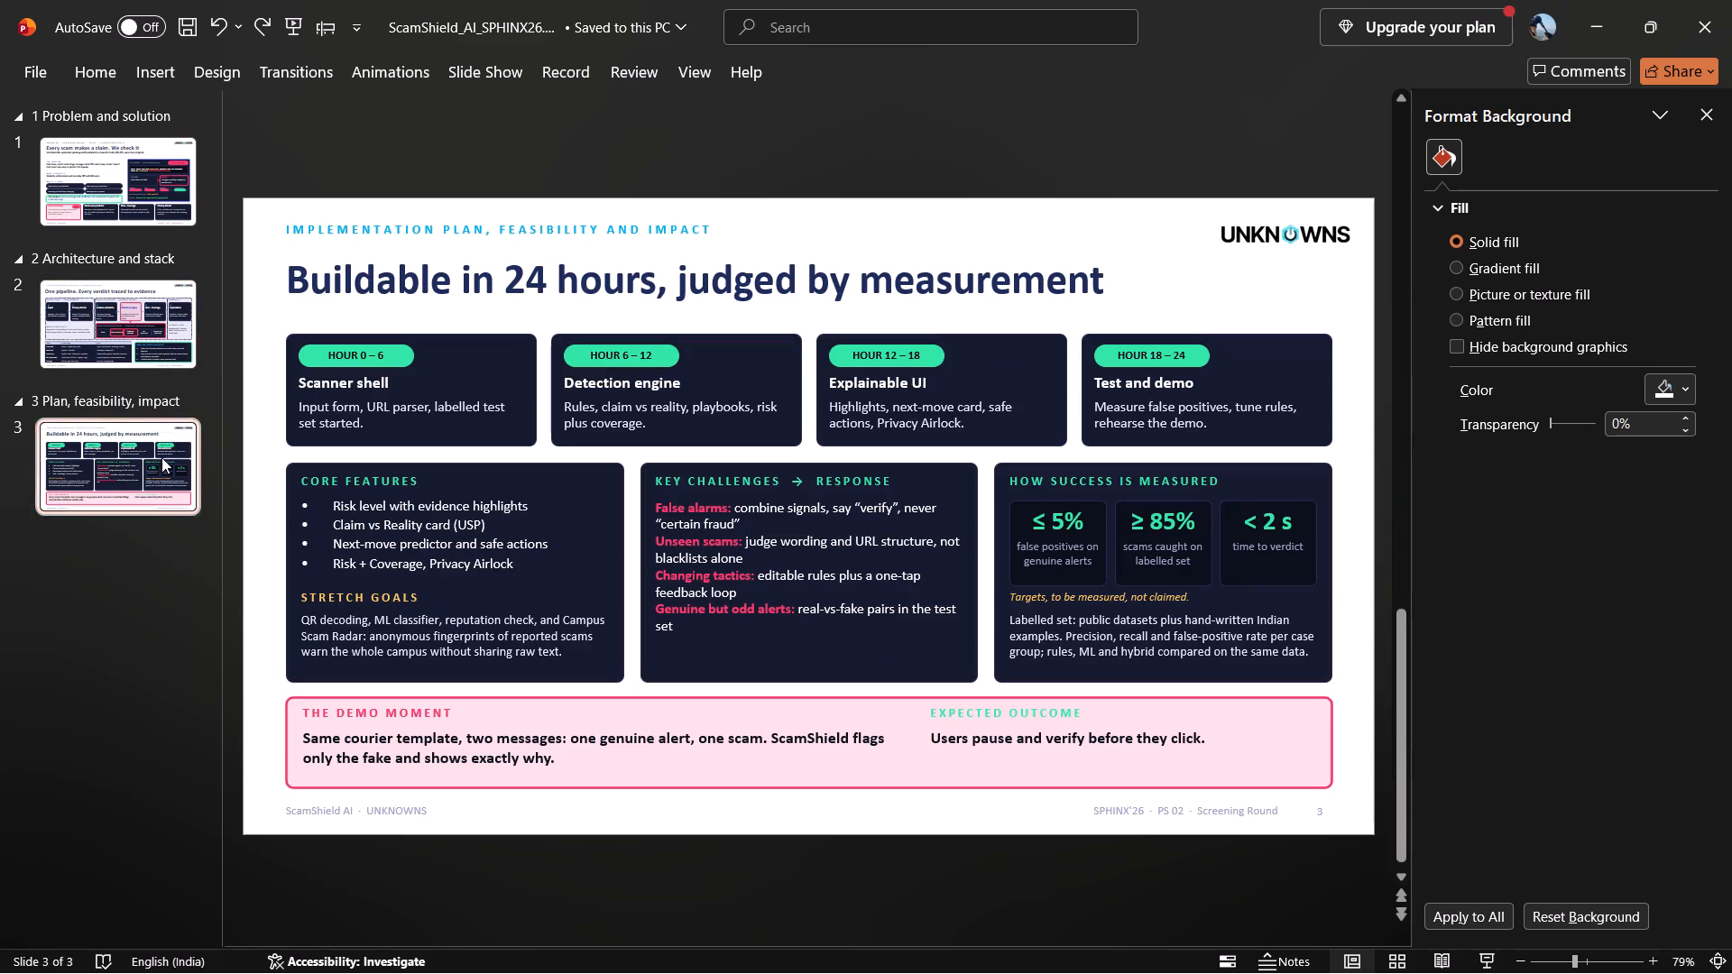
Recolour the CORE FEATURES and KEY CHALLENGES → RESPONSE headings to the same light blue.
click(335, 481)
key(ctrl+a)
right_click(335, 481)
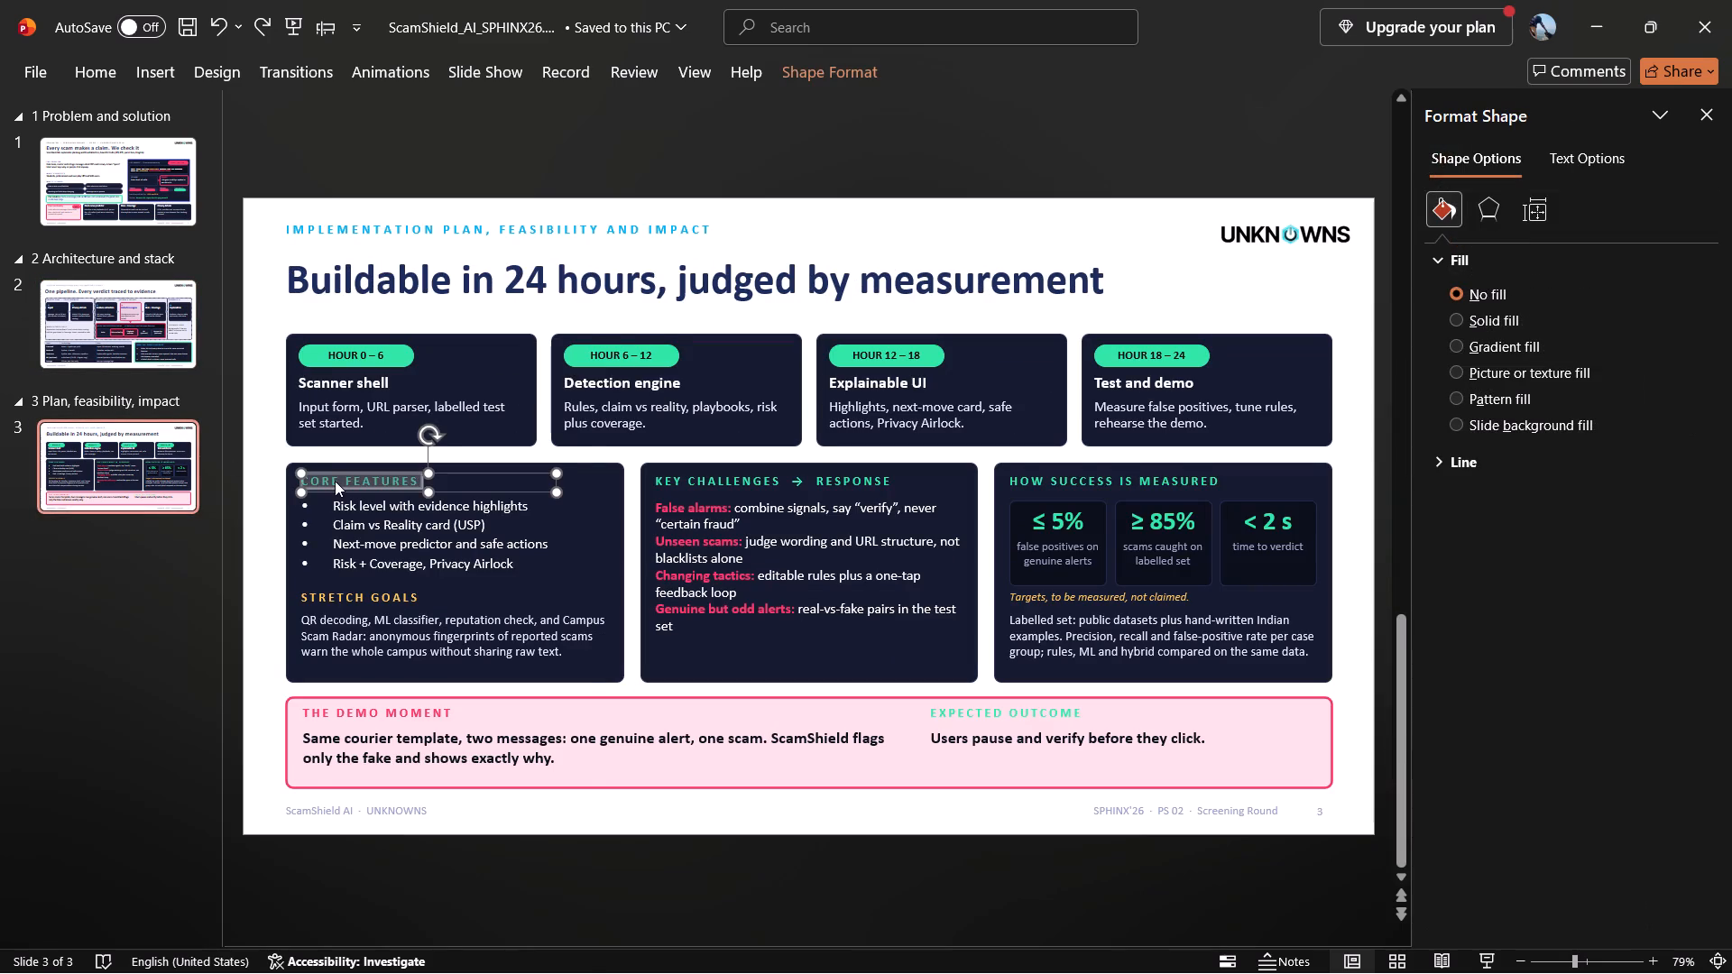
click(566, 347)
click(615, 547)
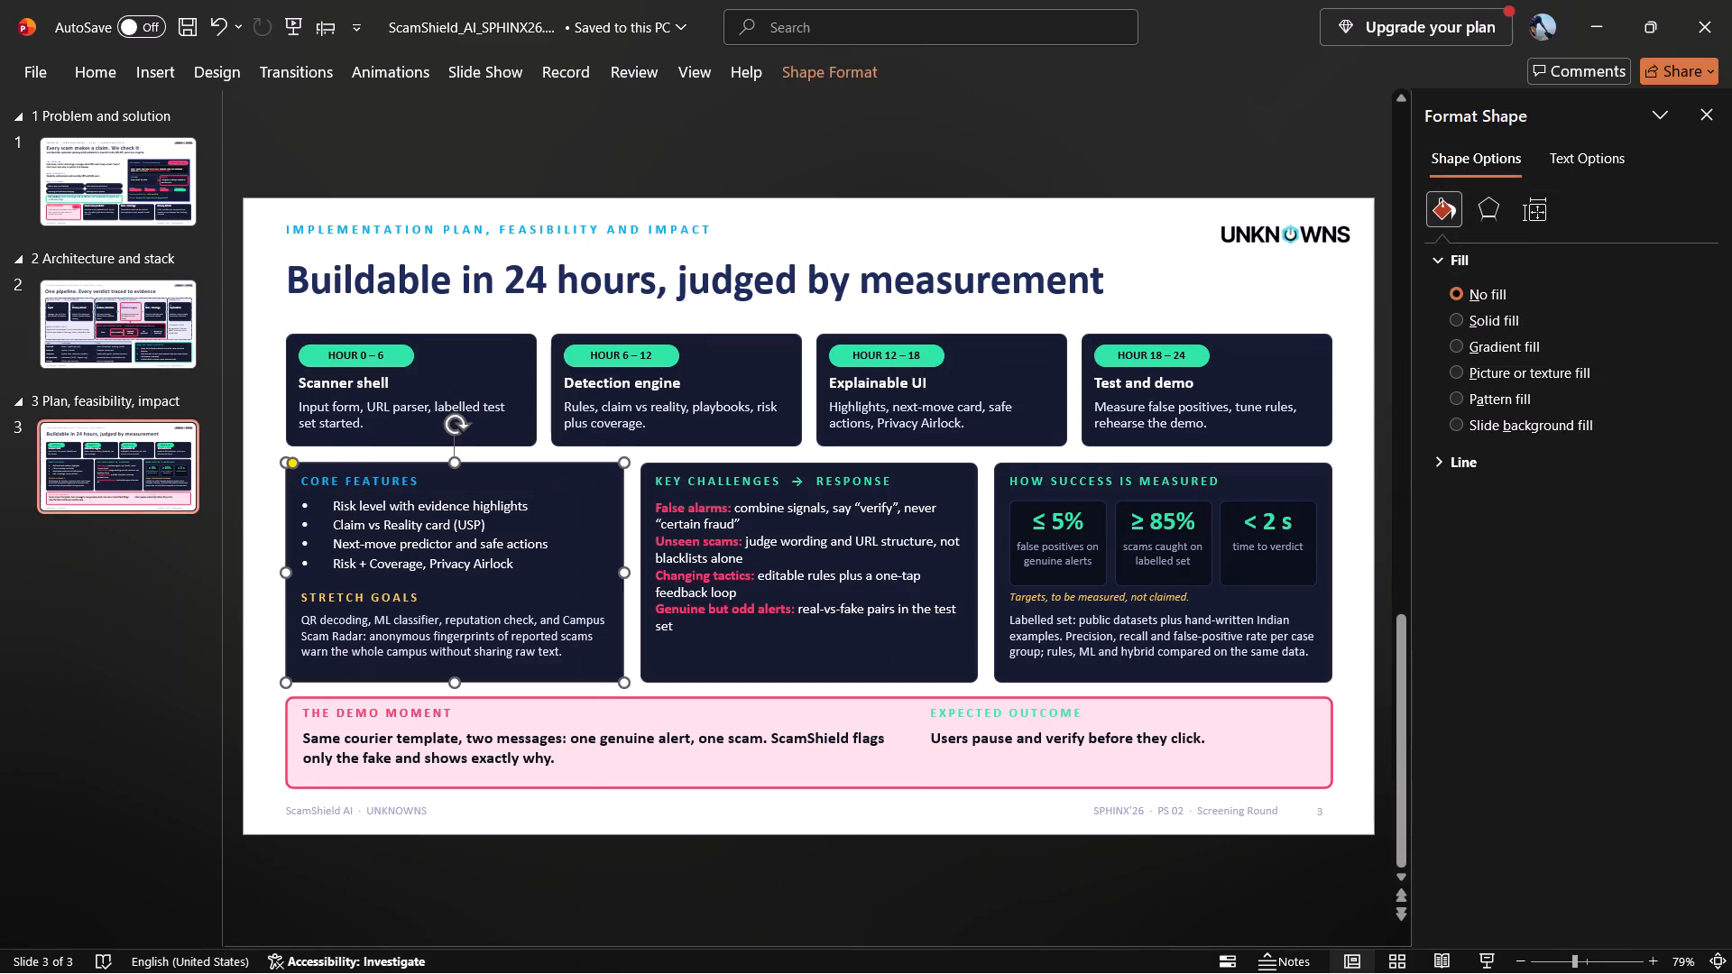
click(747, 476)
key(ctrl+a)
ctrl+right_click(747, 476)
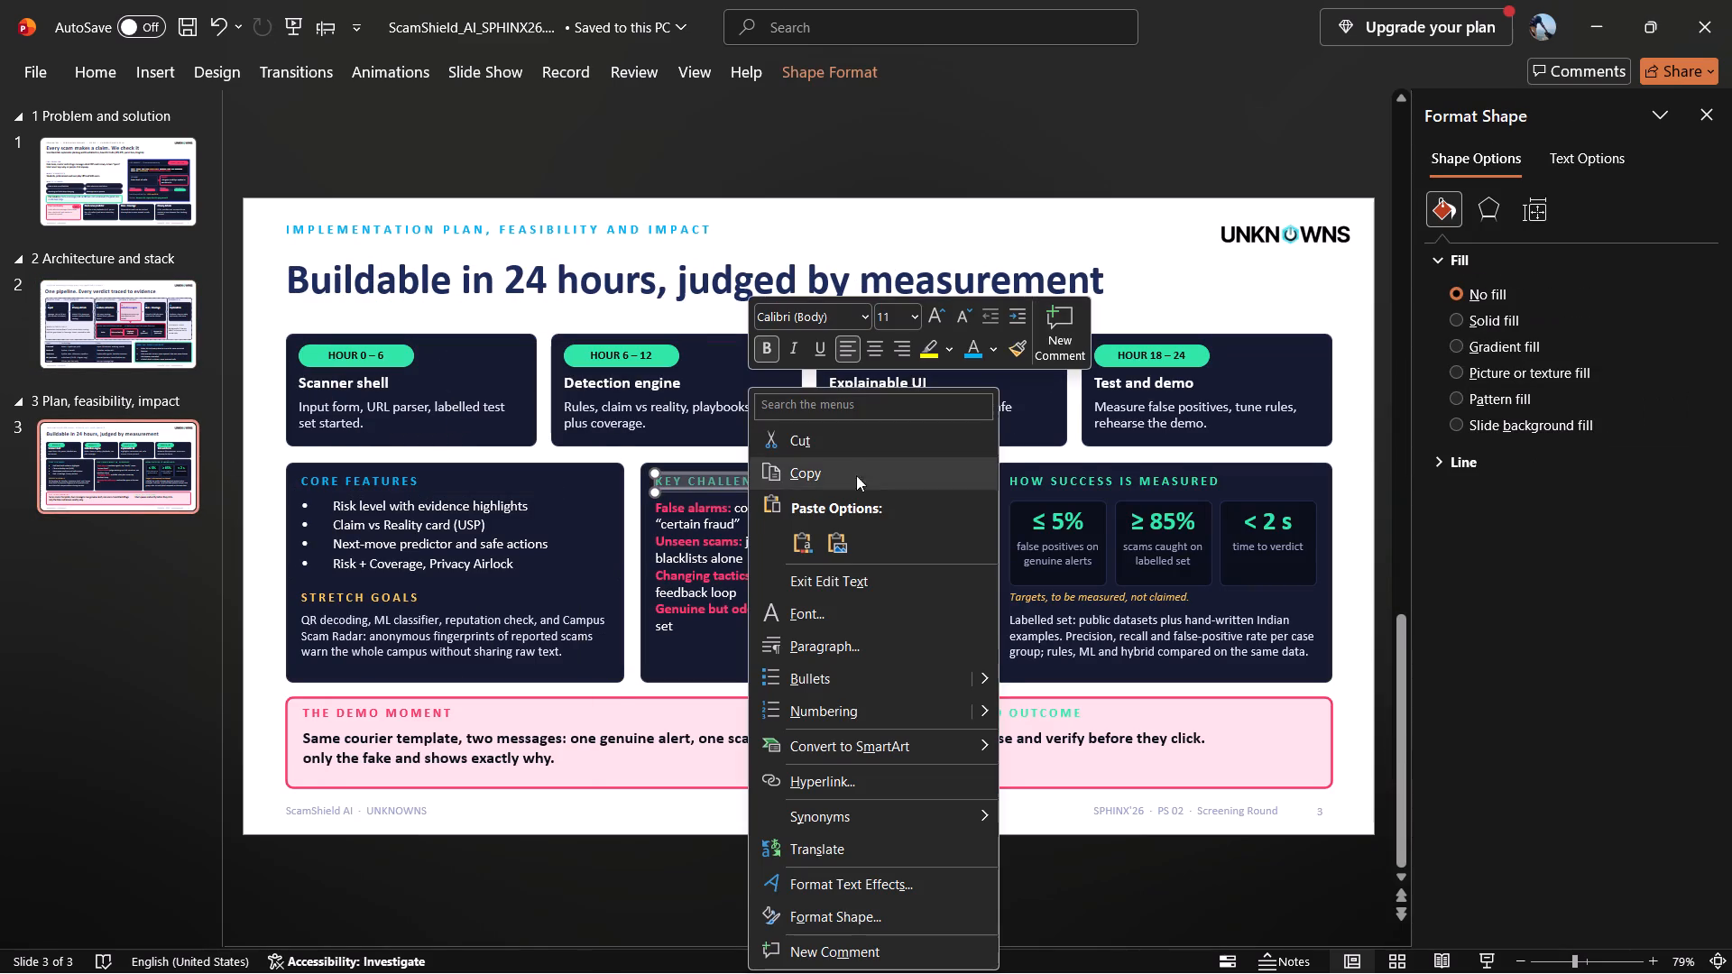
click(963, 350)
Recolour the ≤ 5%, ≥ 85% and < 2 s figures under HOW SUCCESS IS MEASURED to the same light blue.
click(1074, 513)
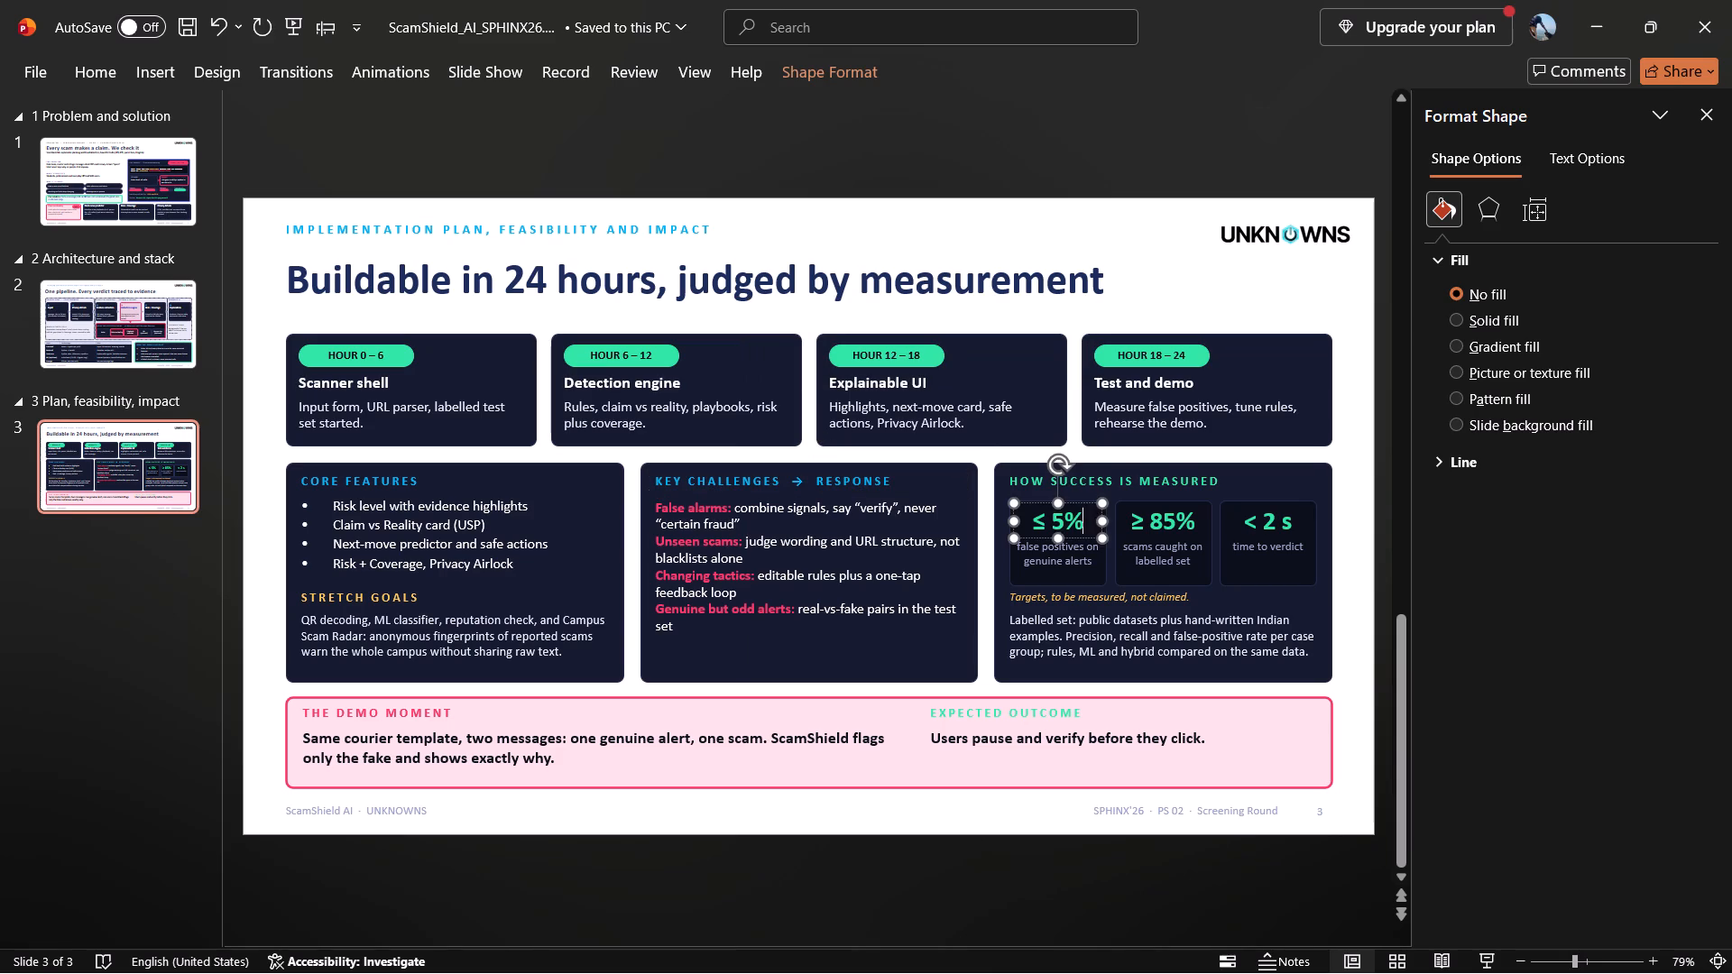
key(ctrl+a)
right_click(1074, 513)
click(1303, 357)
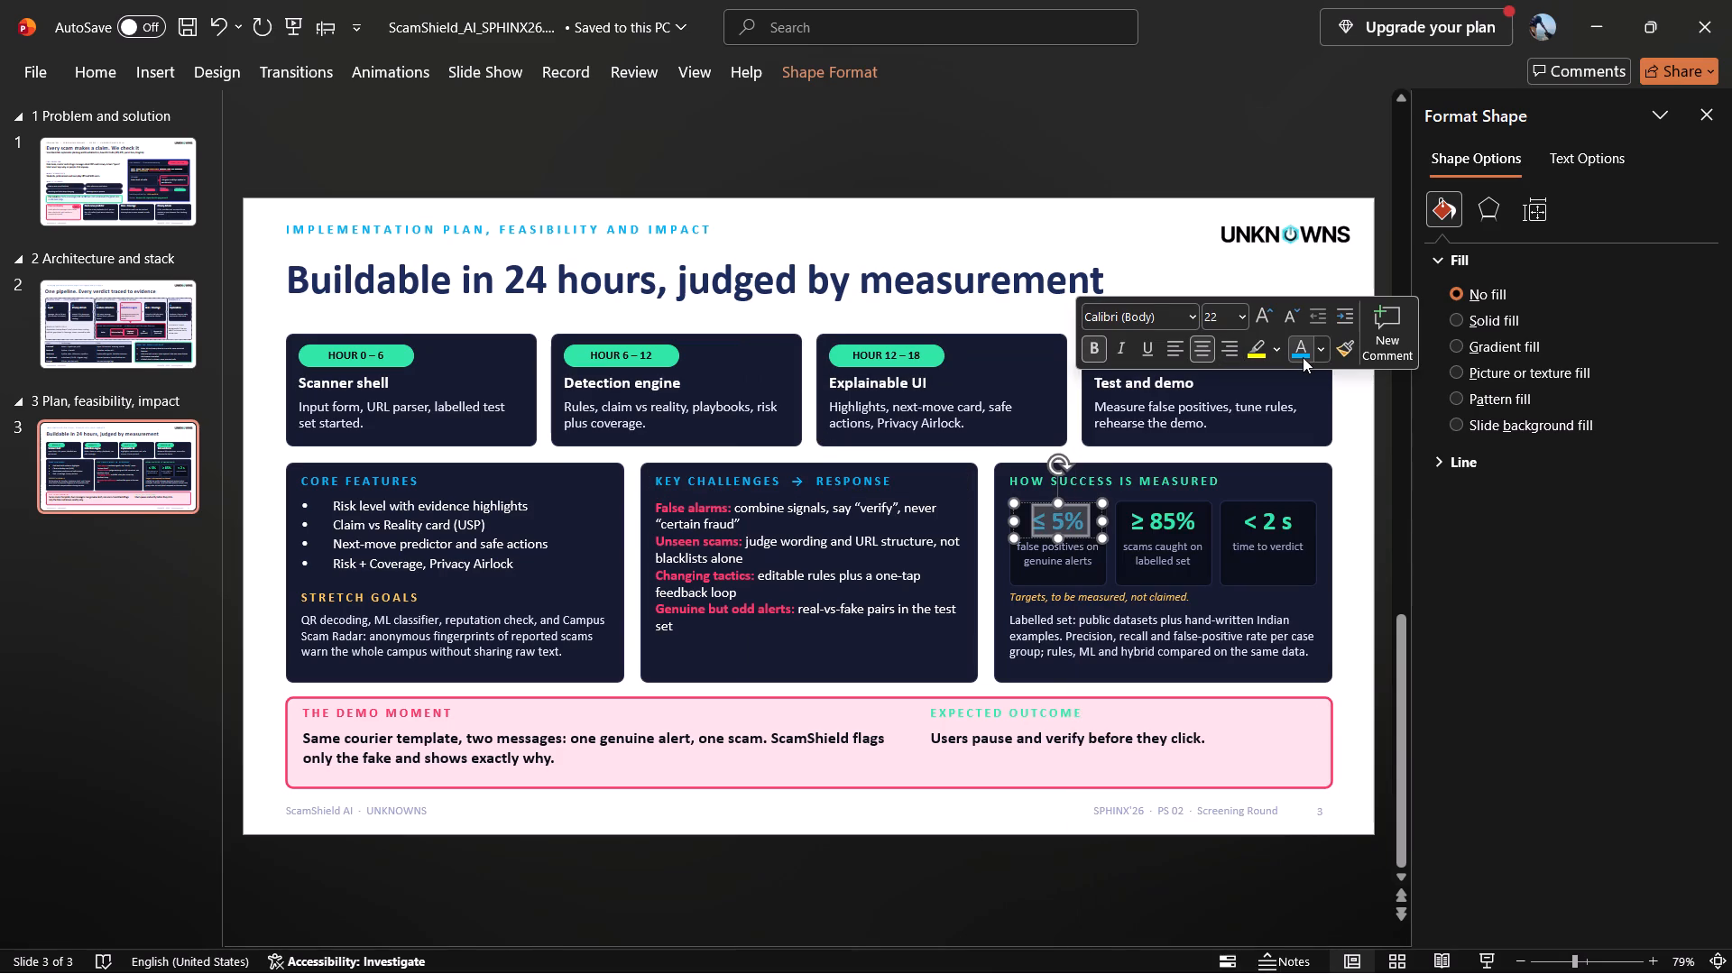
click(1171, 515)
key(ctrl+a)
right_click(1171, 515)
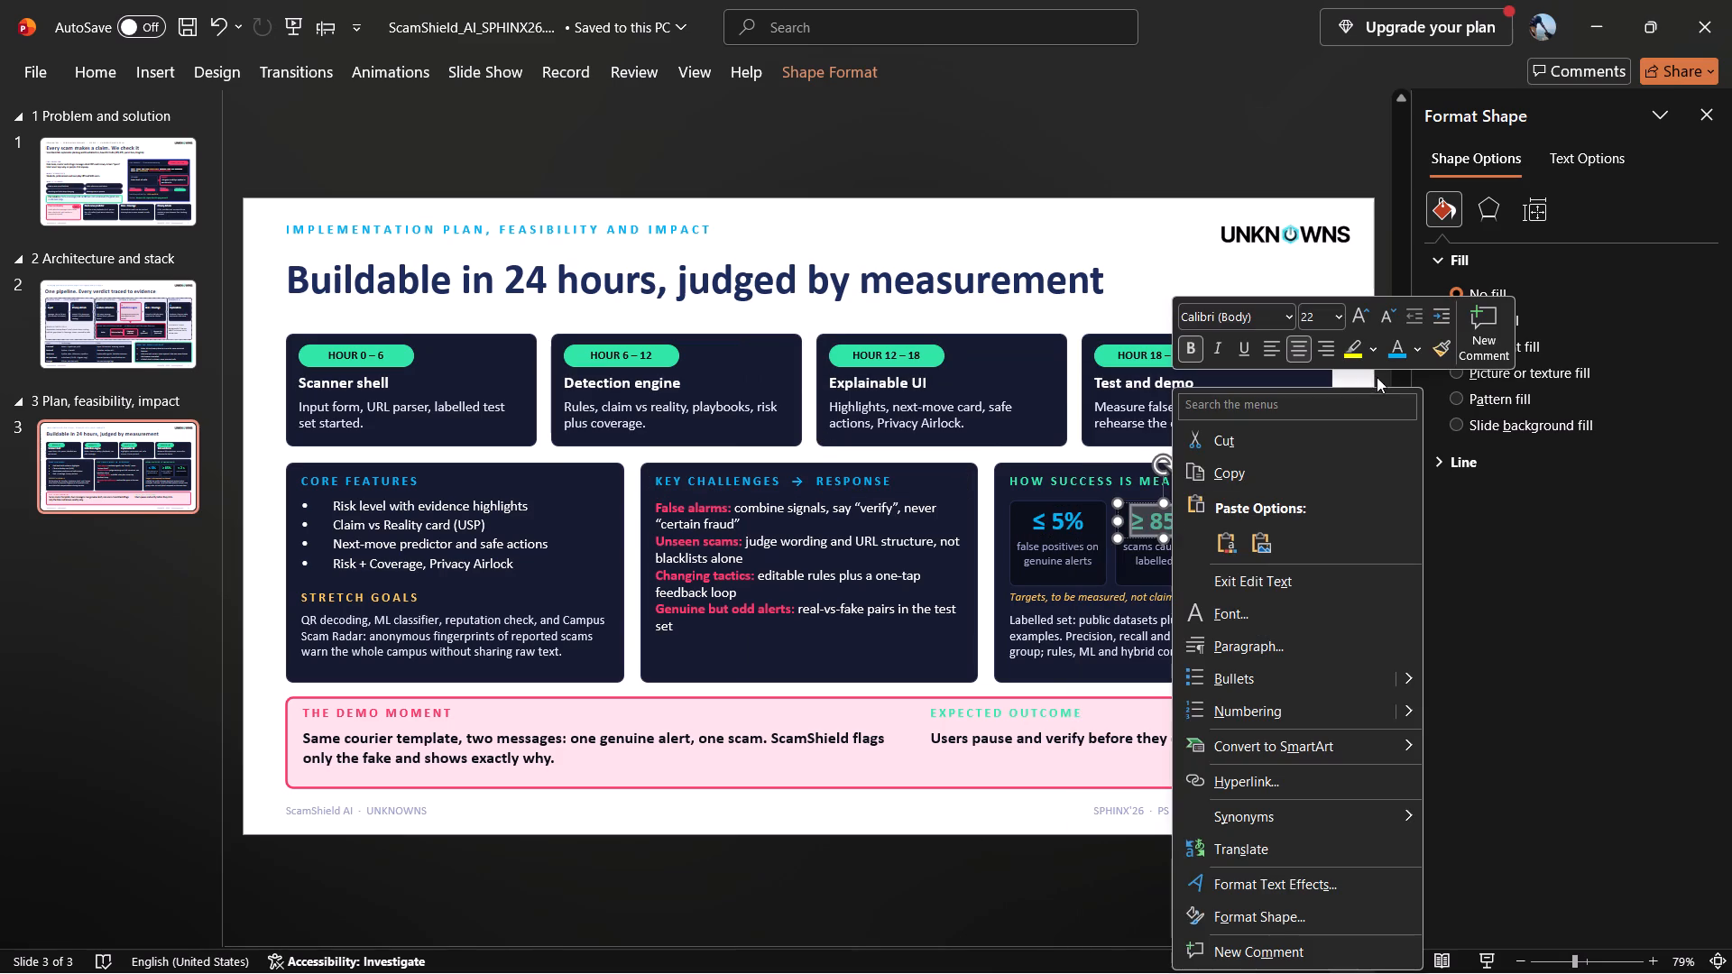
click(1392, 357)
click(1272, 513)
key(ctrl+a)
right_click(1272, 513)
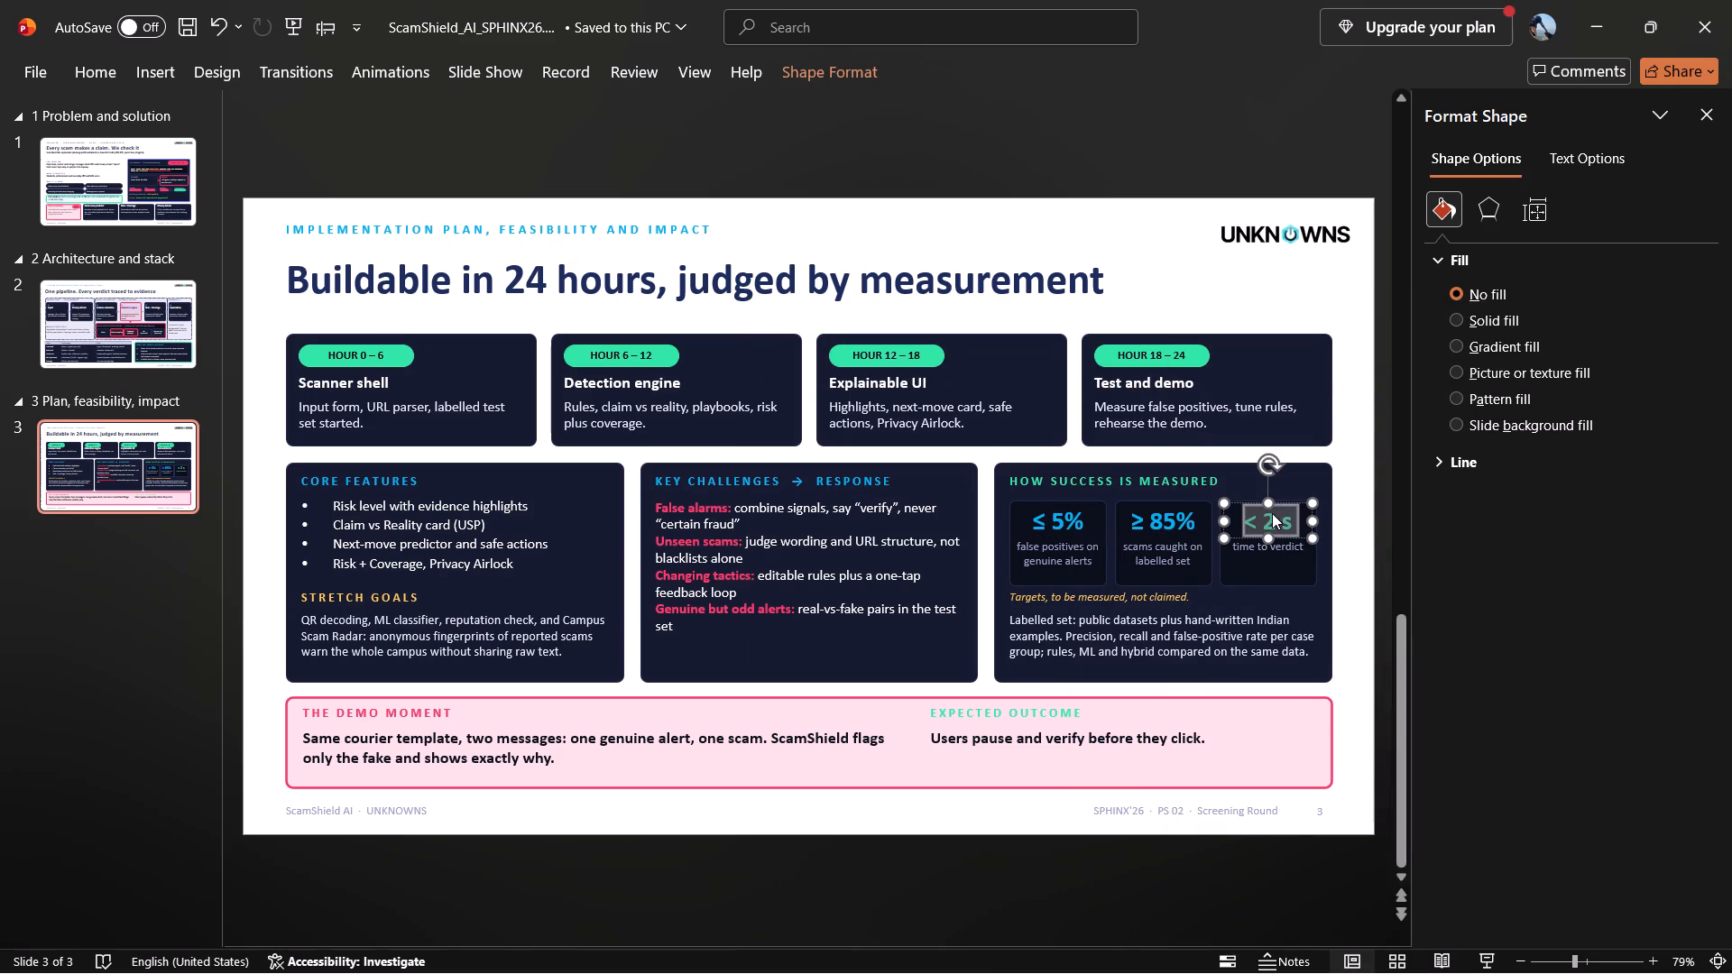
click(1497, 362)
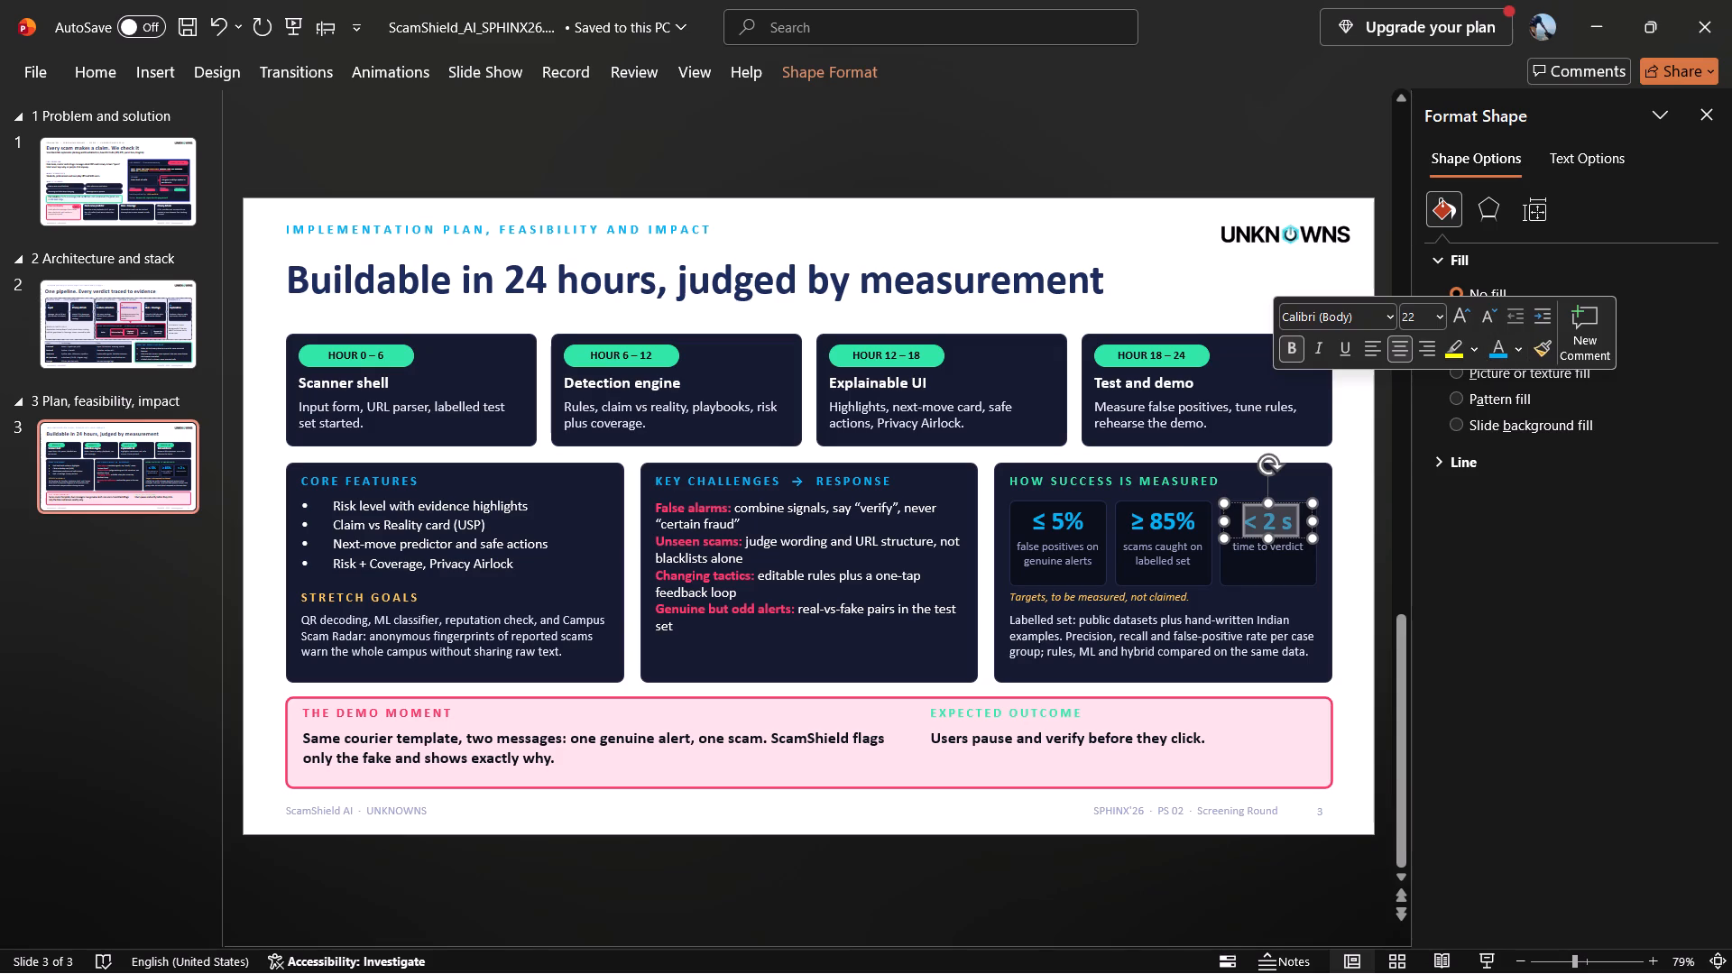
Recolour the HOW SUCCESS IS MEASURED and EXPECTED OUTCOME headings to the same light blue.
click(1114, 480)
key(ctrl+a)
ctrl+right_click(1114, 480)
click(1338, 358)
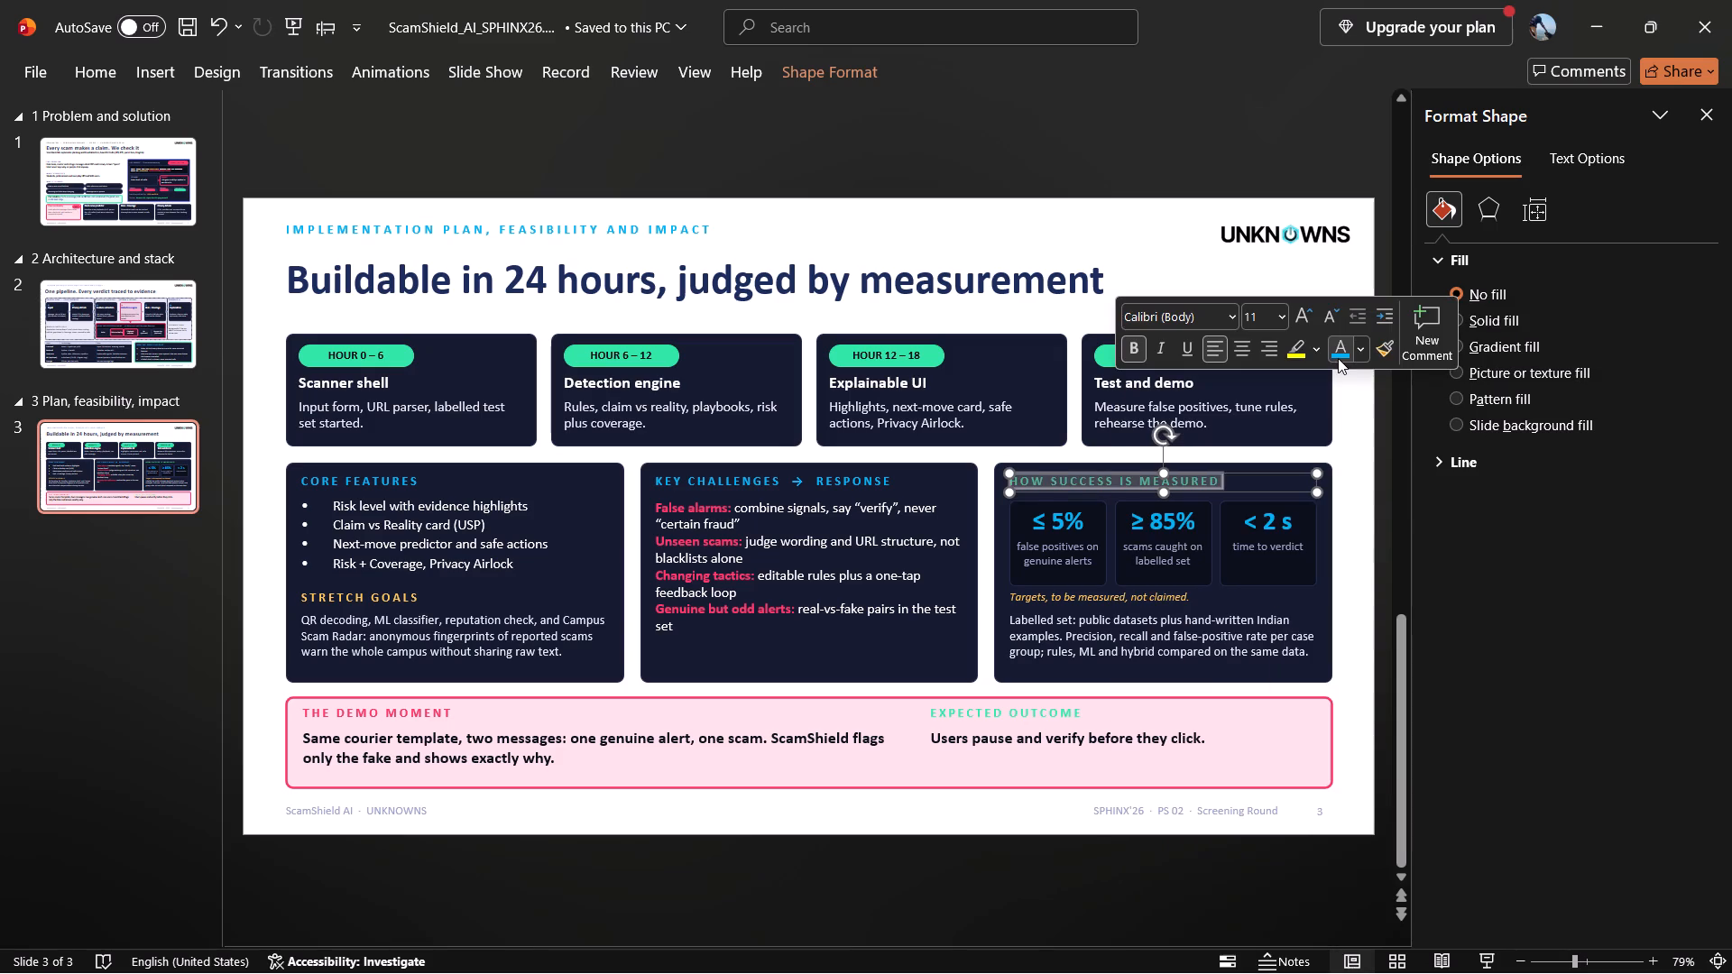
click(1204, 245)
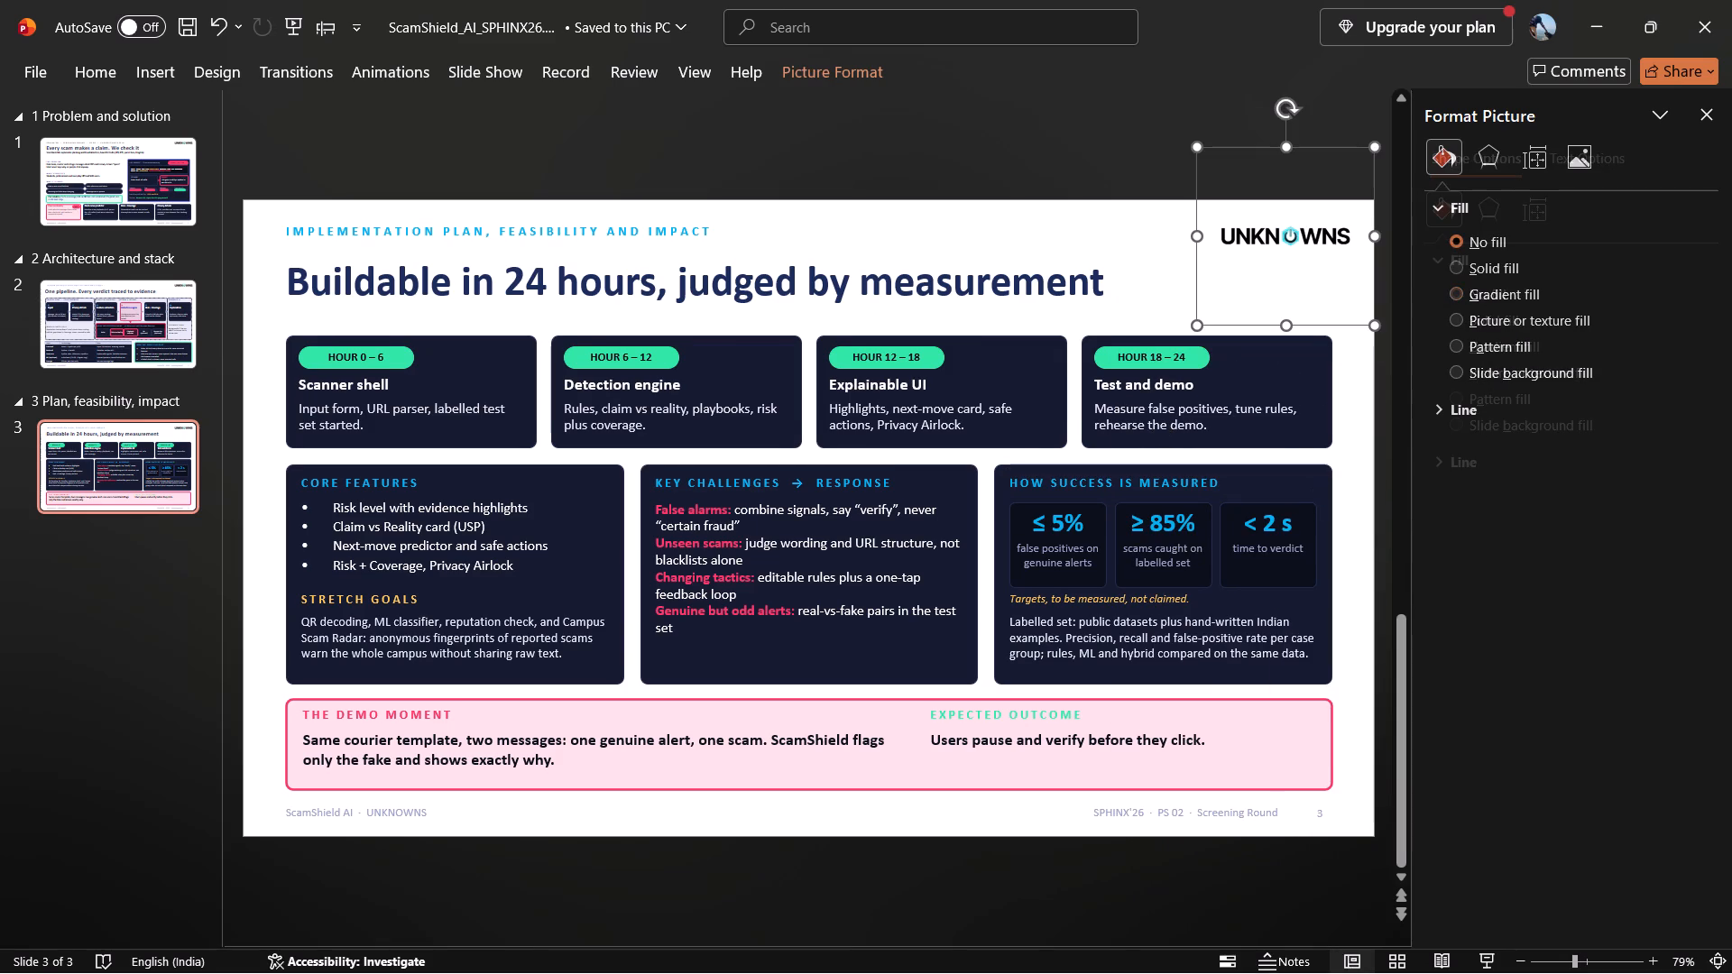
click(1035, 709)
key(ctrl+a)
ctrl+right_click(1035, 709)
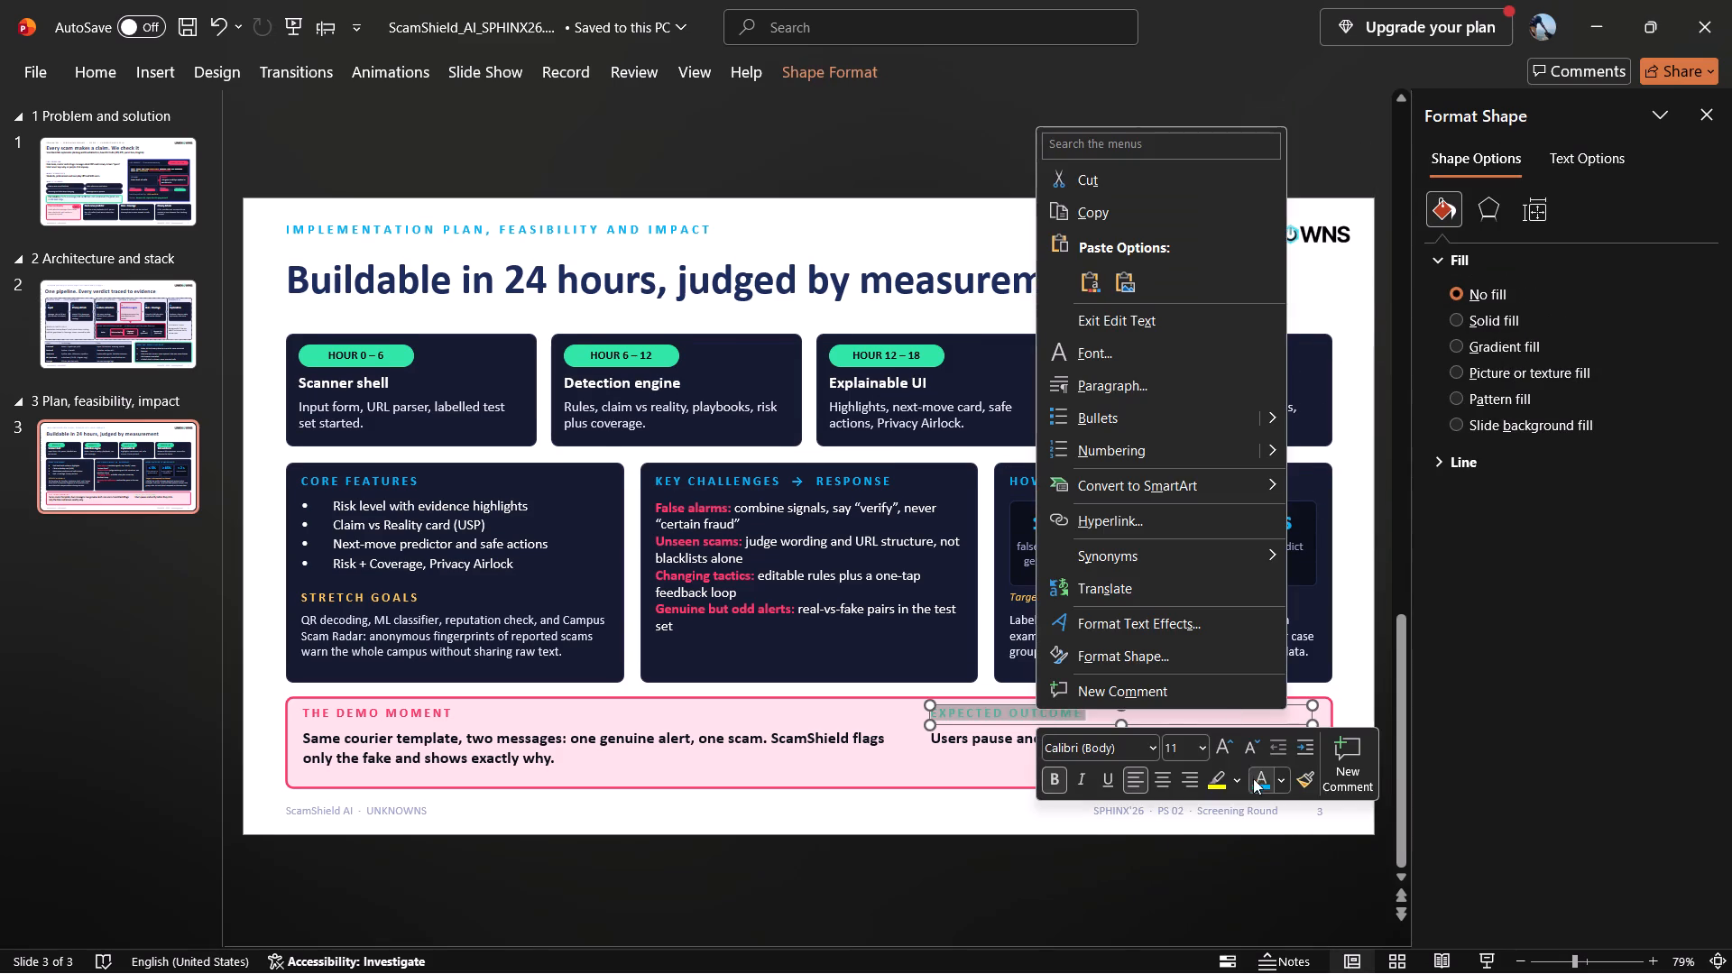
click(1259, 788)
click(864, 790)
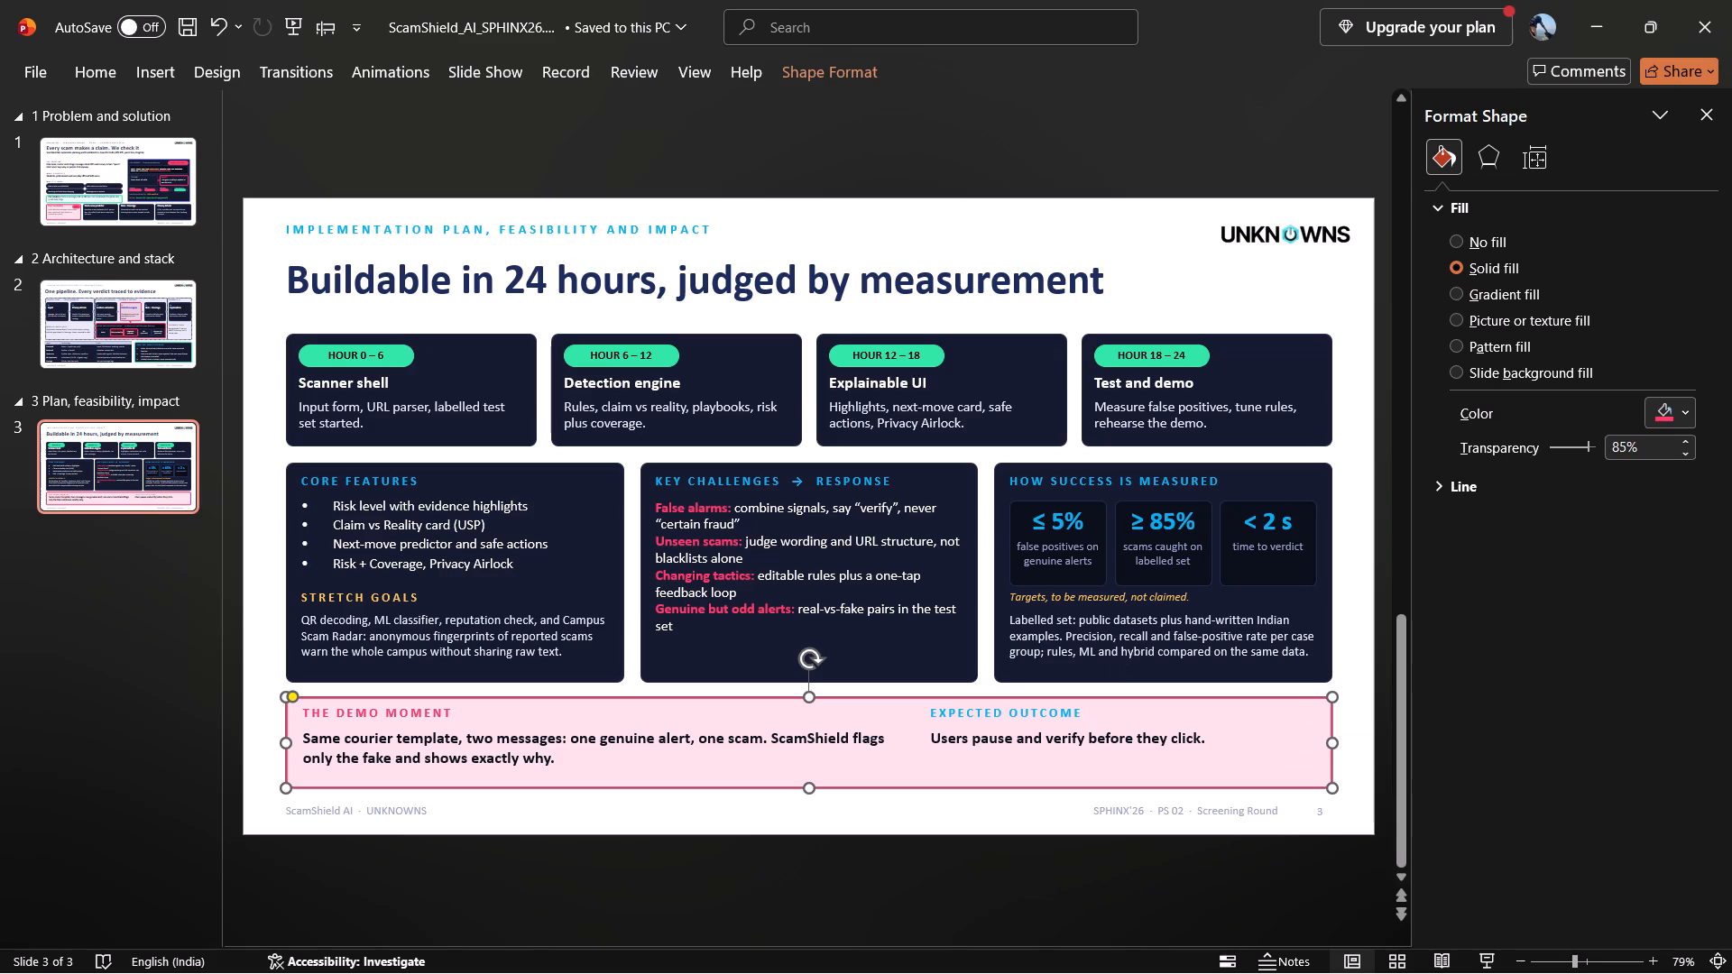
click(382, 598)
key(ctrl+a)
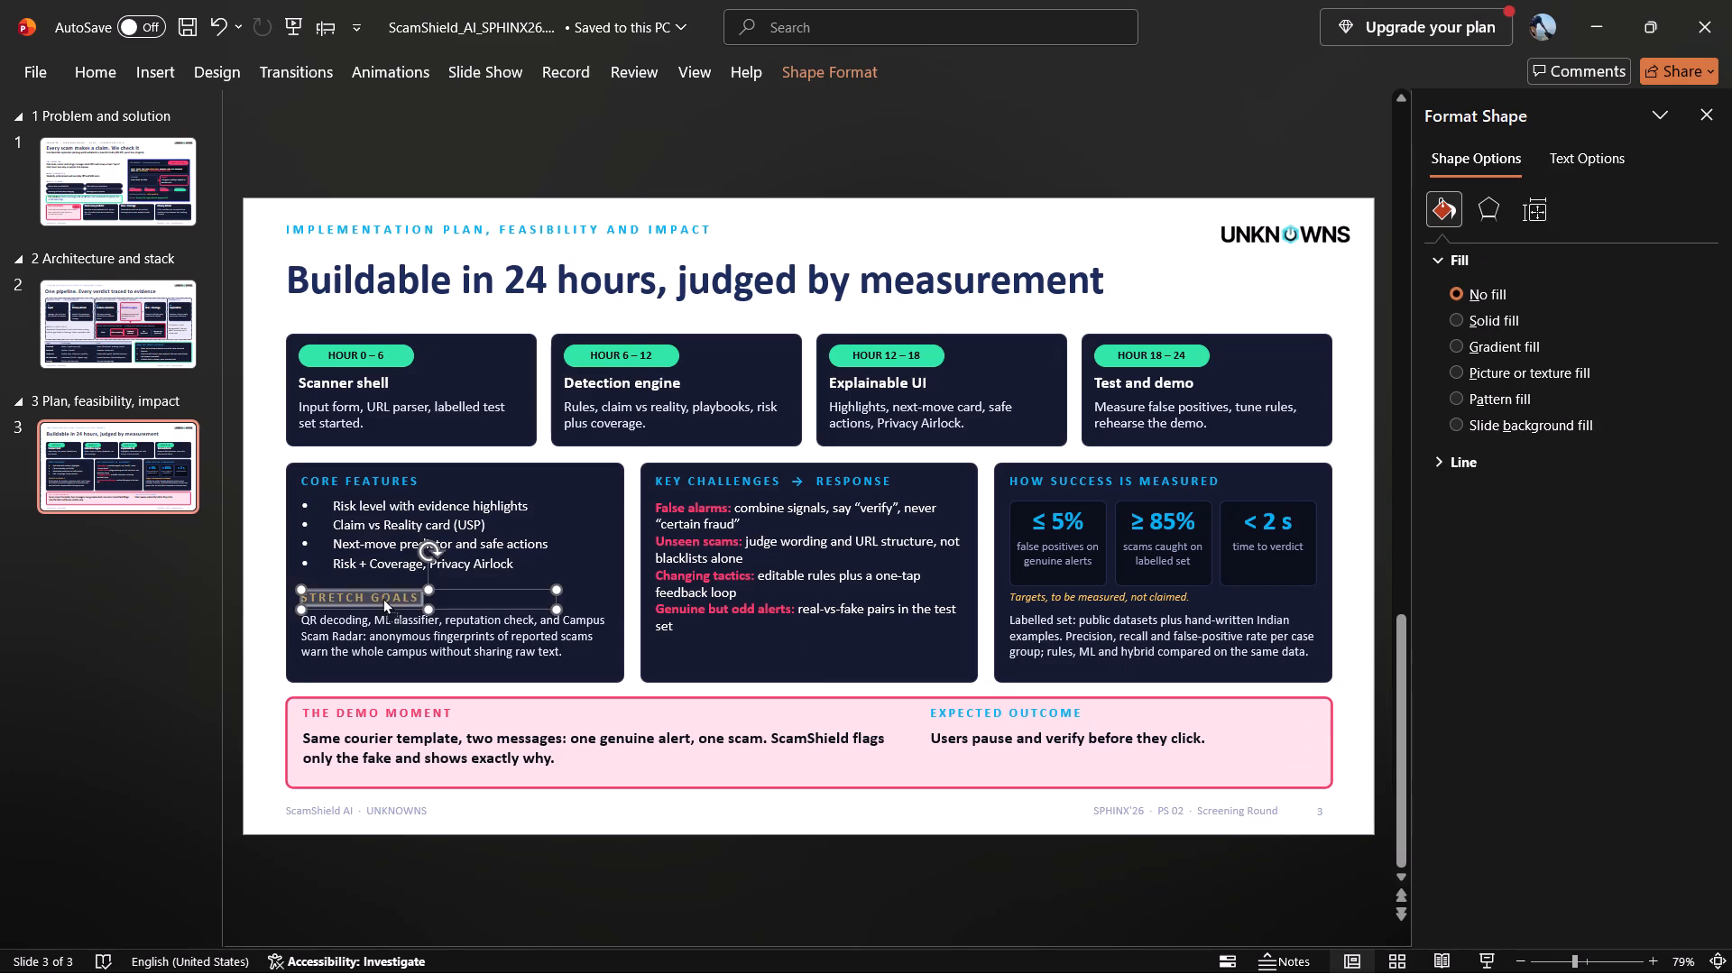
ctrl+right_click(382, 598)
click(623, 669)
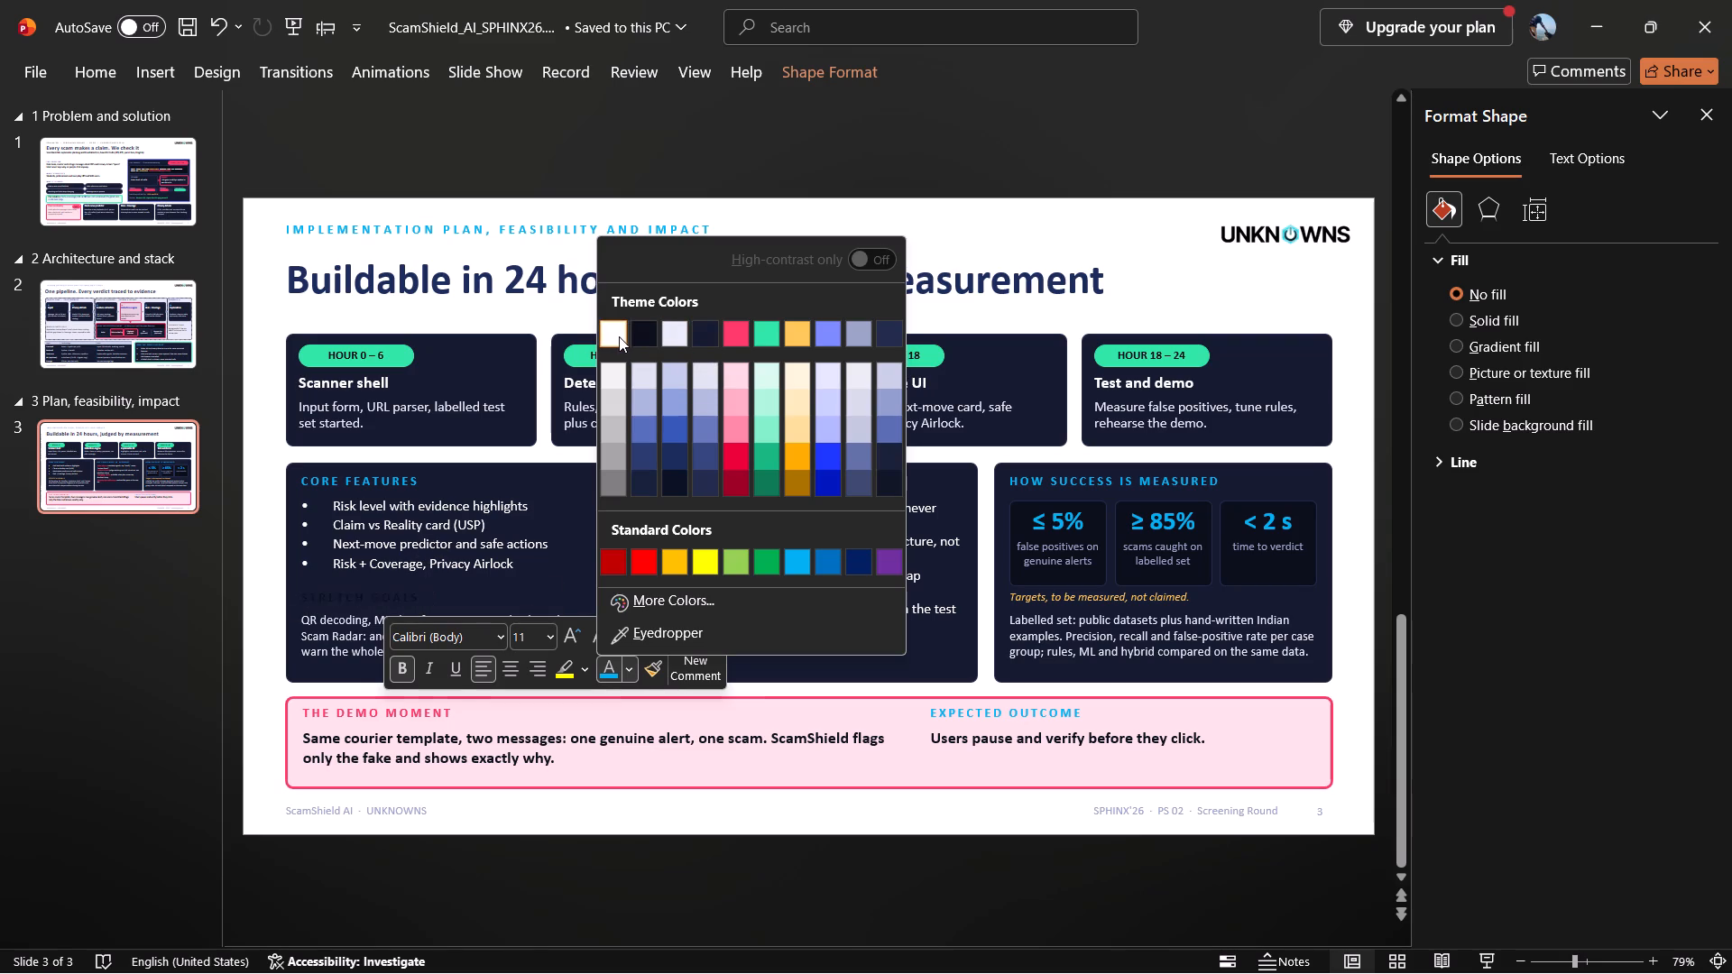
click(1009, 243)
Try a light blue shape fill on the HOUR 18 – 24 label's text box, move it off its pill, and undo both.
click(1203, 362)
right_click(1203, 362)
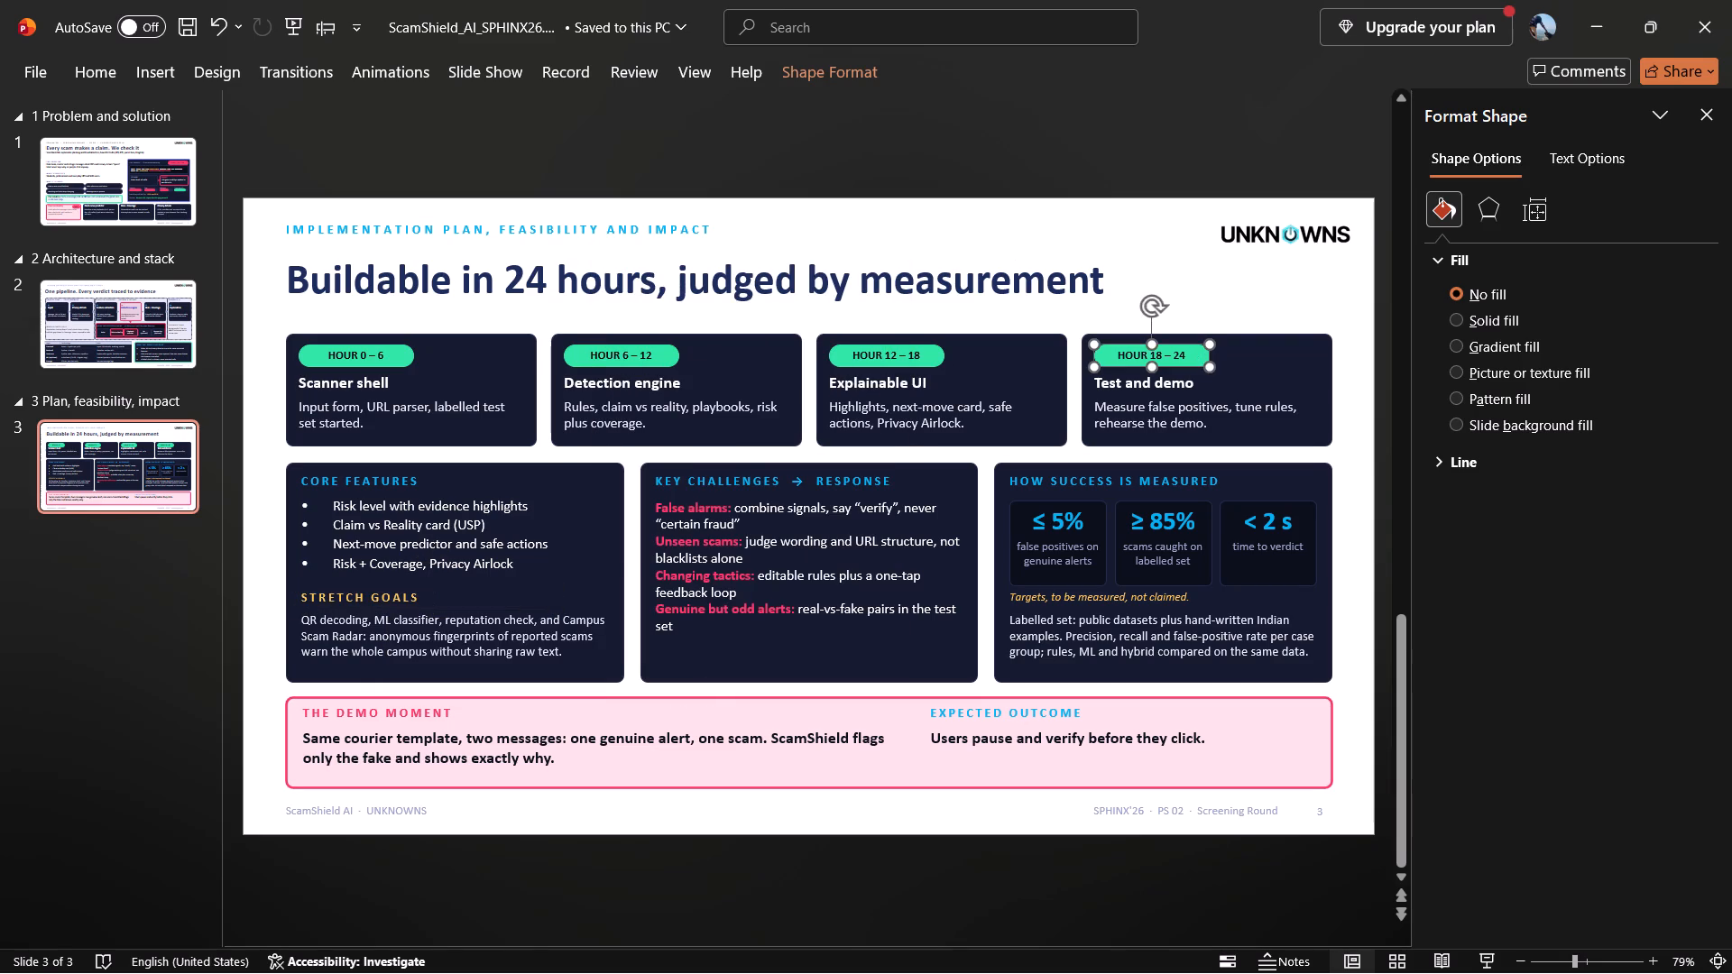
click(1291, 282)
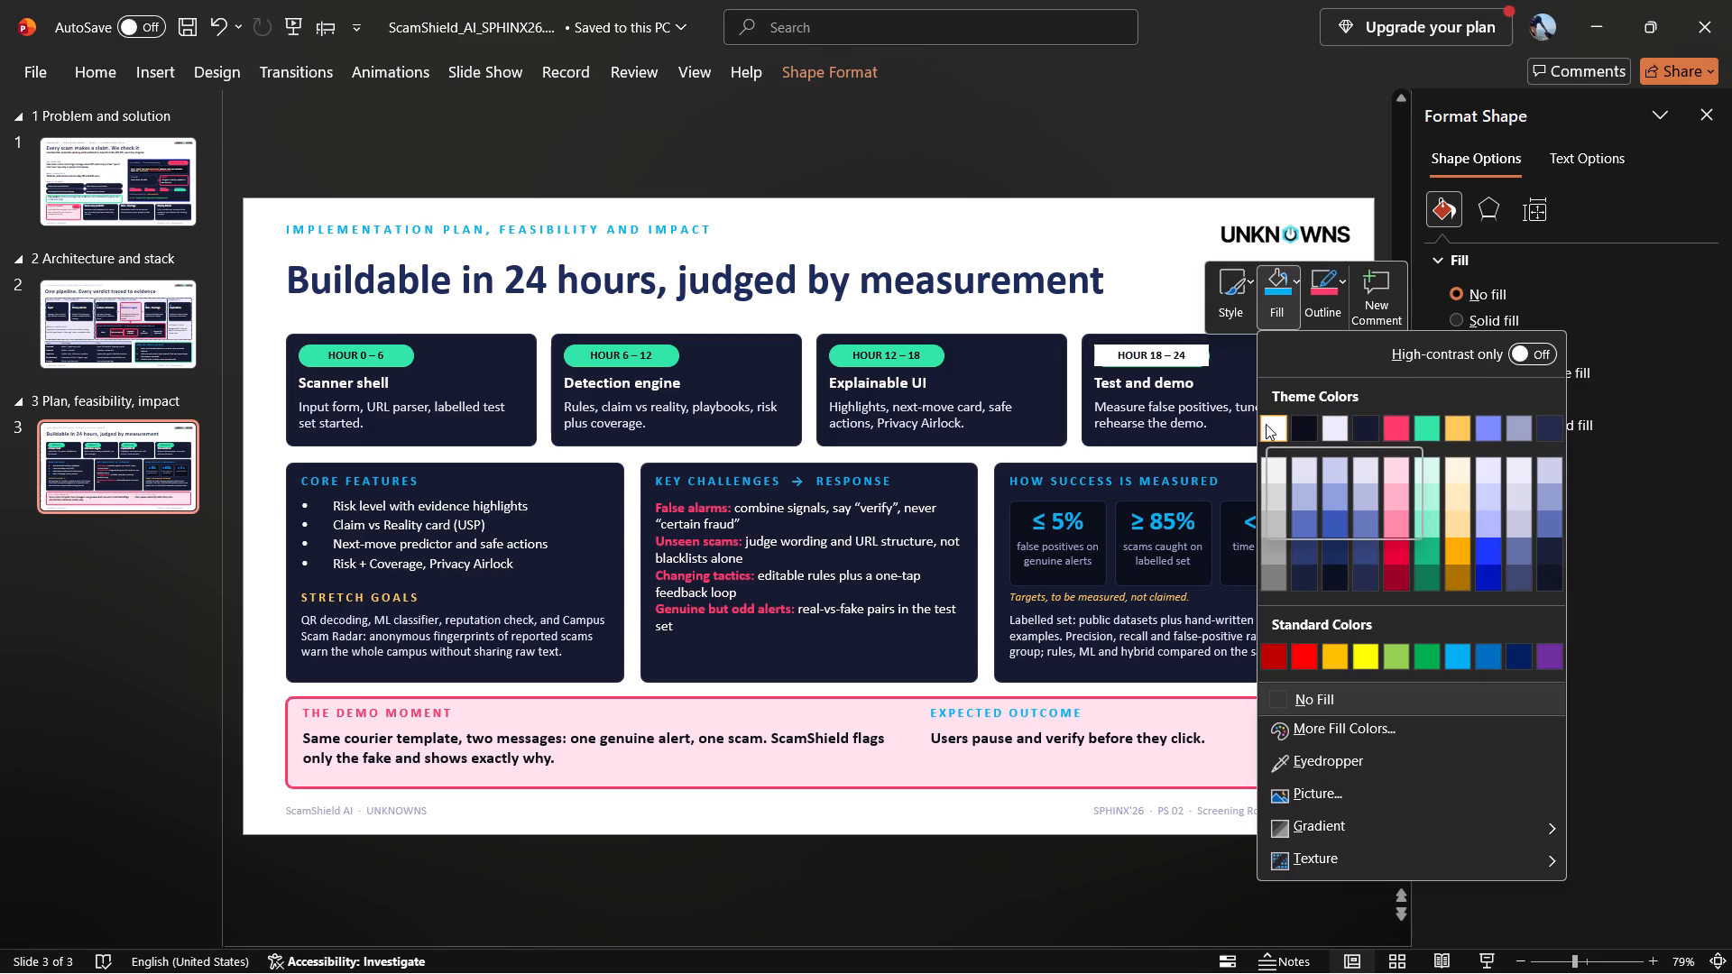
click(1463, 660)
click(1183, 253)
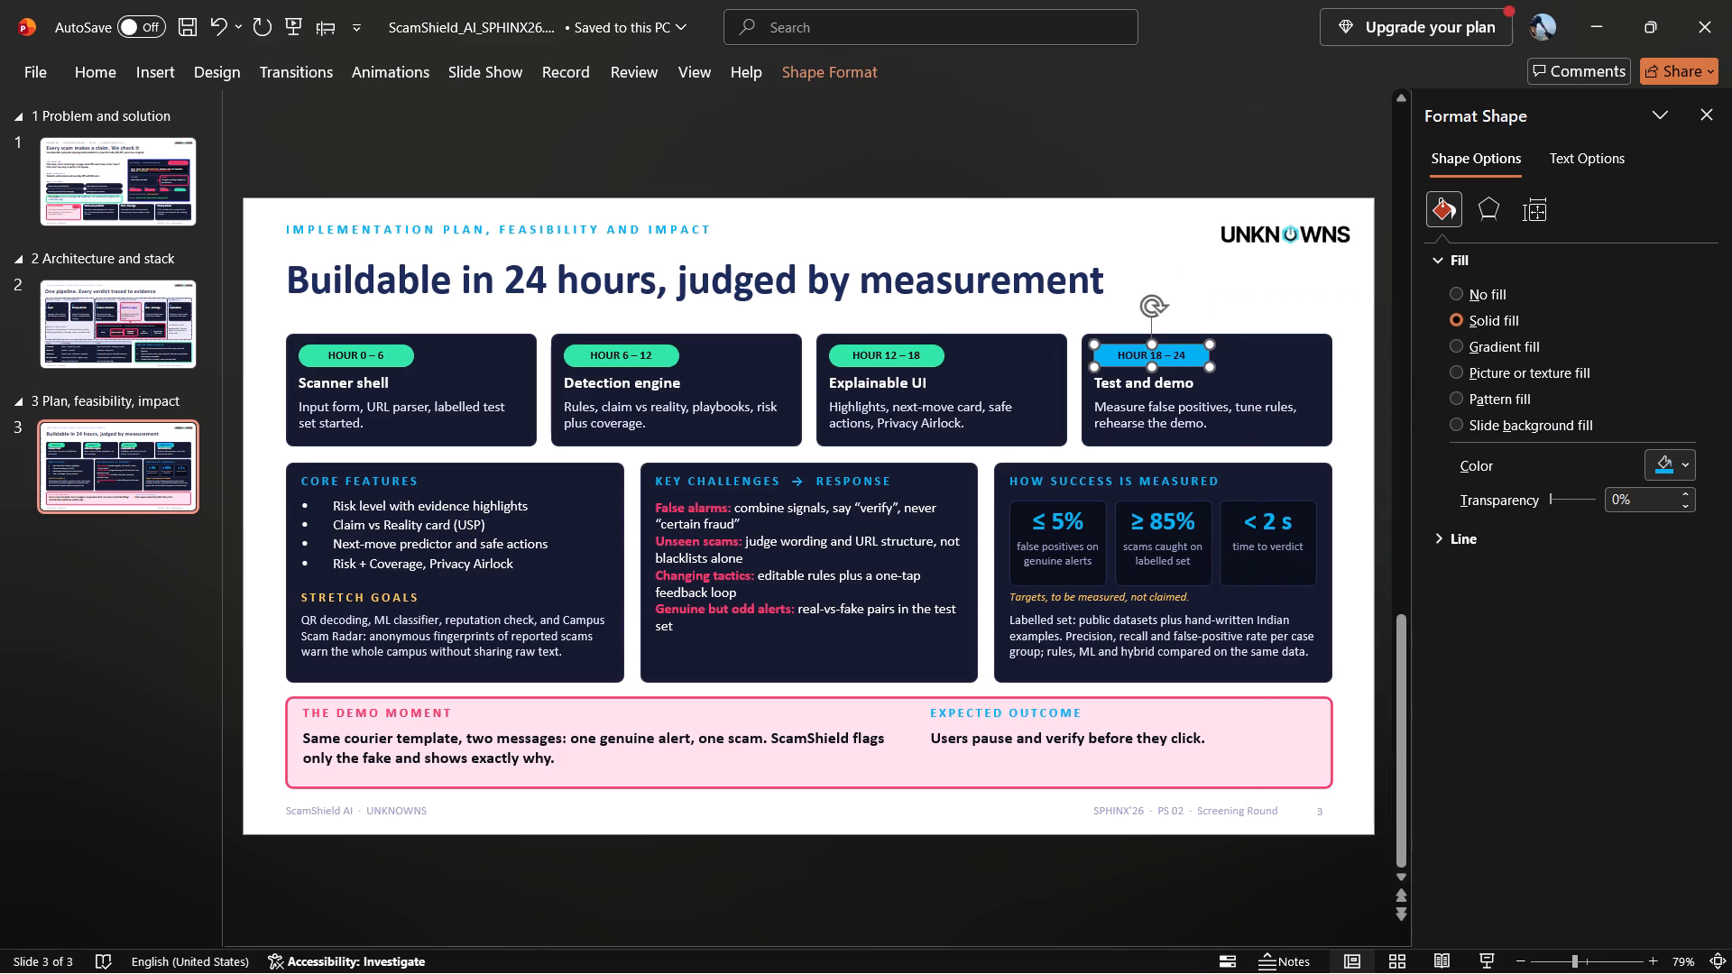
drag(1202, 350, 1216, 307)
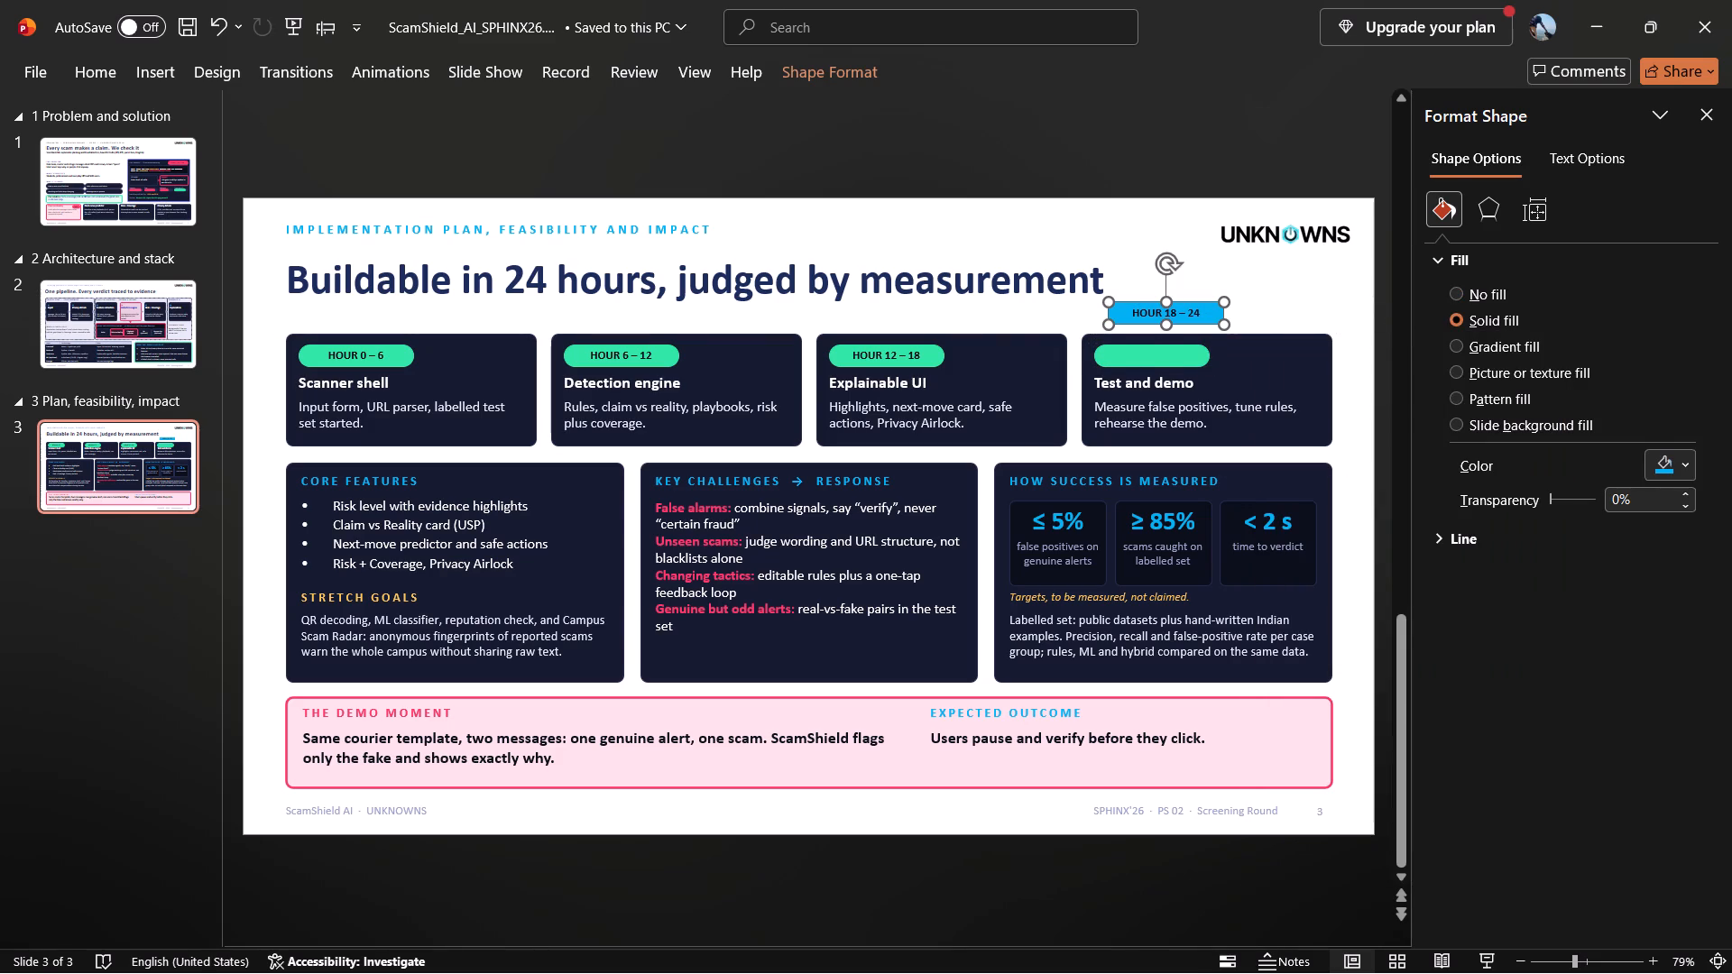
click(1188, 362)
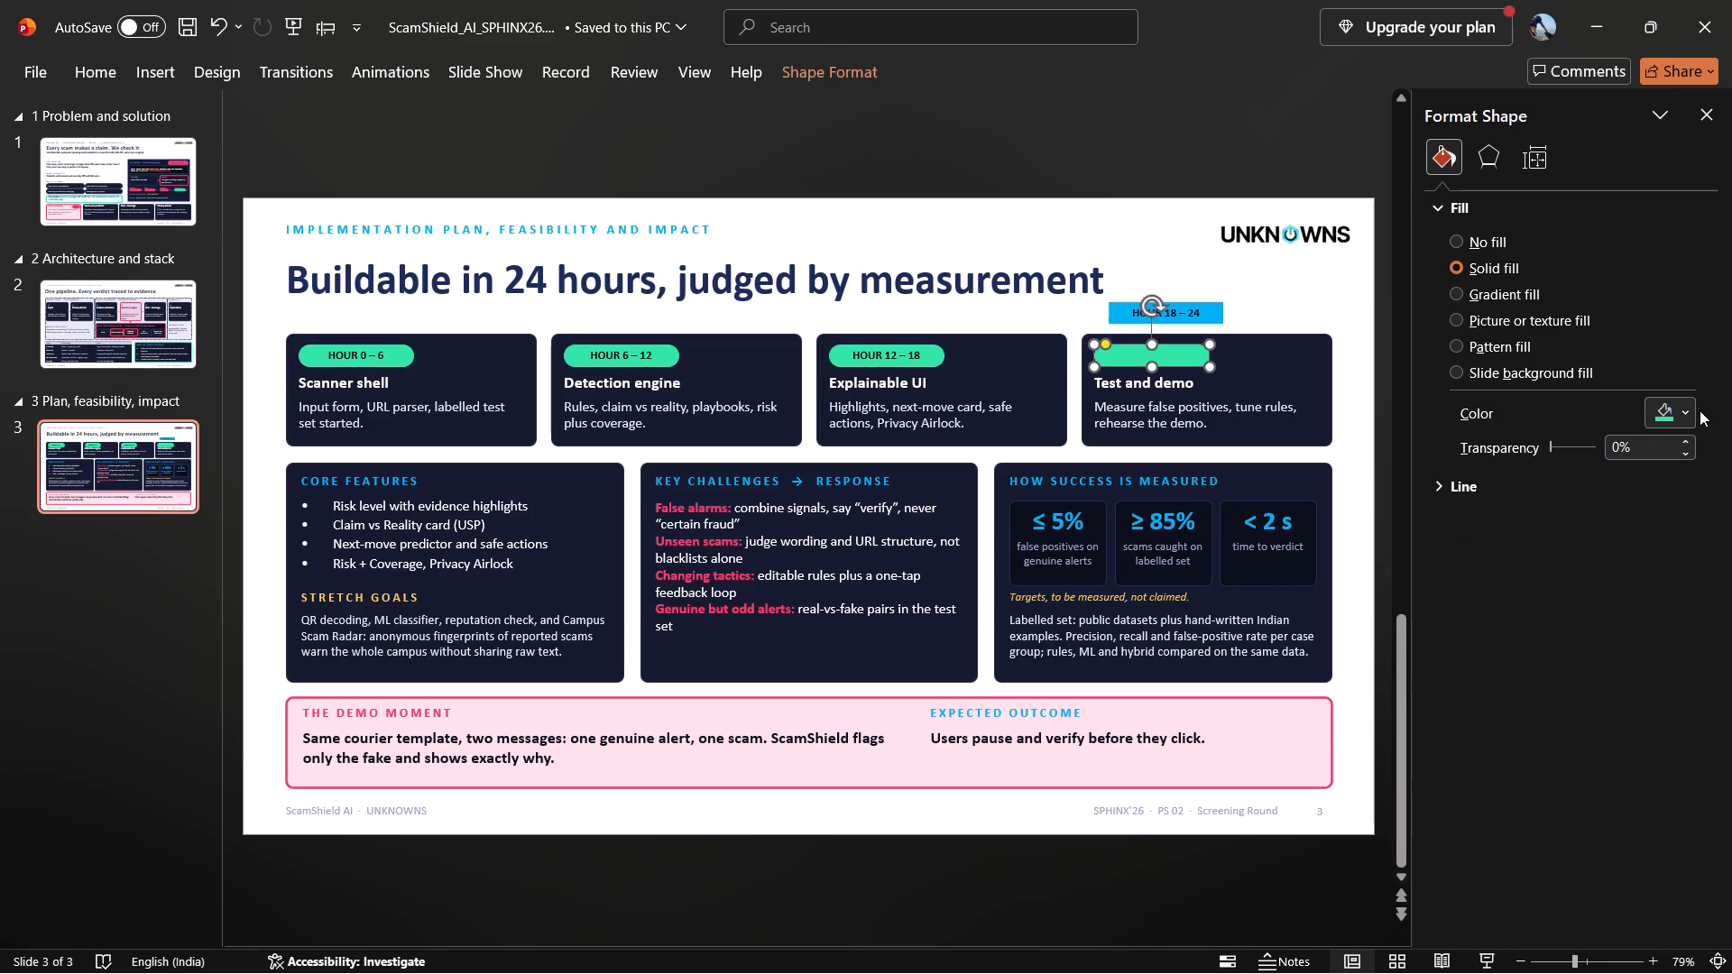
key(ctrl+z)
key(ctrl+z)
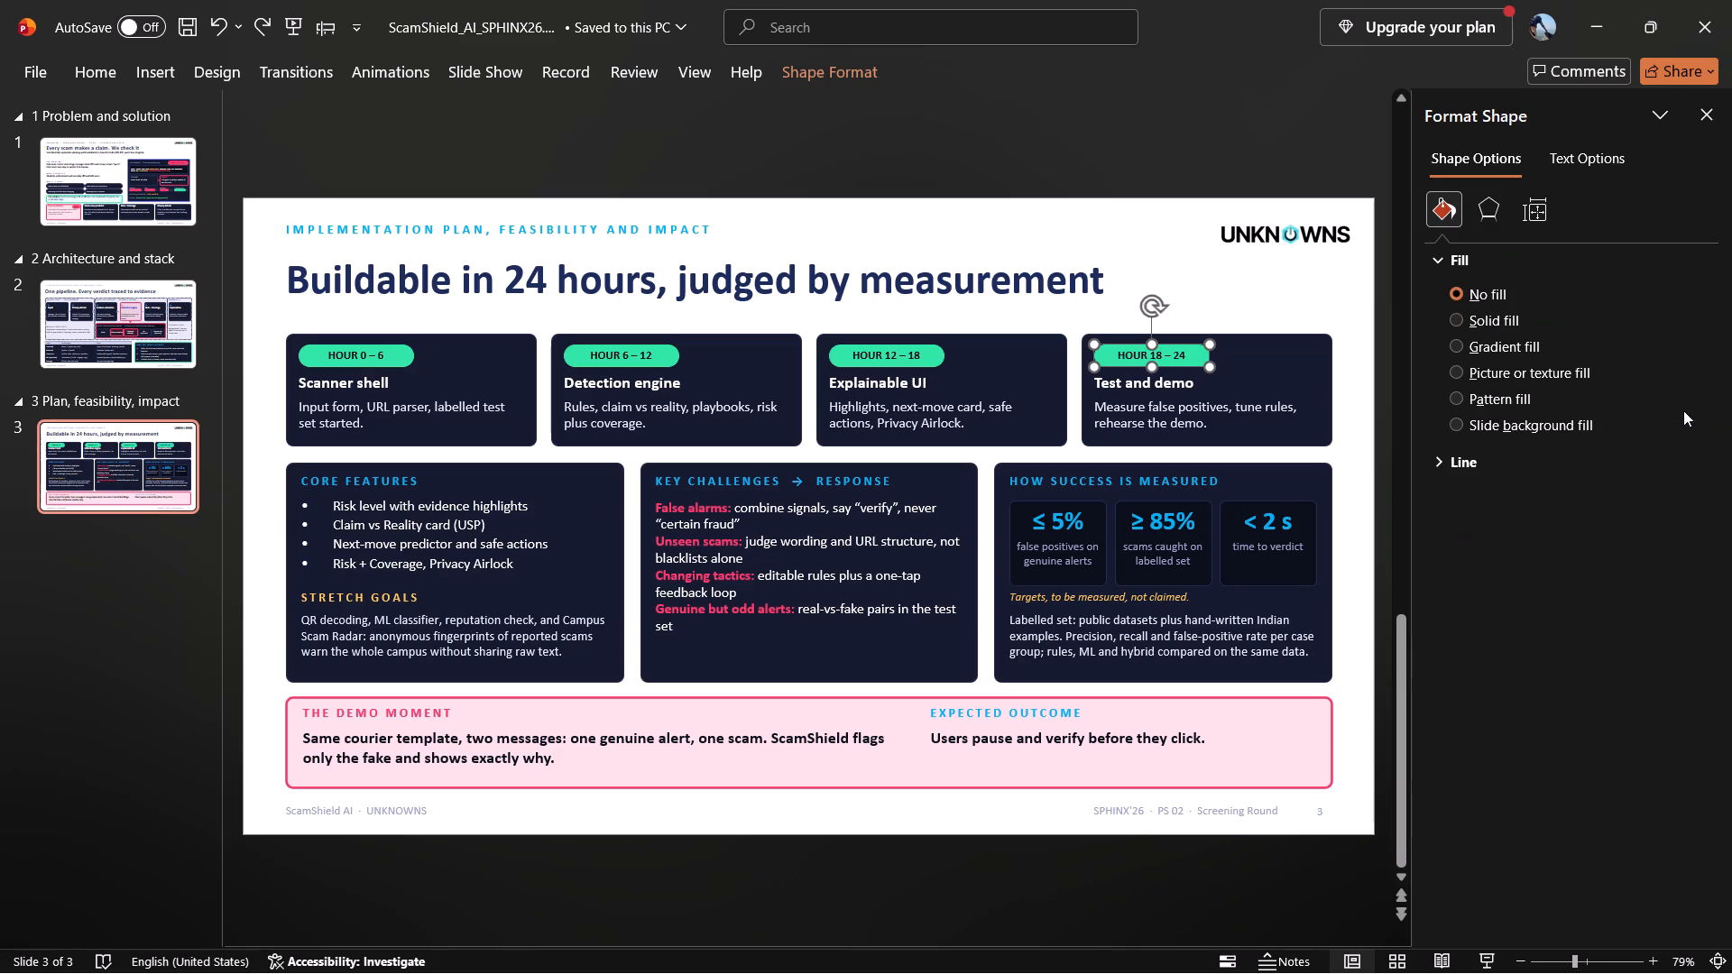
Move the HOUR 18 – 24 label aside, fill the green pill beneath it with light blue, and put the label back.
drag(1197, 351, 1198, 310)
click(1192, 354)
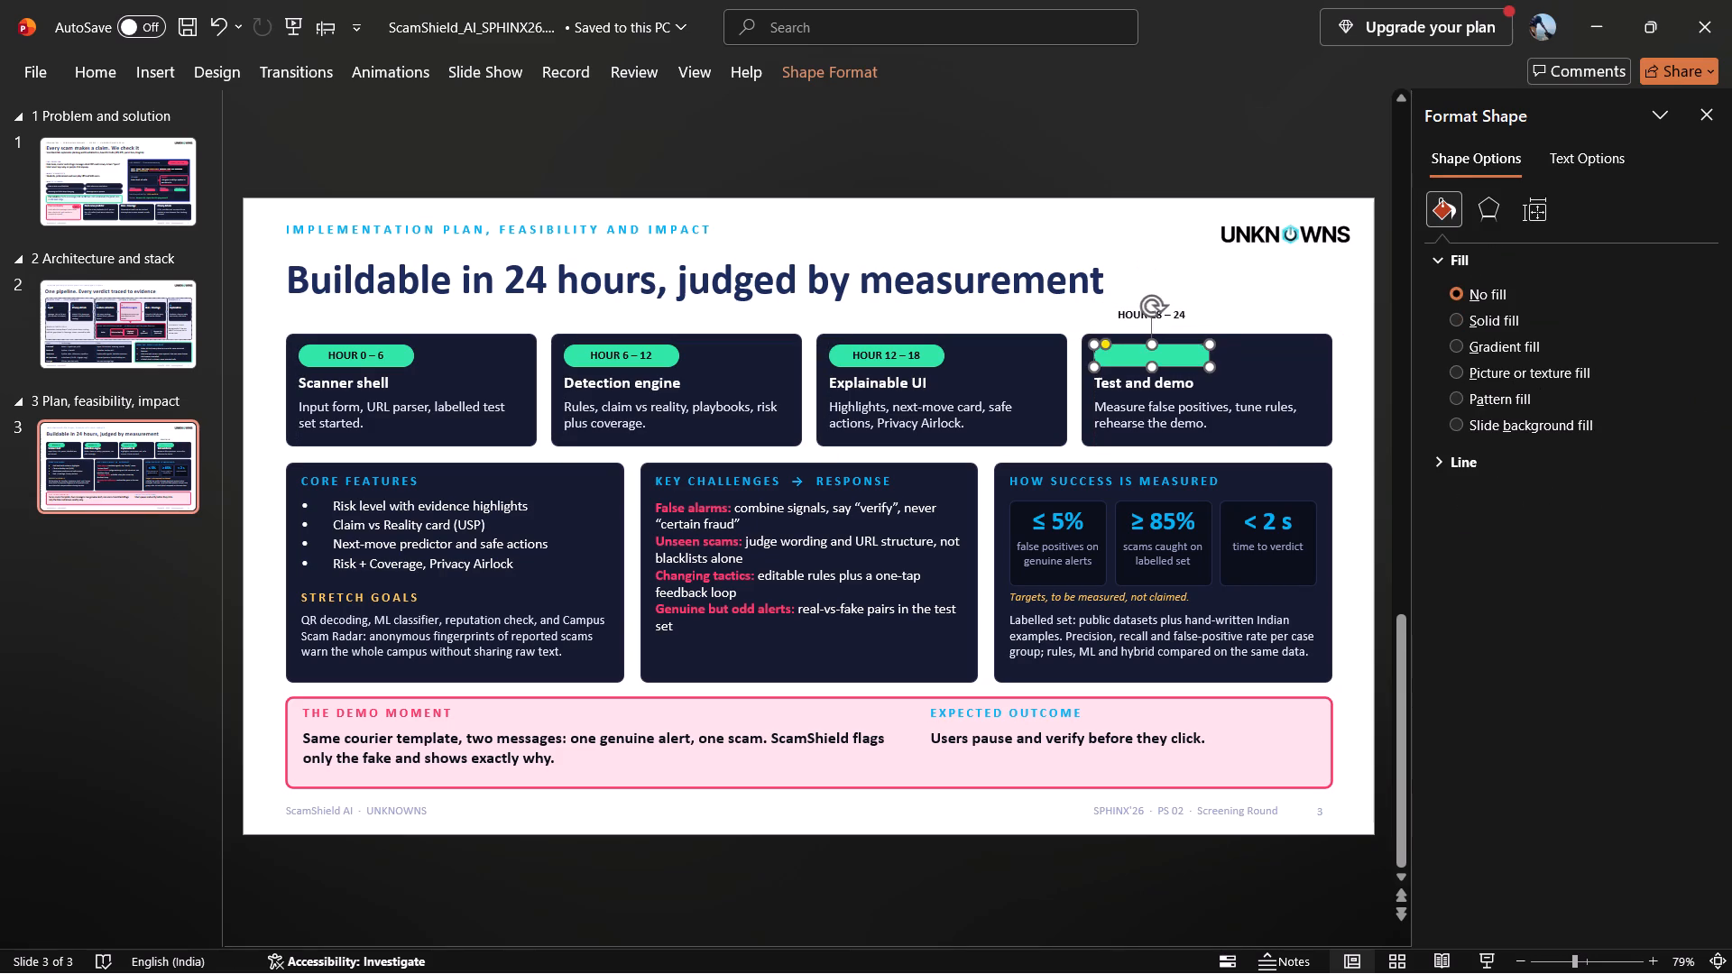
click(1686, 413)
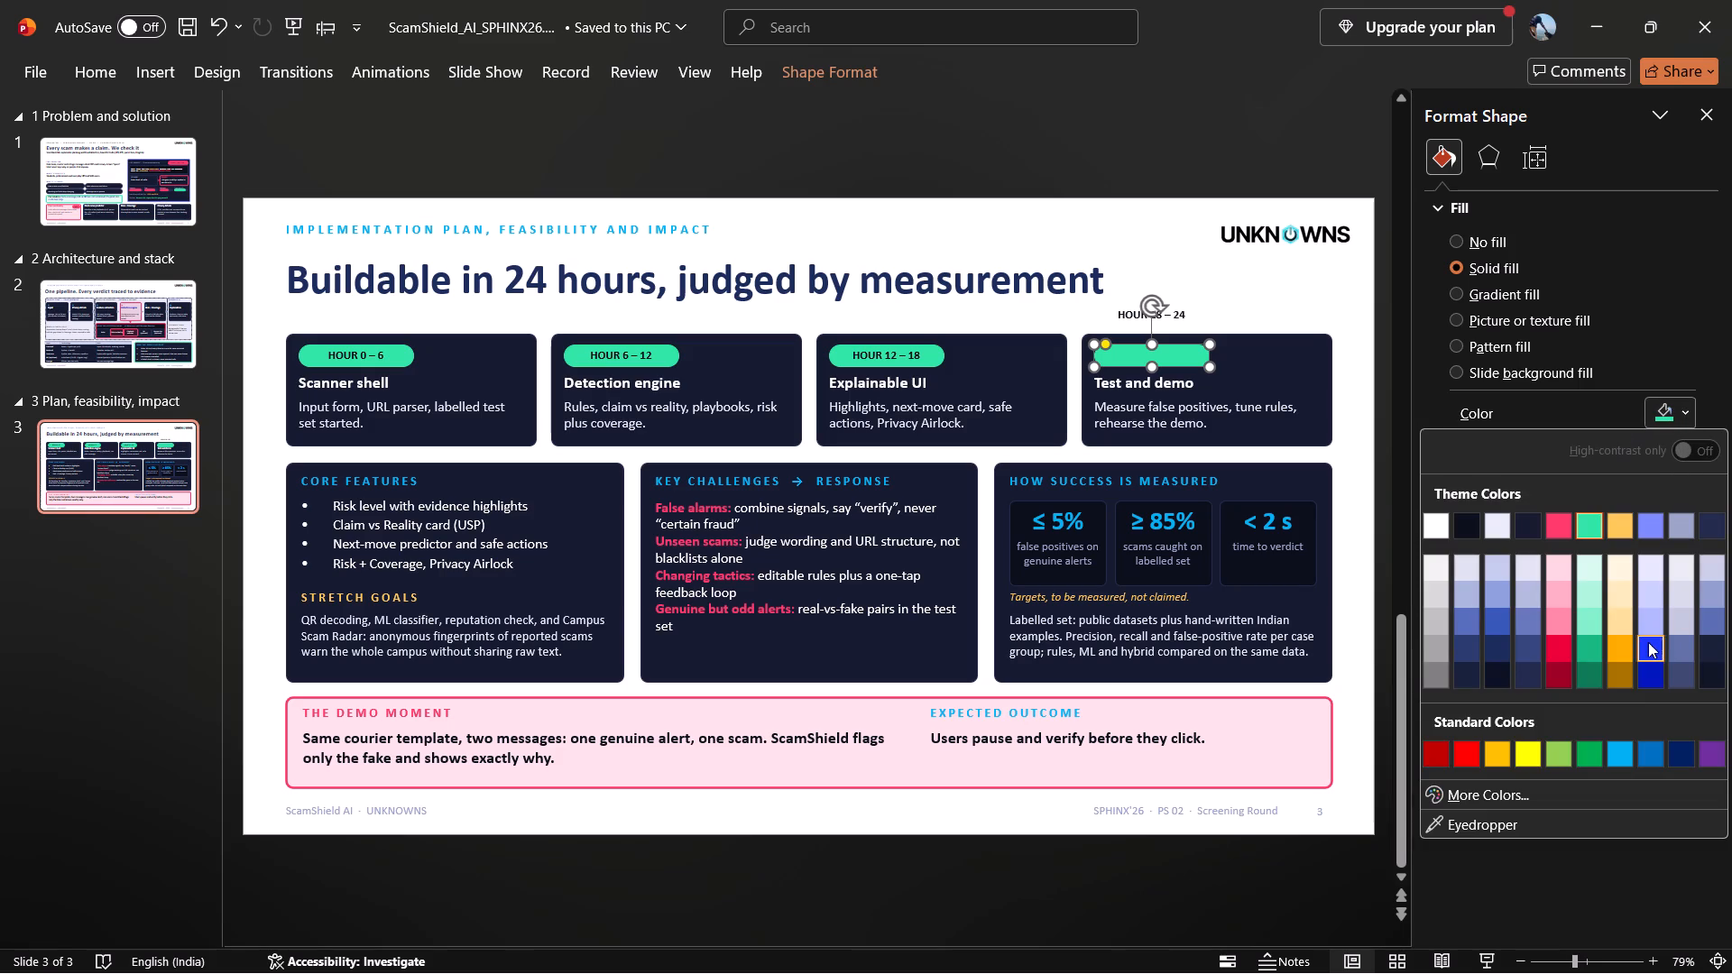
click(1616, 748)
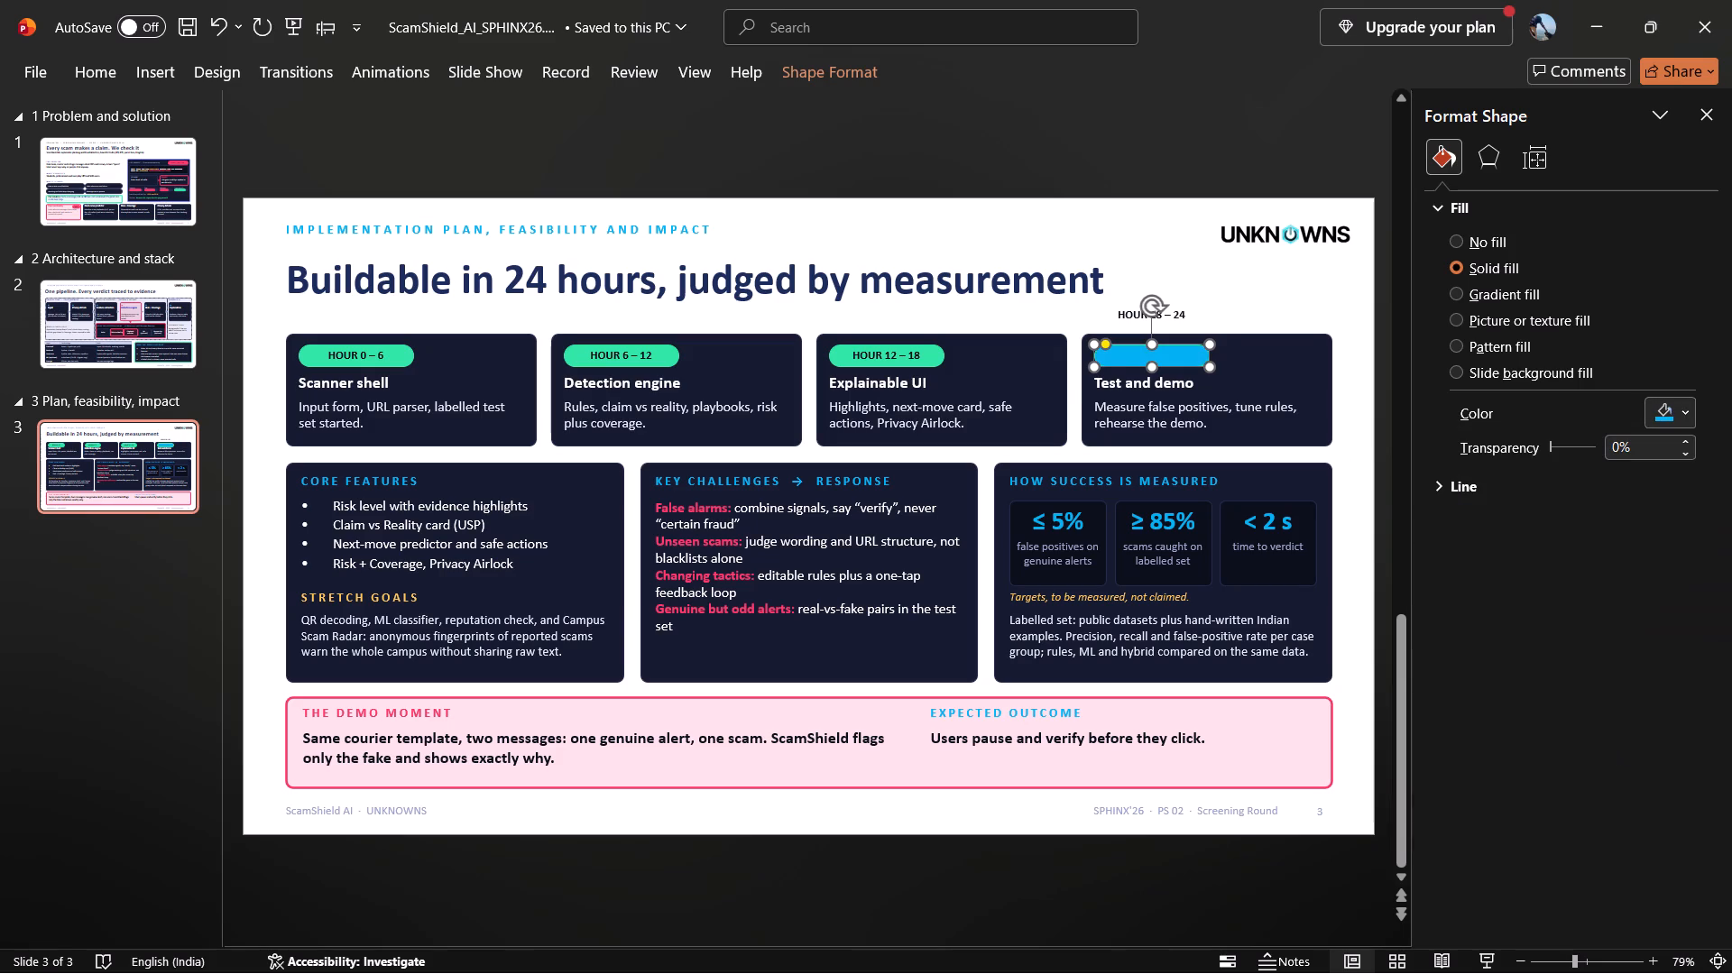
click(1211, 334)
click(1169, 311)
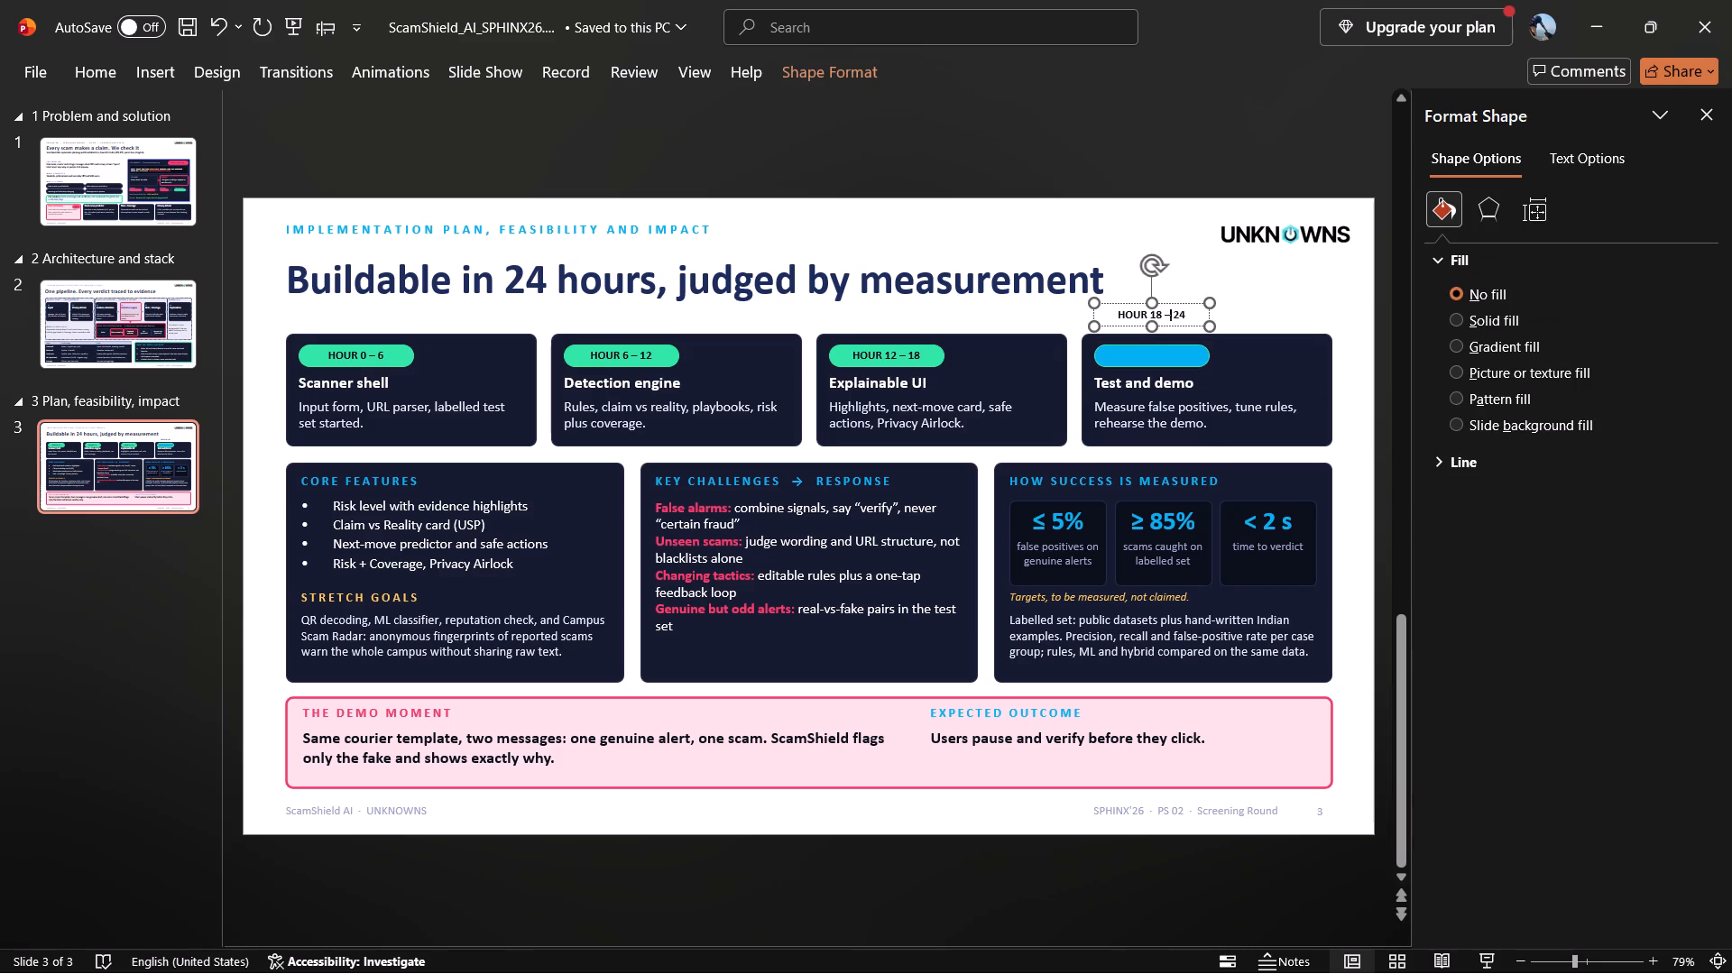
drag(1196, 303, 1196, 344)
click(1197, 270)
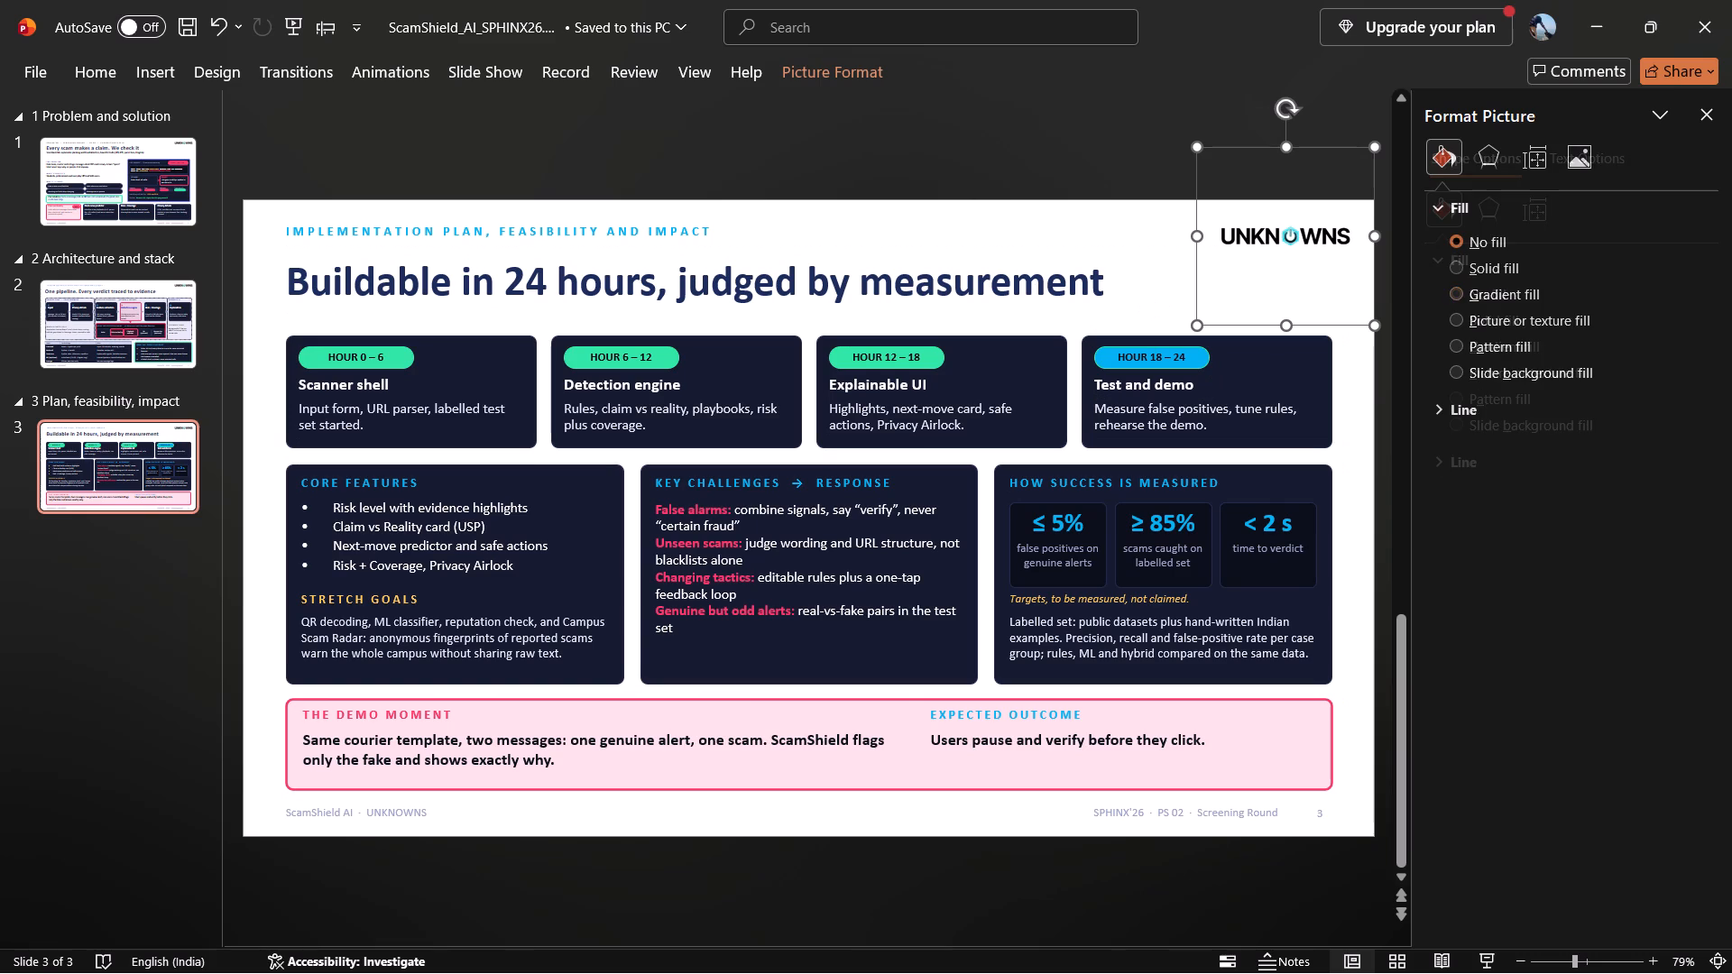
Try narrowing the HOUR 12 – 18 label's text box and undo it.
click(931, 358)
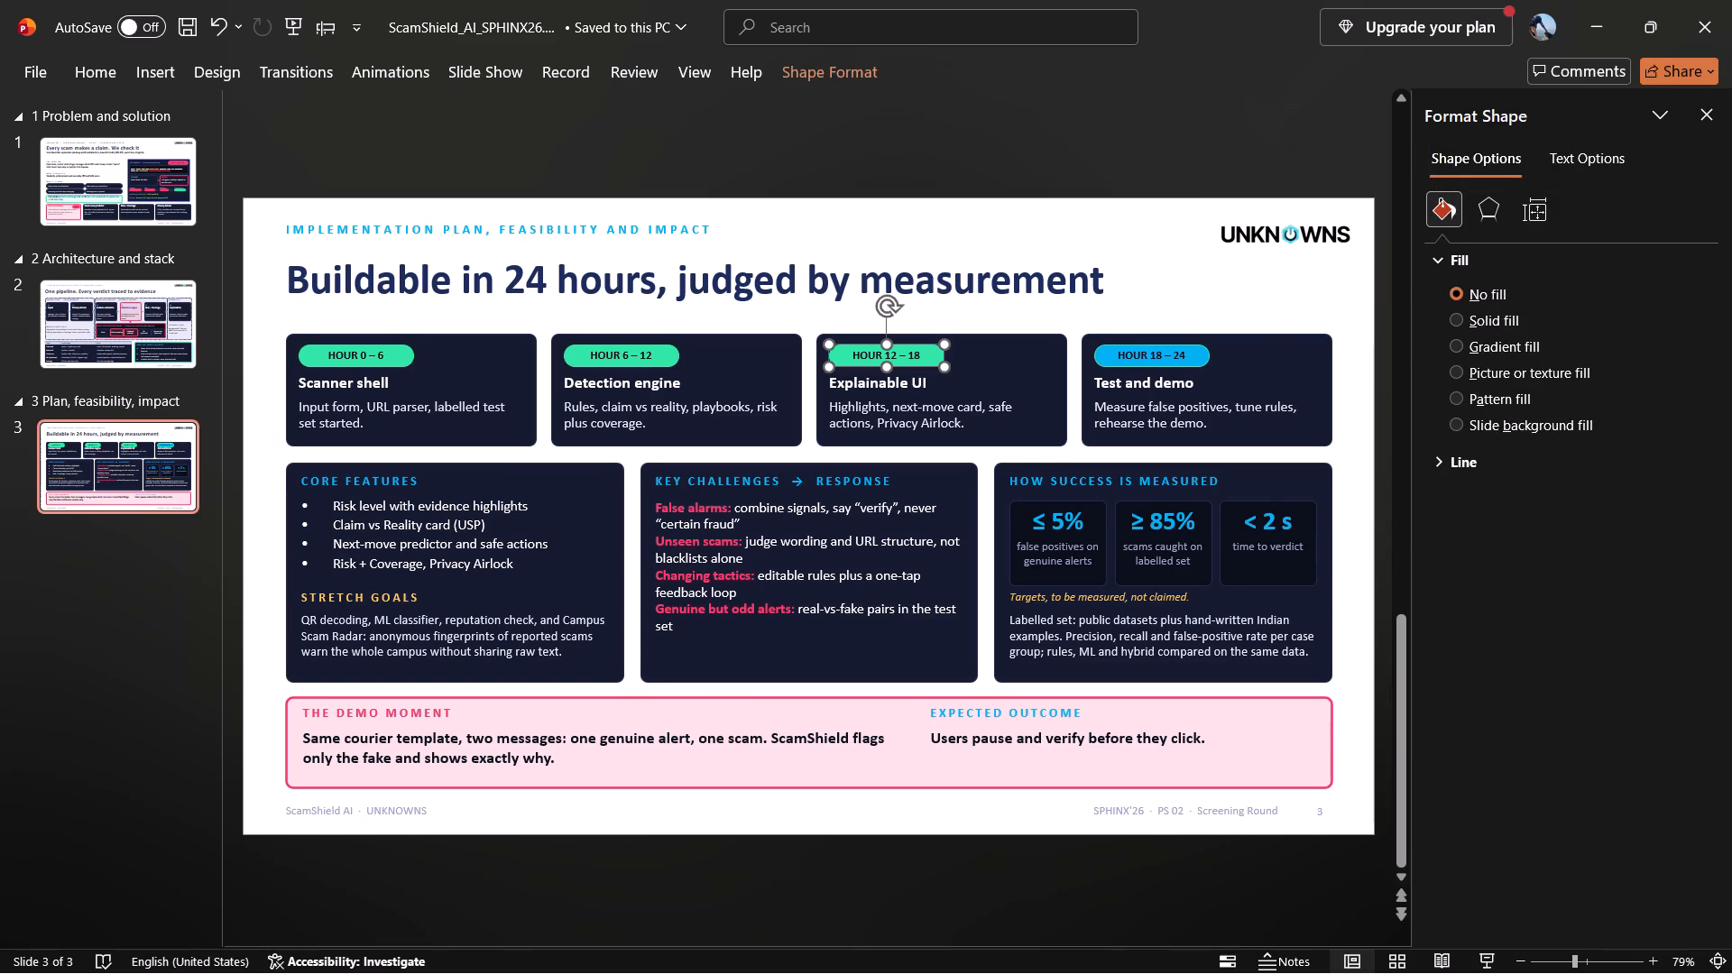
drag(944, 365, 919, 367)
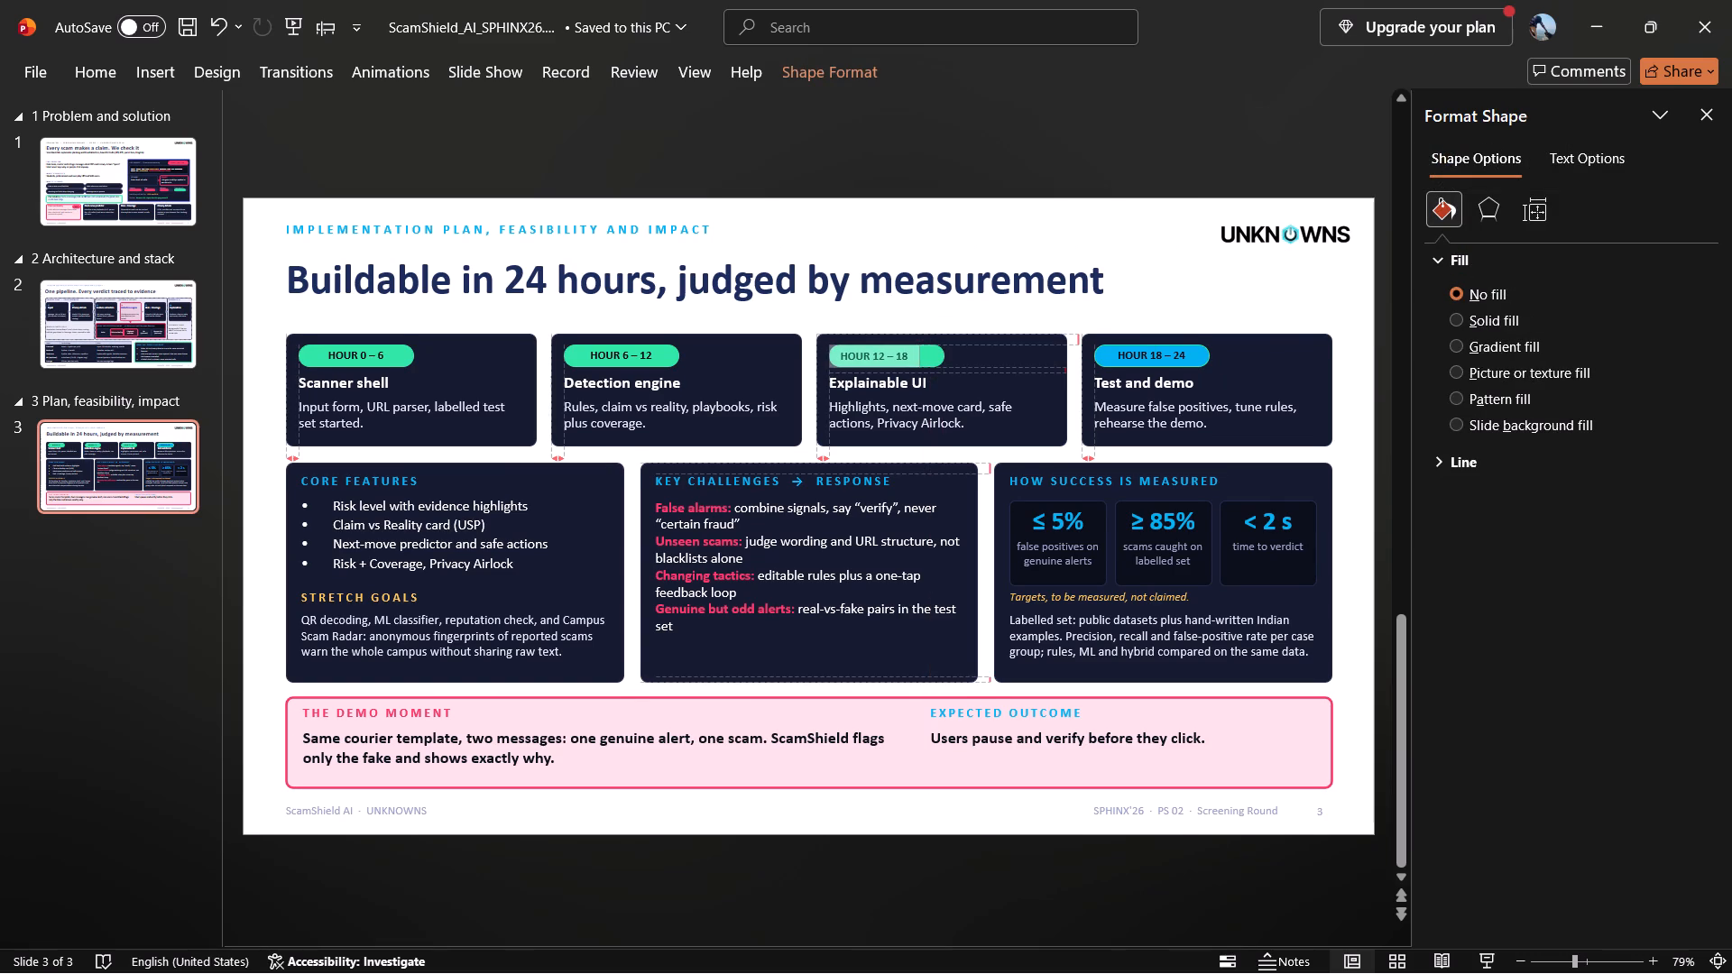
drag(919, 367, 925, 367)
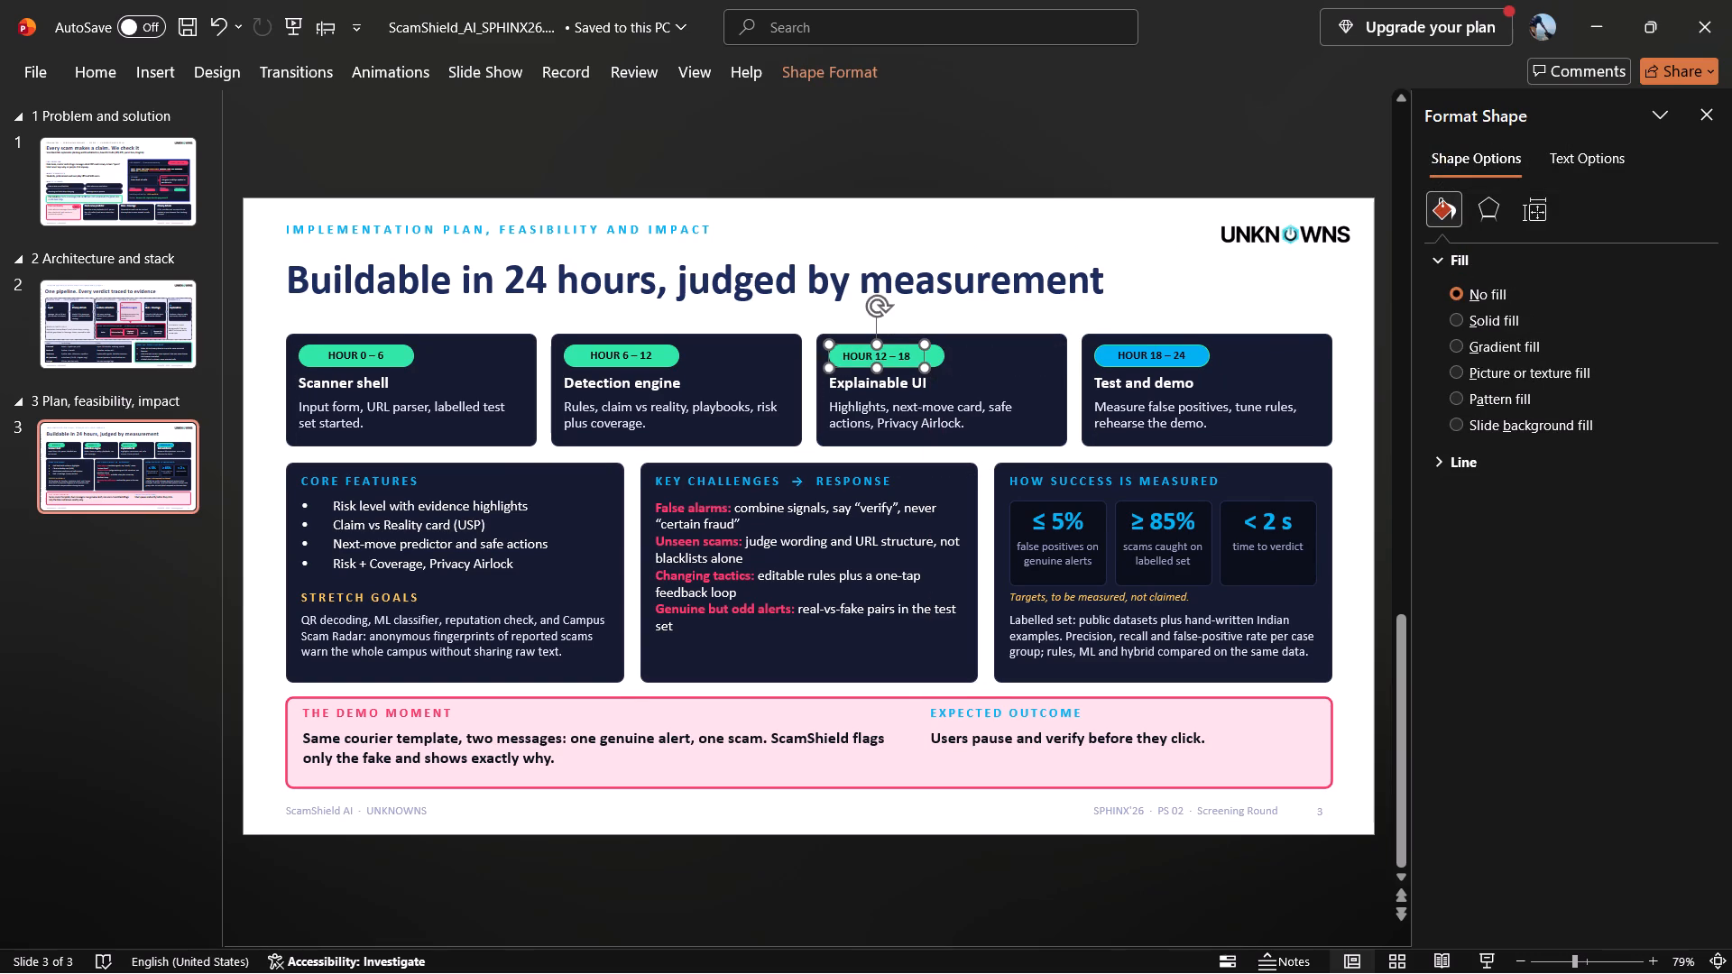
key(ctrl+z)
Nudge the HOUR 12 – 18 label up to expose its green pill and fill the pill with the same light blue.
key(Up)
key(Up)
key(Up)
key(Up)
key(Up)
key(Up)
key(Up)
key(Up)
key(Up)
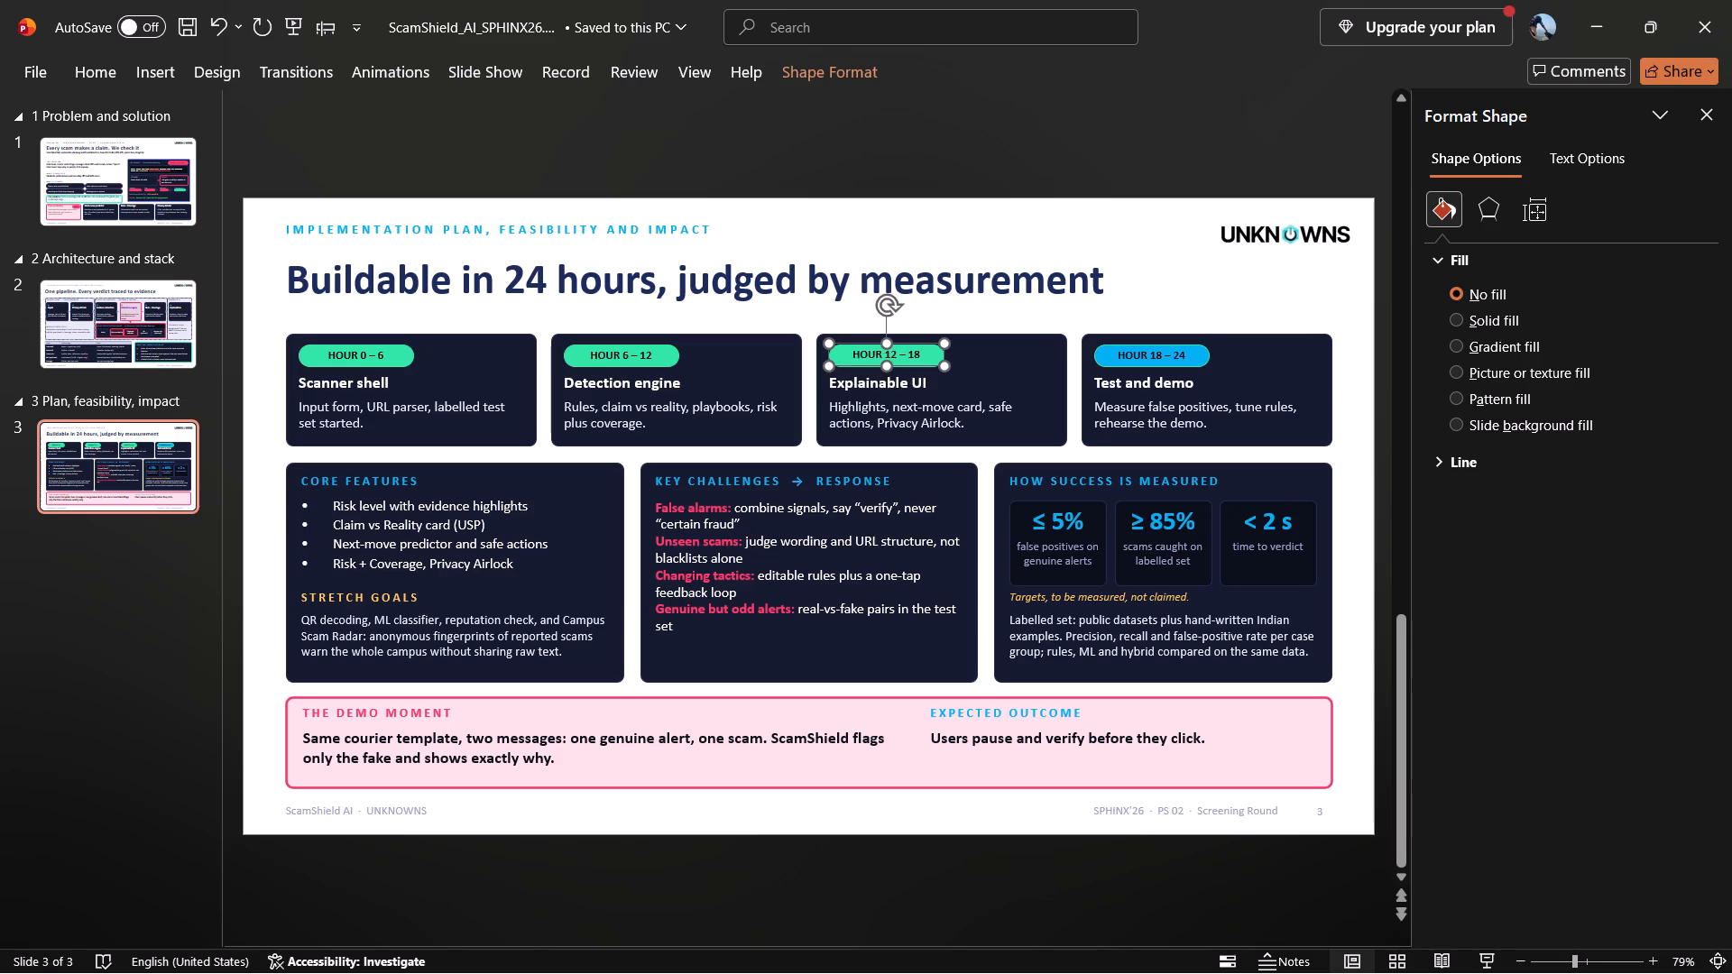
right_click(927, 363)
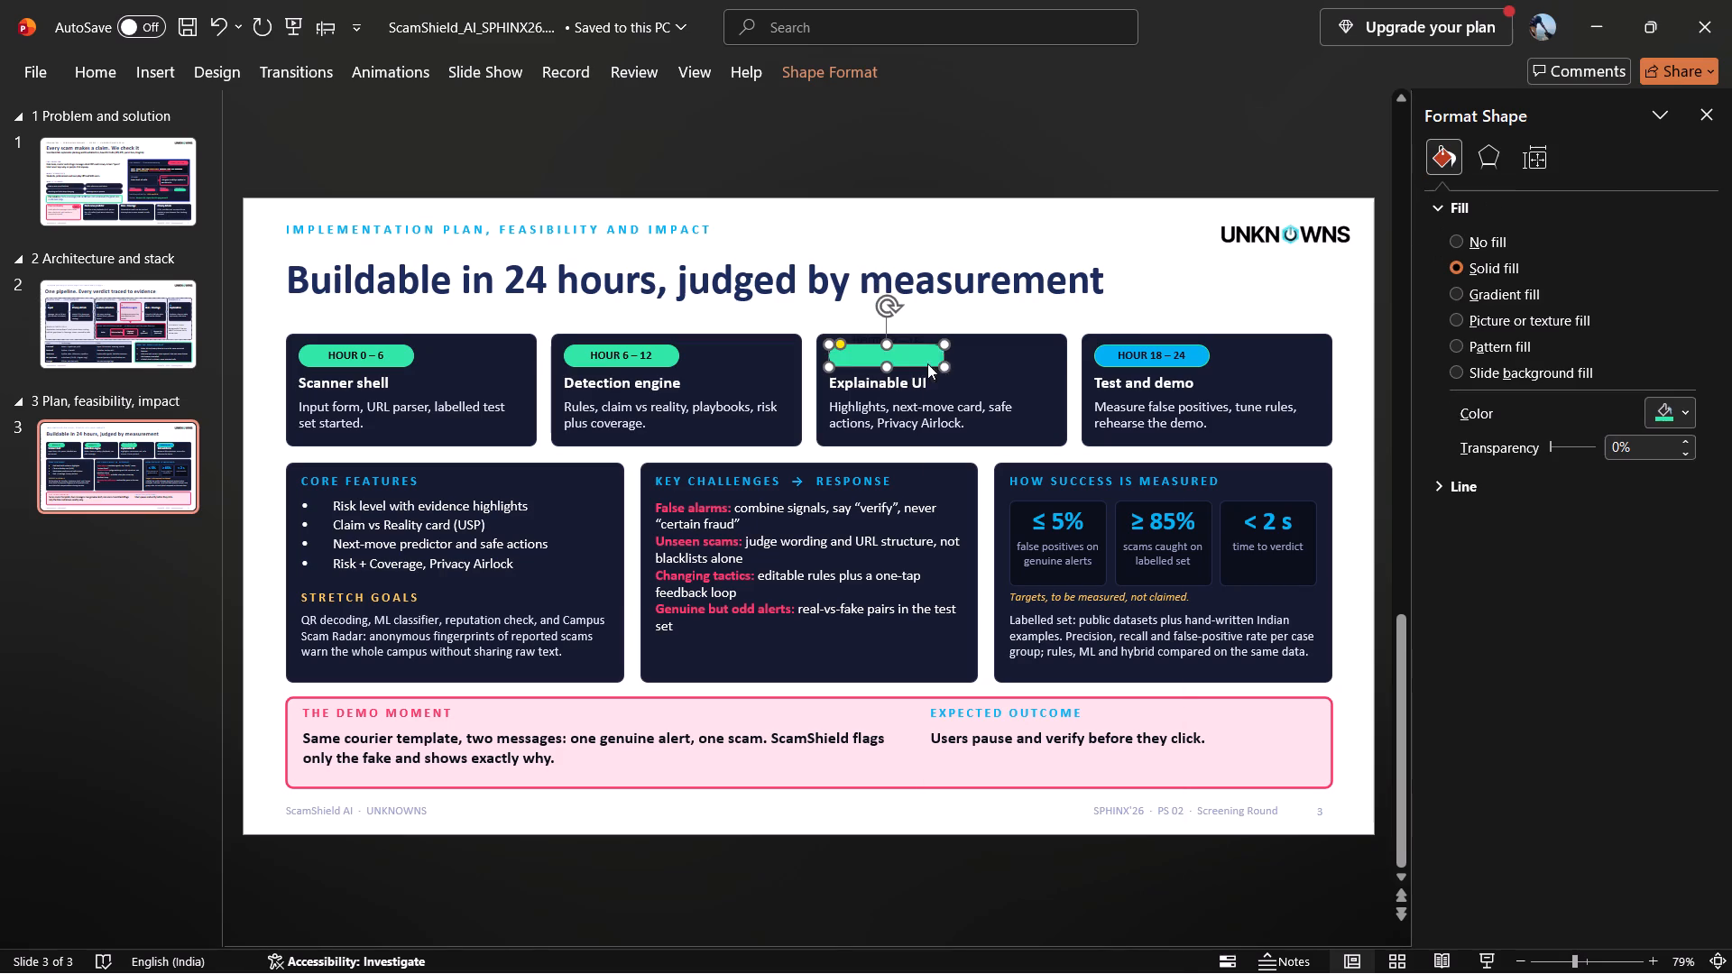
click(997, 278)
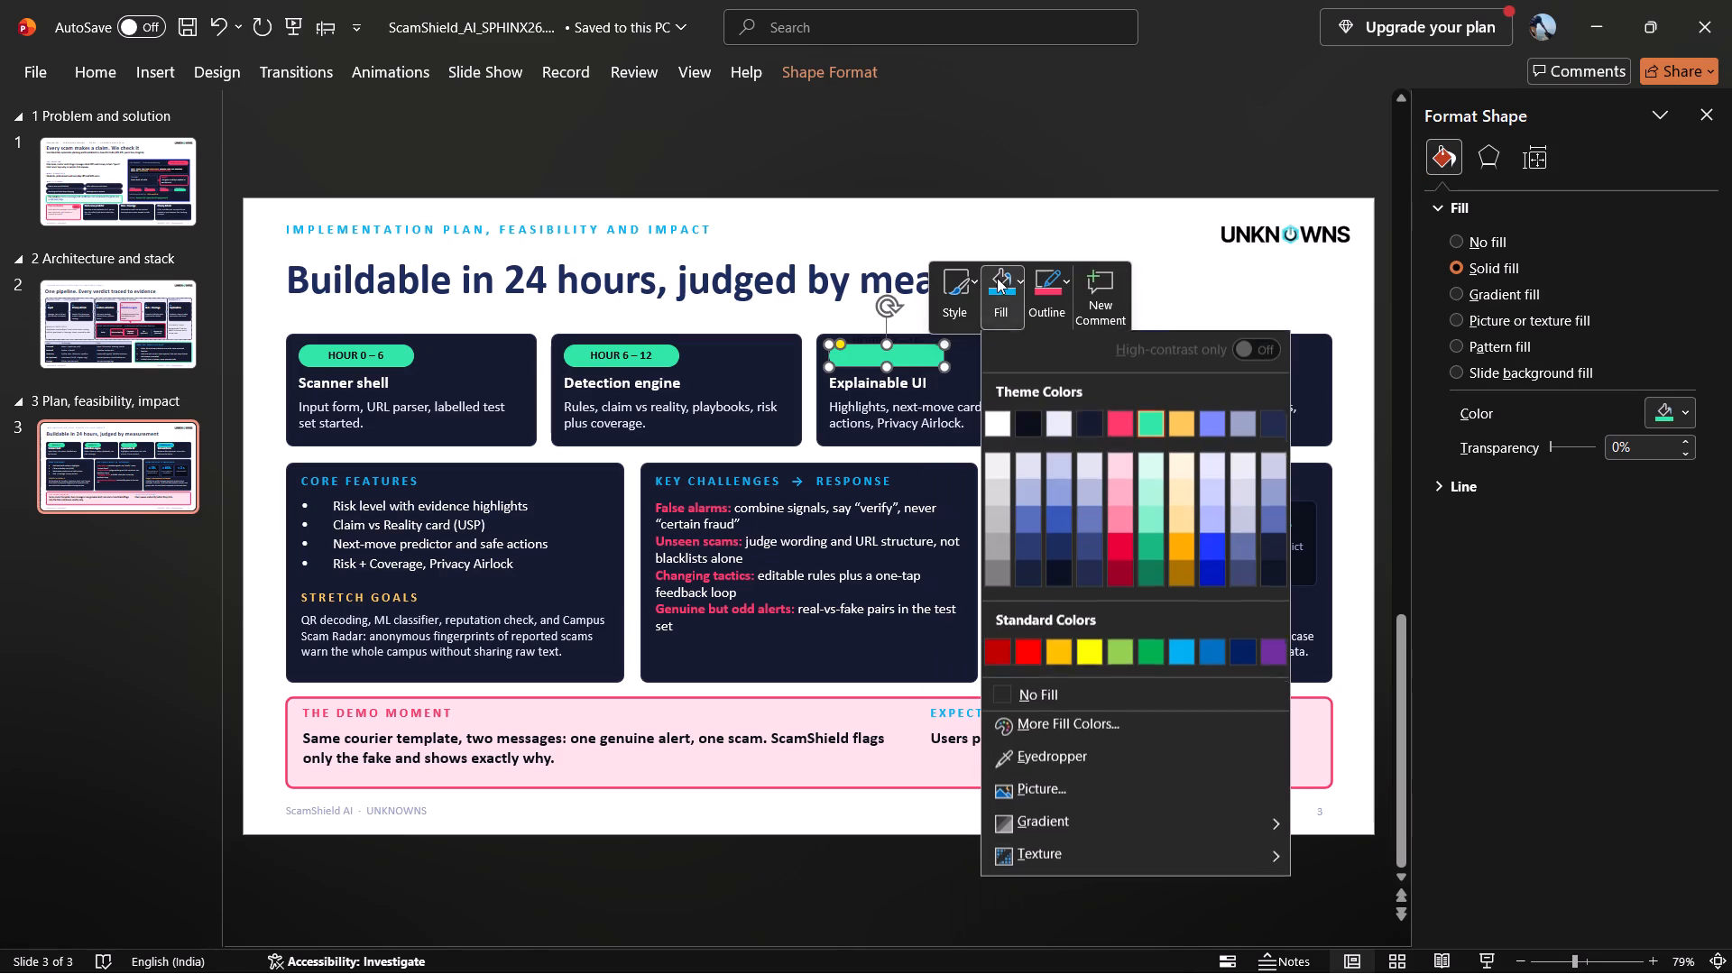
click(1175, 657)
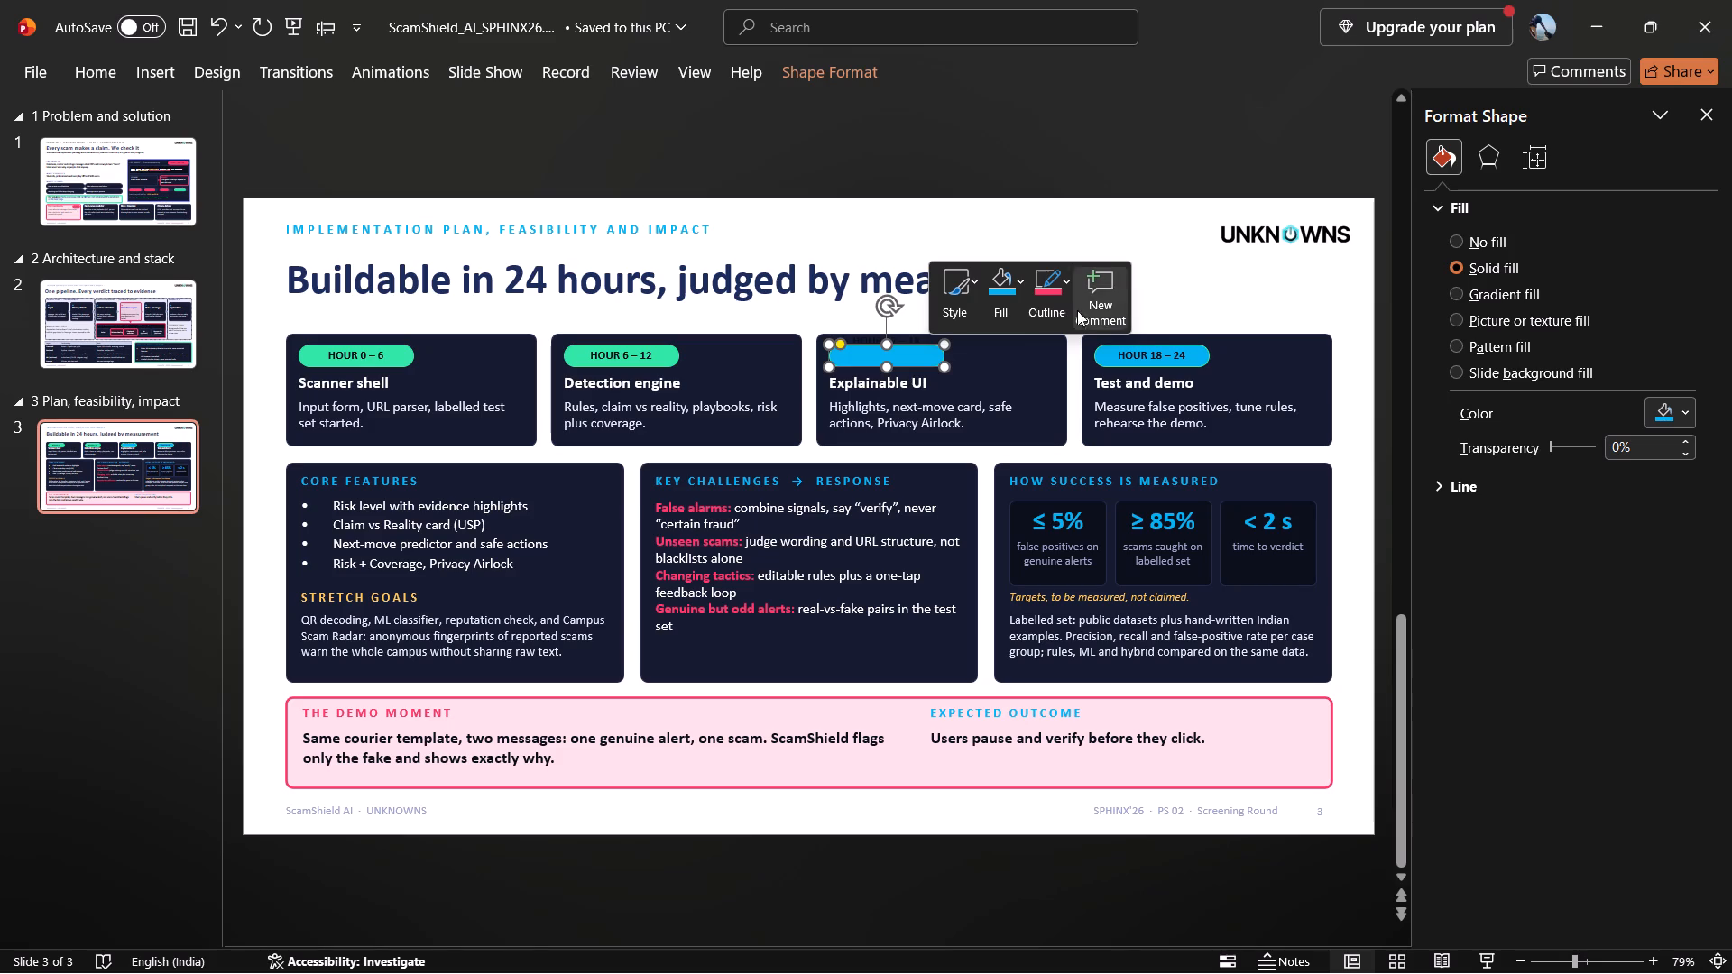
Nudge the HOUR 12 – 18 label back down until it sits centred on its light blue pill.
click(912, 332)
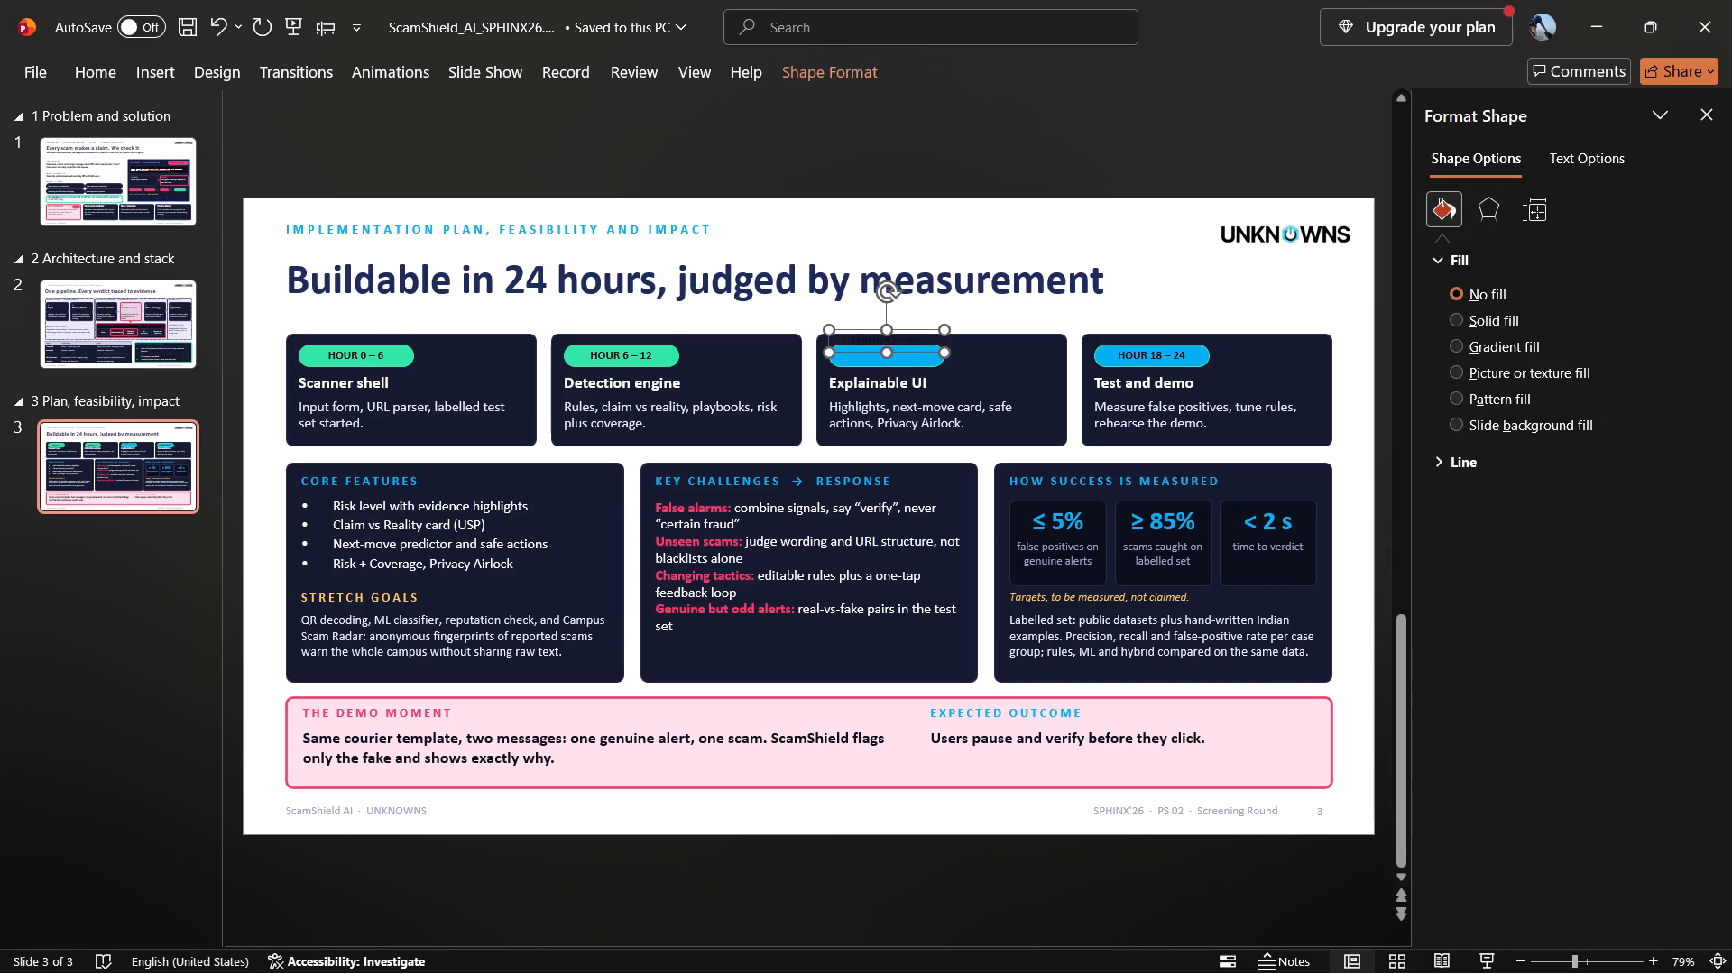
key(Down)
key(Down)
key(Down)
key(Down)
key(Down)
key(Down)
key(Down)
key(Down)
key(Down)
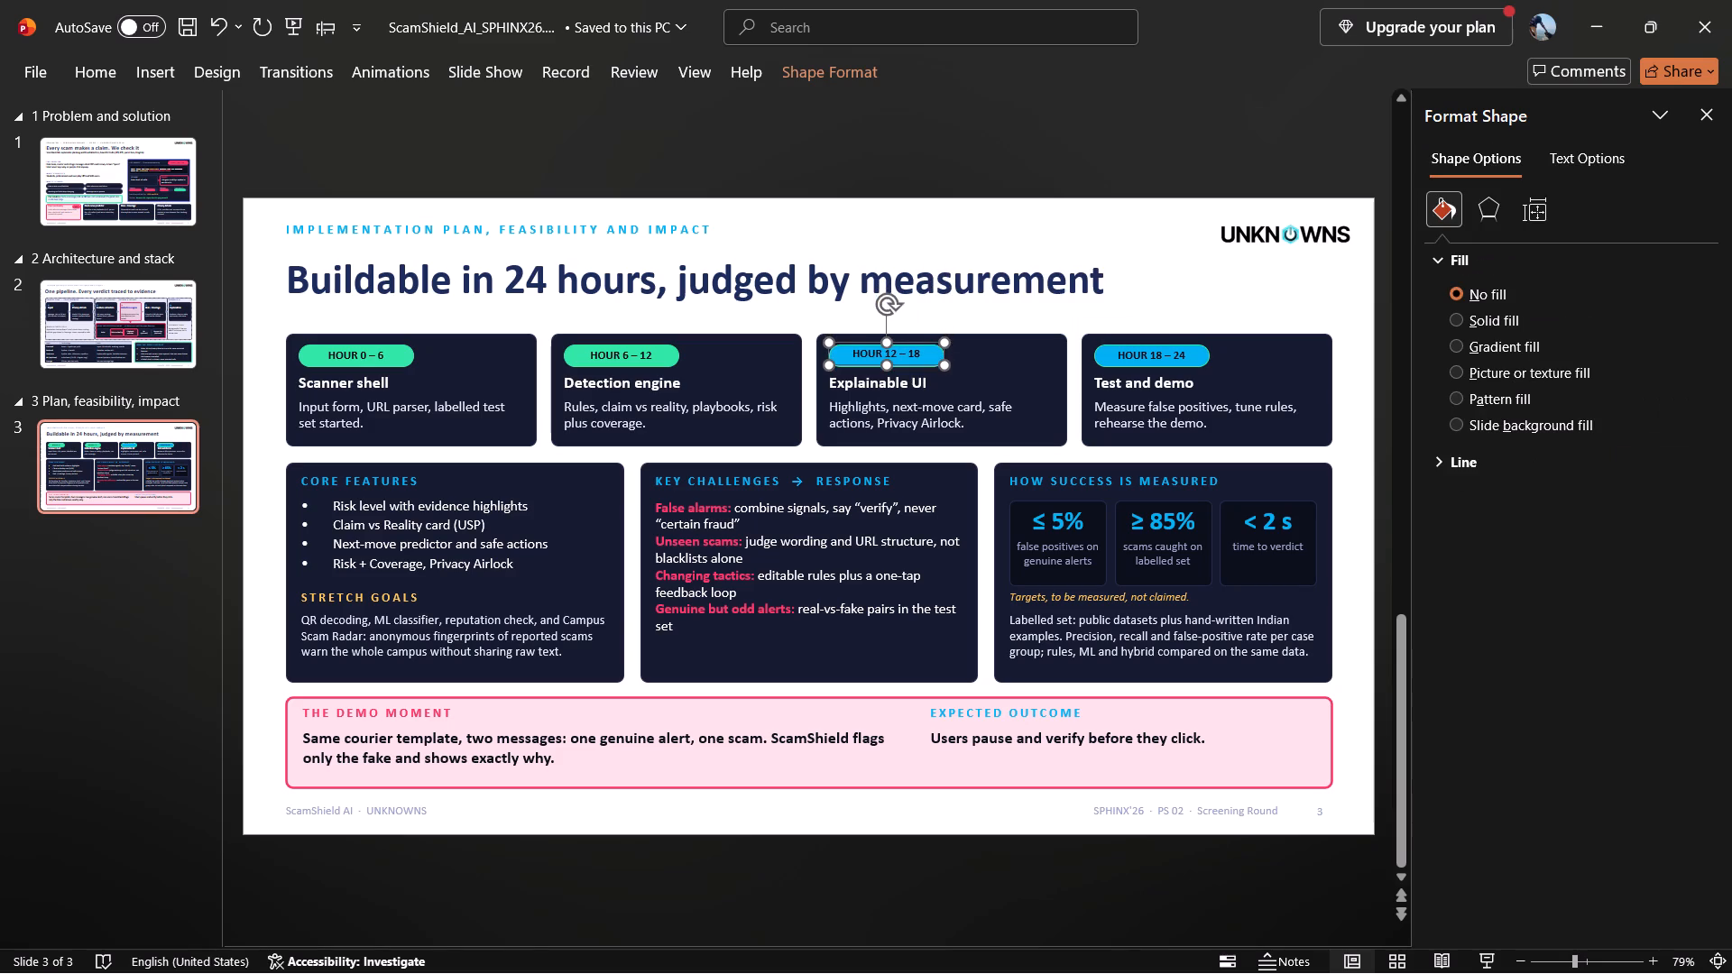
key(Down)
key(Down)
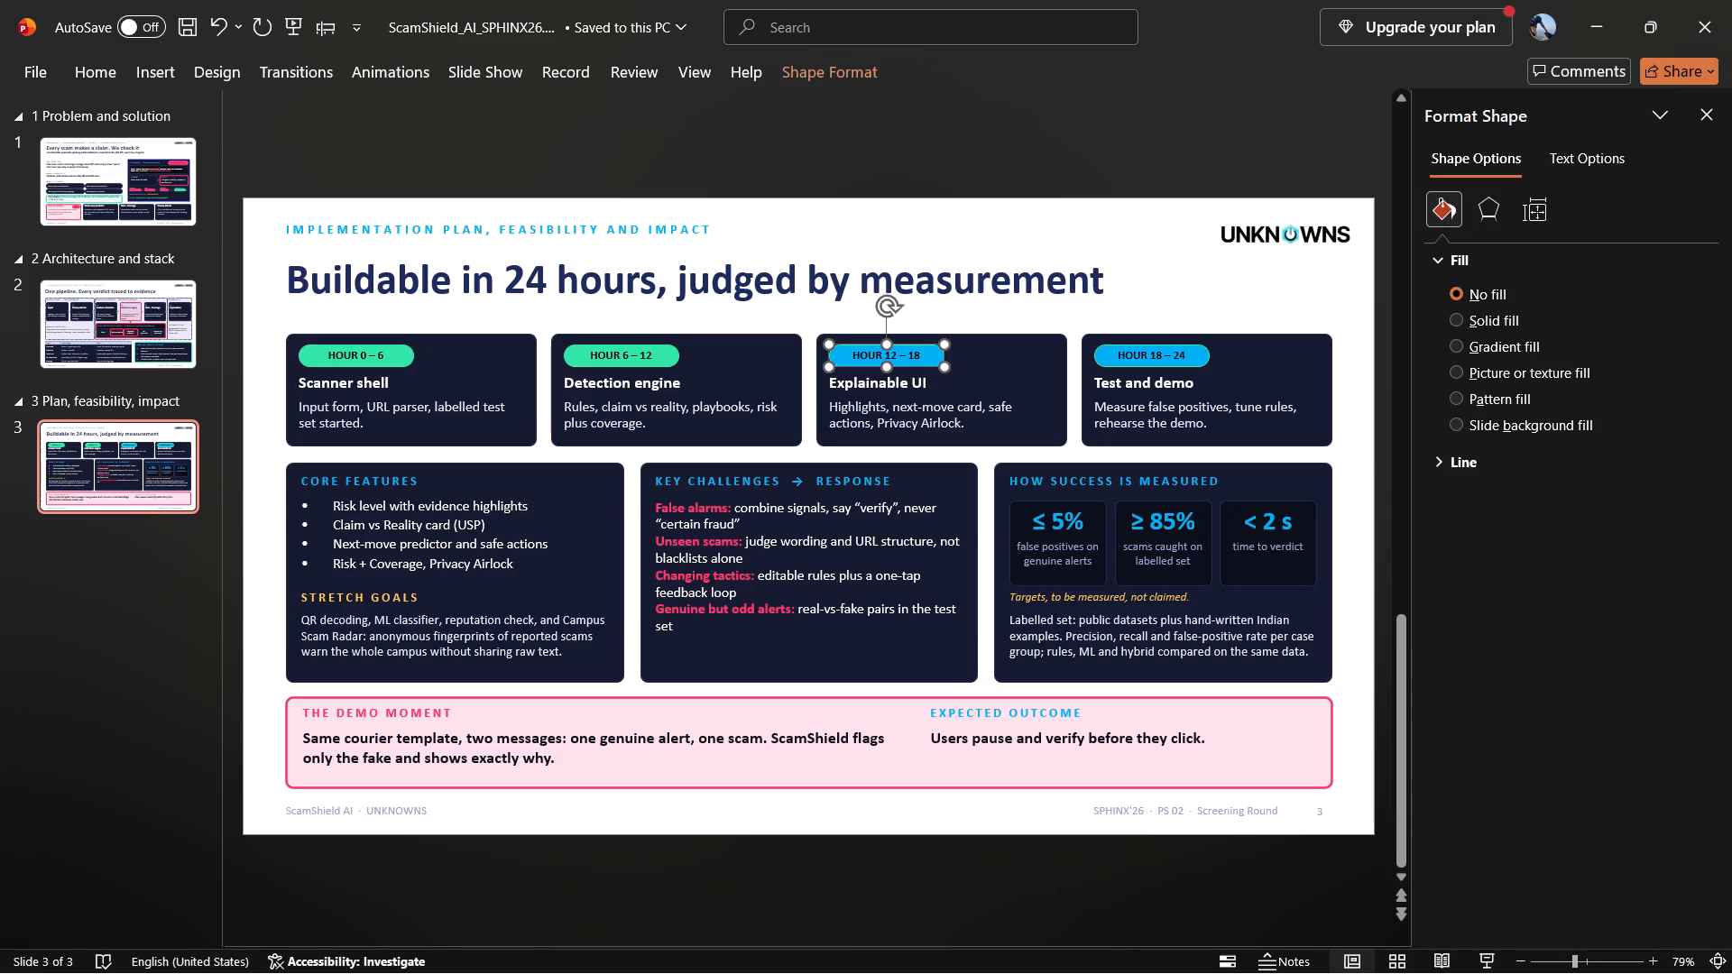
Nudge the HOUR 6 – 12 label up to expose its green pill and fill the pill with the same light blue.
click(663, 356)
key(Up)
key(Up)
key(Up)
key(Up)
key(Up)
key(Up)
key(Up)
key(Up)
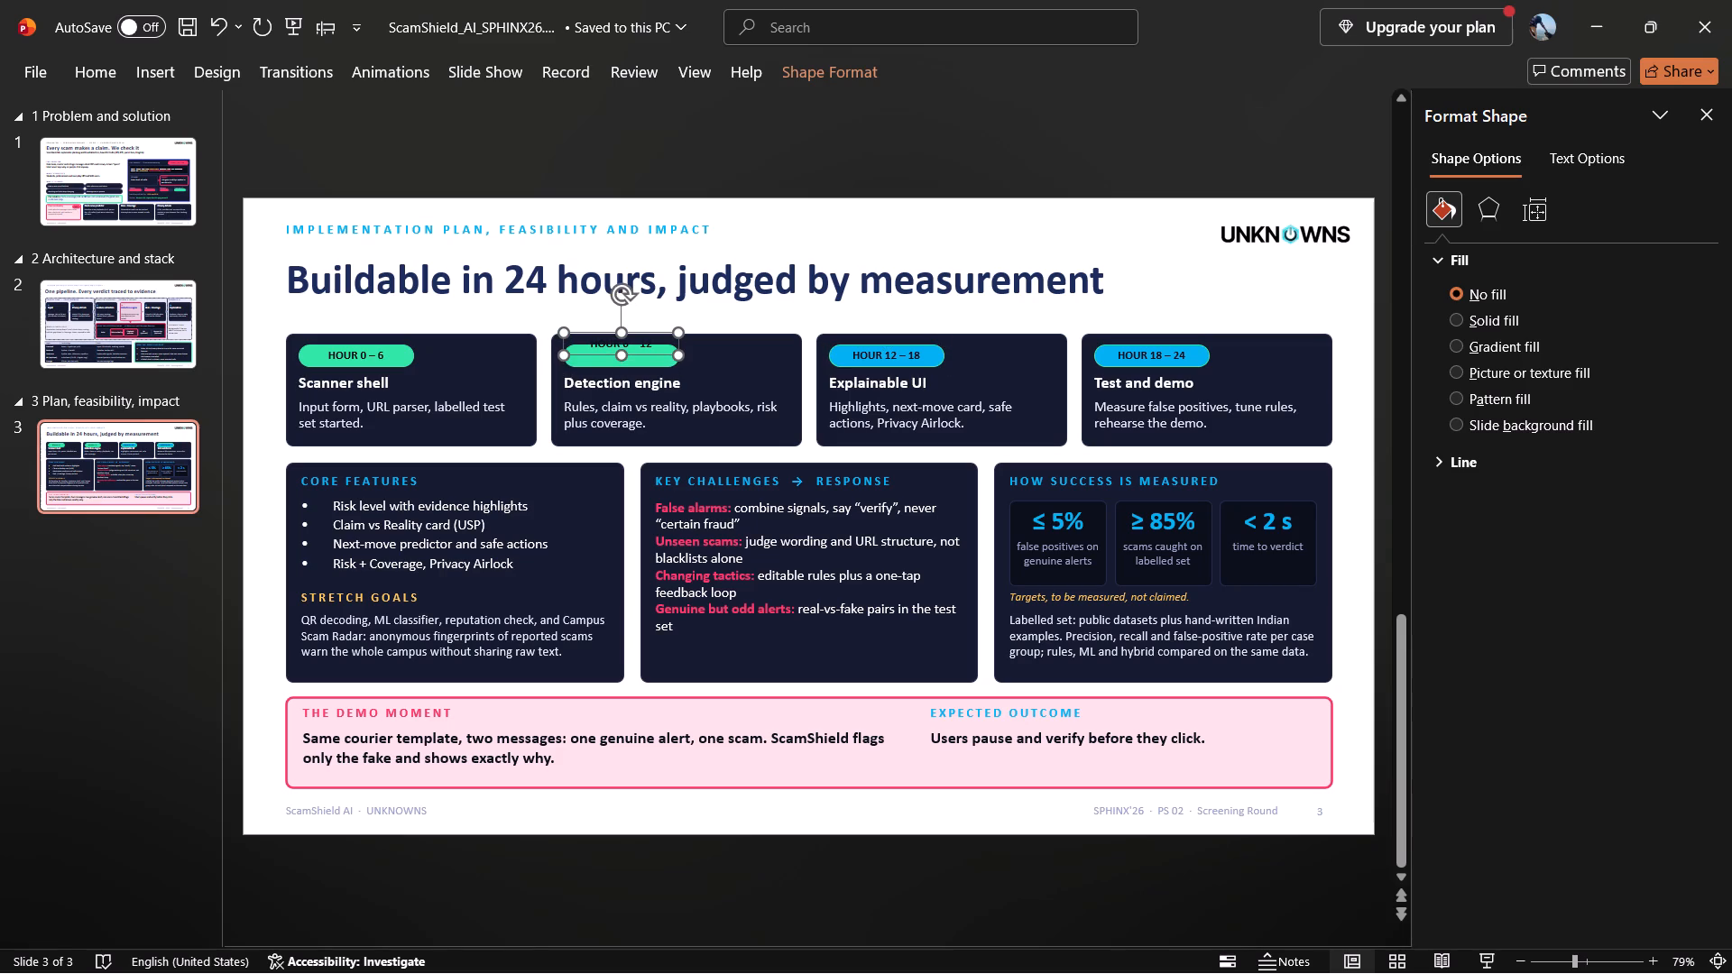
click(663, 356)
right_click(661, 363)
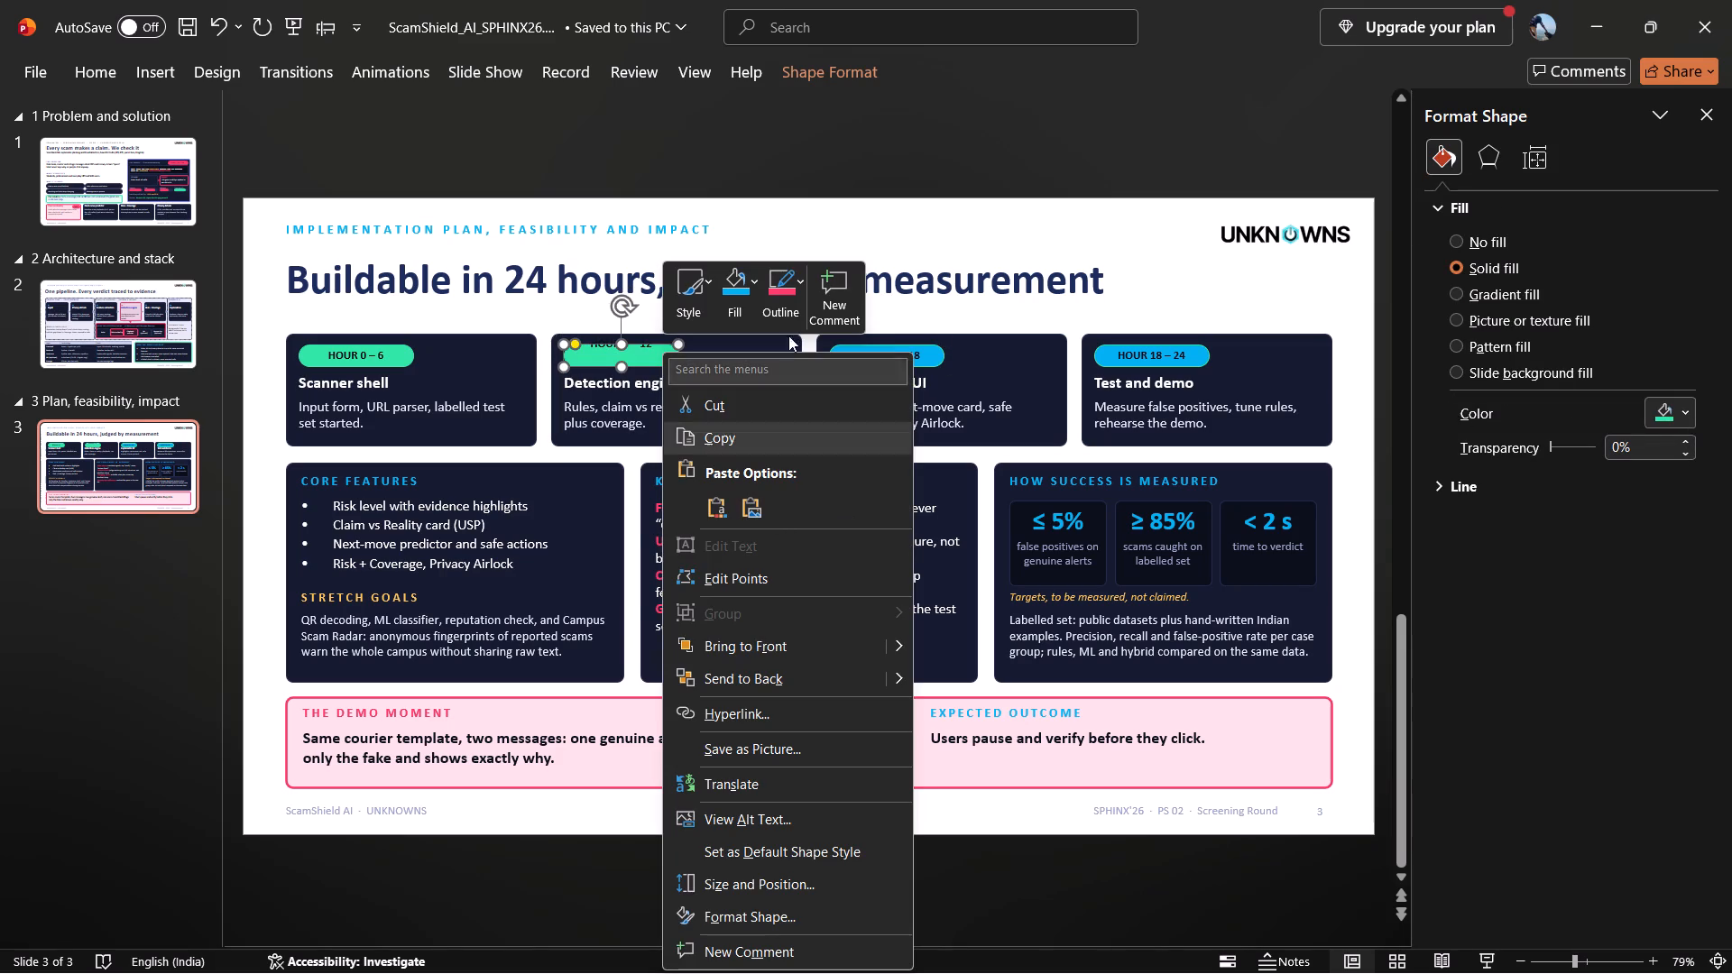
click(729, 284)
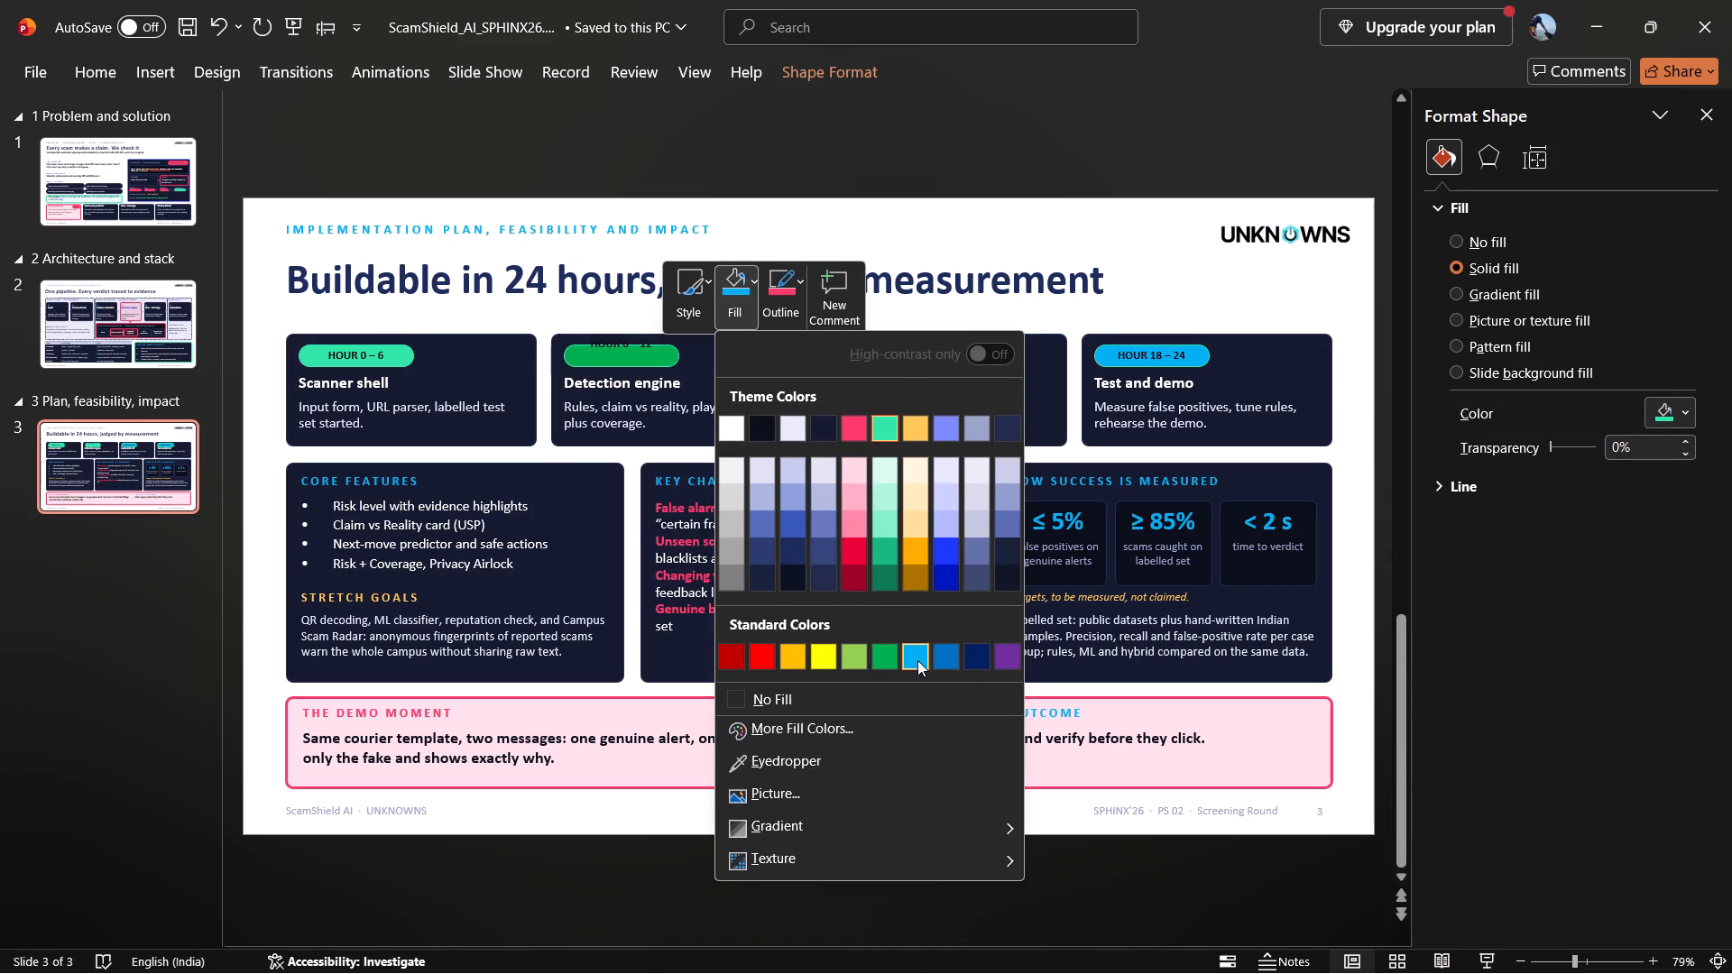
click(917, 660)
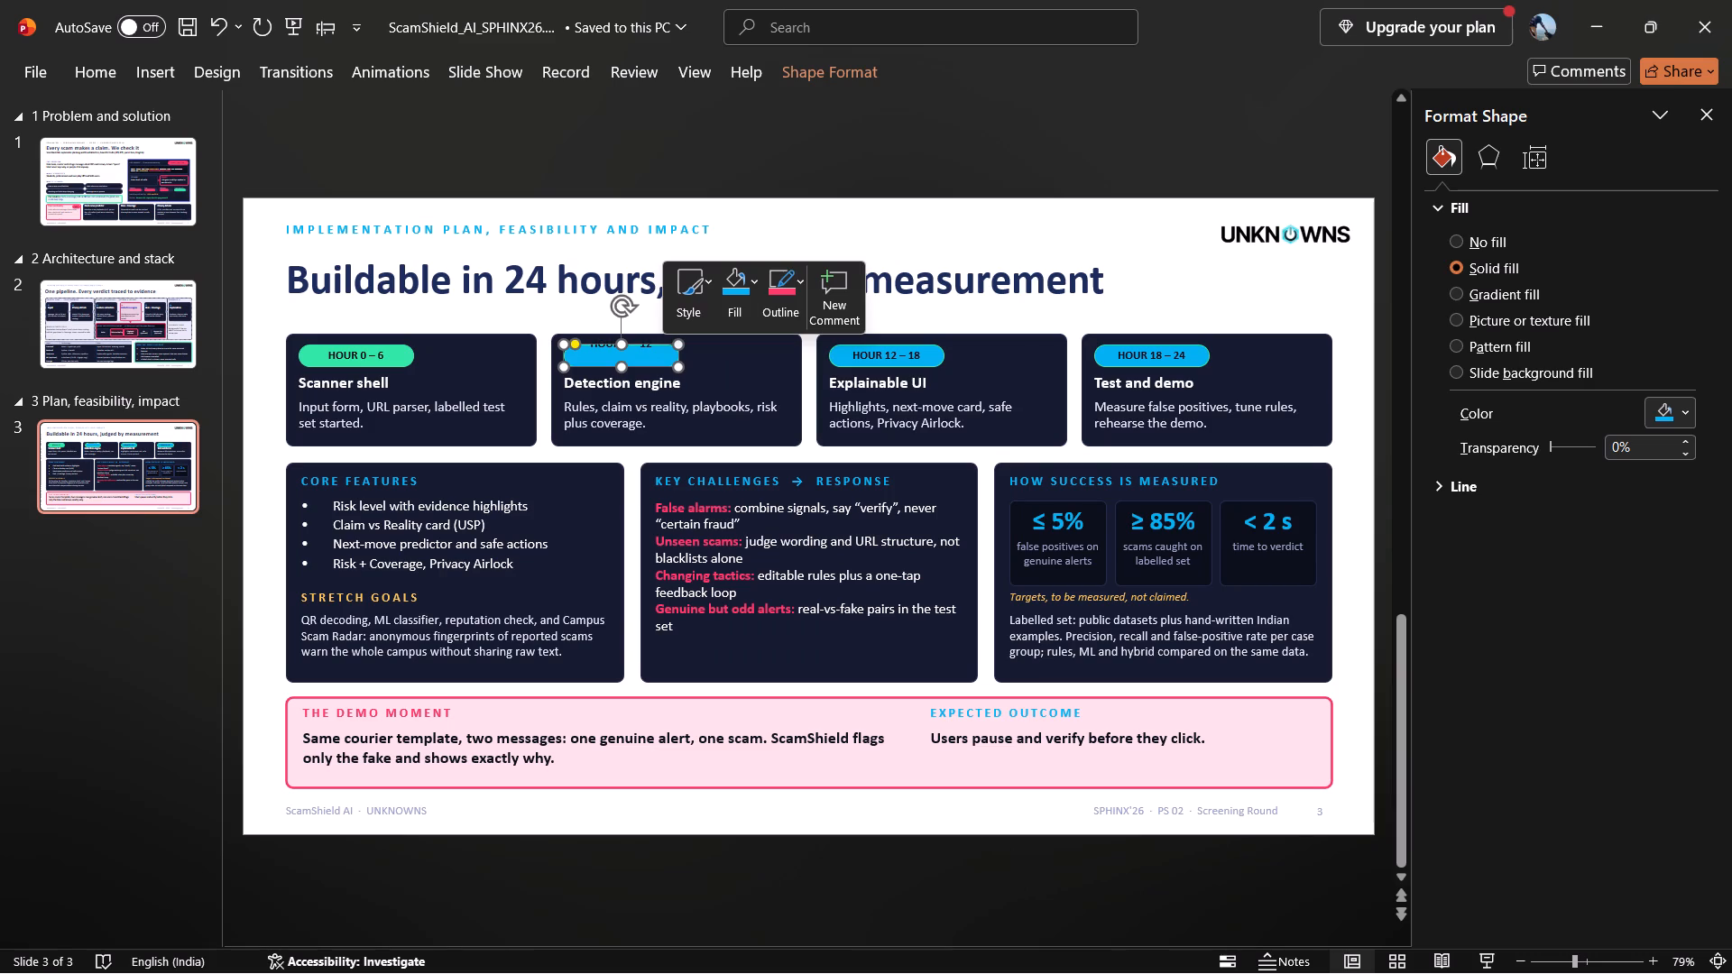
Nudge the HOUR 6 – 12 label back down until it sits centred on its light blue pill.
click(603, 340)
key(Down)
key(Down)
key(Down)
key(Down)
key(Down)
key(Down)
key(Down)
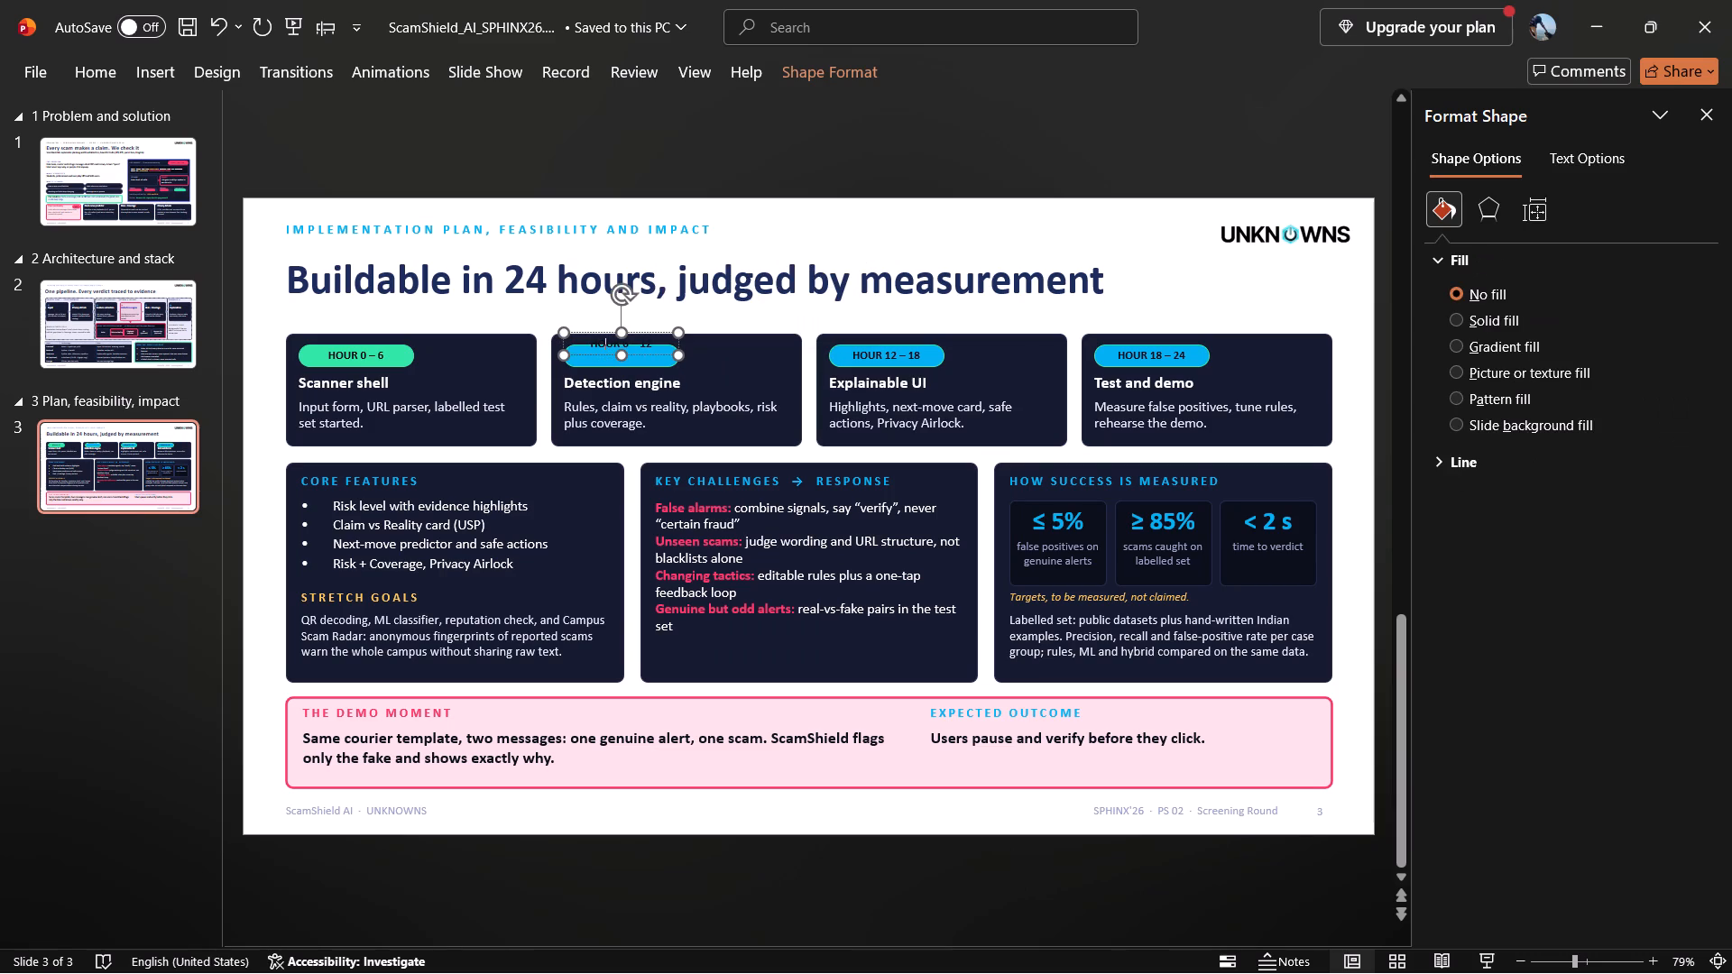
click(642, 331)
key(Down)
key(Down)
key(Down)
key(Down)
key(Down)
key(Down)
key(Down)
key(Down)
key(Down)
key(Down)
key(Down)
key(Up)
key(Up)
key(Up)
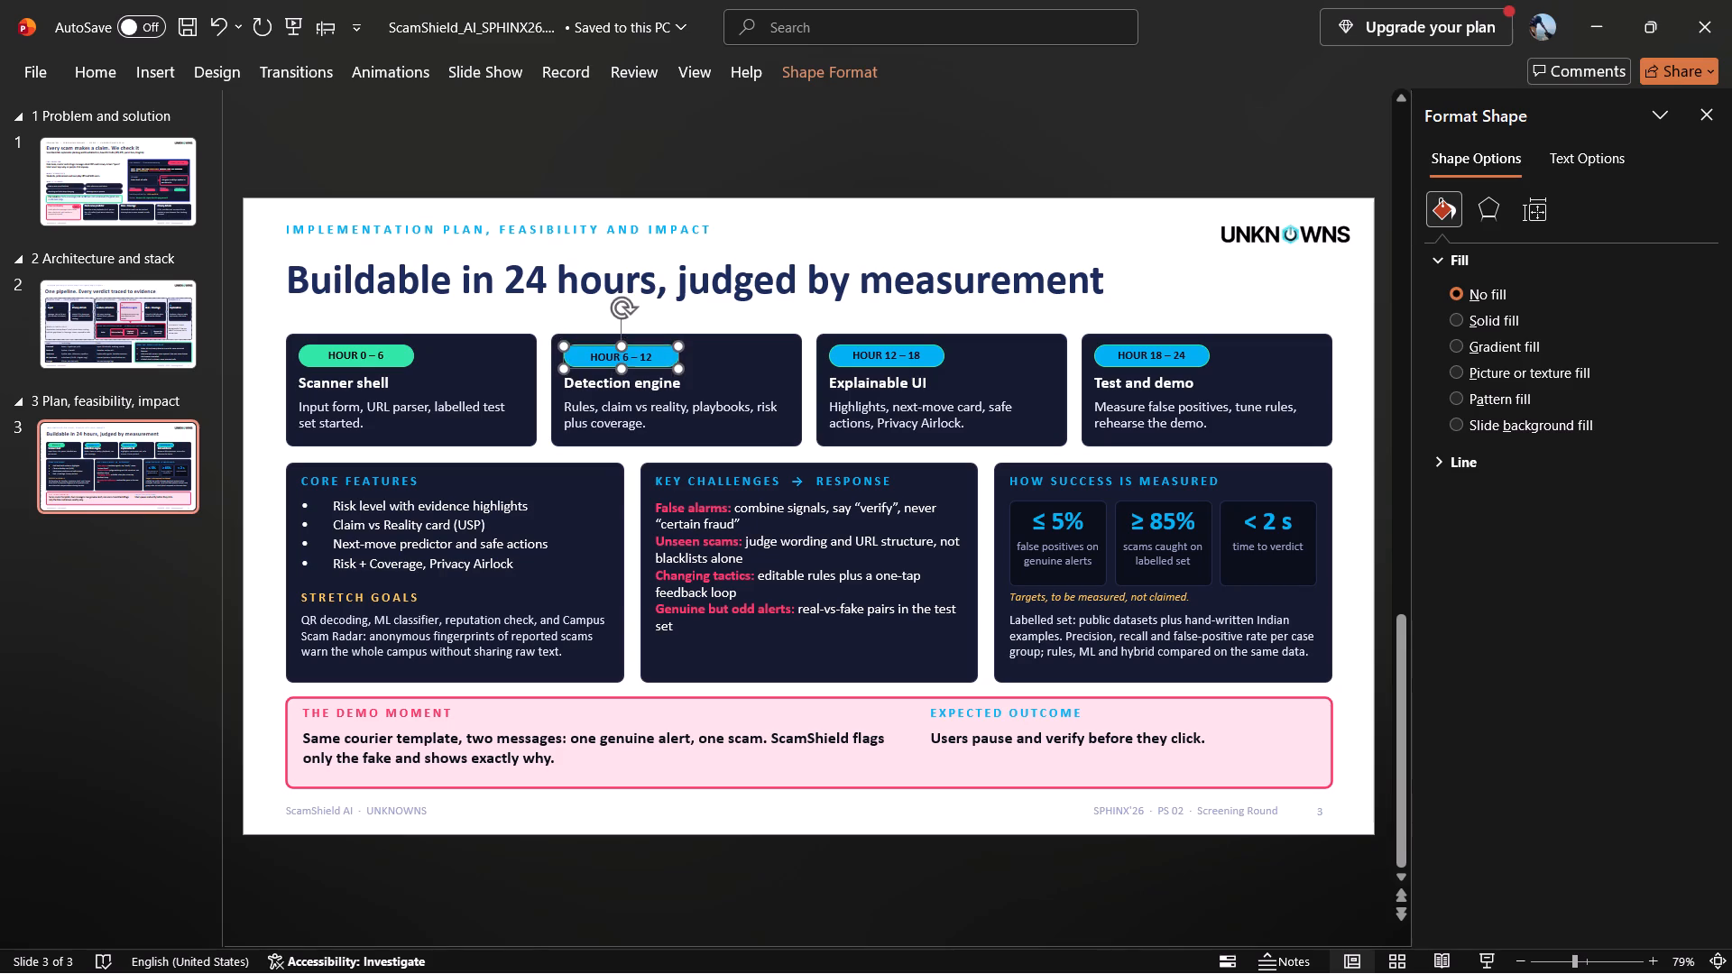
key(Up)
key(Up)
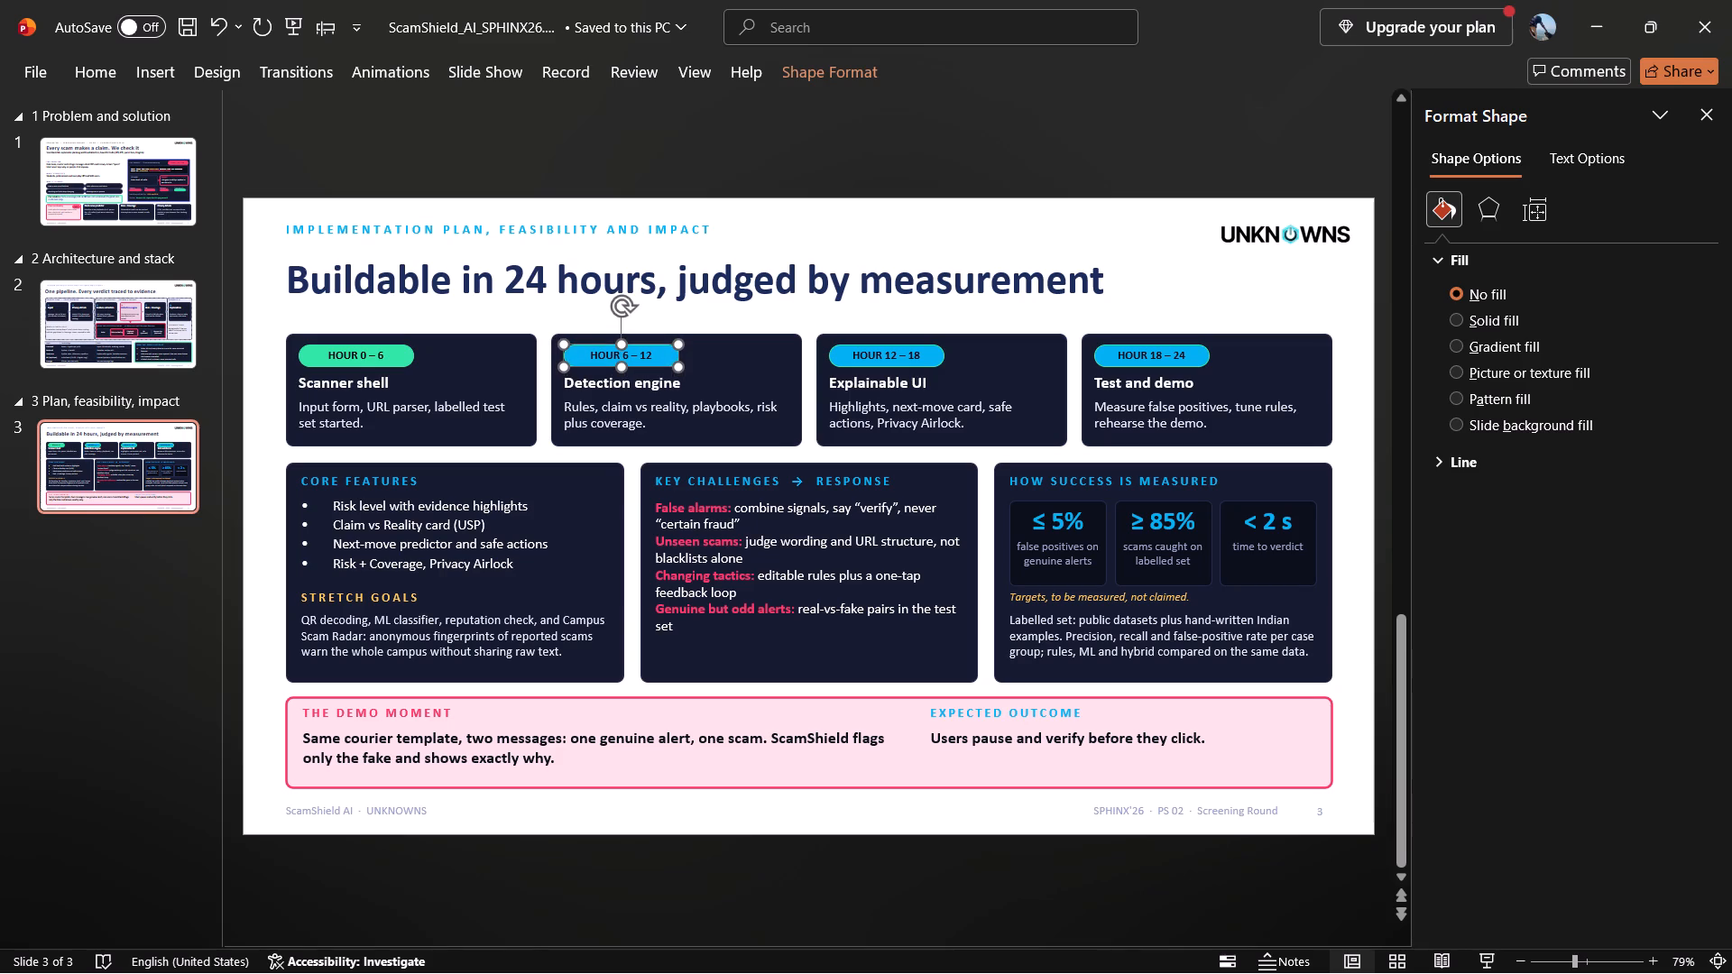
Nudge the HOUR 0 – 6 label up to expose its green pill and fill the pill with the same light blue.
click(379, 355)
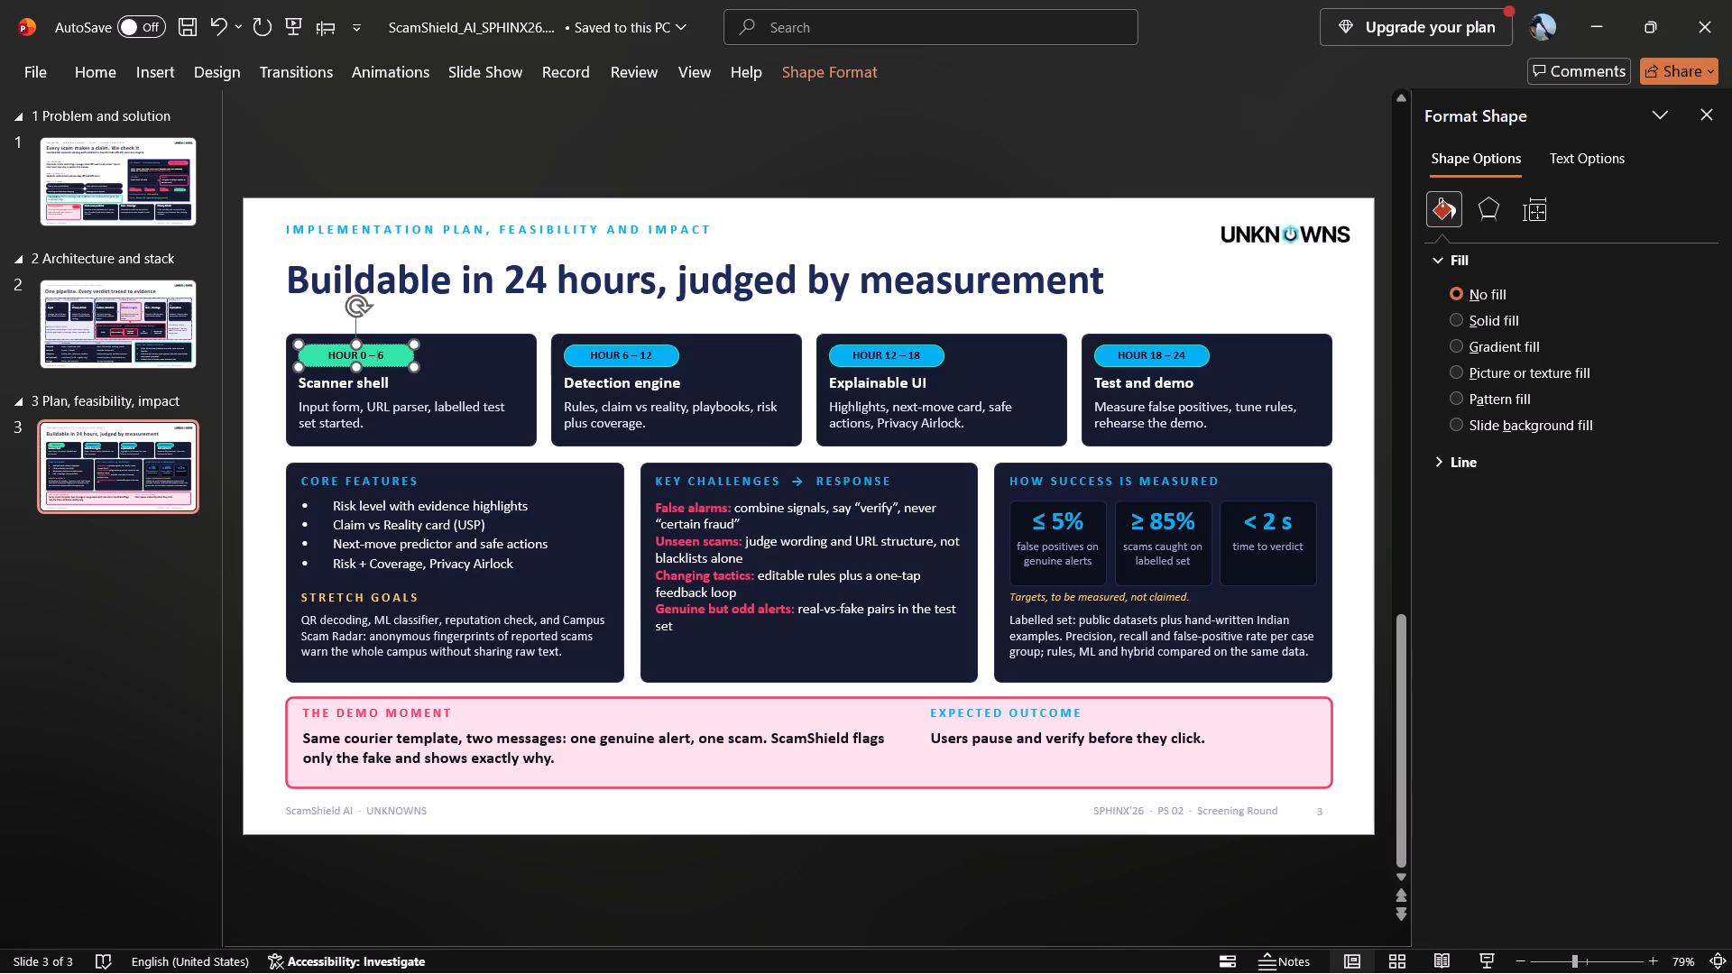
click(393, 345)
key(Up)
key(Up)
key(Up)
key(Up)
key(Up)
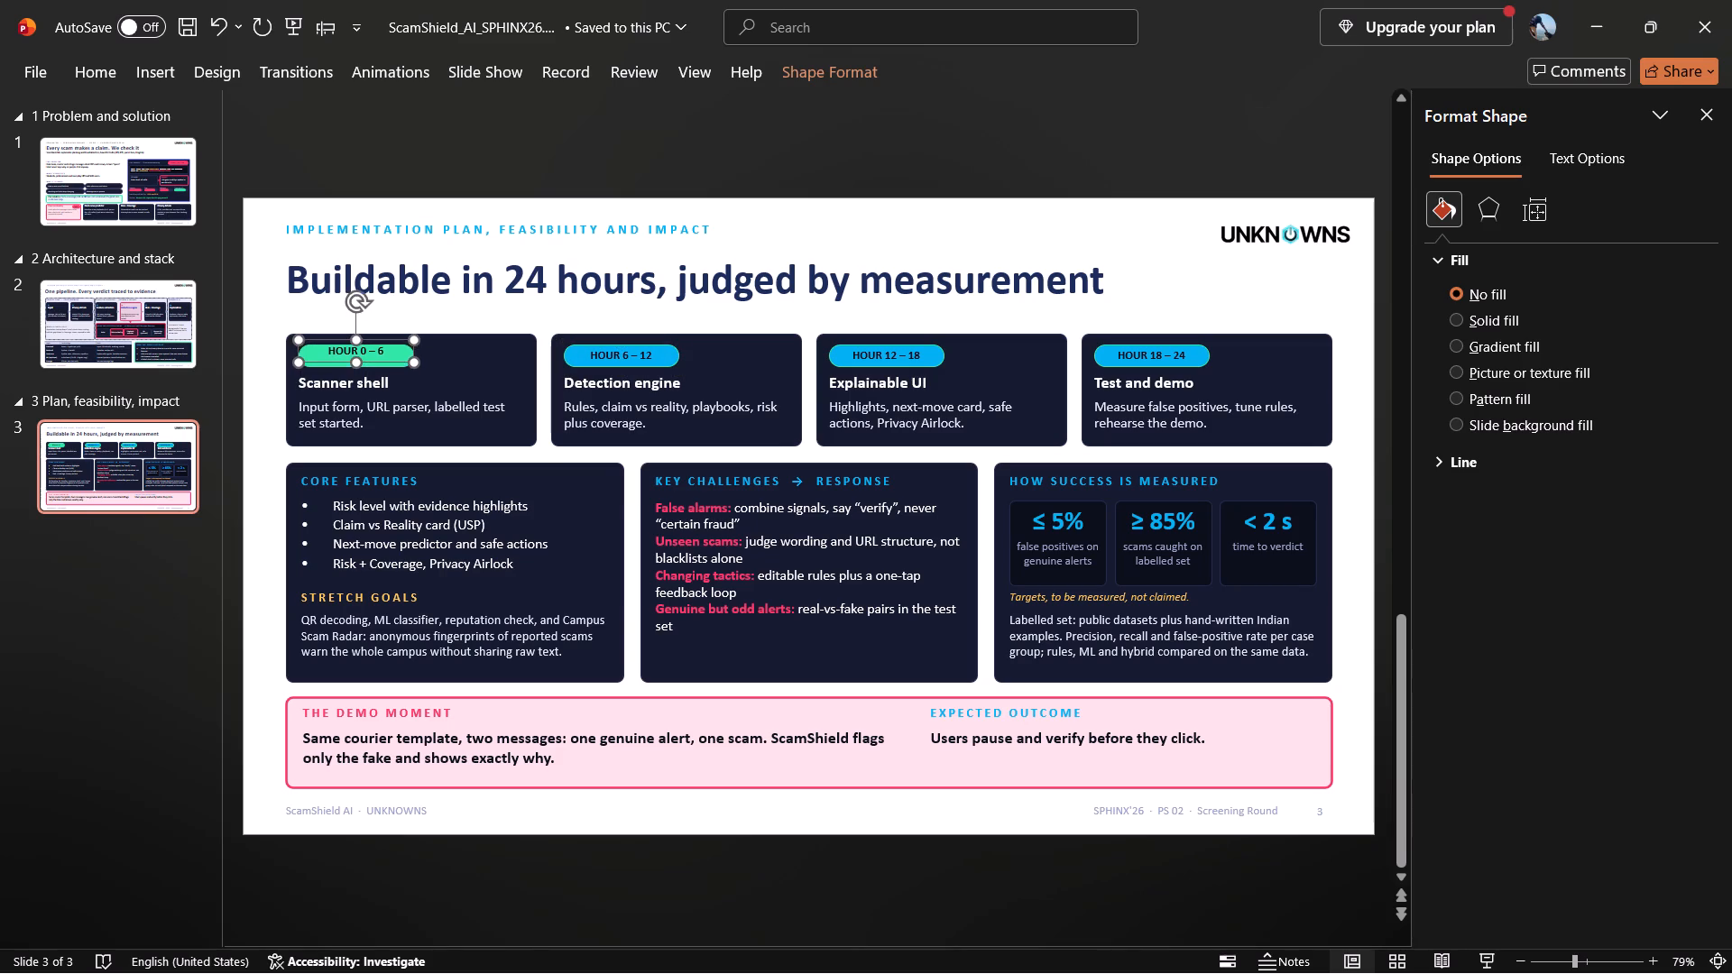
key(Up)
key(Up)
key(Up)
key(Up)
key(Up)
click(387, 363)
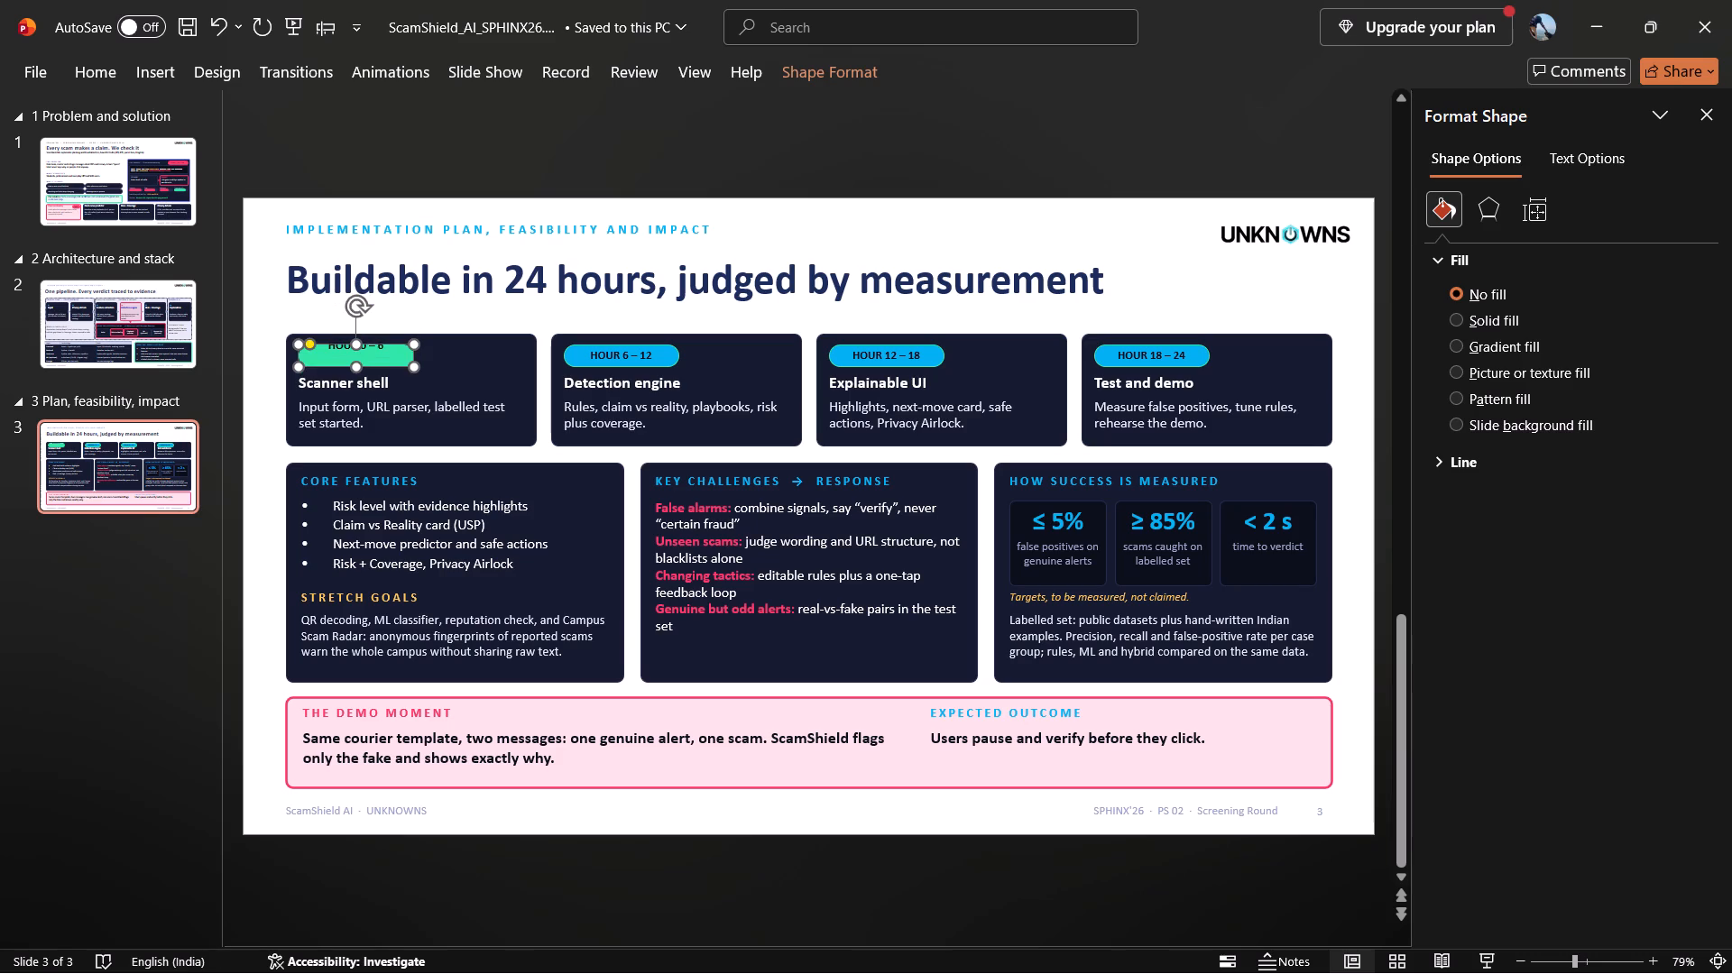
right_click(387, 363)
click(472, 289)
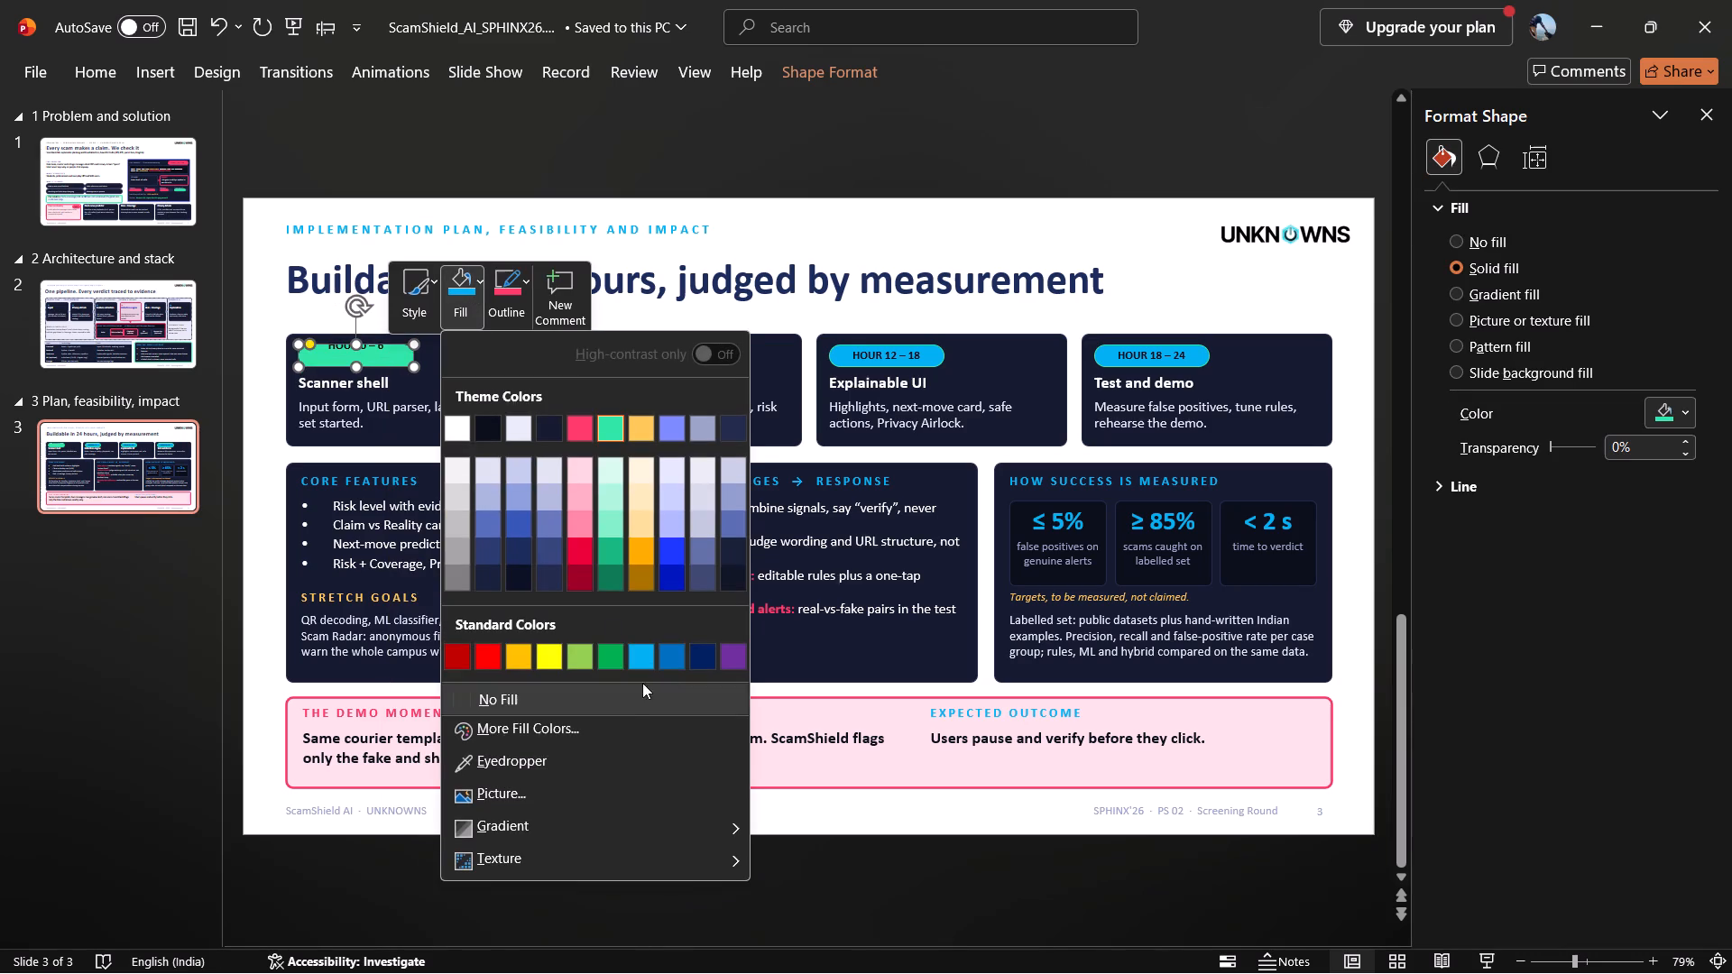
click(639, 659)
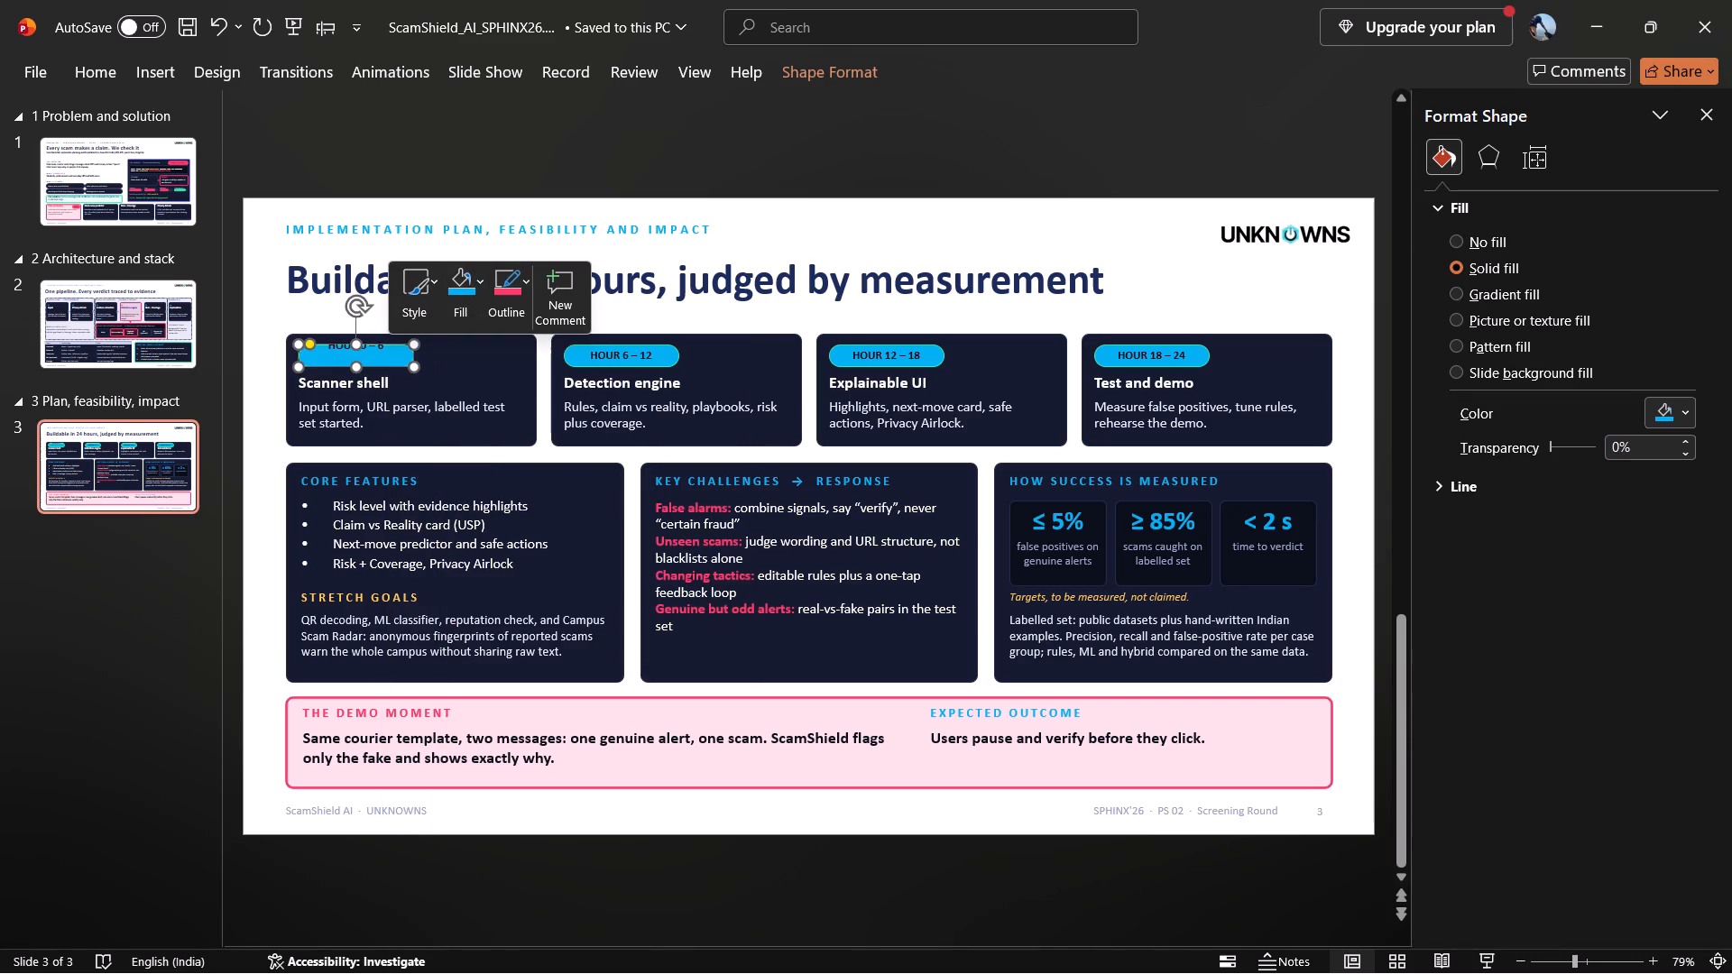
Nudge the HOUR 0 – 6 label back down until it sits centred on its light blue pill.
click(380, 345)
click(377, 339)
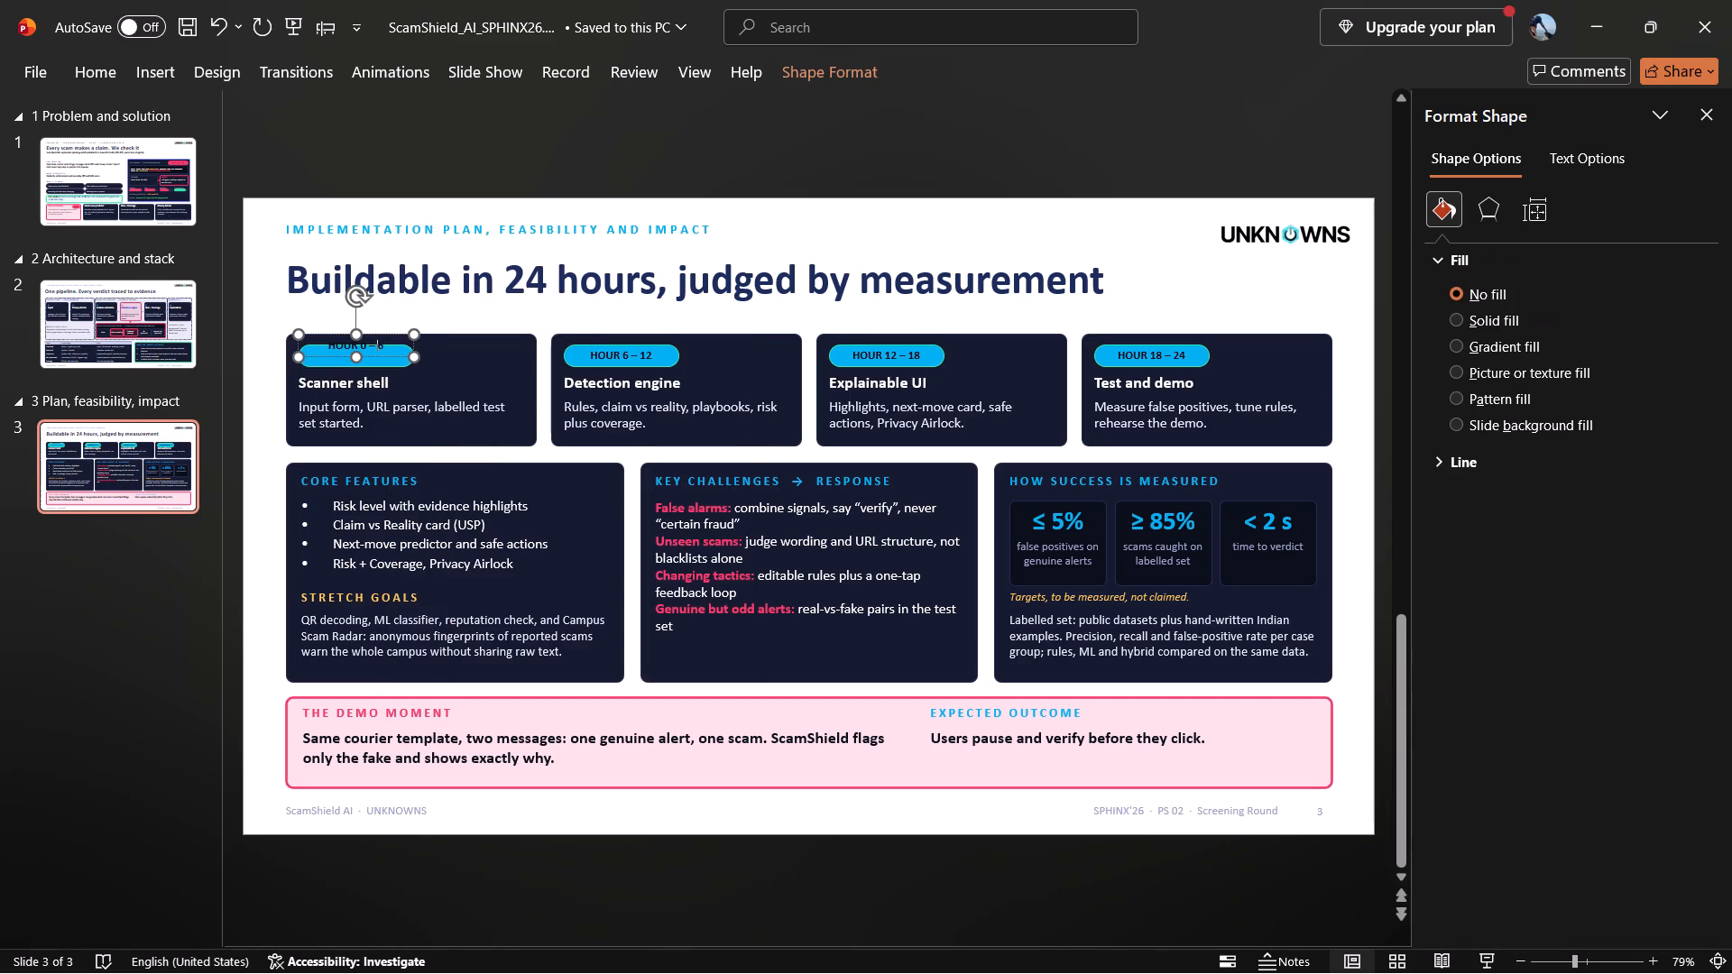
click(378, 332)
key(Down)
key(Down)
key(Down)
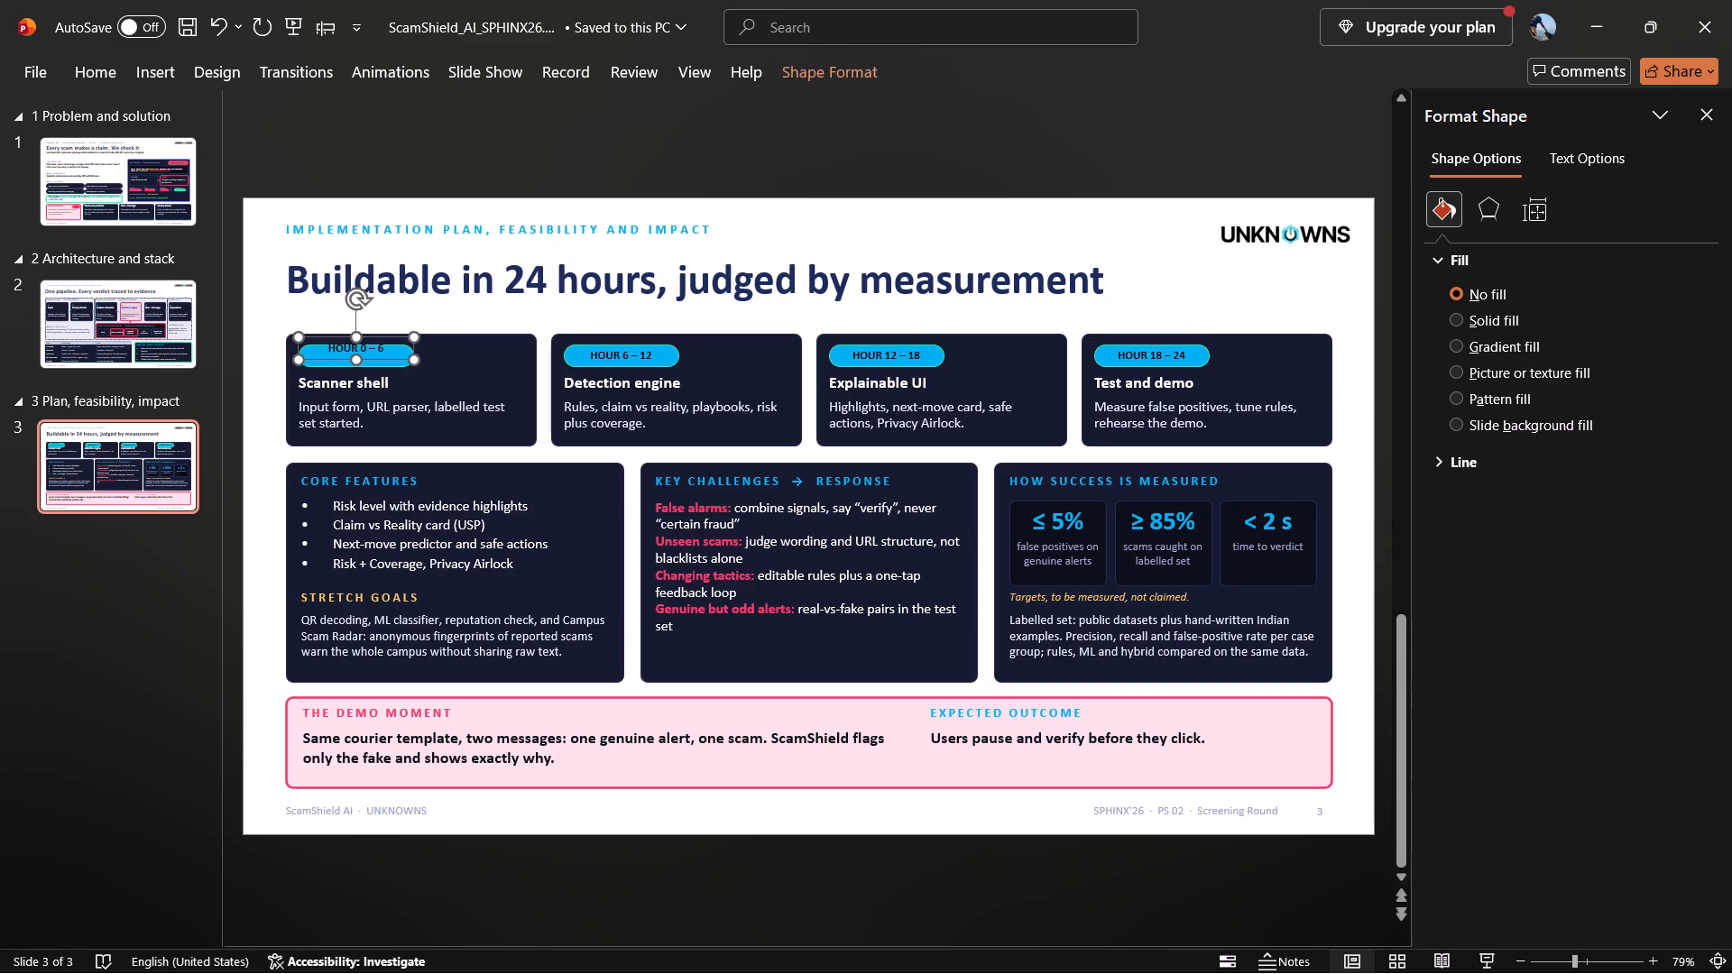
key(Down)
key(Down)
key(Down)
key(Down)
key(Down)
key(Down)
key(Down)
key(Down)
key(Down)
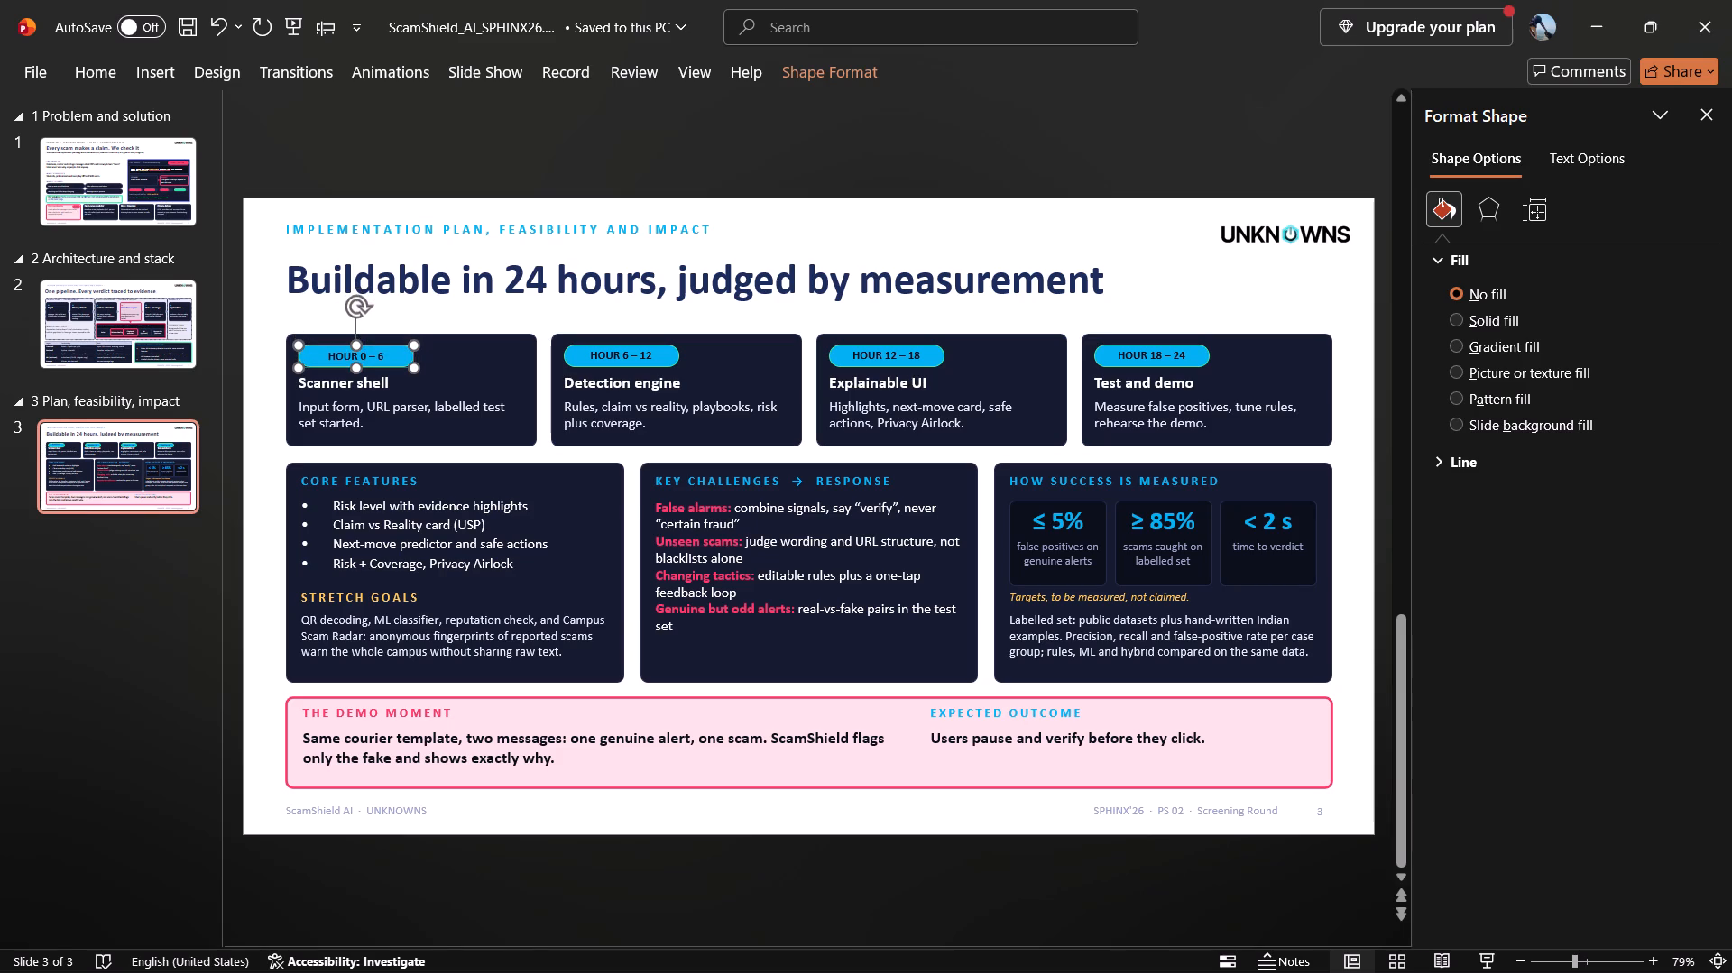
key(Down)
key(Up)
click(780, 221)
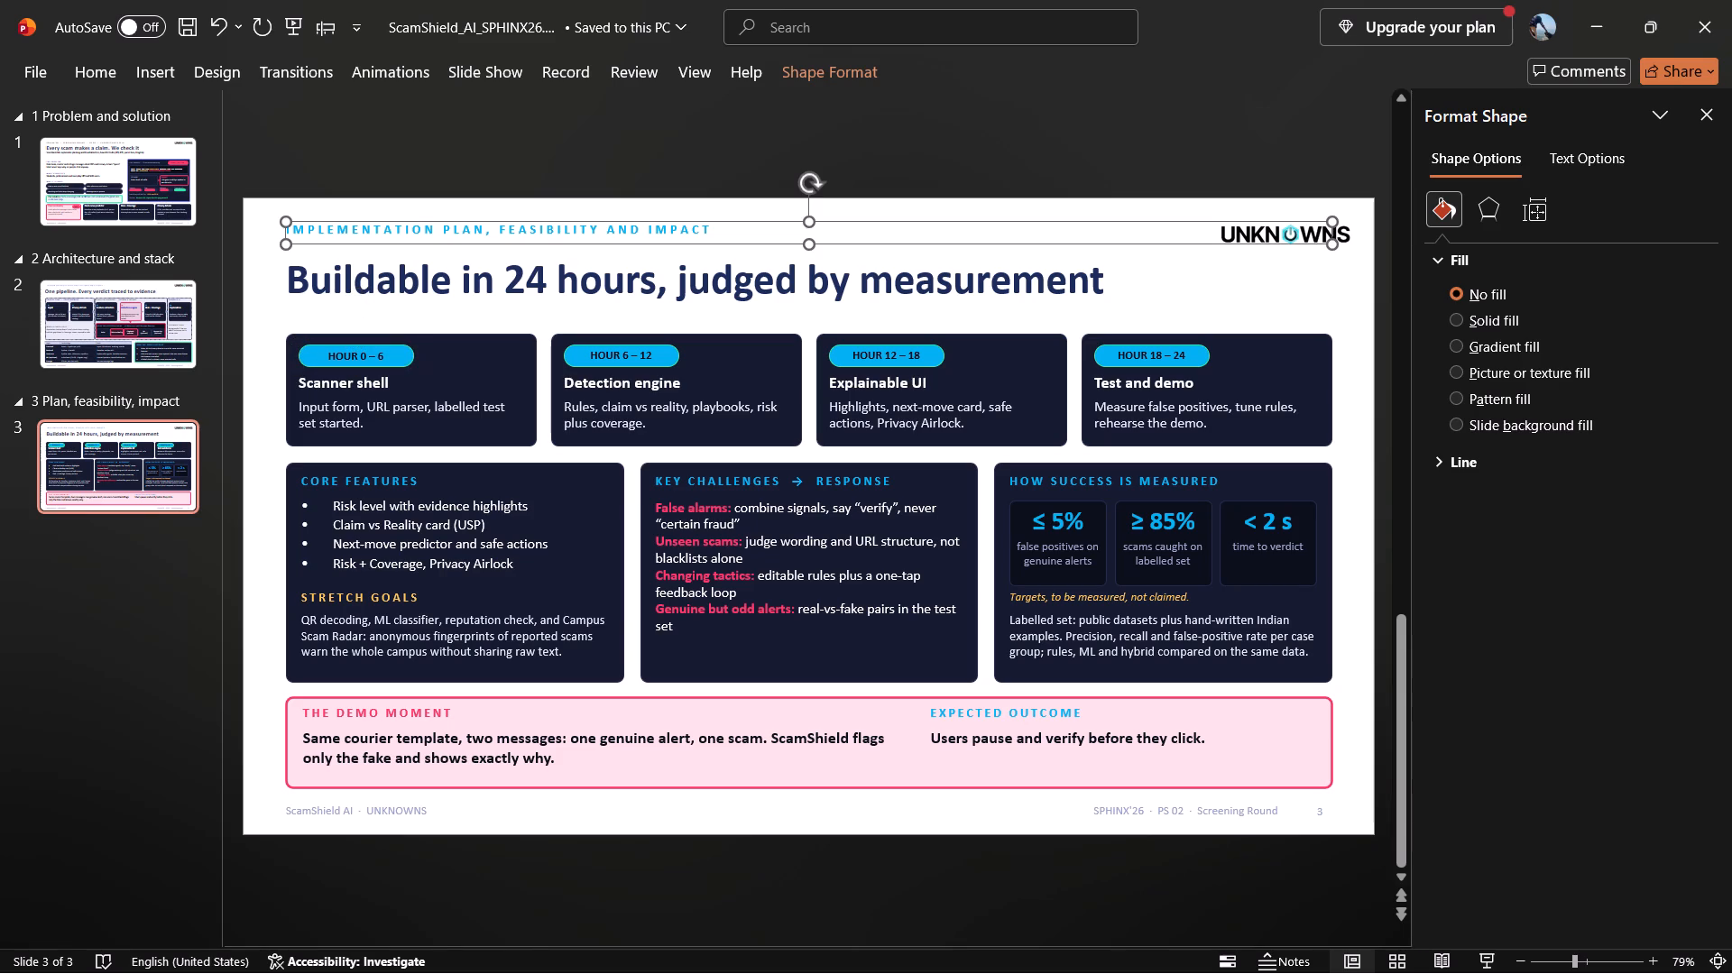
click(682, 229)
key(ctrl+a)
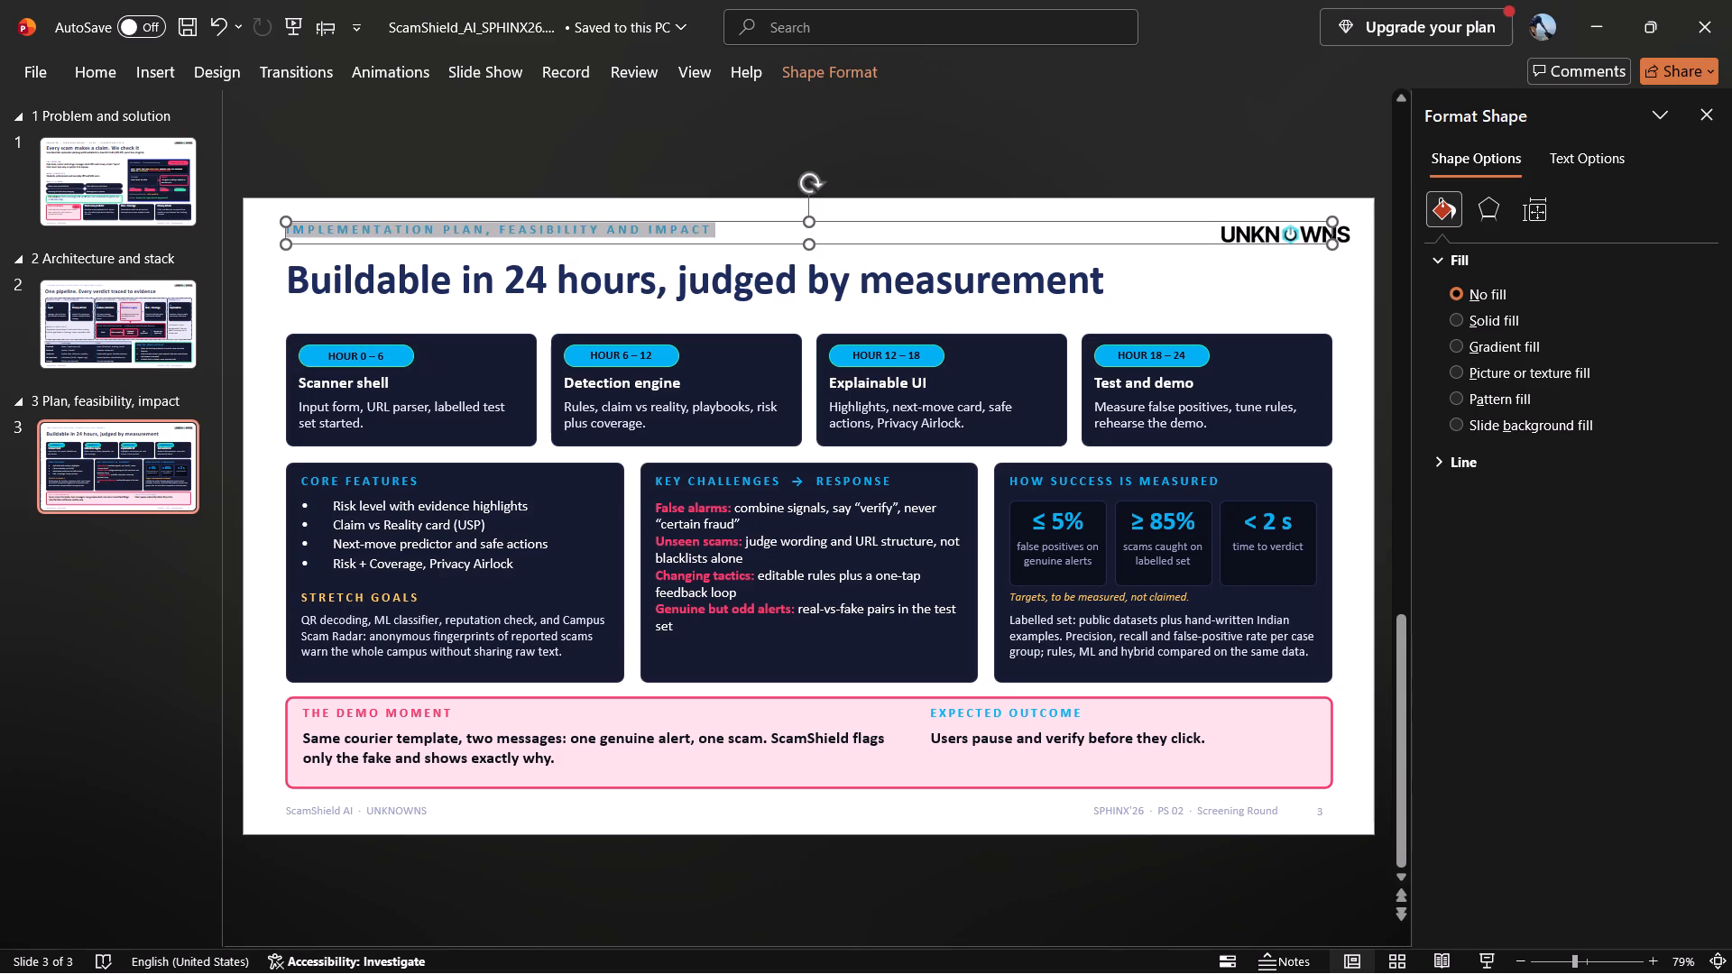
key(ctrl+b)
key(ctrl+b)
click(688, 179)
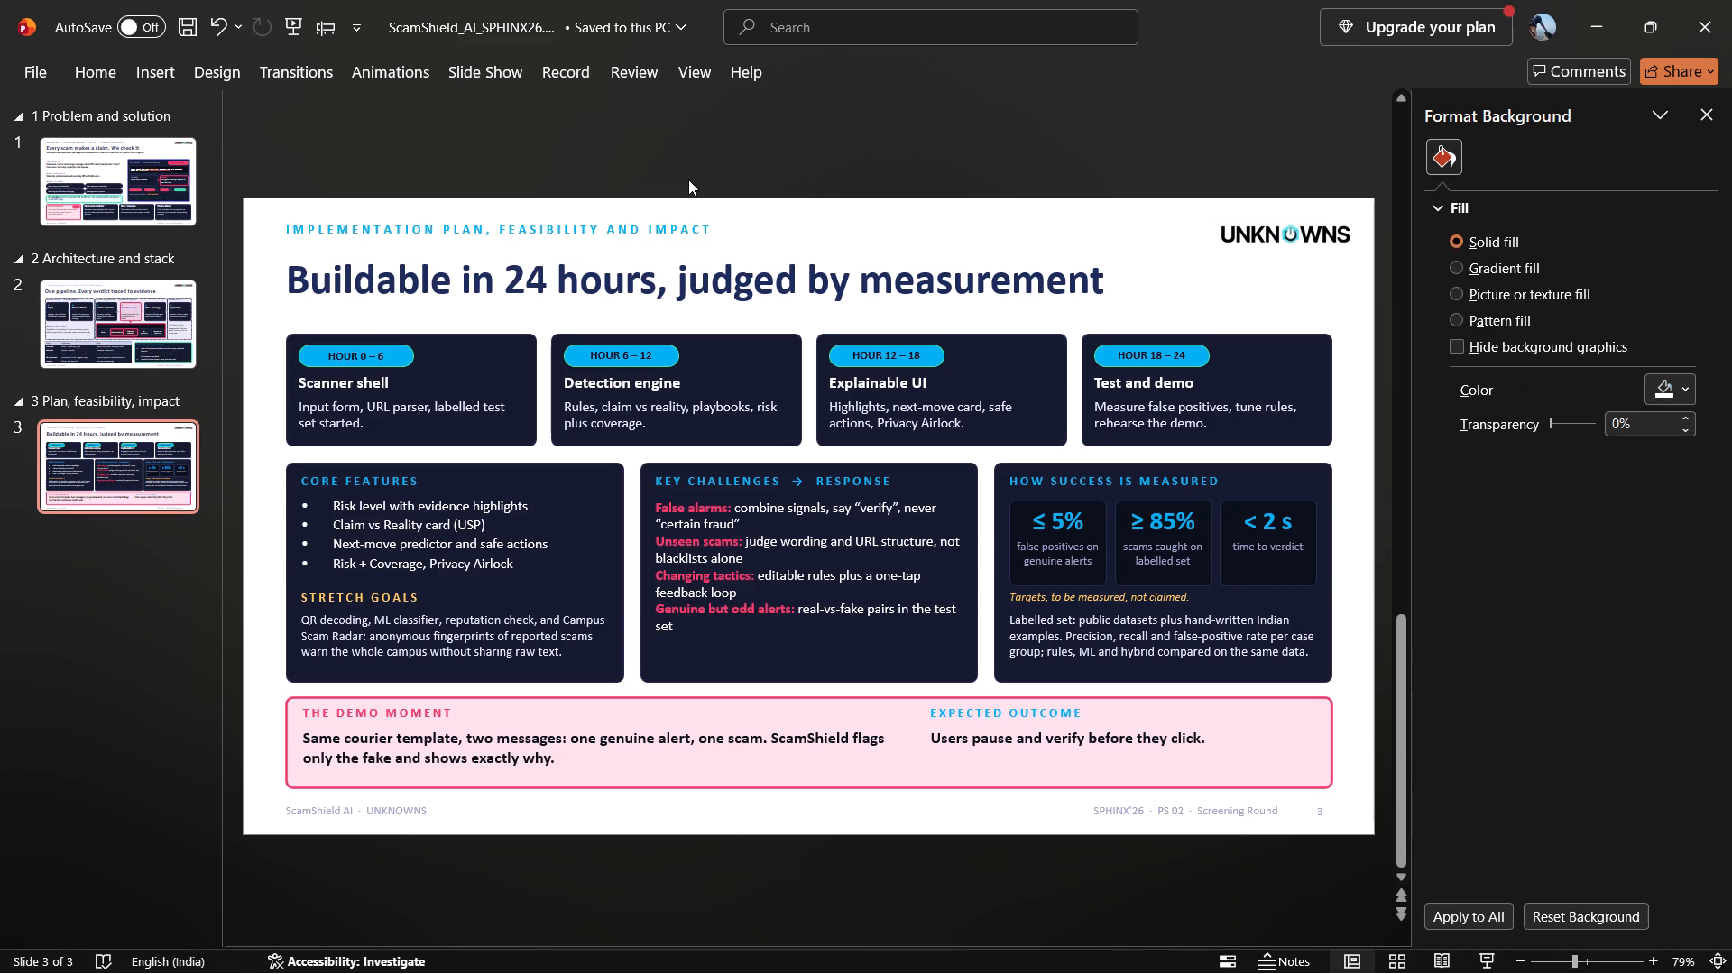
Move the UNKNOWNS logo on slide 1 slightly inward and down so it lines up with the content's outer edge.
click(177, 174)
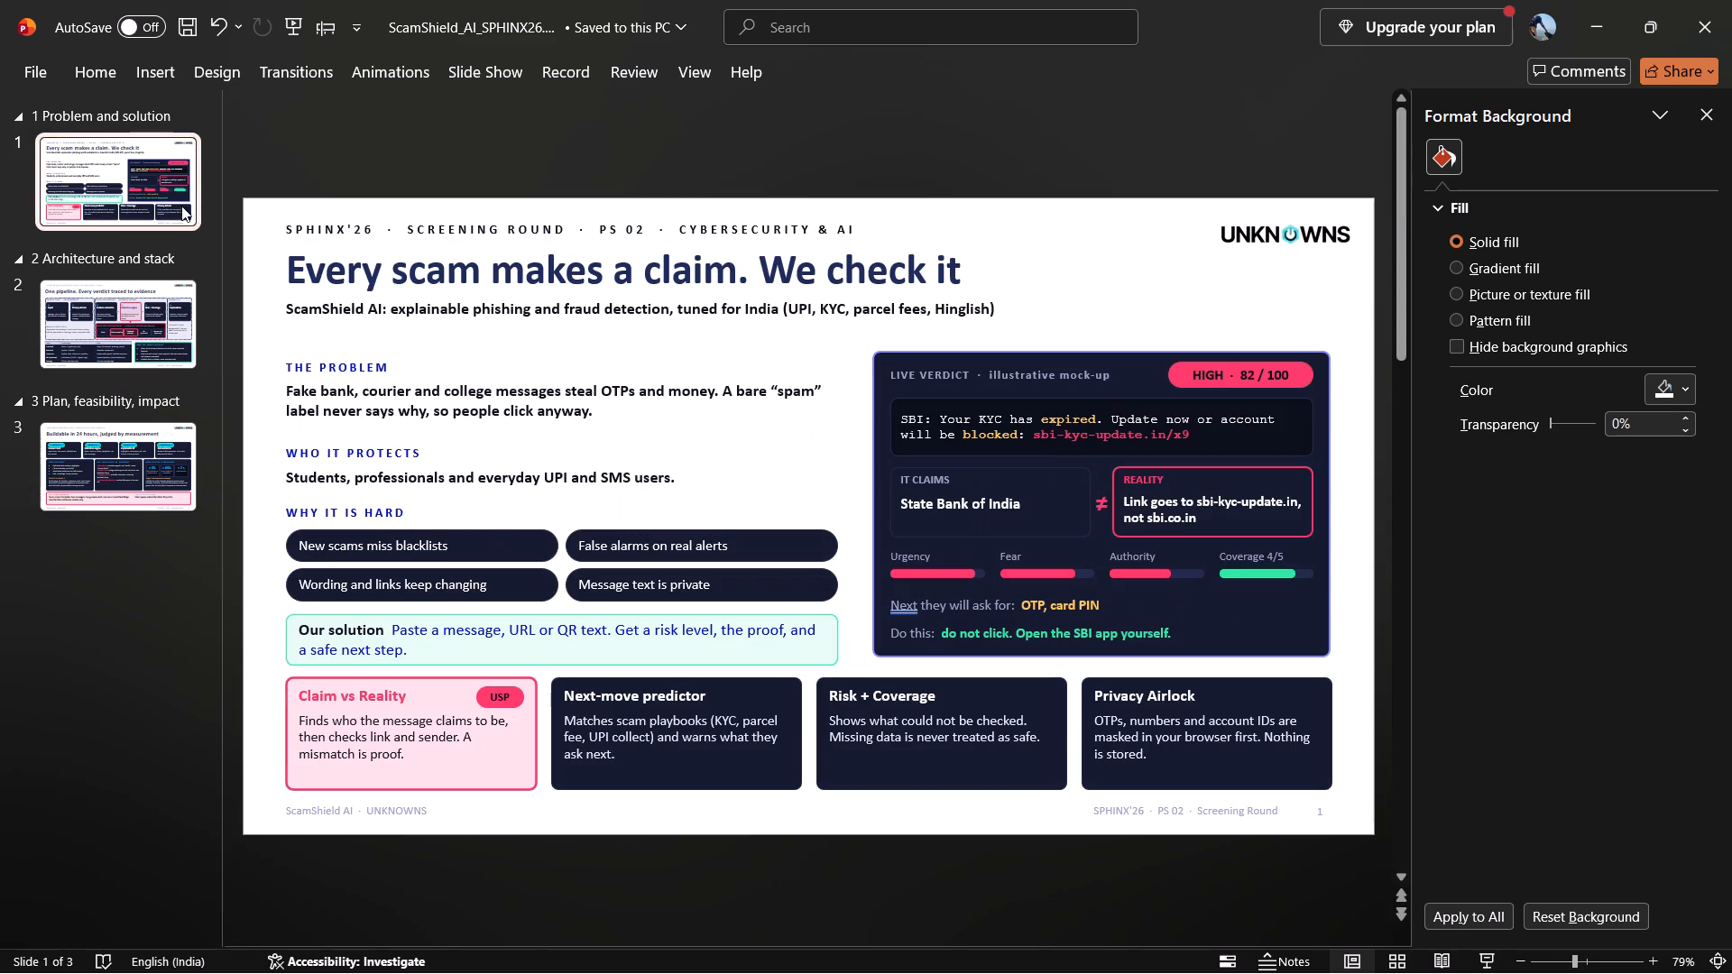
click(176, 310)
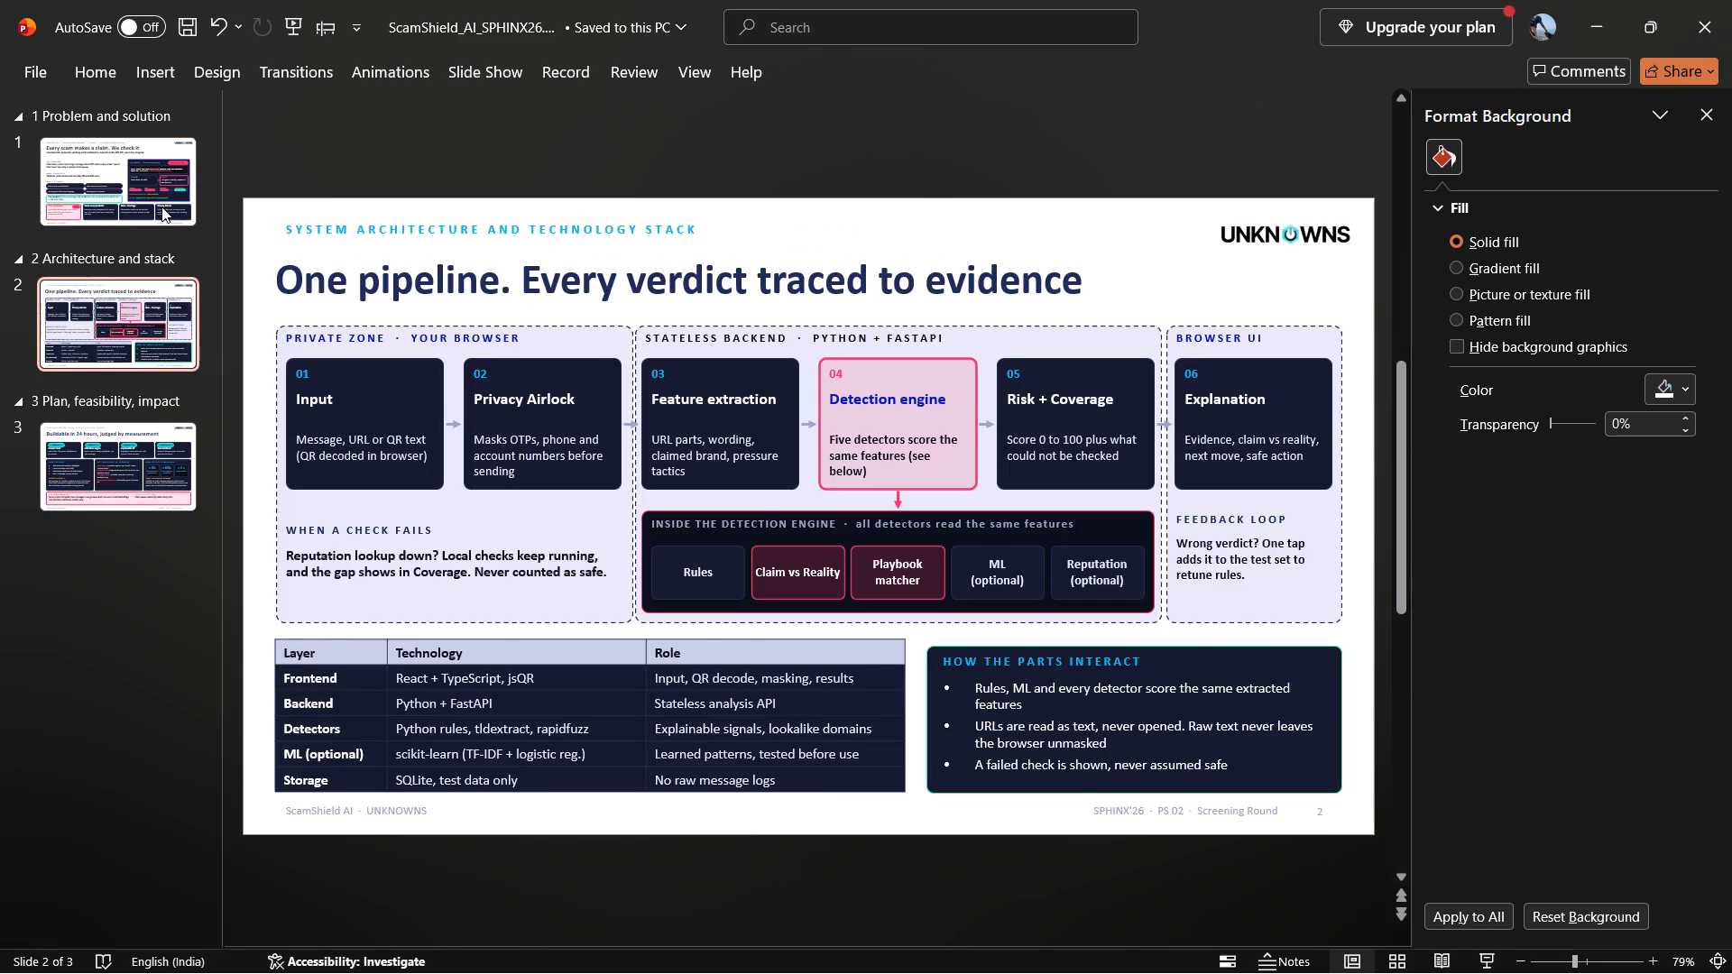
click(161, 207)
click(1328, 230)
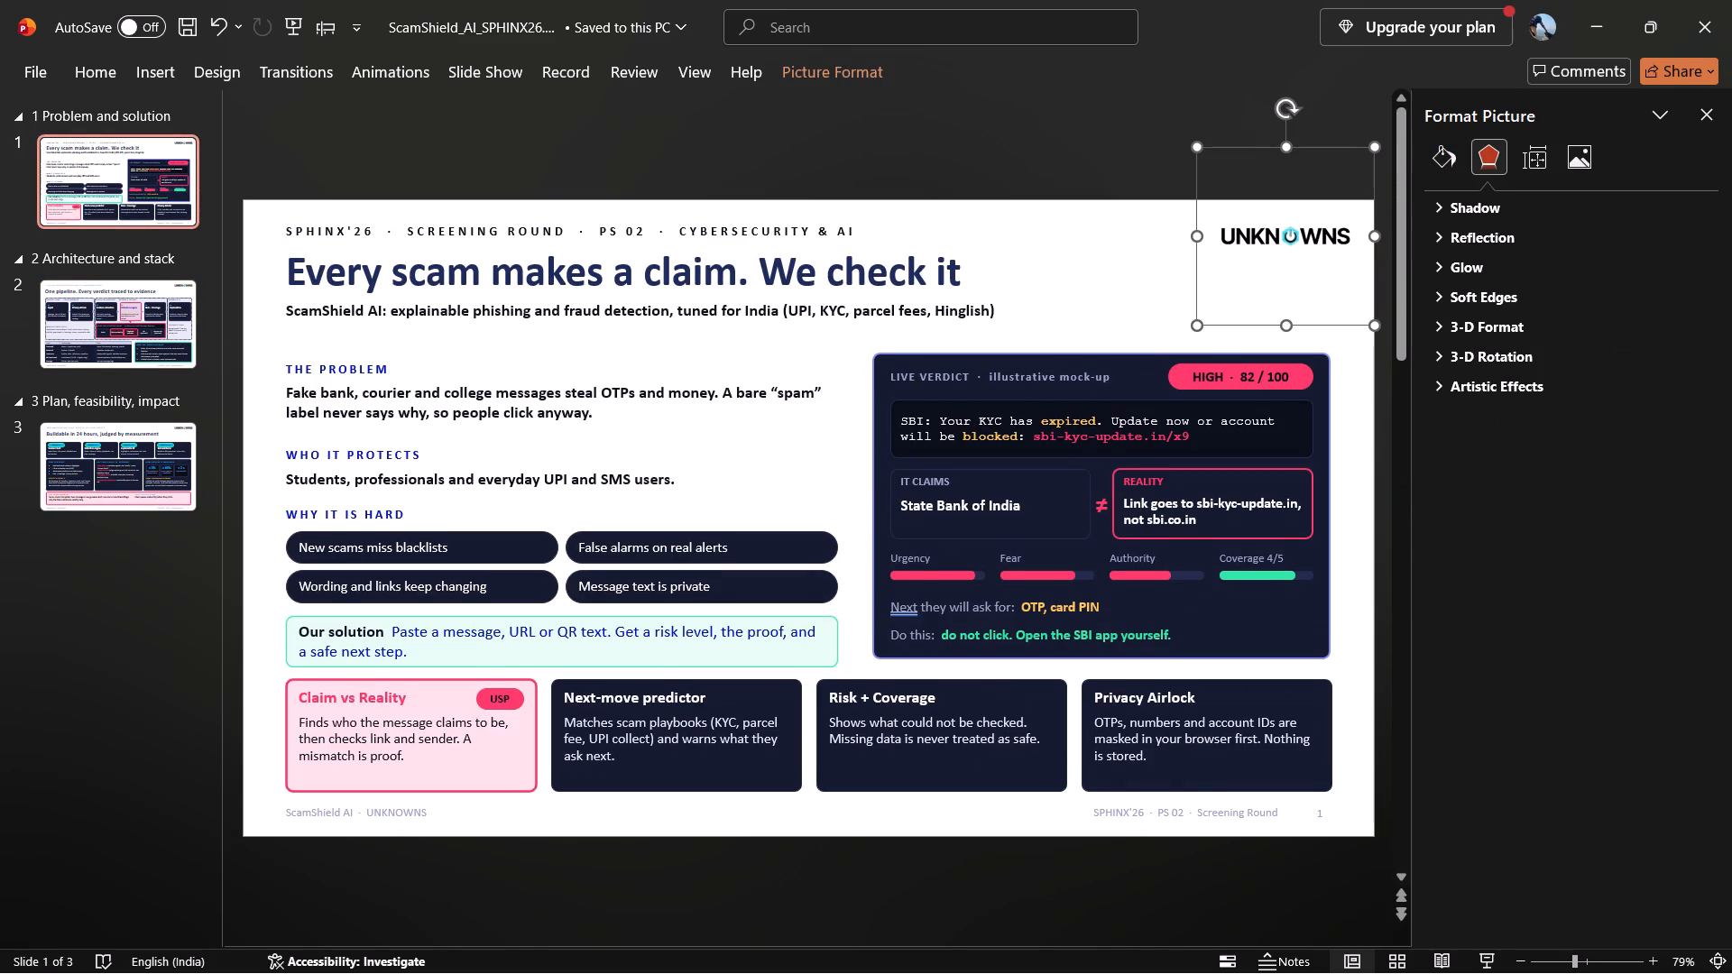
drag(1333, 234, 1315, 243)
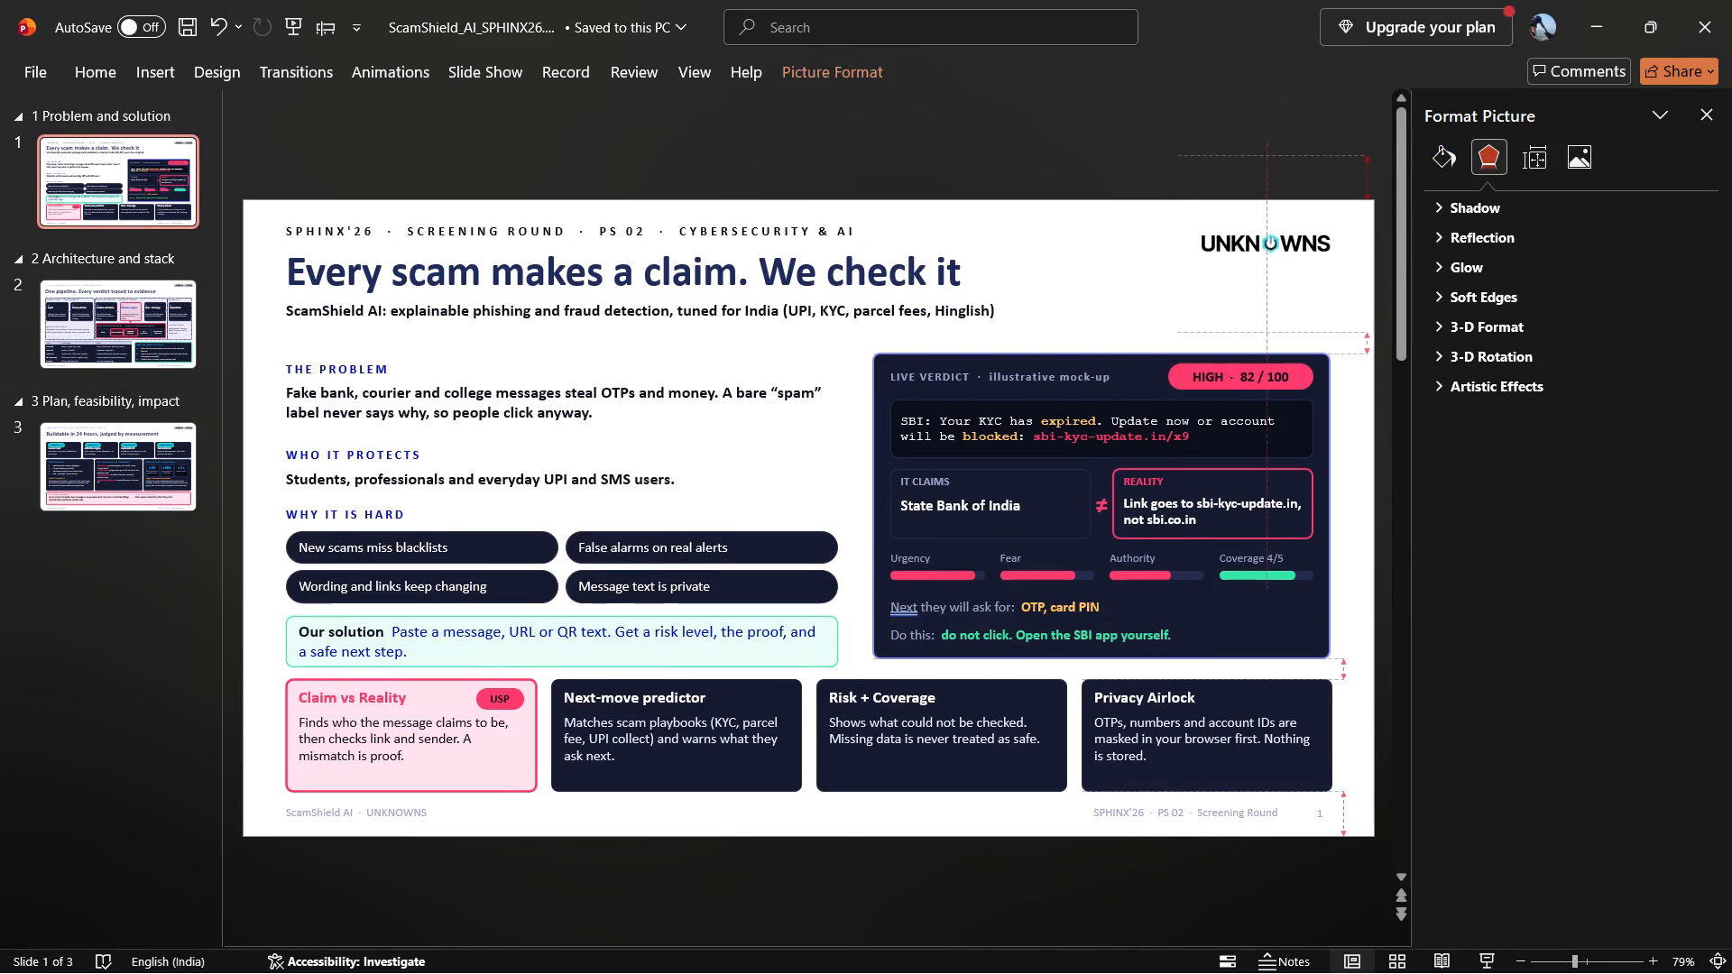
drag(1315, 243, 1316, 243)
Replace the UNKNOWNS logo on slide 2 with a copy of the repositioned logo from slide 1.
key(ctrl+c)
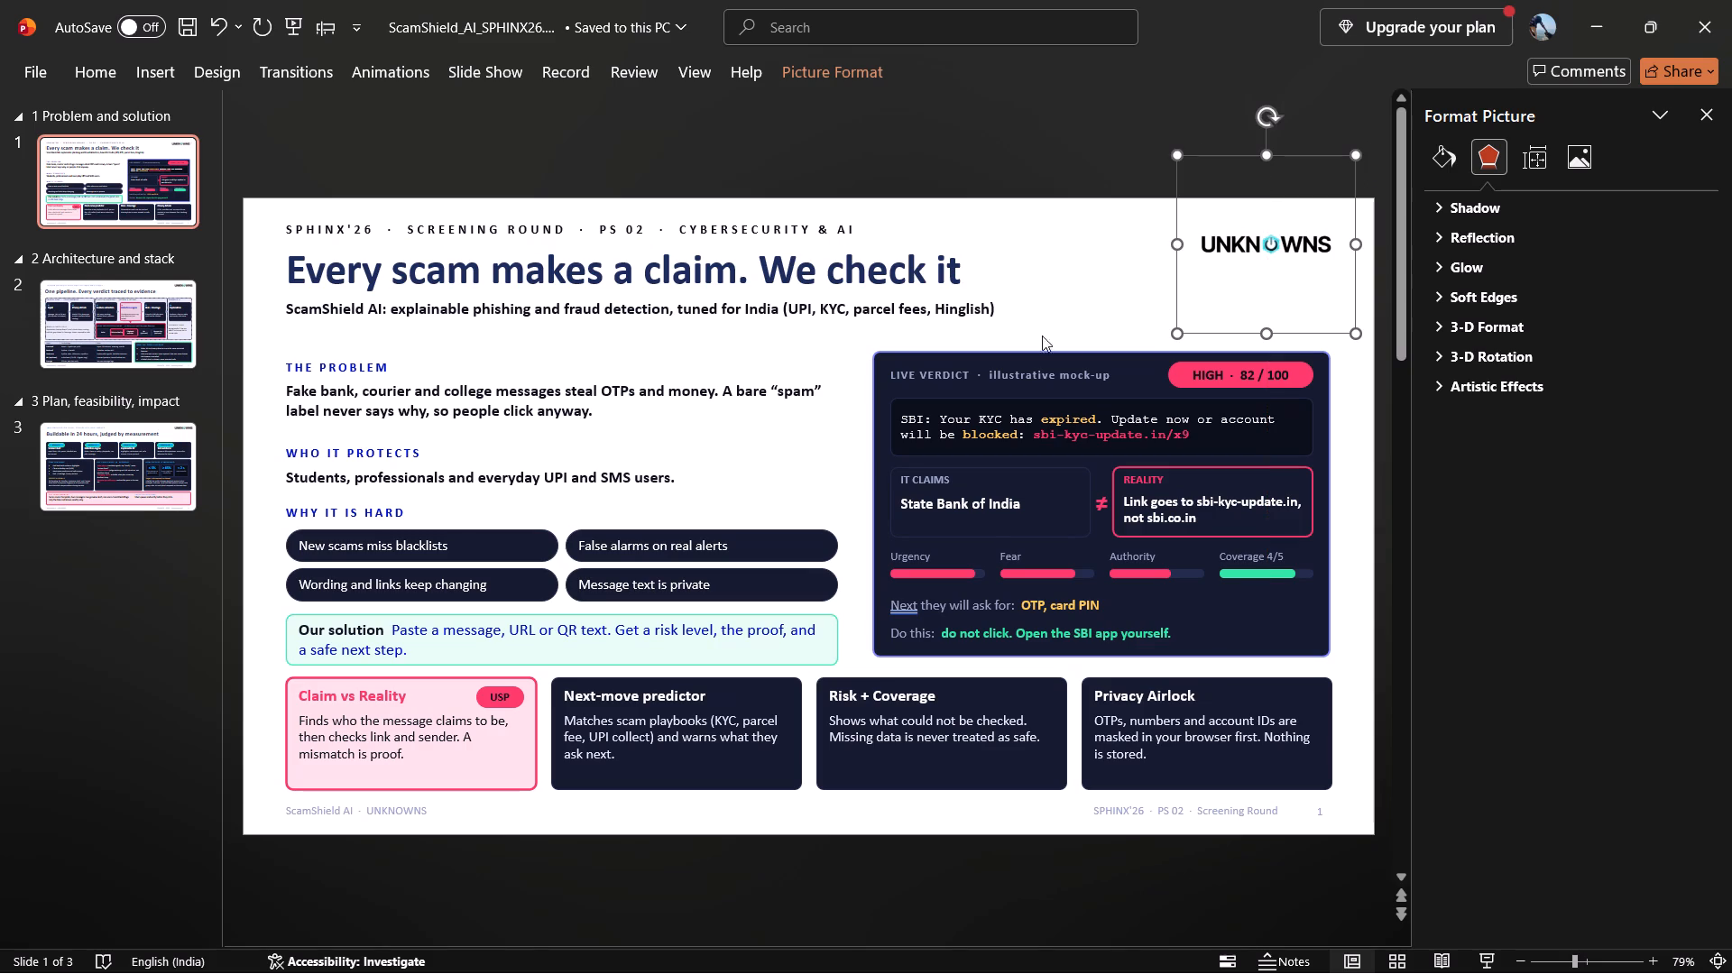
click(198, 328)
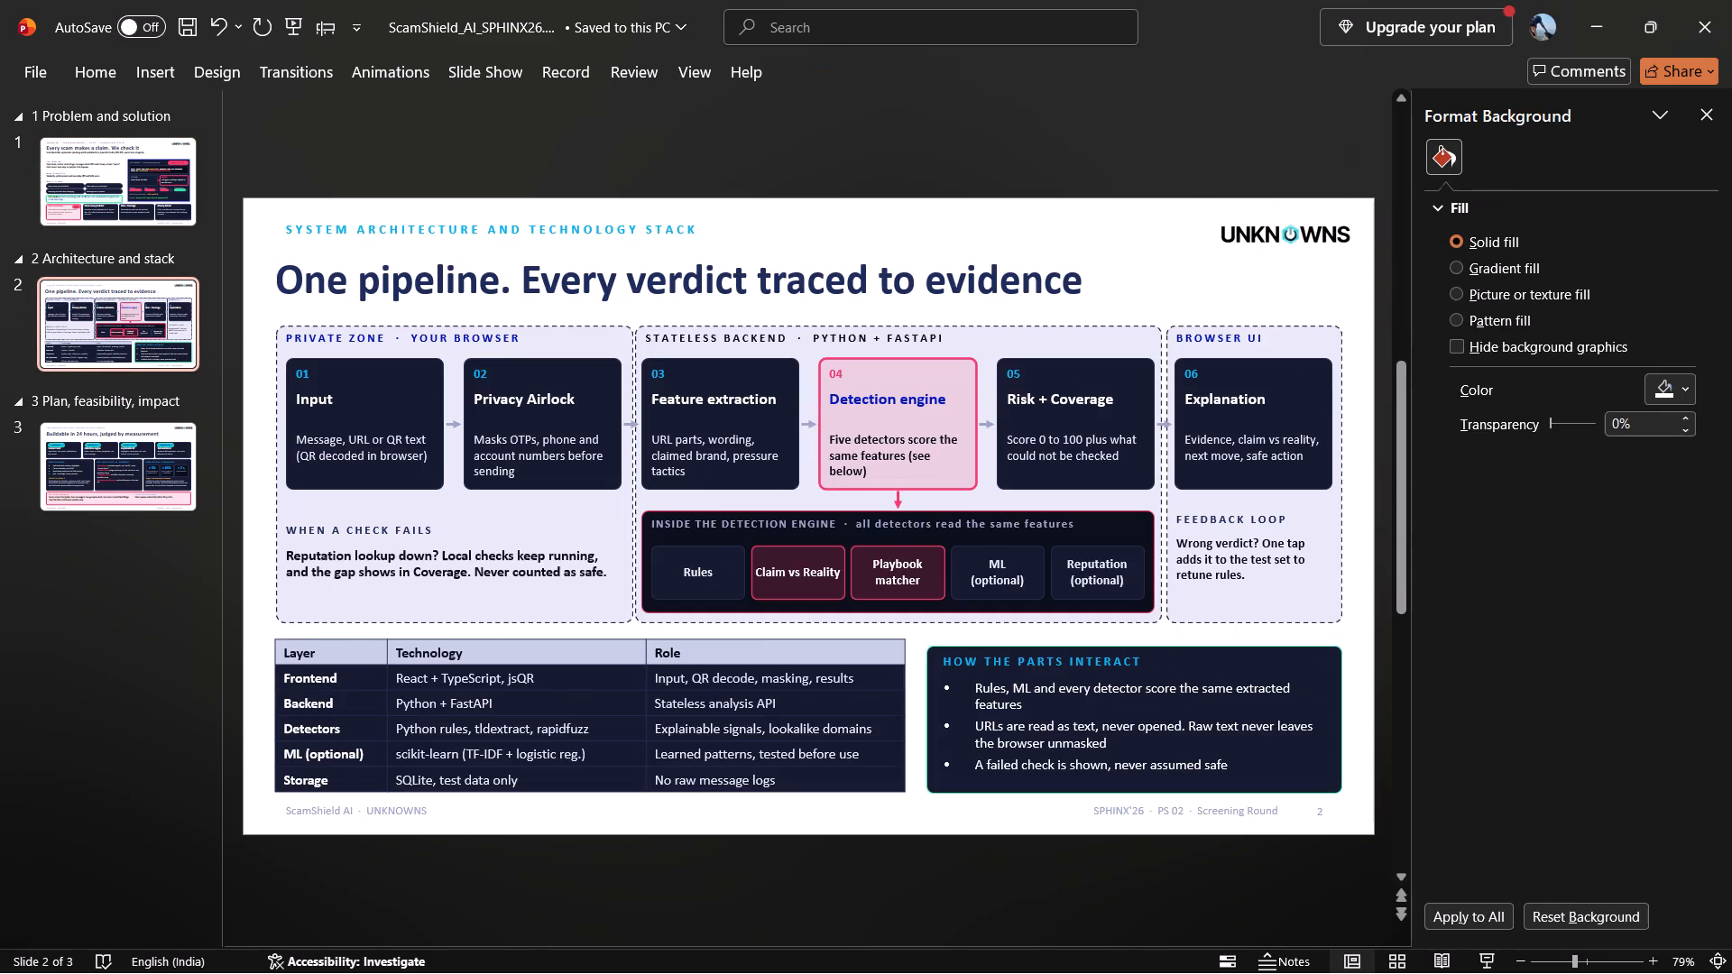
click(1226, 234)
key(Delete)
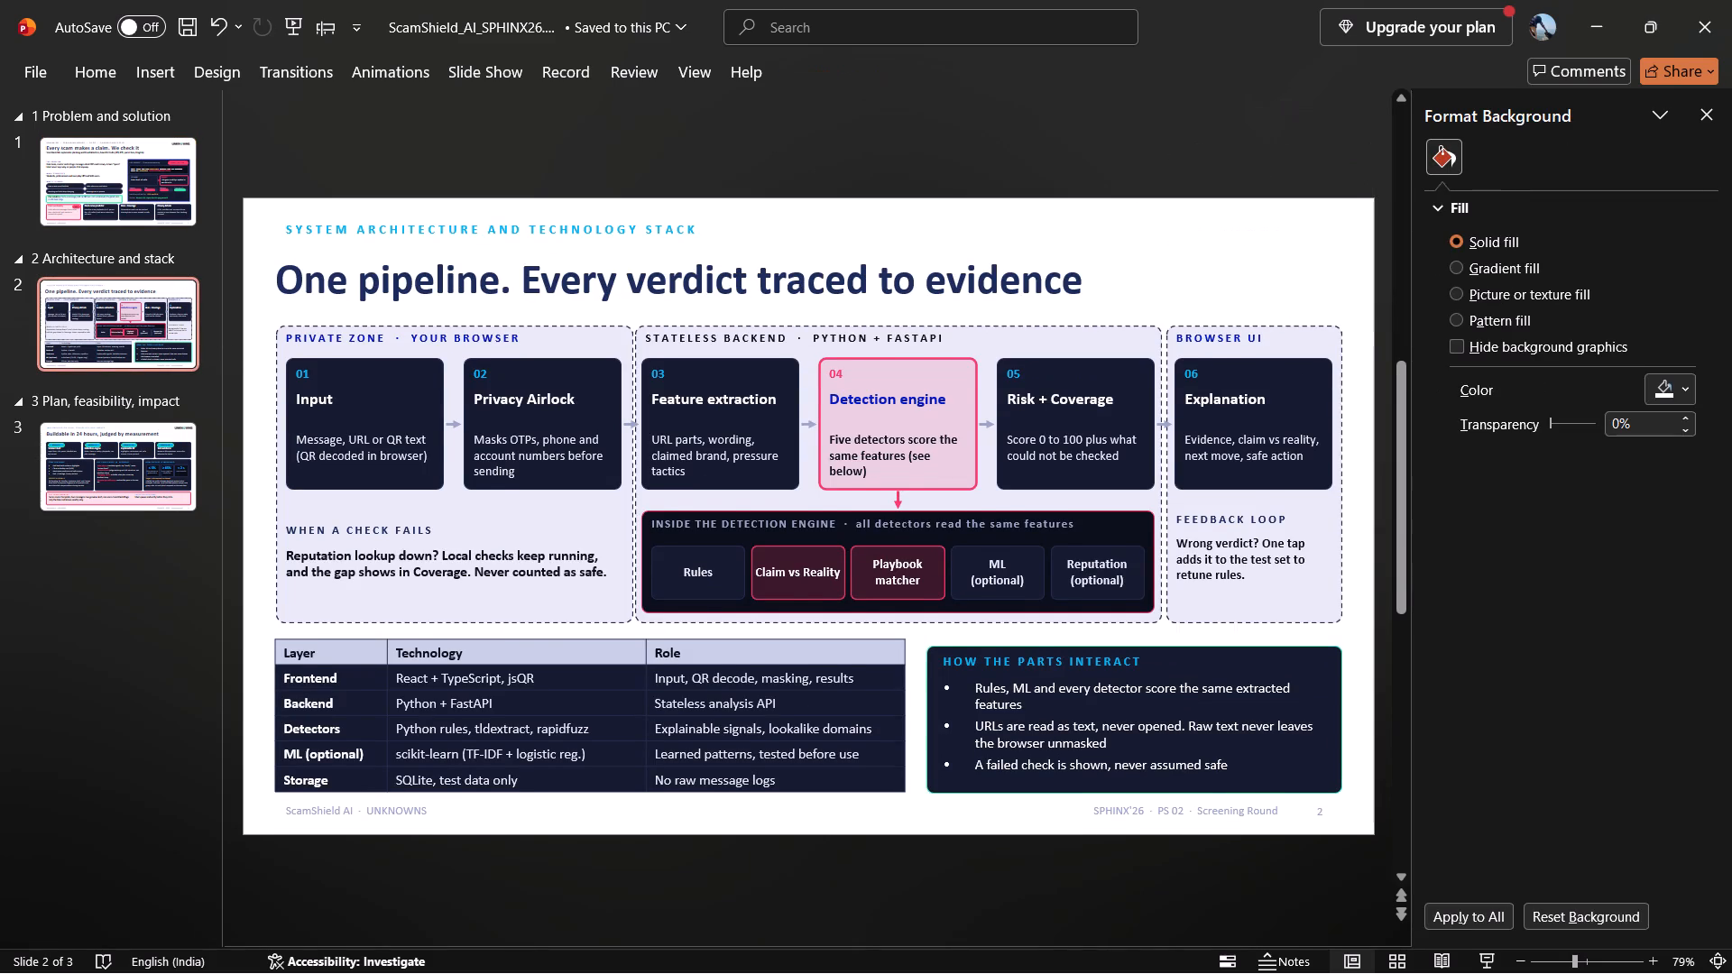
key(ctrl+v)
Replace the UNKNOWNS logo on slide 3 with the copied logo from slide 1.
click(144, 432)
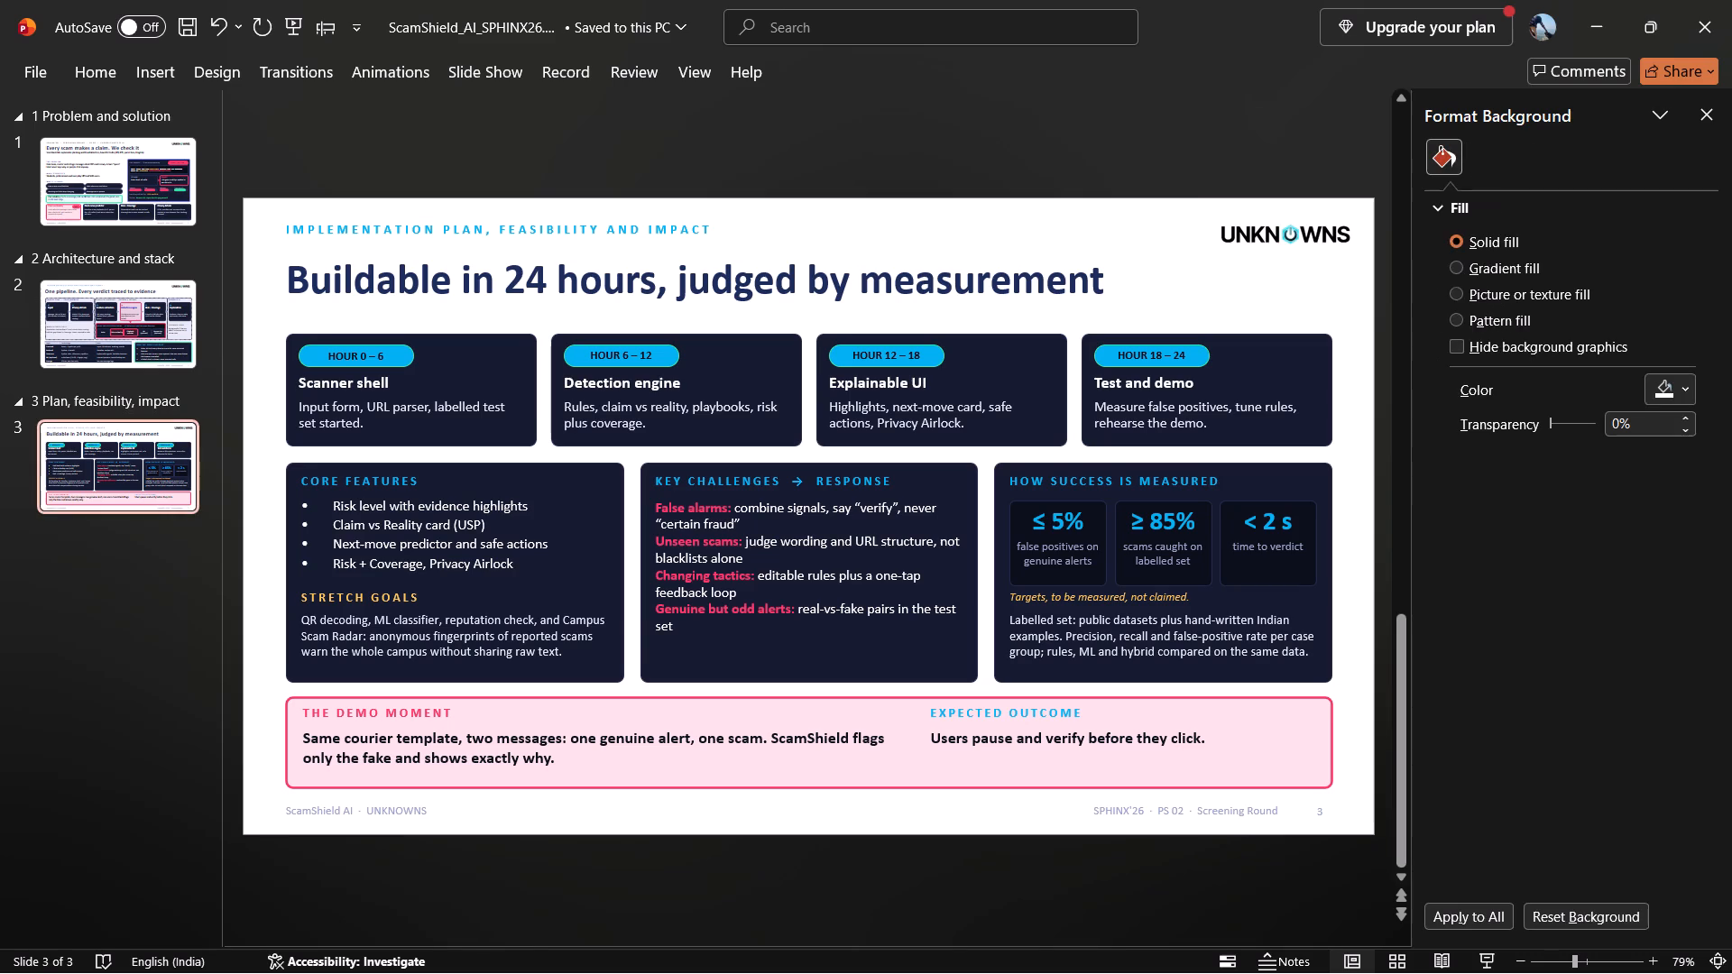
click(1331, 229)
key(Delete)
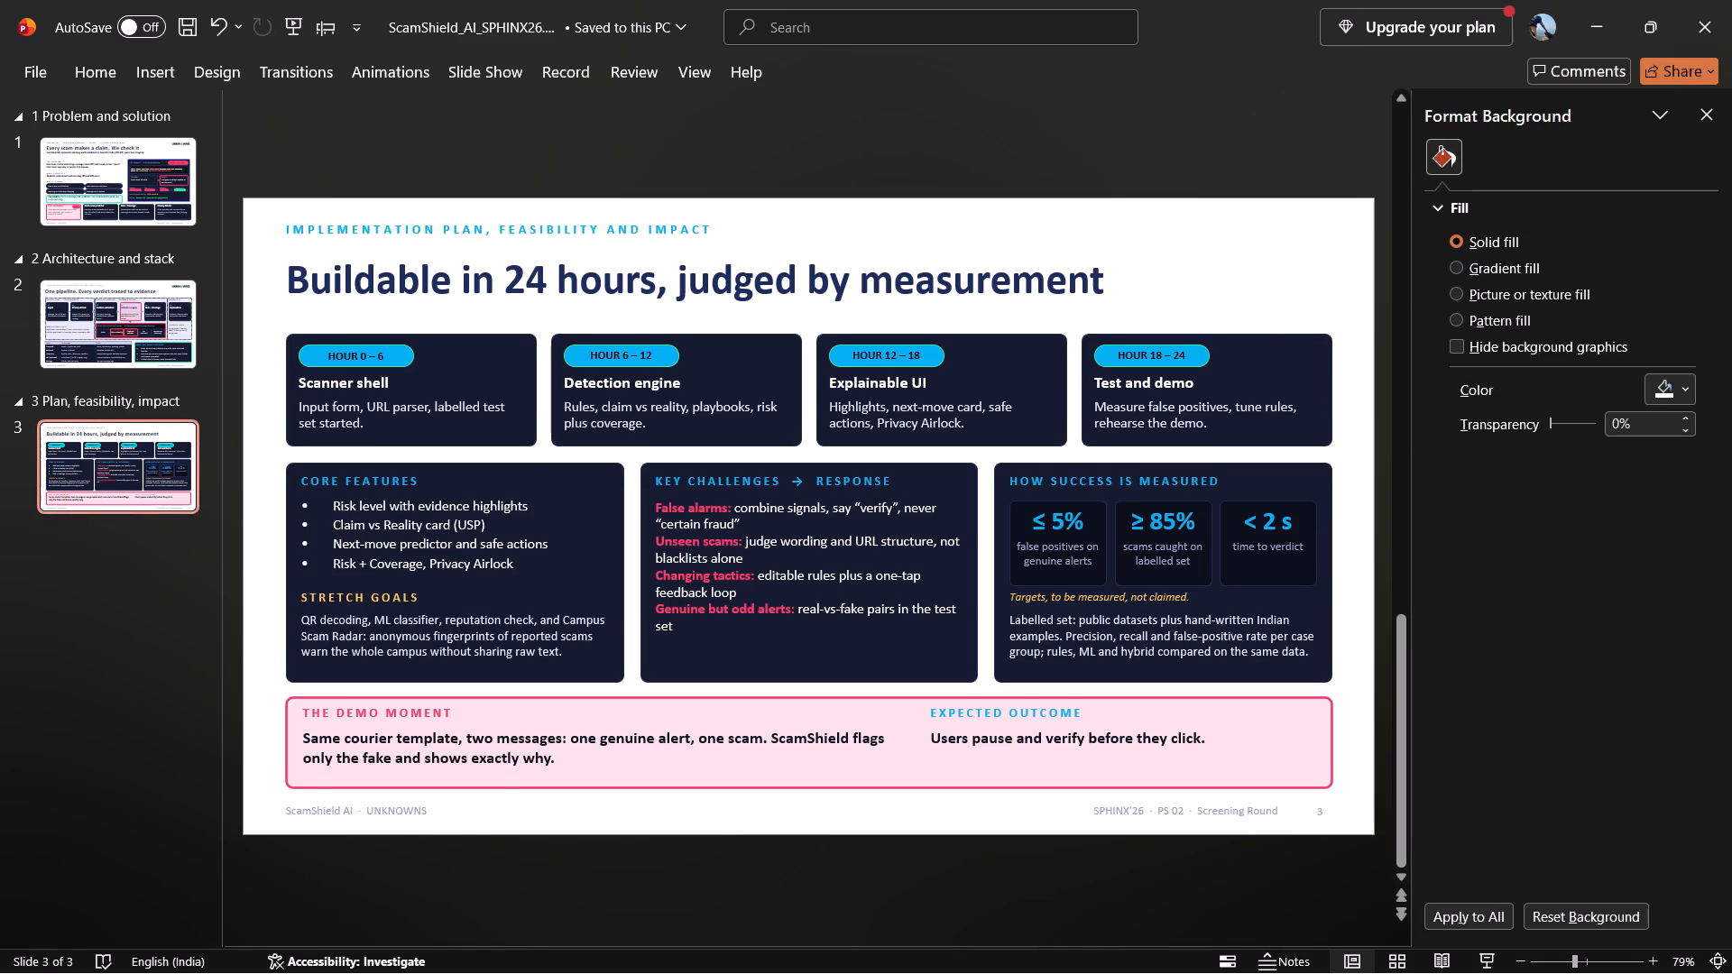
key(ctrl+v)
click(1189, 122)
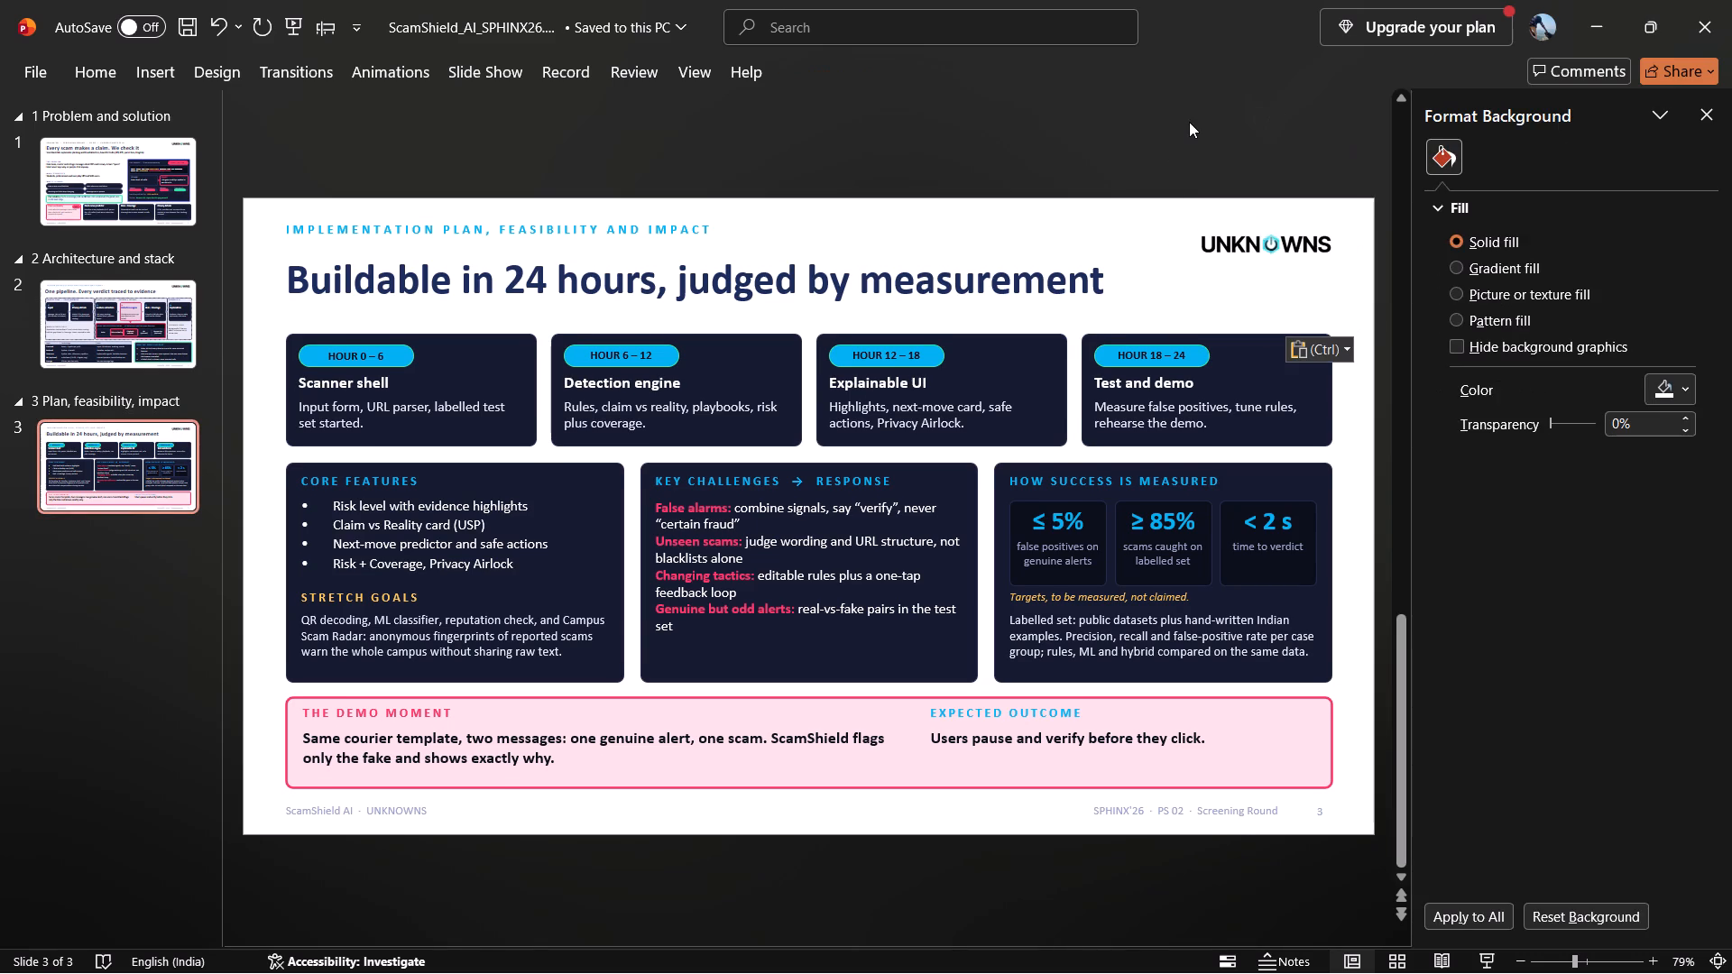
Export the deck as a PDF named ScamShield-by-Unknowns in the Downloads folder and have it open after publishing.
key(ctrl+shift+s)
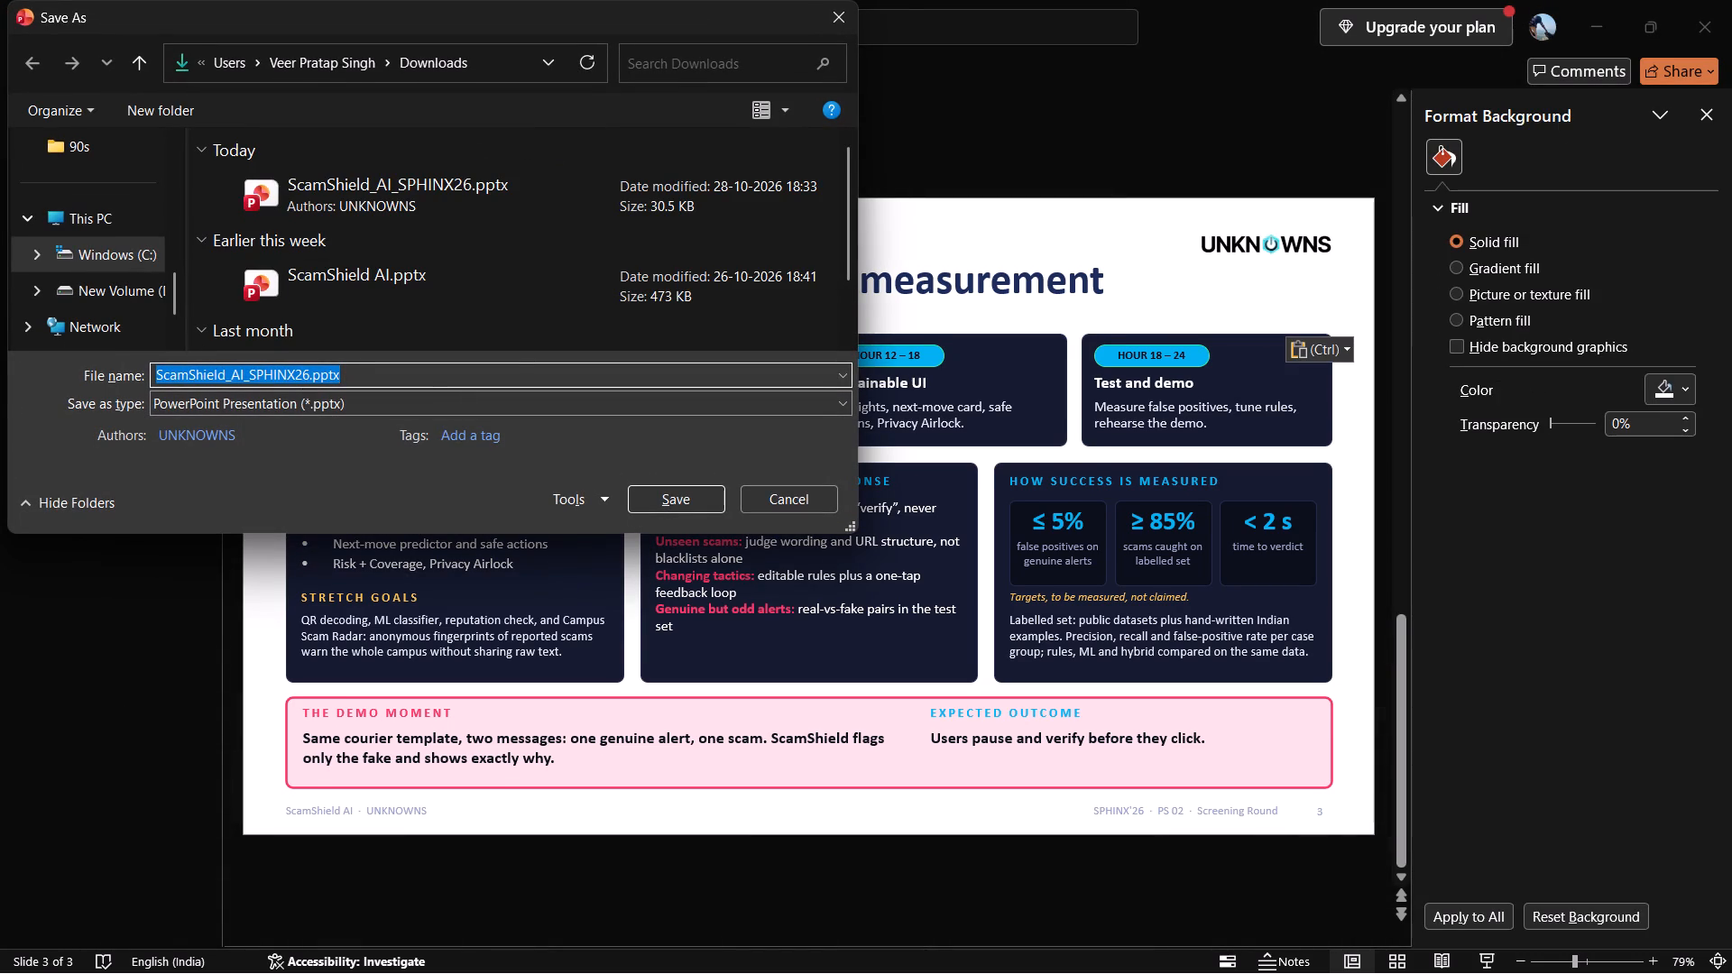
drag(226, 377, 314, 378)
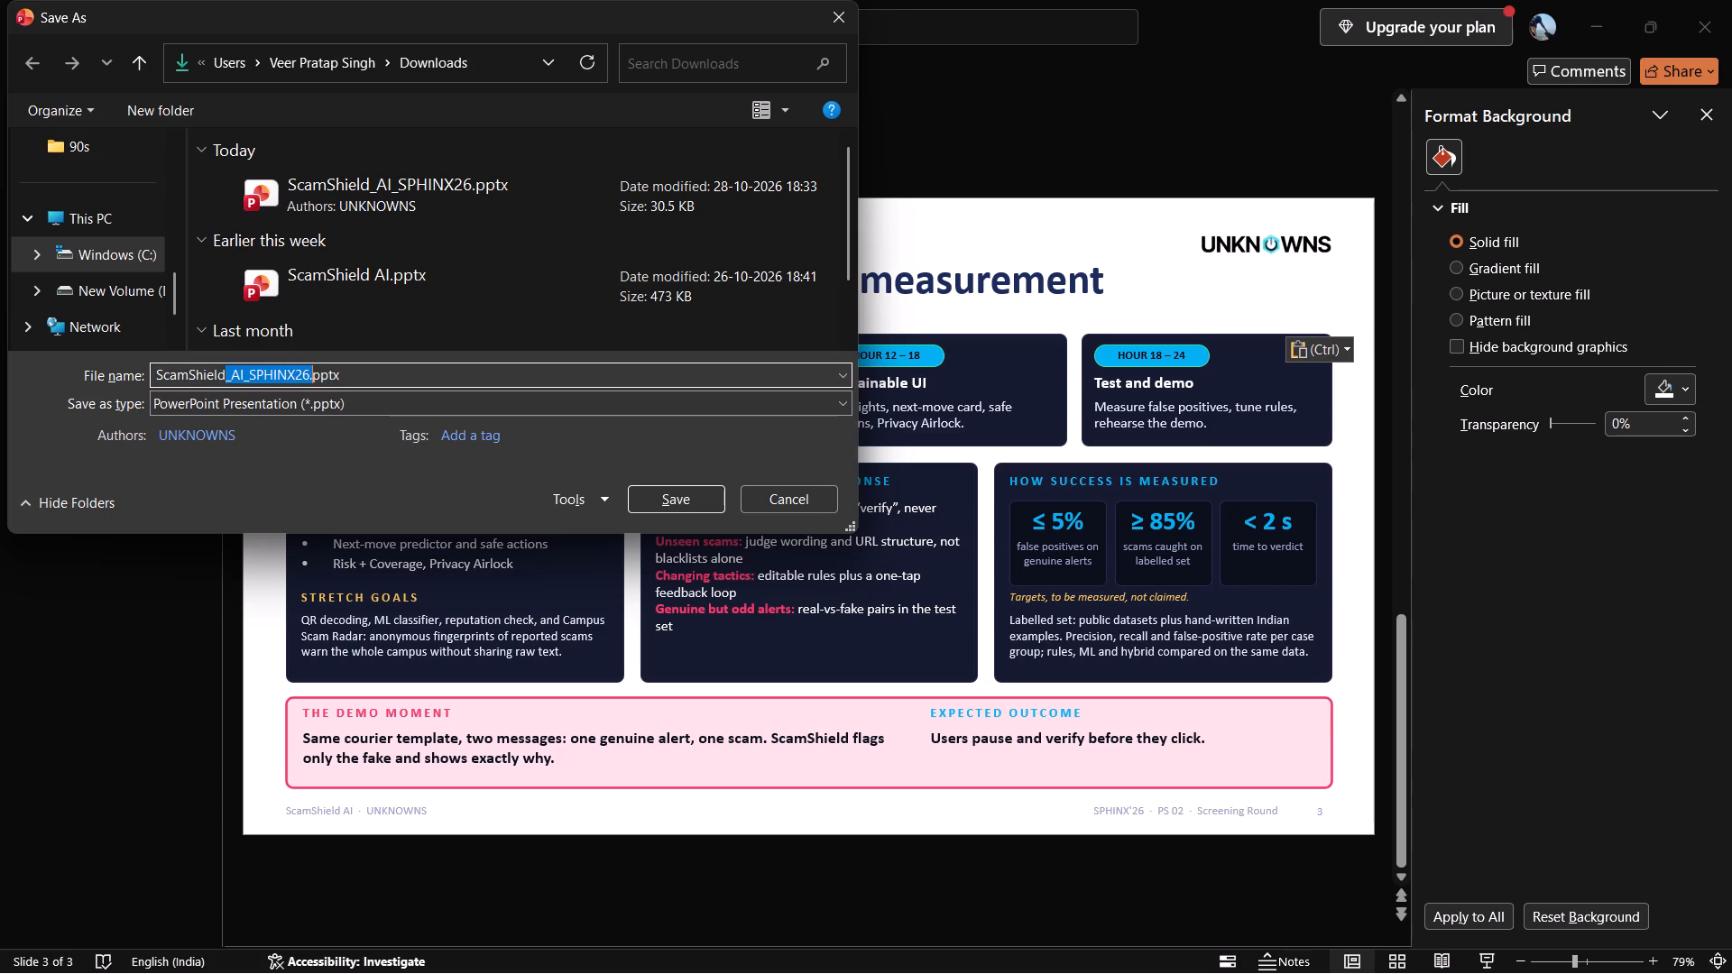
drag(314, 378, 310, 378)
text(BY)
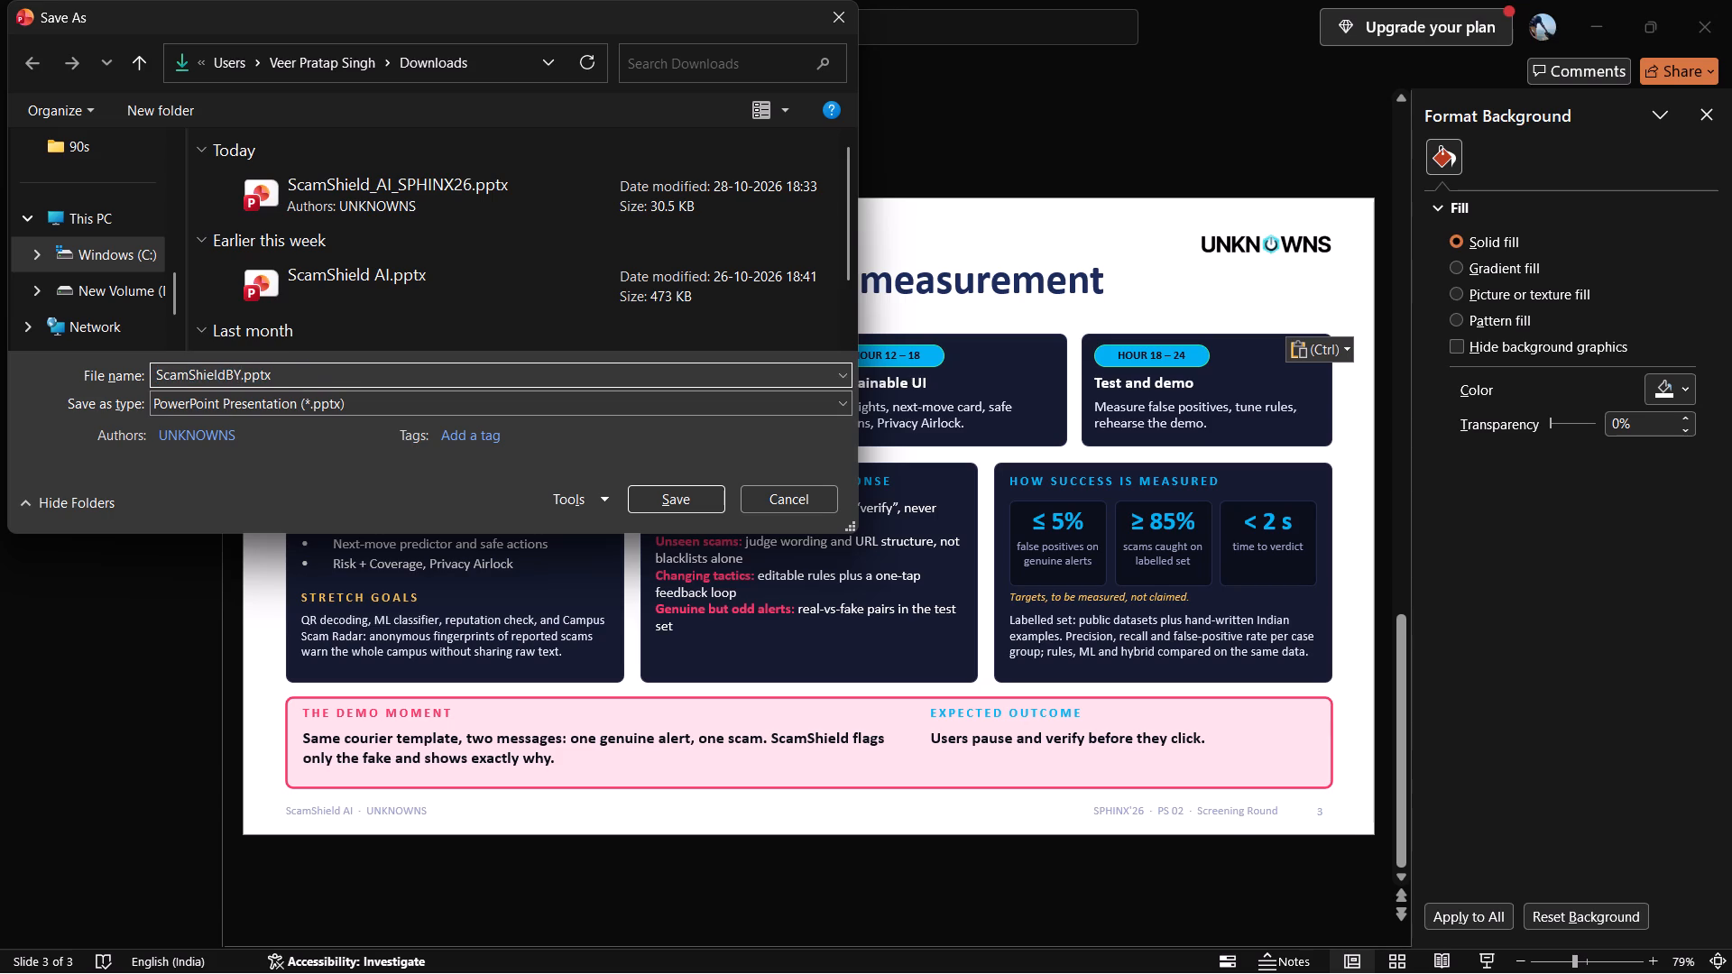
key(BackSpace)
key(BackSpace)
text(-by)
text(-Unknowns)
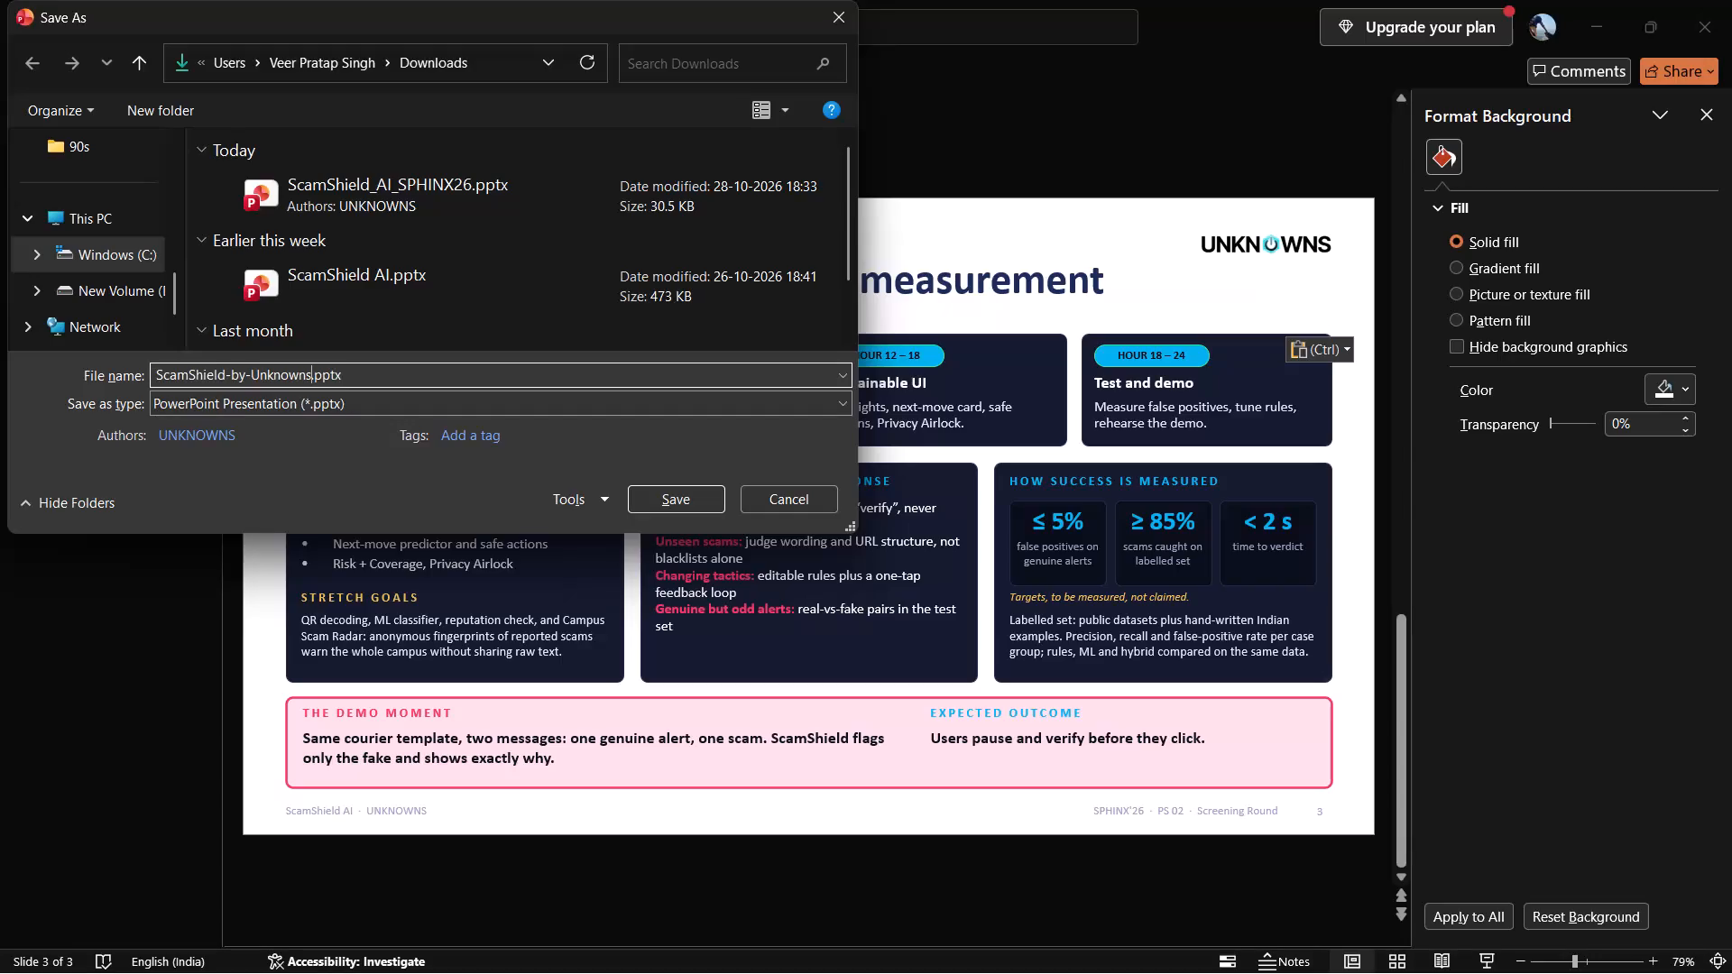
click(420, 402)
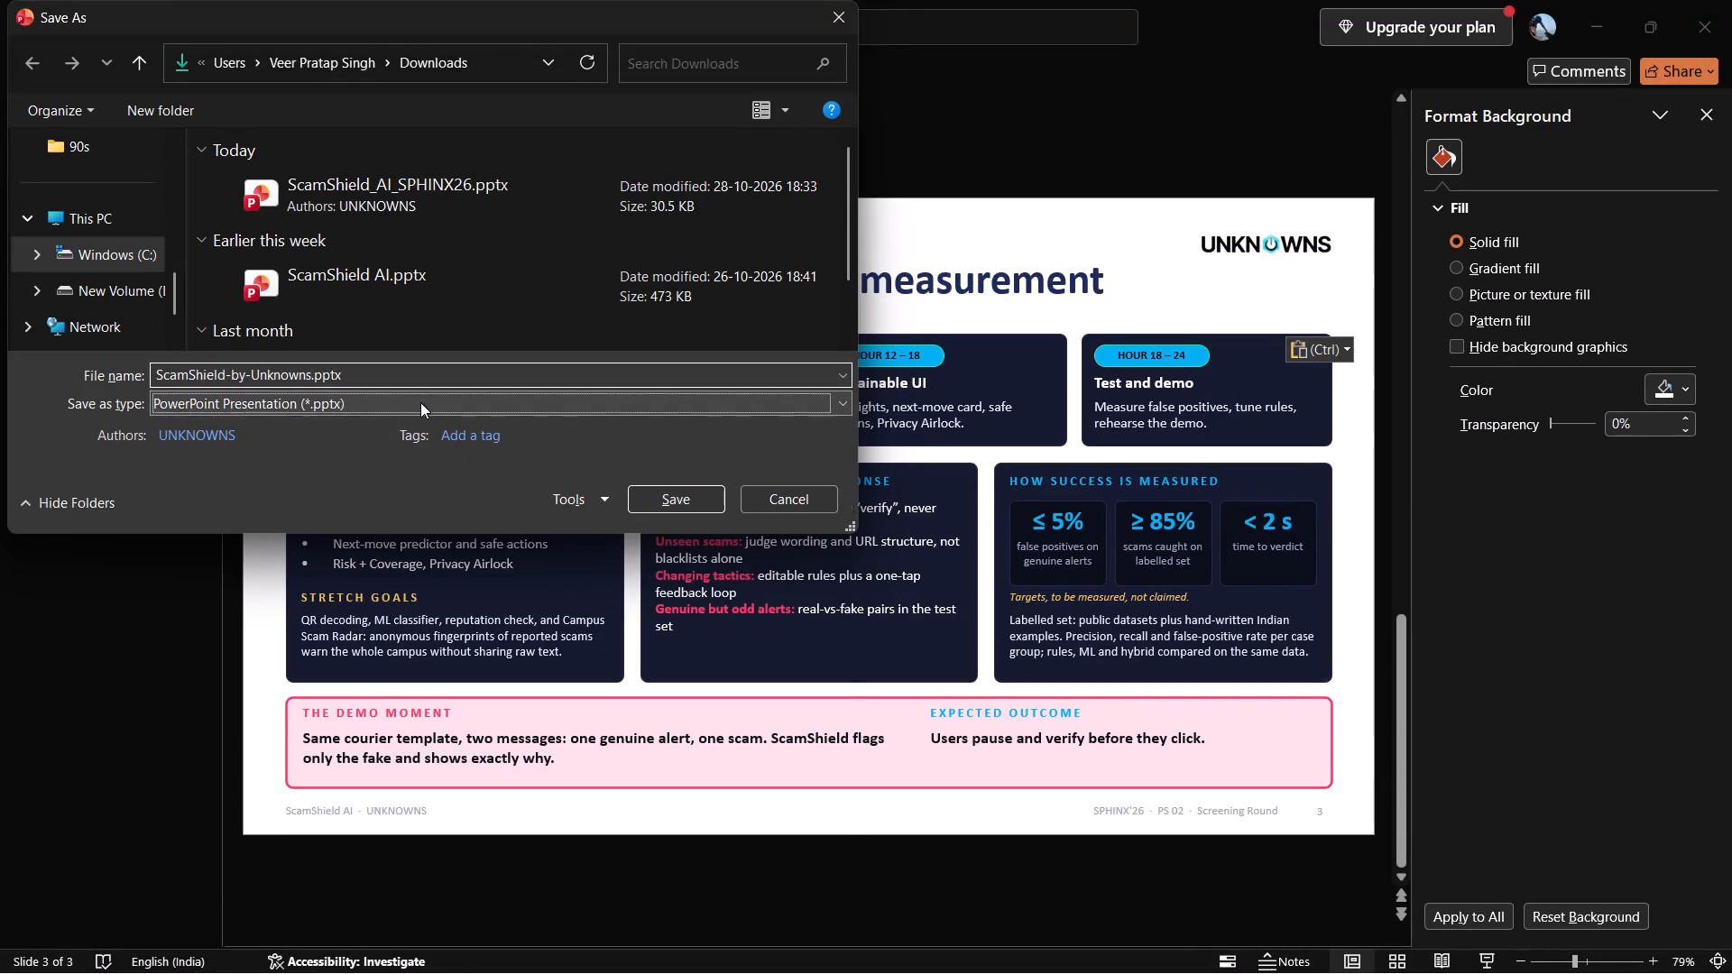
click(314, 483)
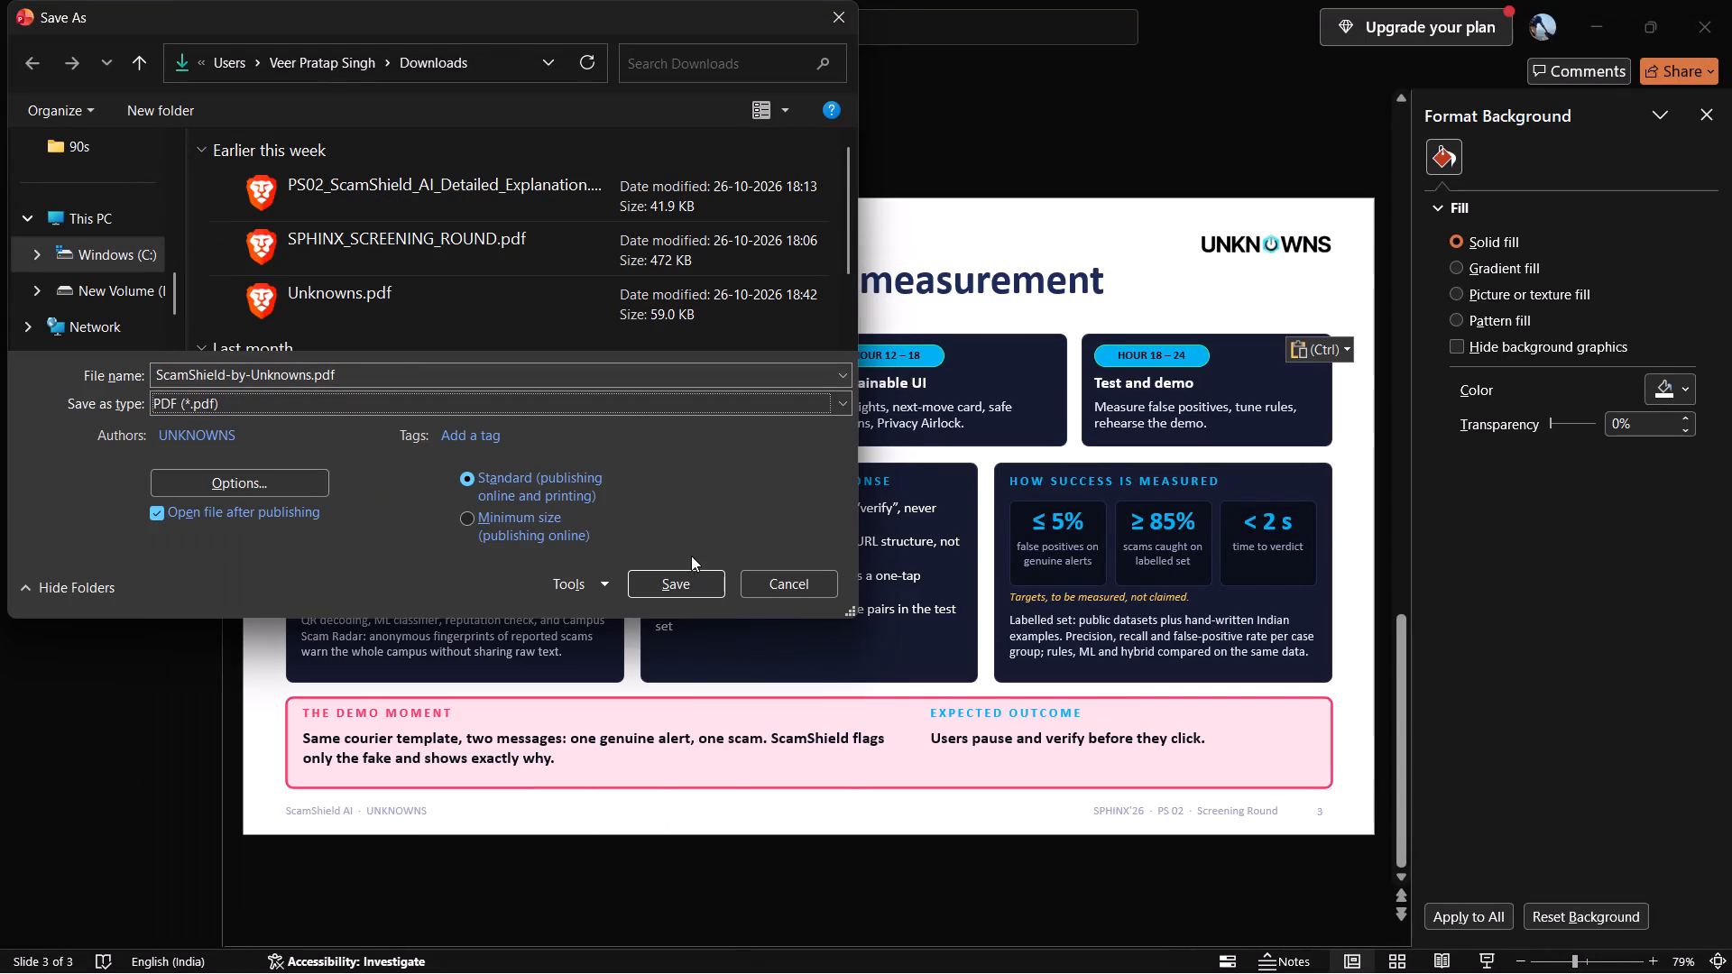
click(687, 592)
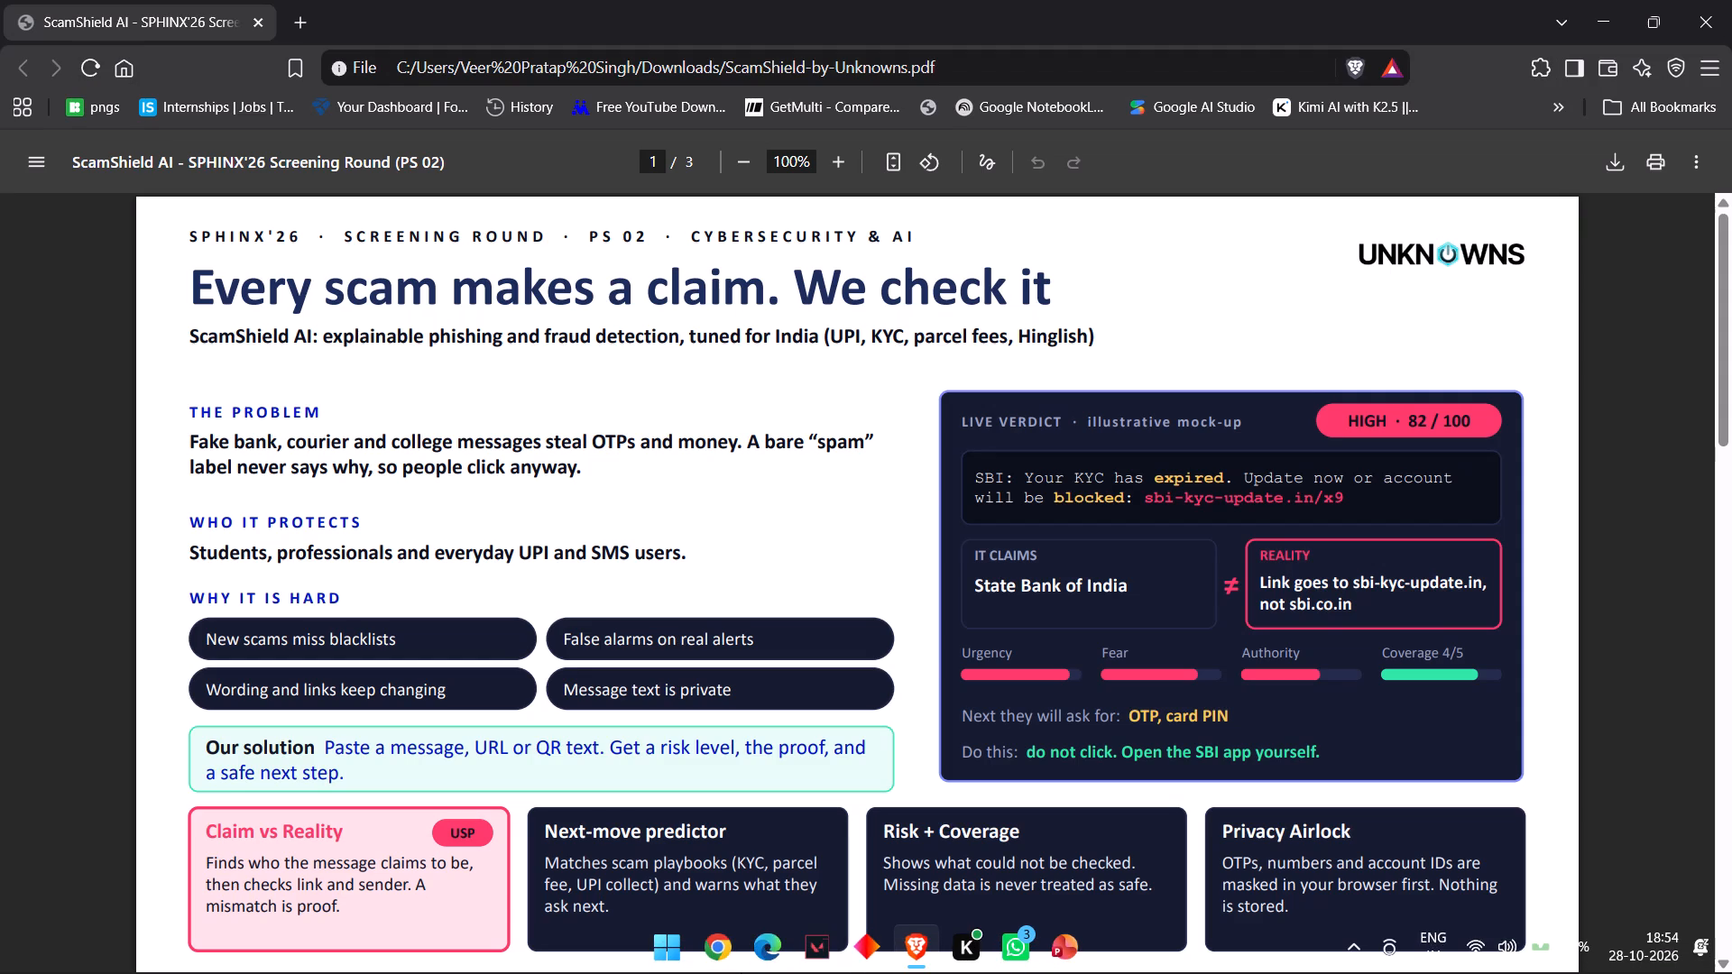
Review the pages of the exported ScamShield PDF, including the logo placement, and close it to return to the deck.
scroll(770, 647, right, 1)
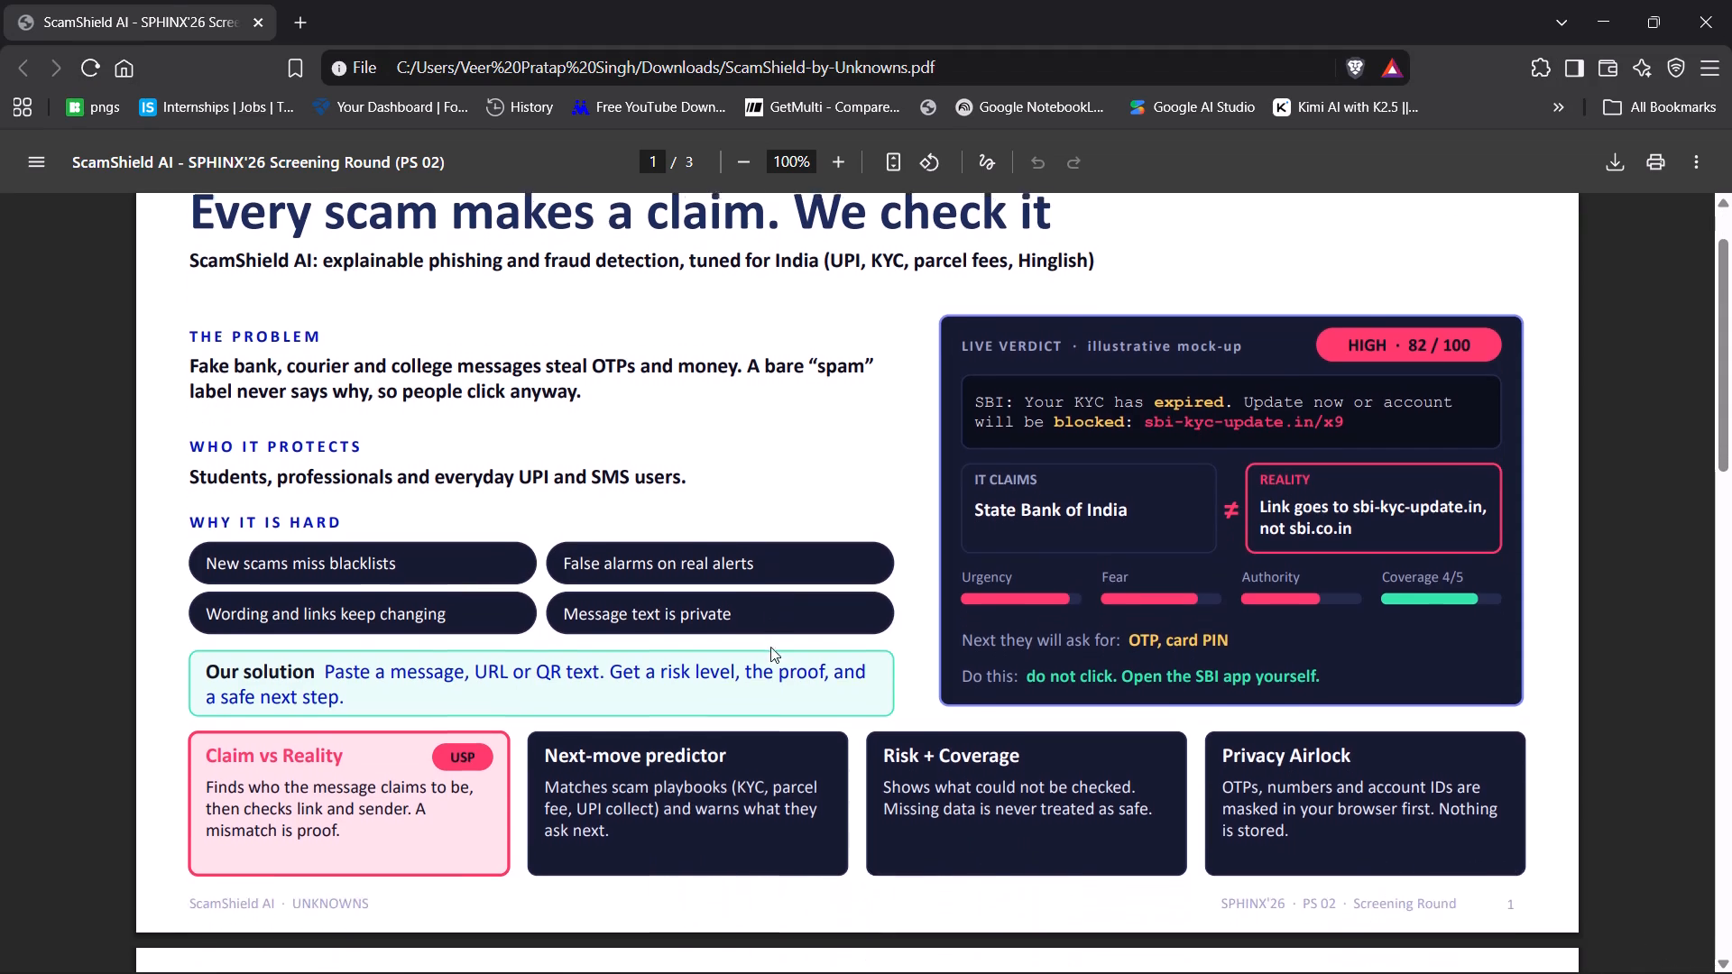
scroll(770, 647, right, 1)
scroll(770, 647, down, 1)
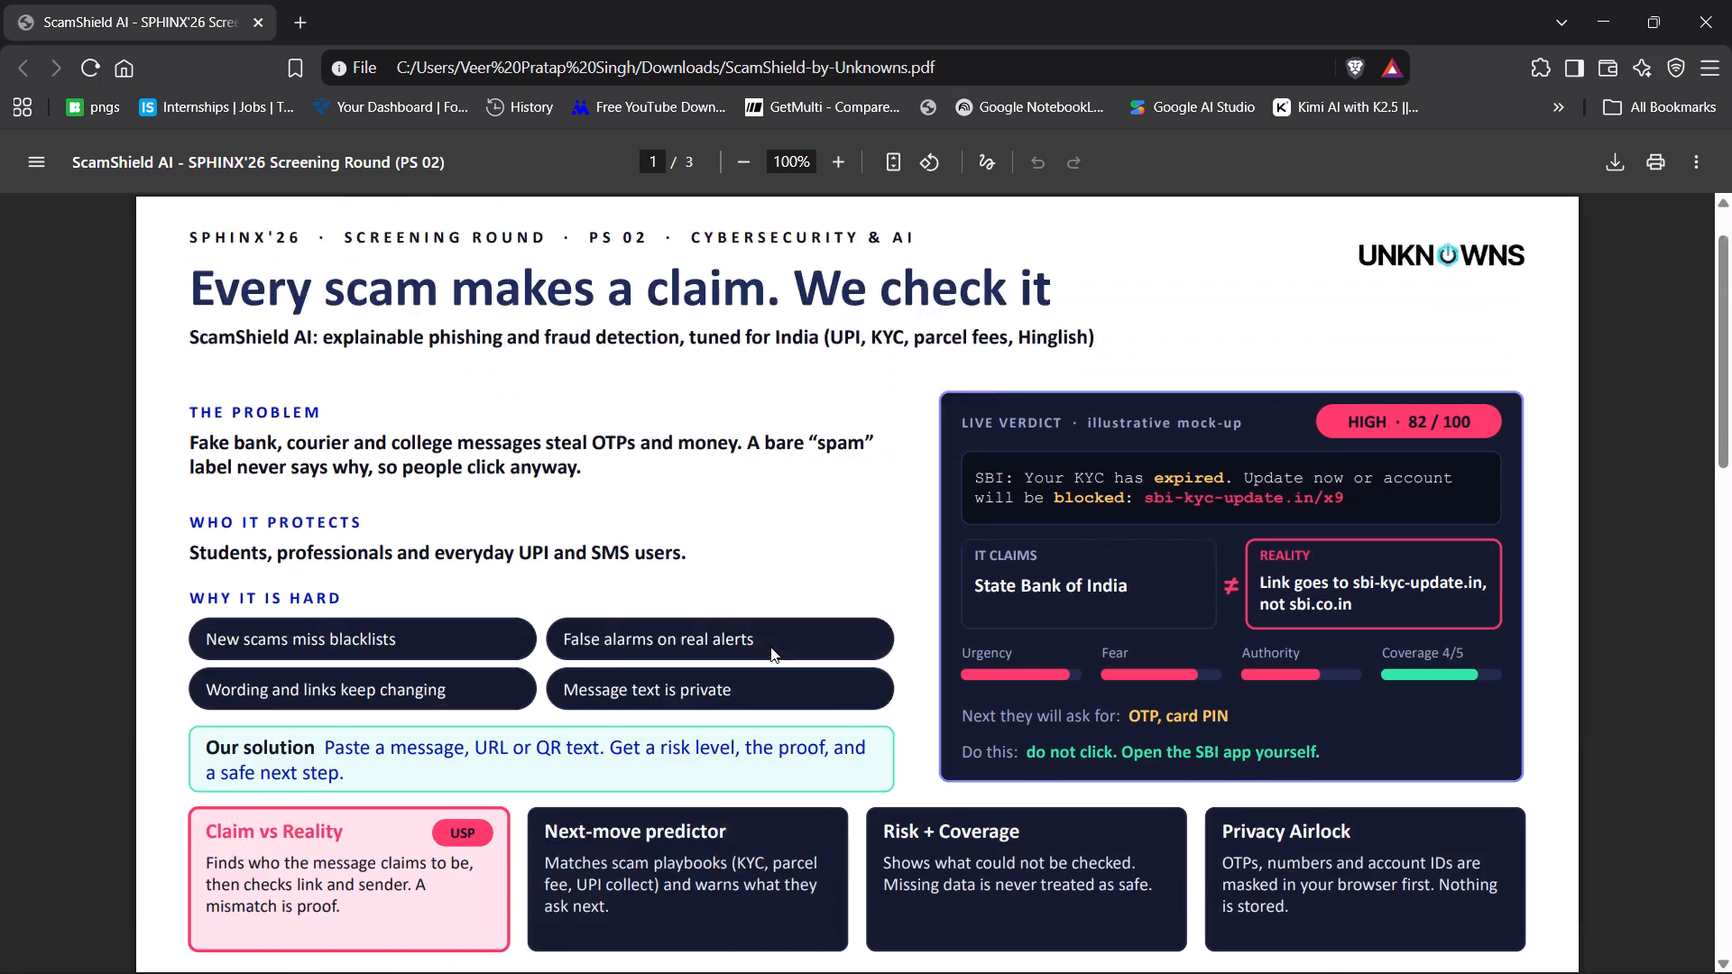
scroll(770, 647, down, 5)
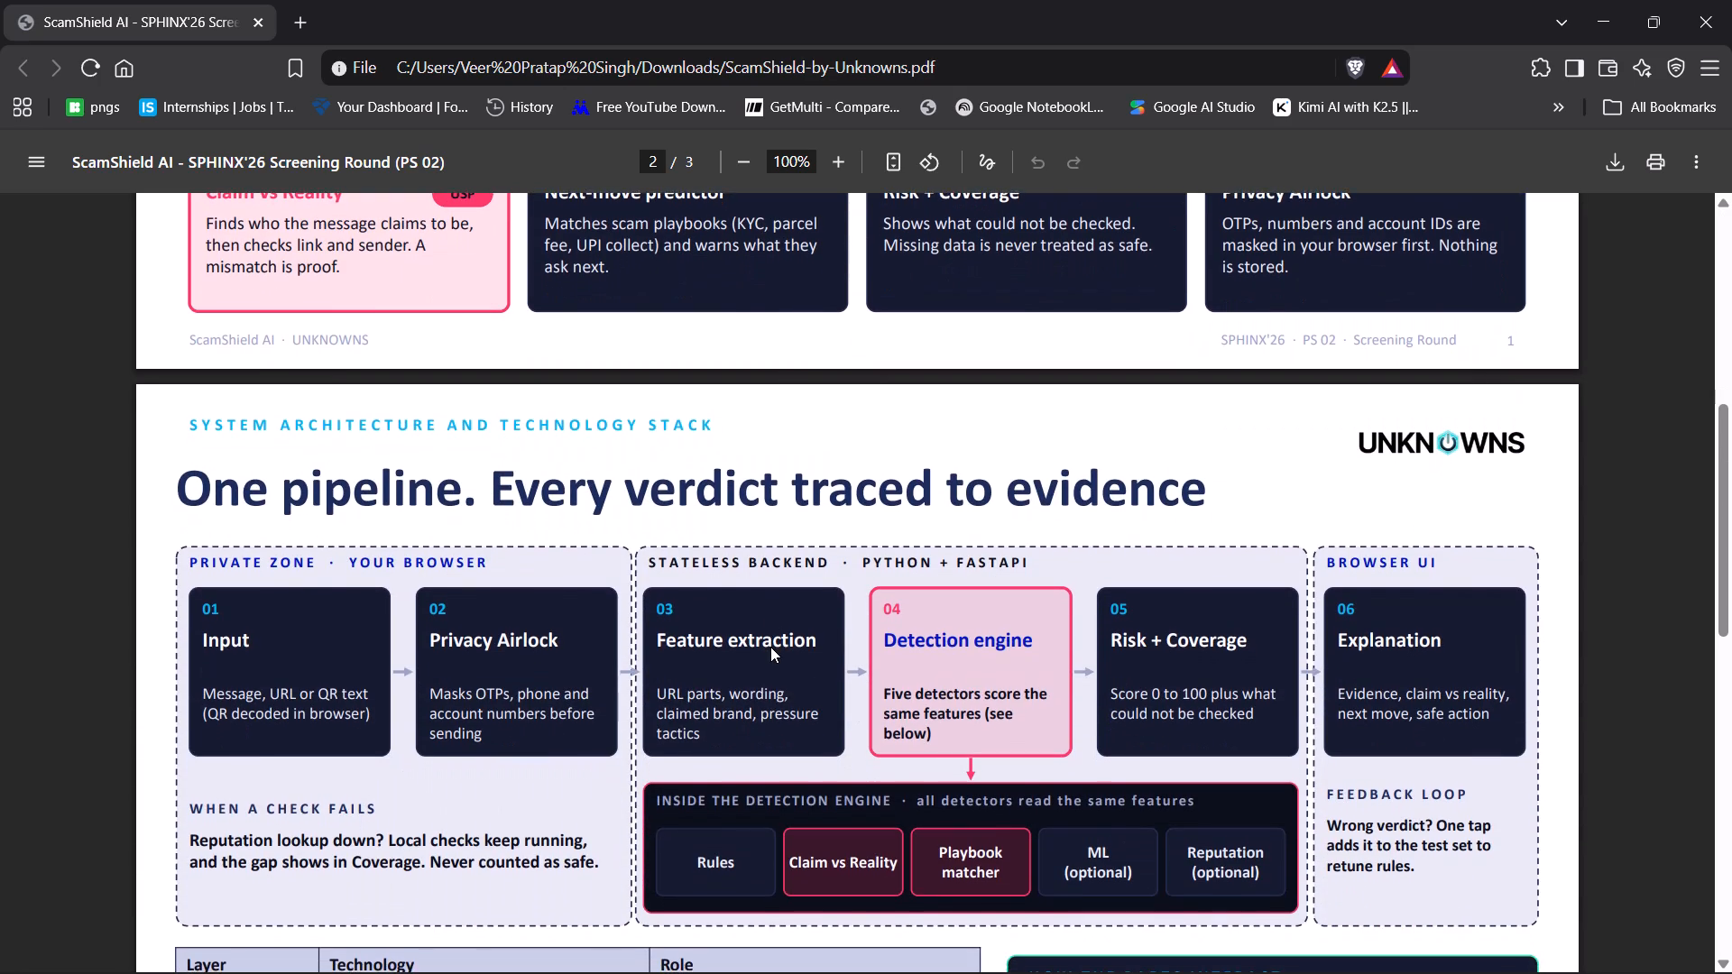
scroll(770, 647, down, 1)
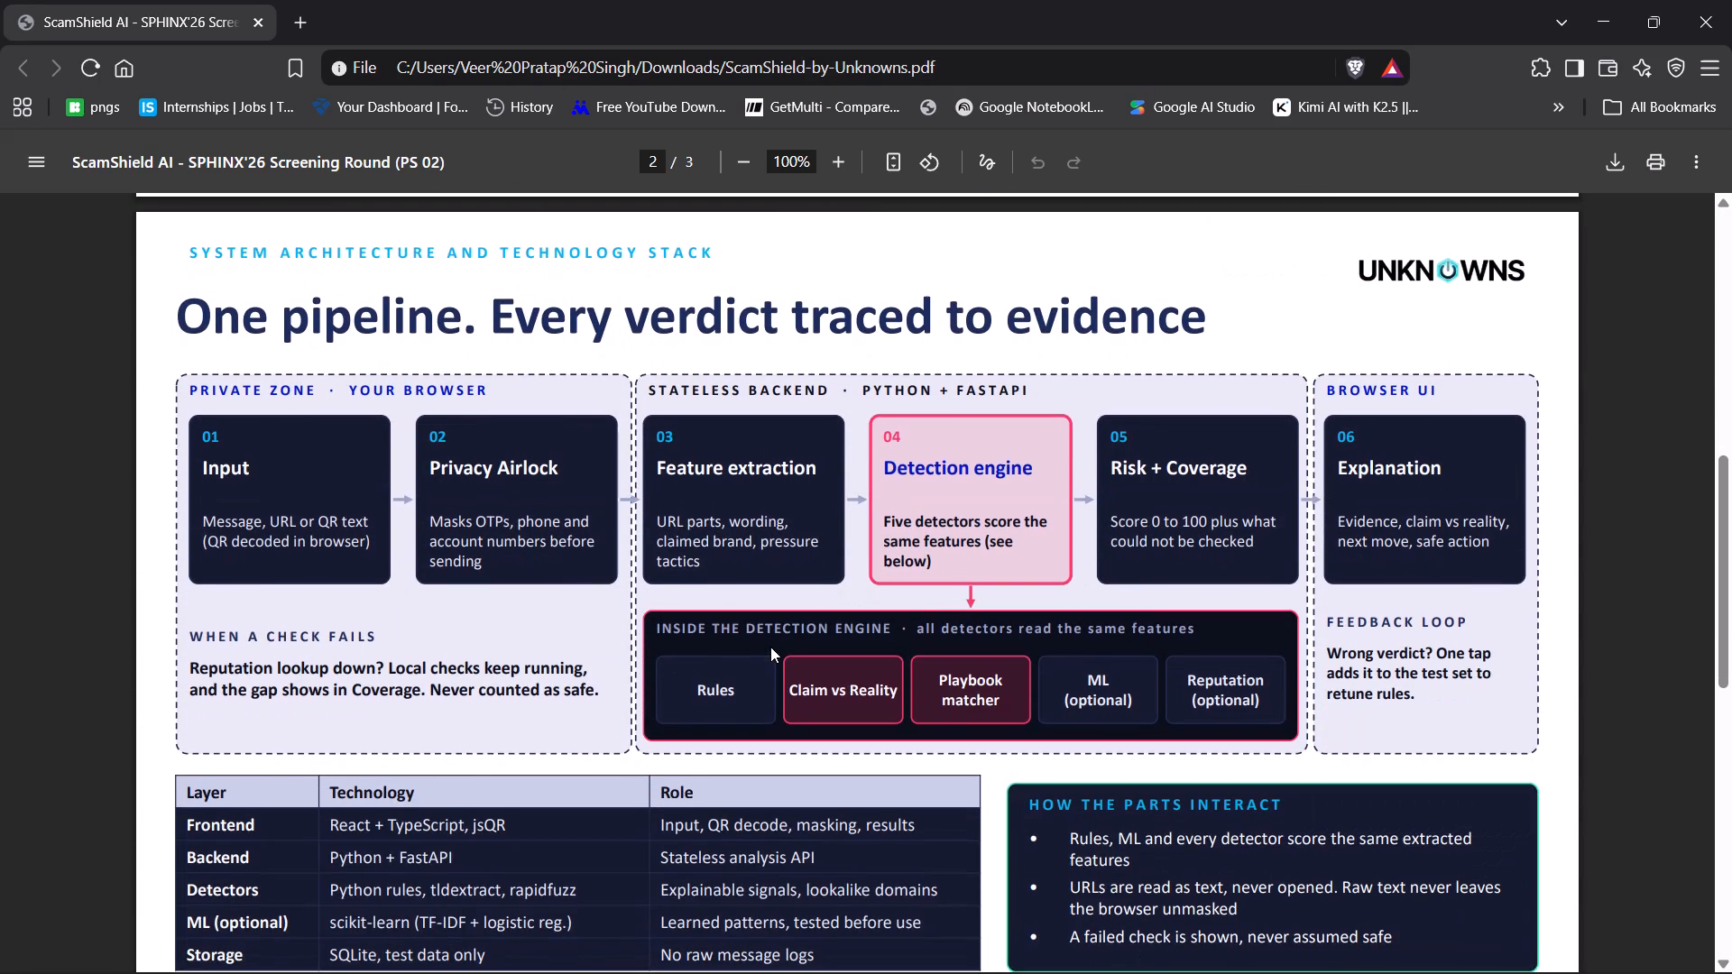
scroll(770, 647, down, 9)
scroll(770, 647, up, 13)
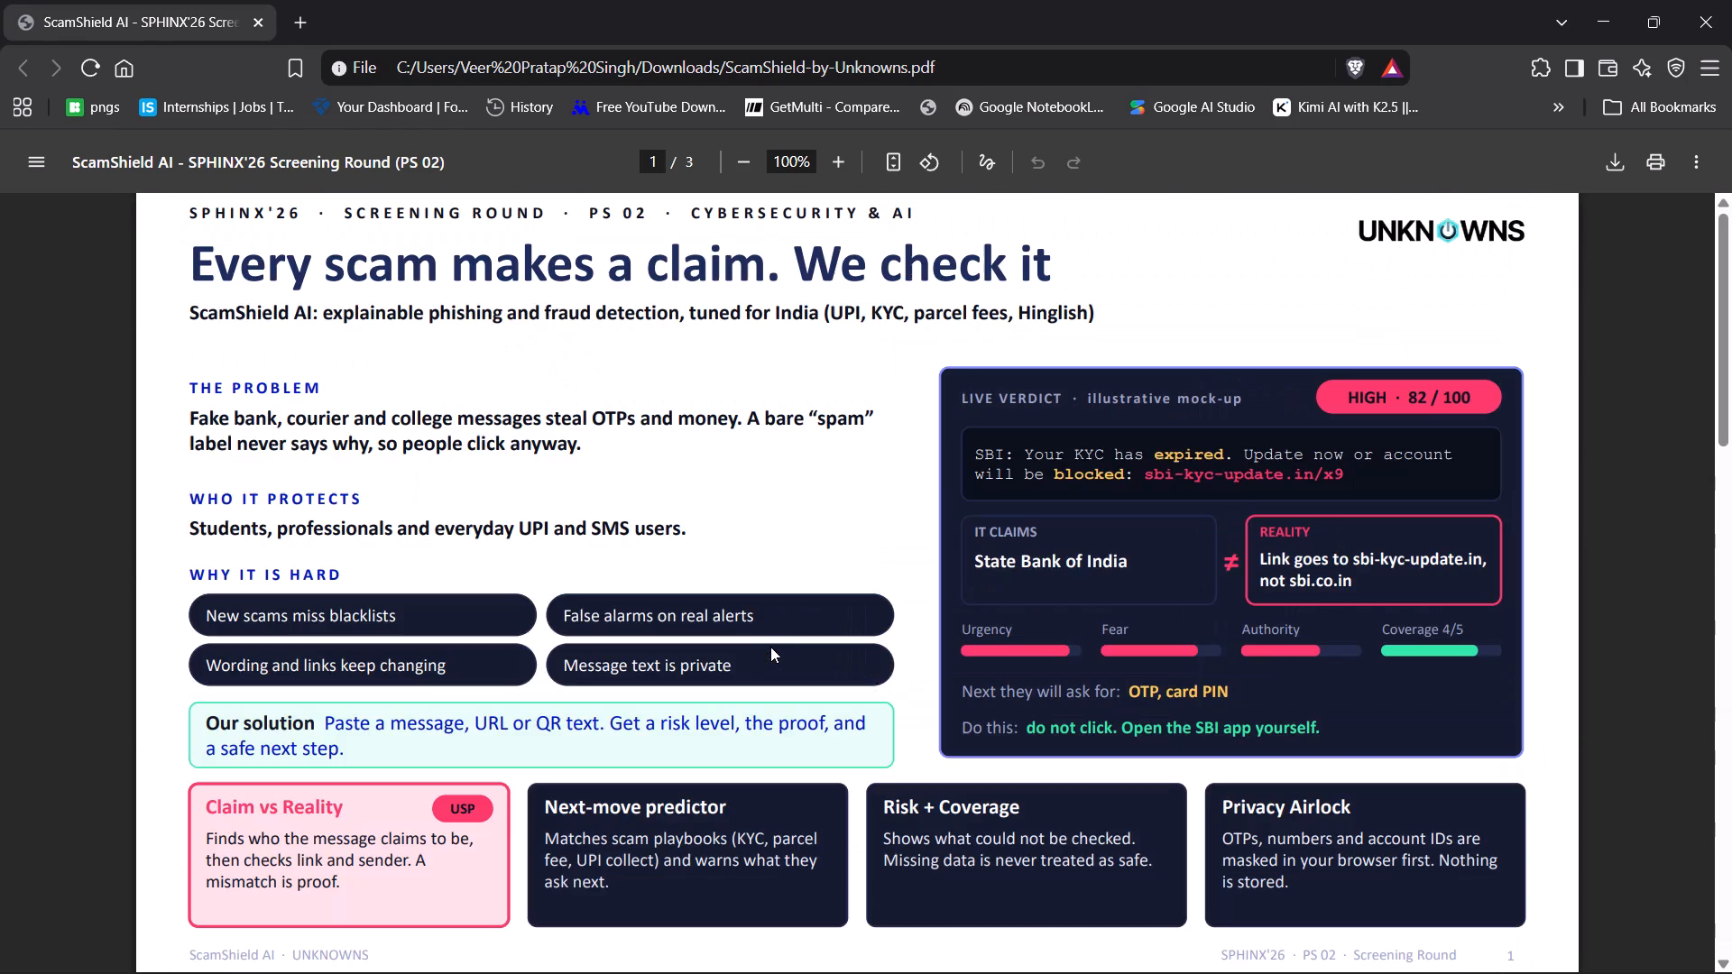
click(1731, 0)
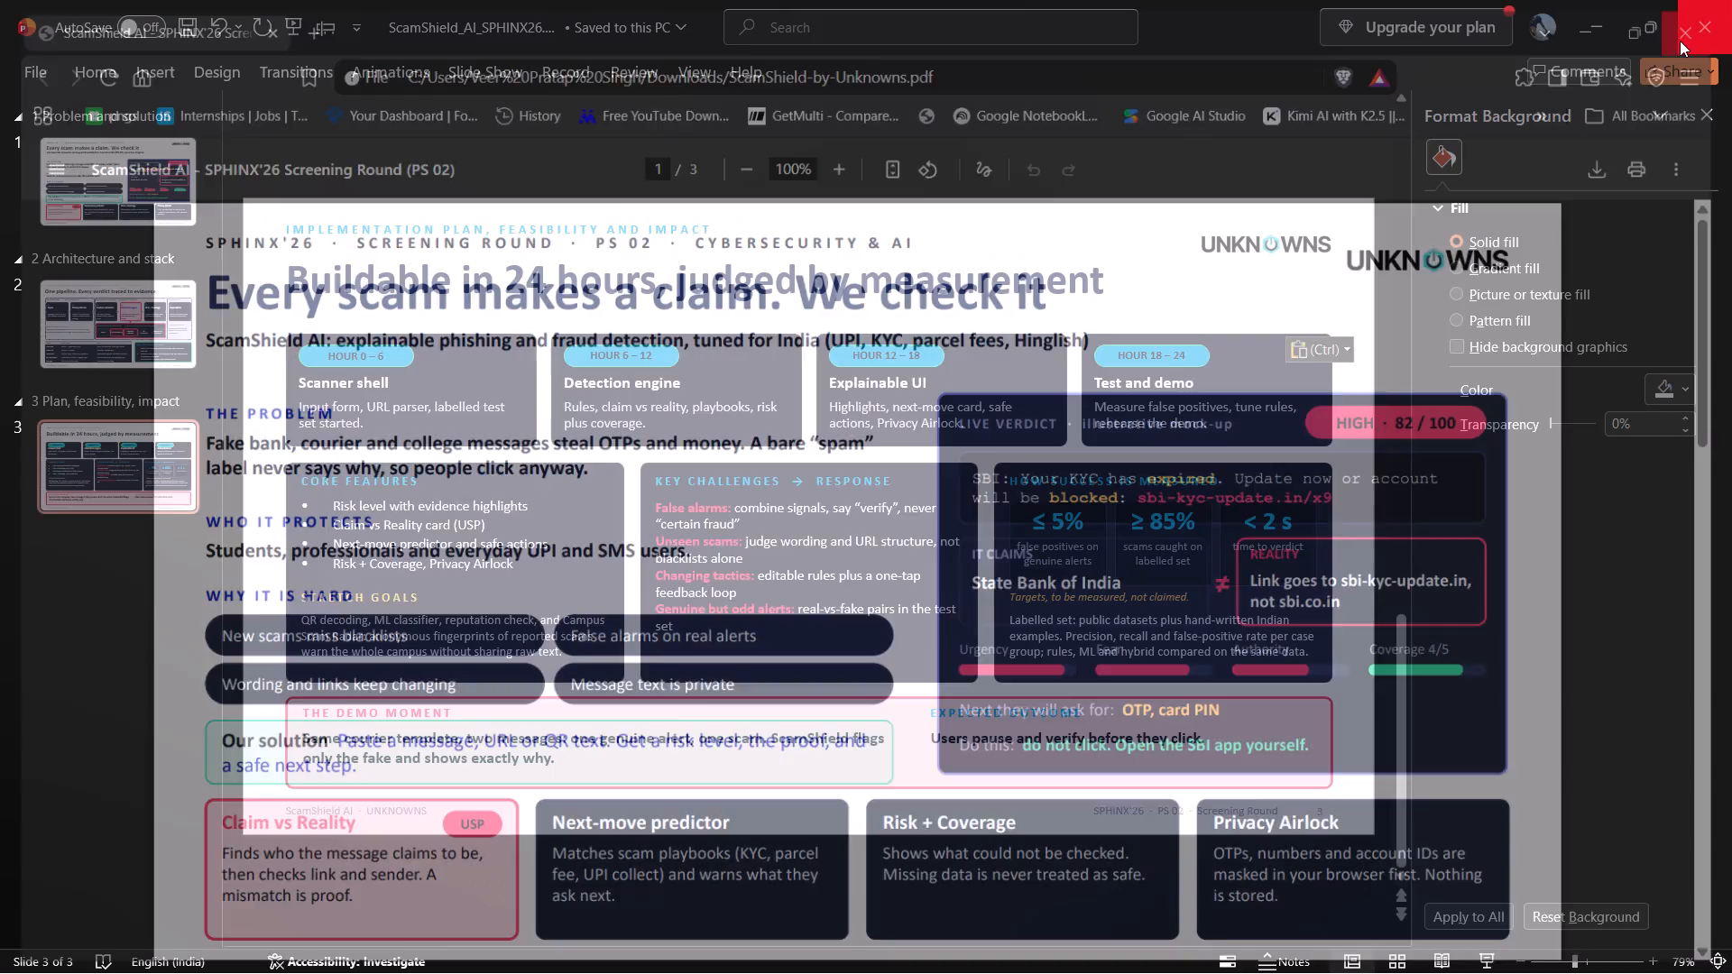
Add a text box reading TEAM beside the UNKNOWNS logo on slide 1, sized to fit the word on one line.
click(137, 222)
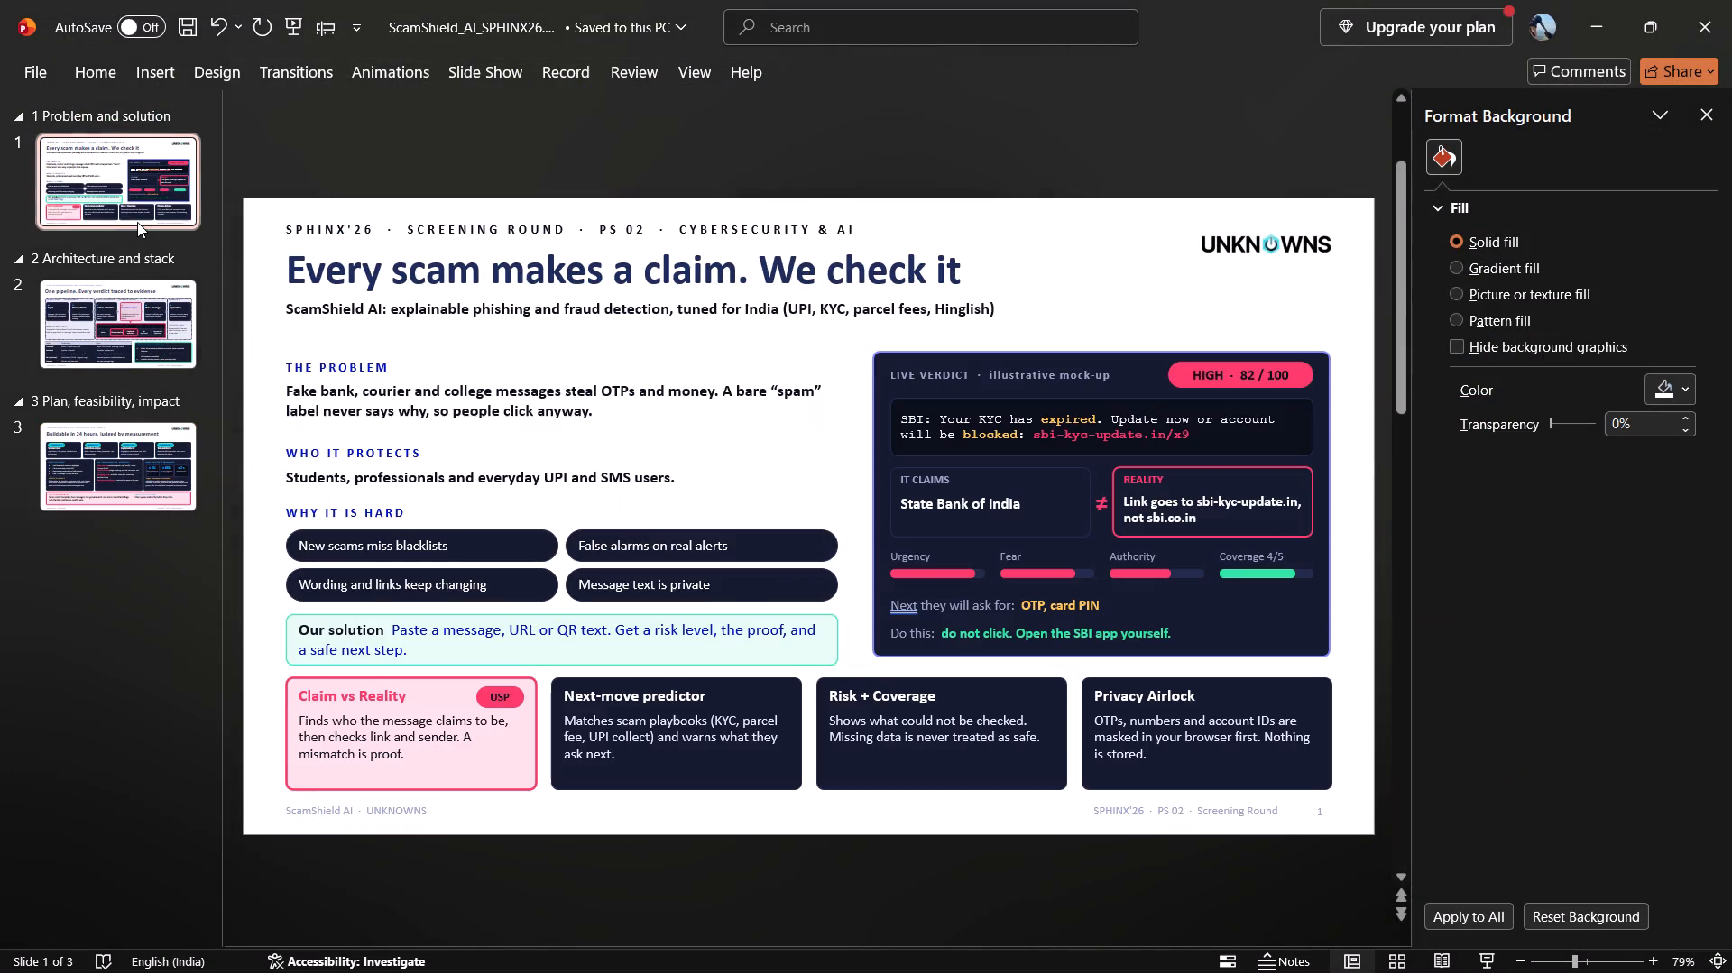
click(140, 74)
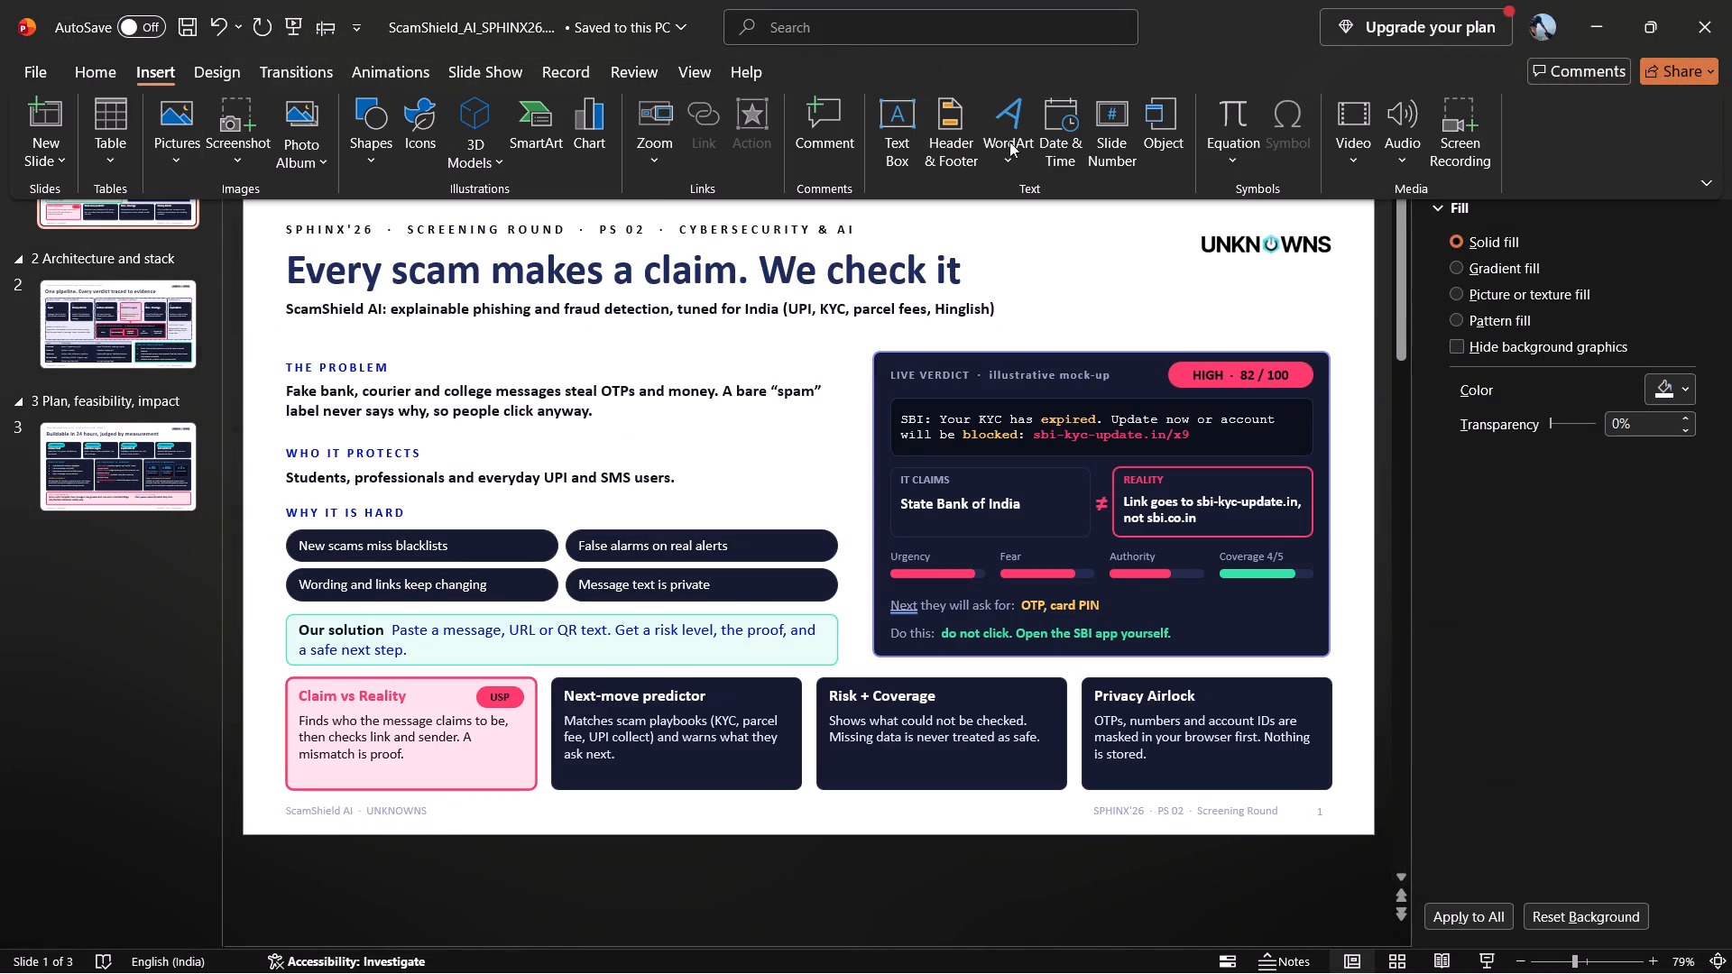
click(885, 110)
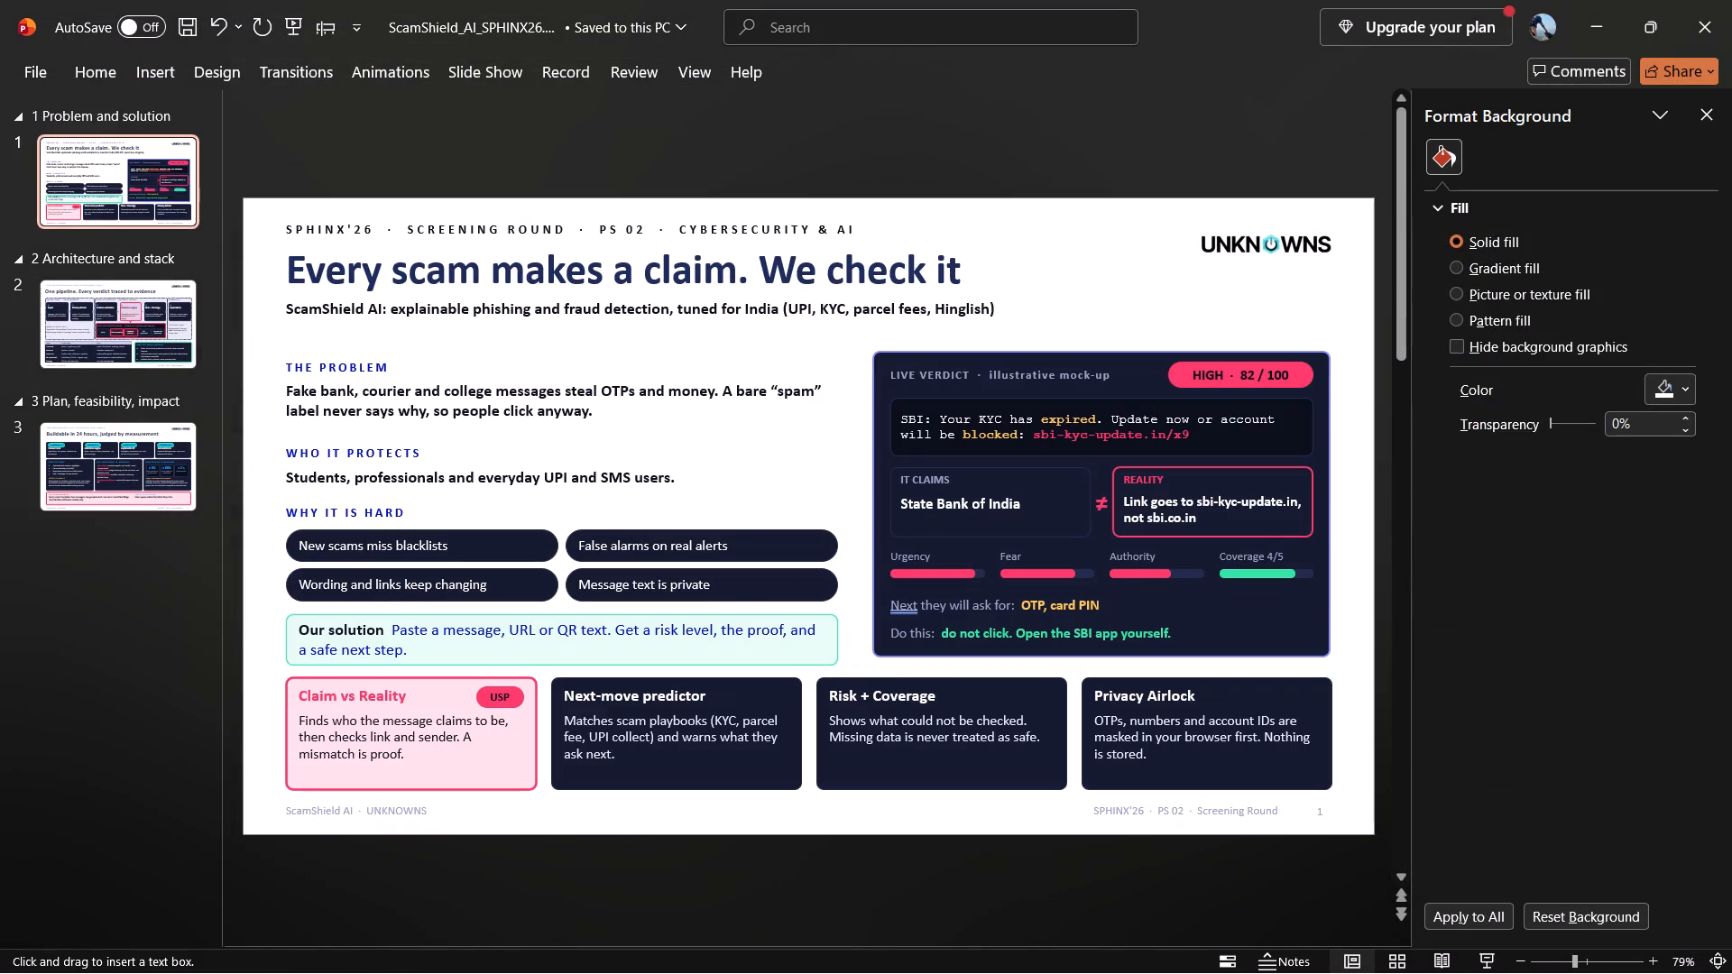
drag(1050, 253, 1109, 291)
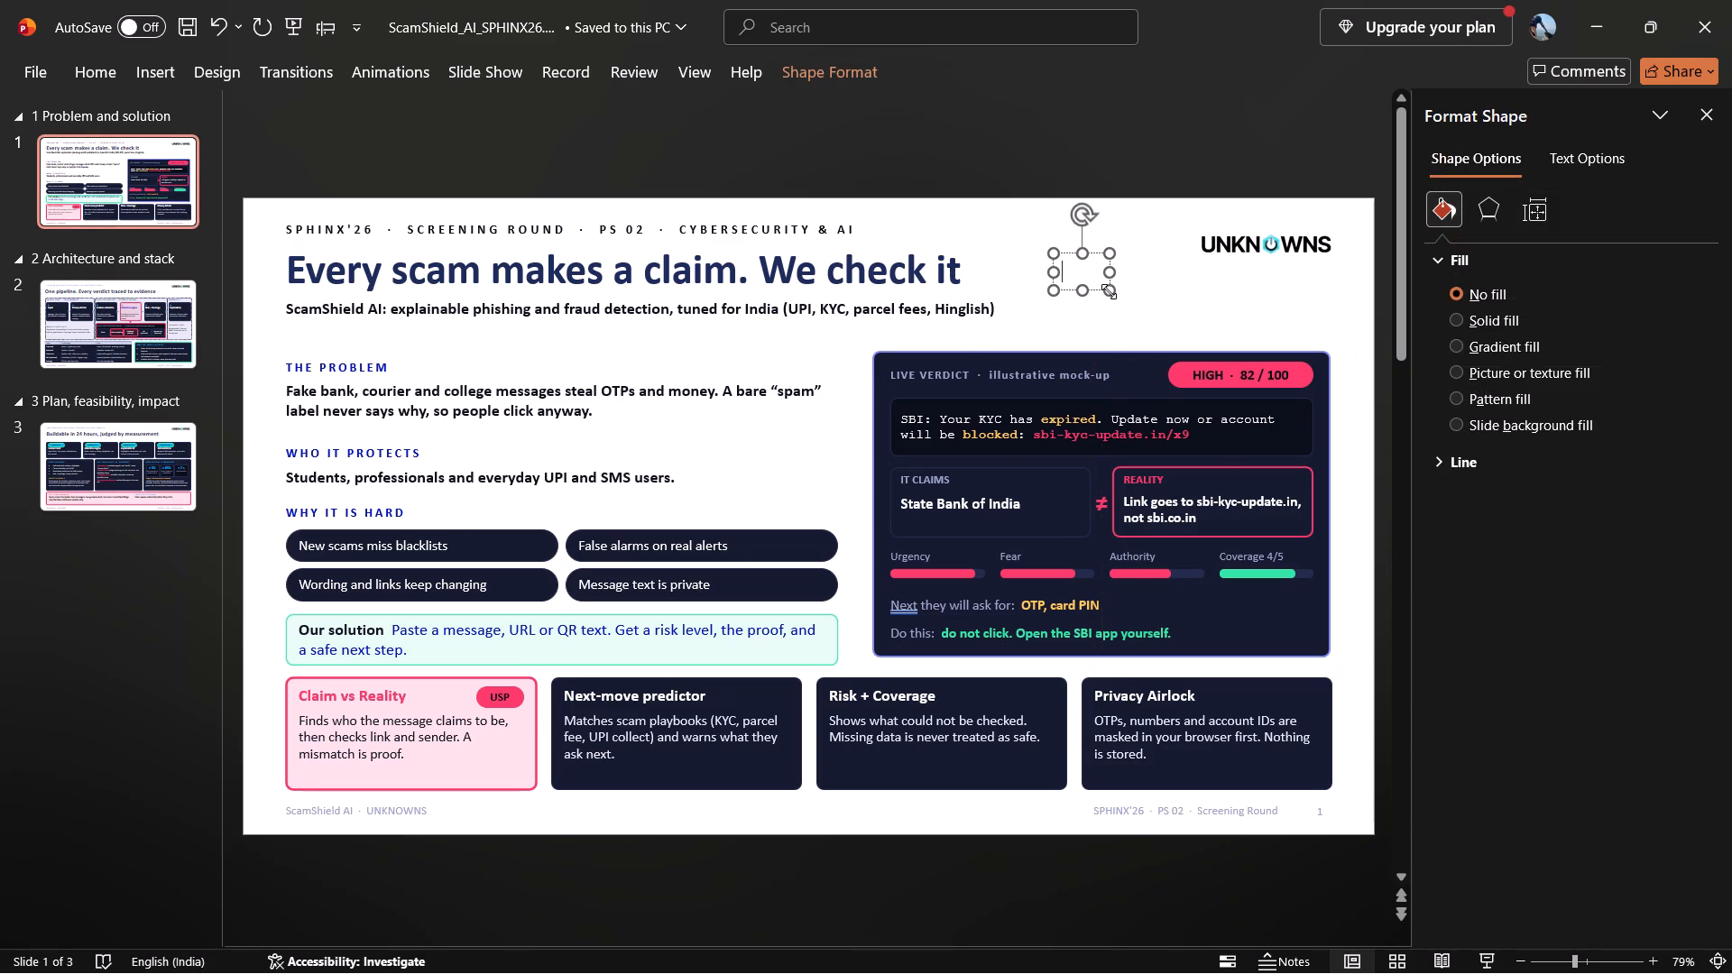
text(TEAM)
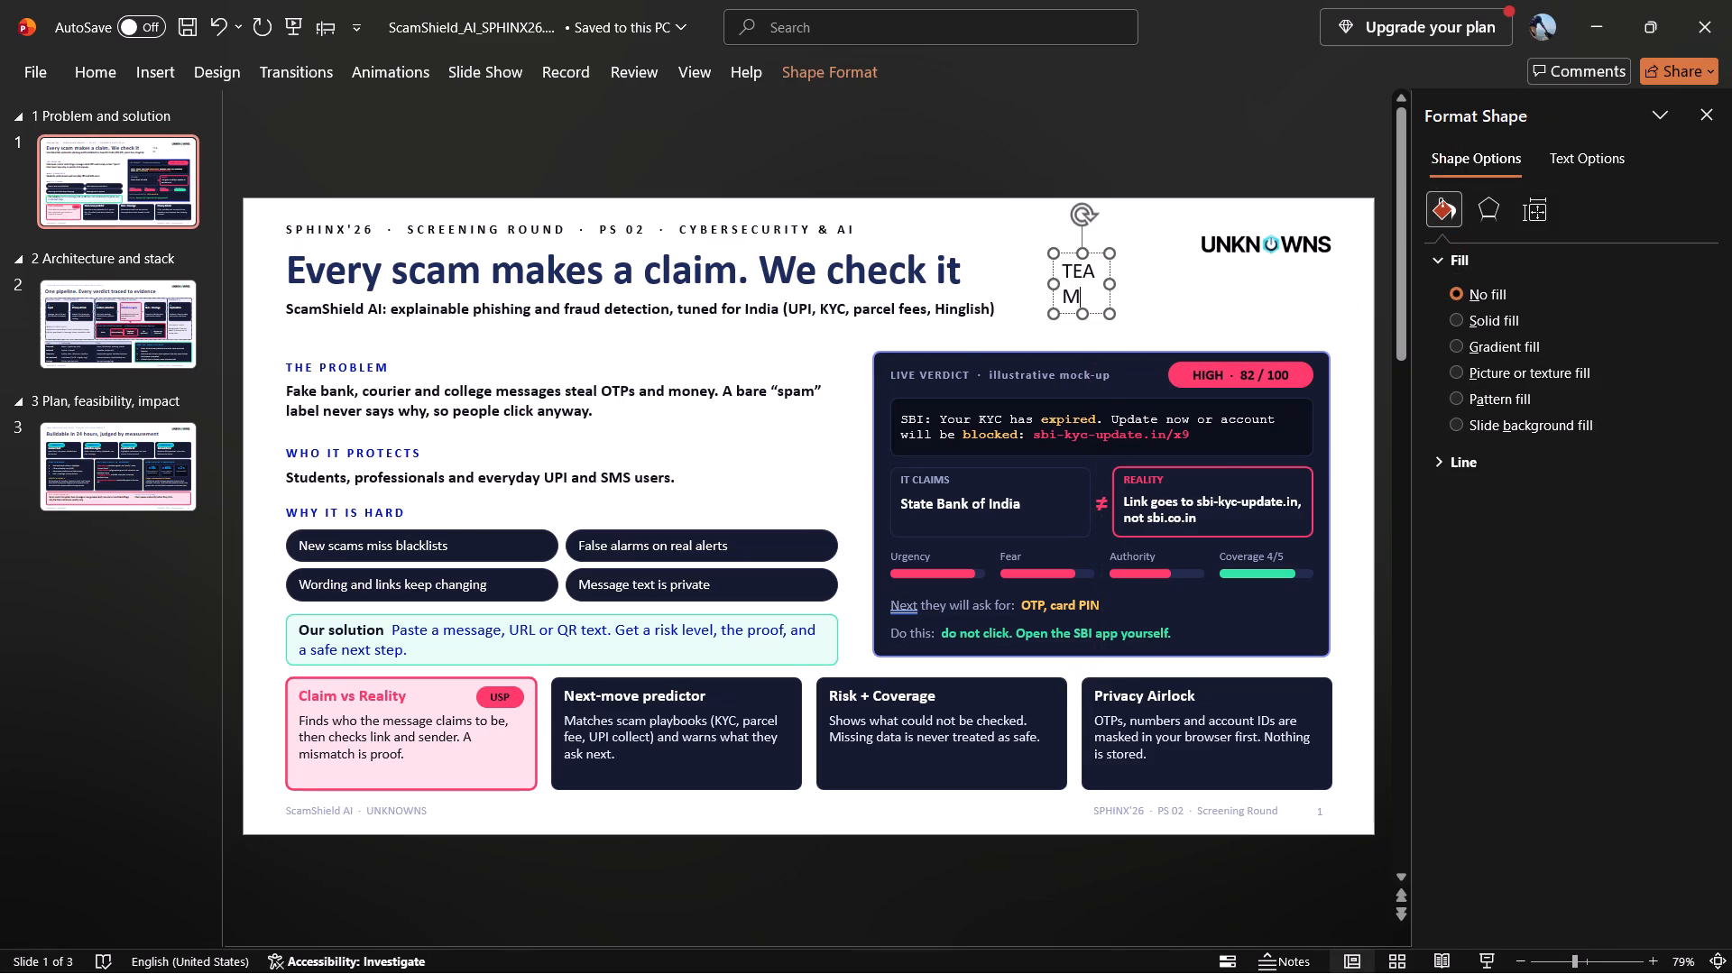
drag(1111, 287, 1136, 280)
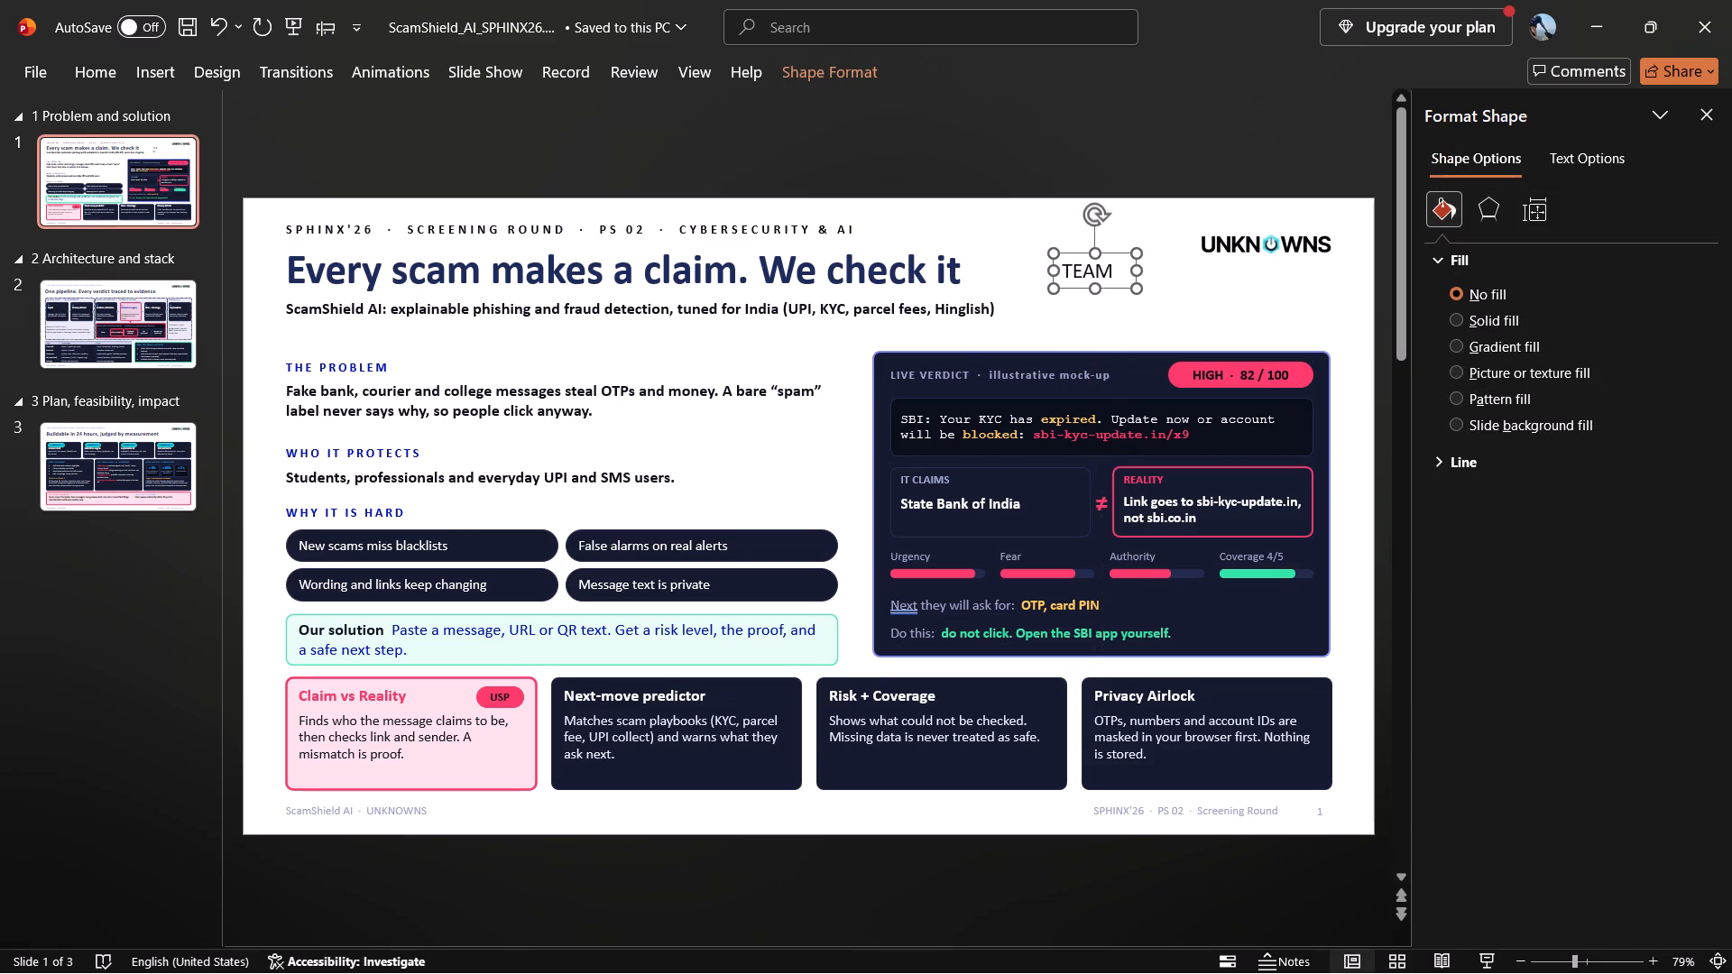
drag(1136, 288, 1120, 281)
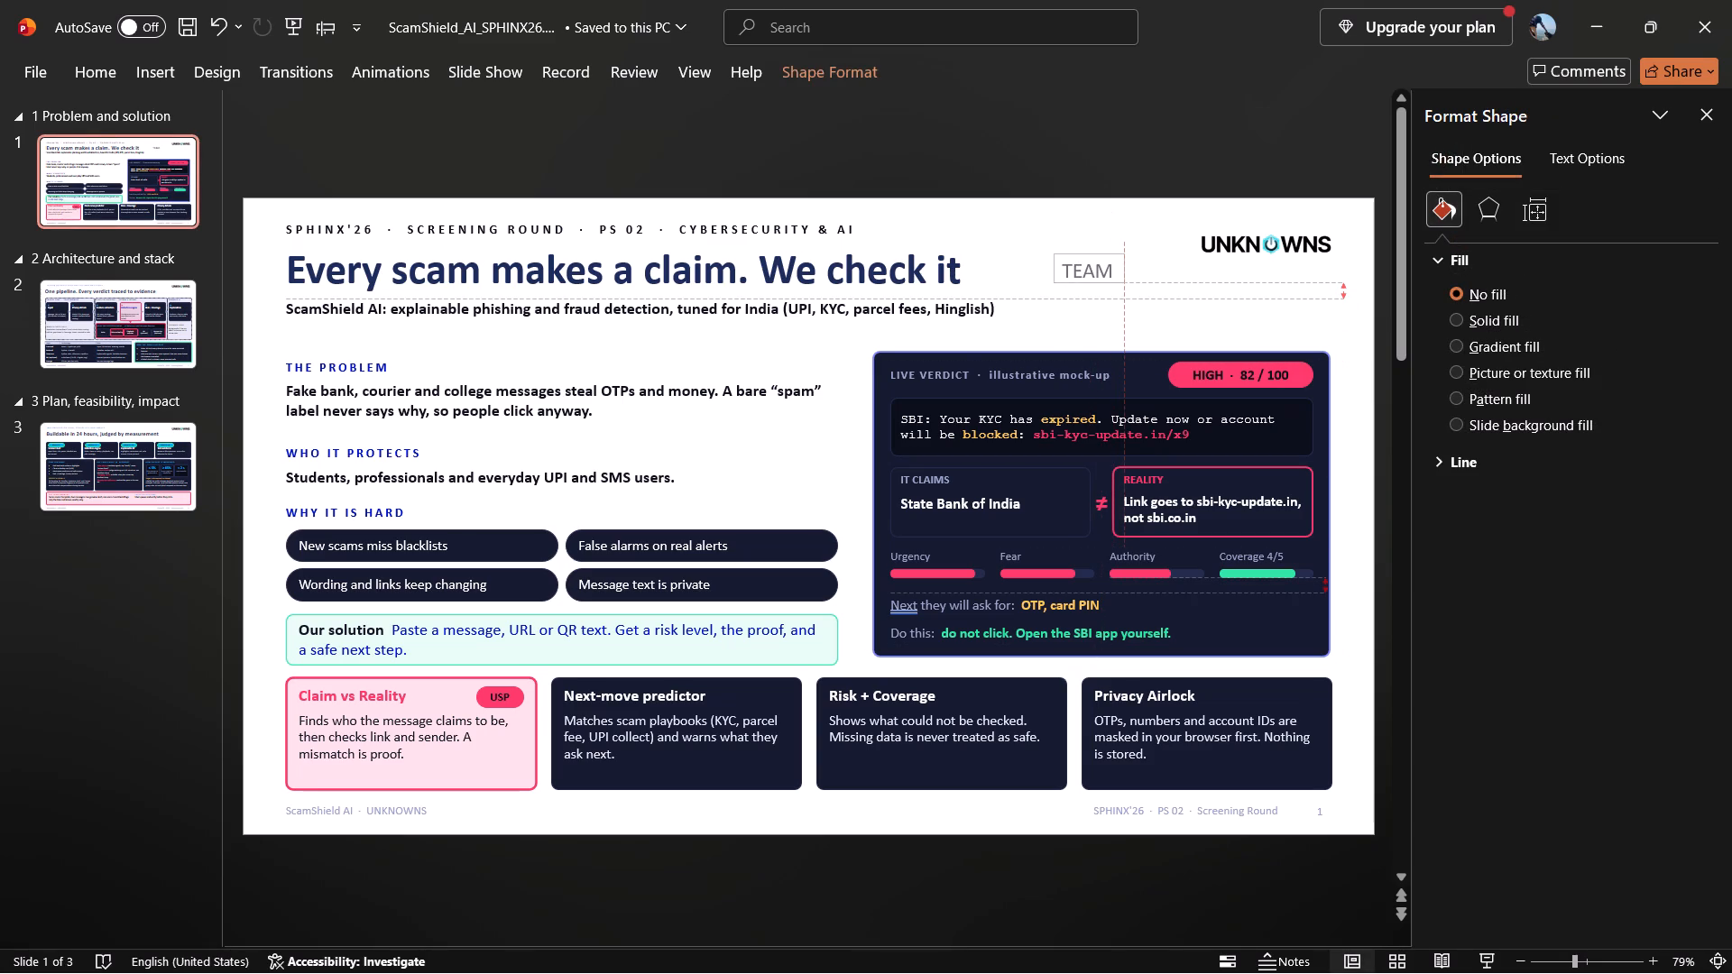
drag(1120, 281, 1120, 282)
Make the TEAM text bold and set its font to Aparajita.
click(1096, 270)
key(ctrl+a)
key(ctrl+b)
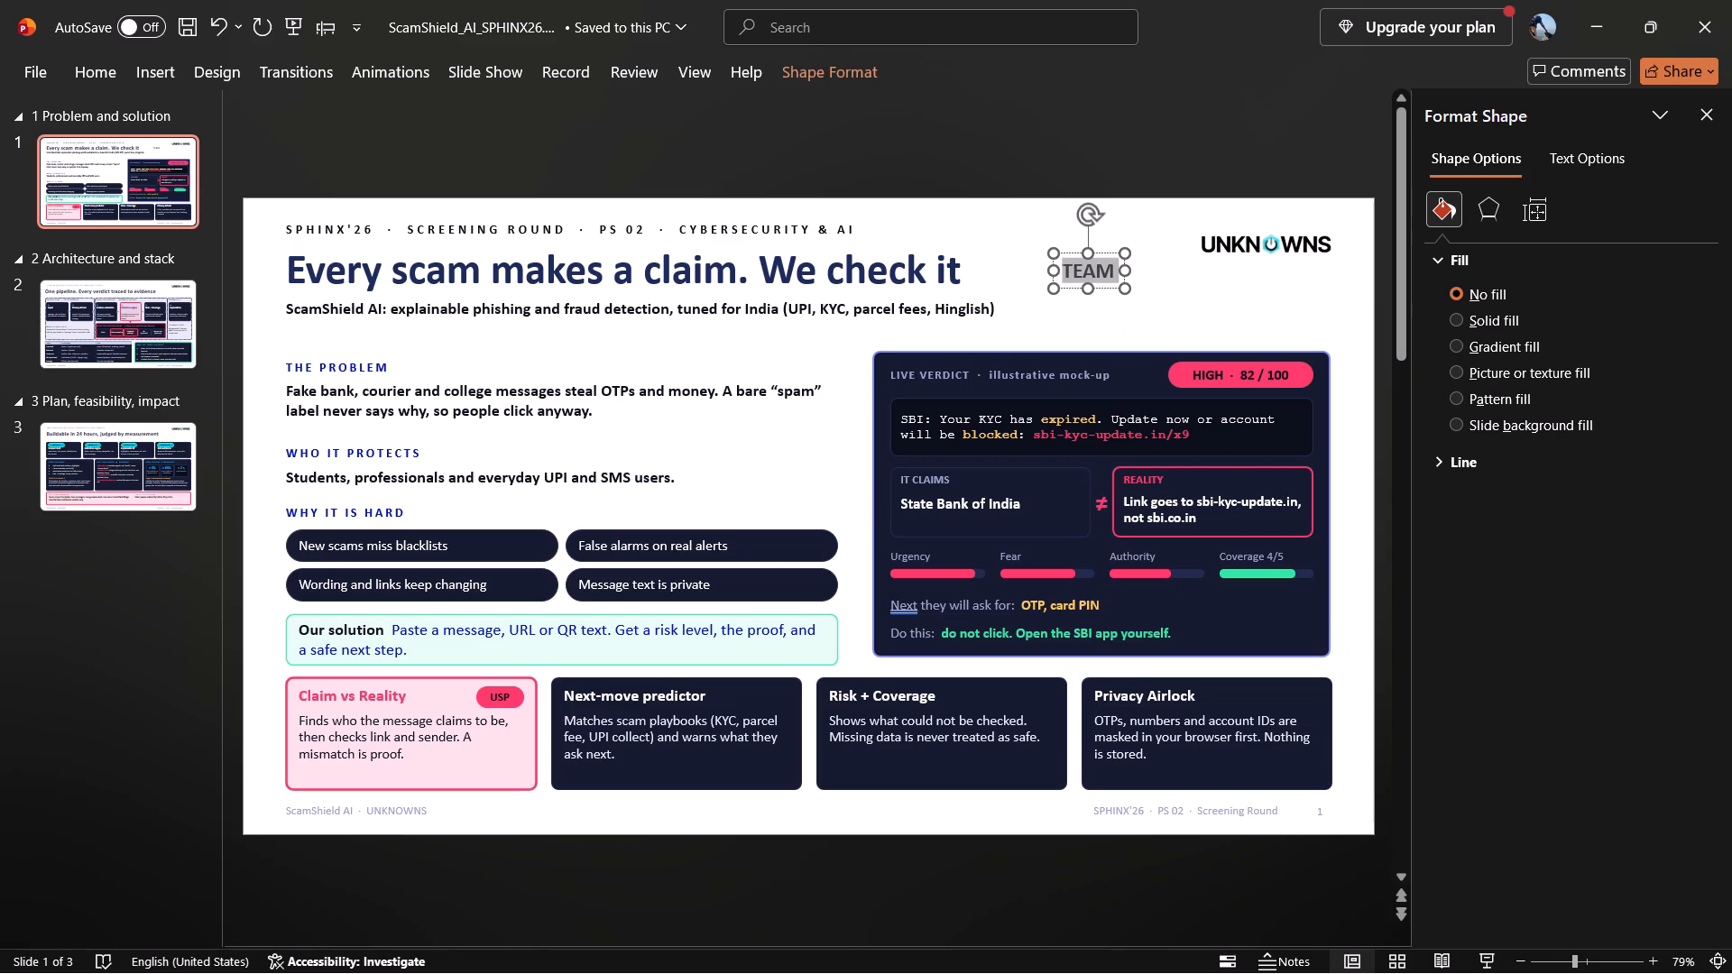
right_click(1096, 270)
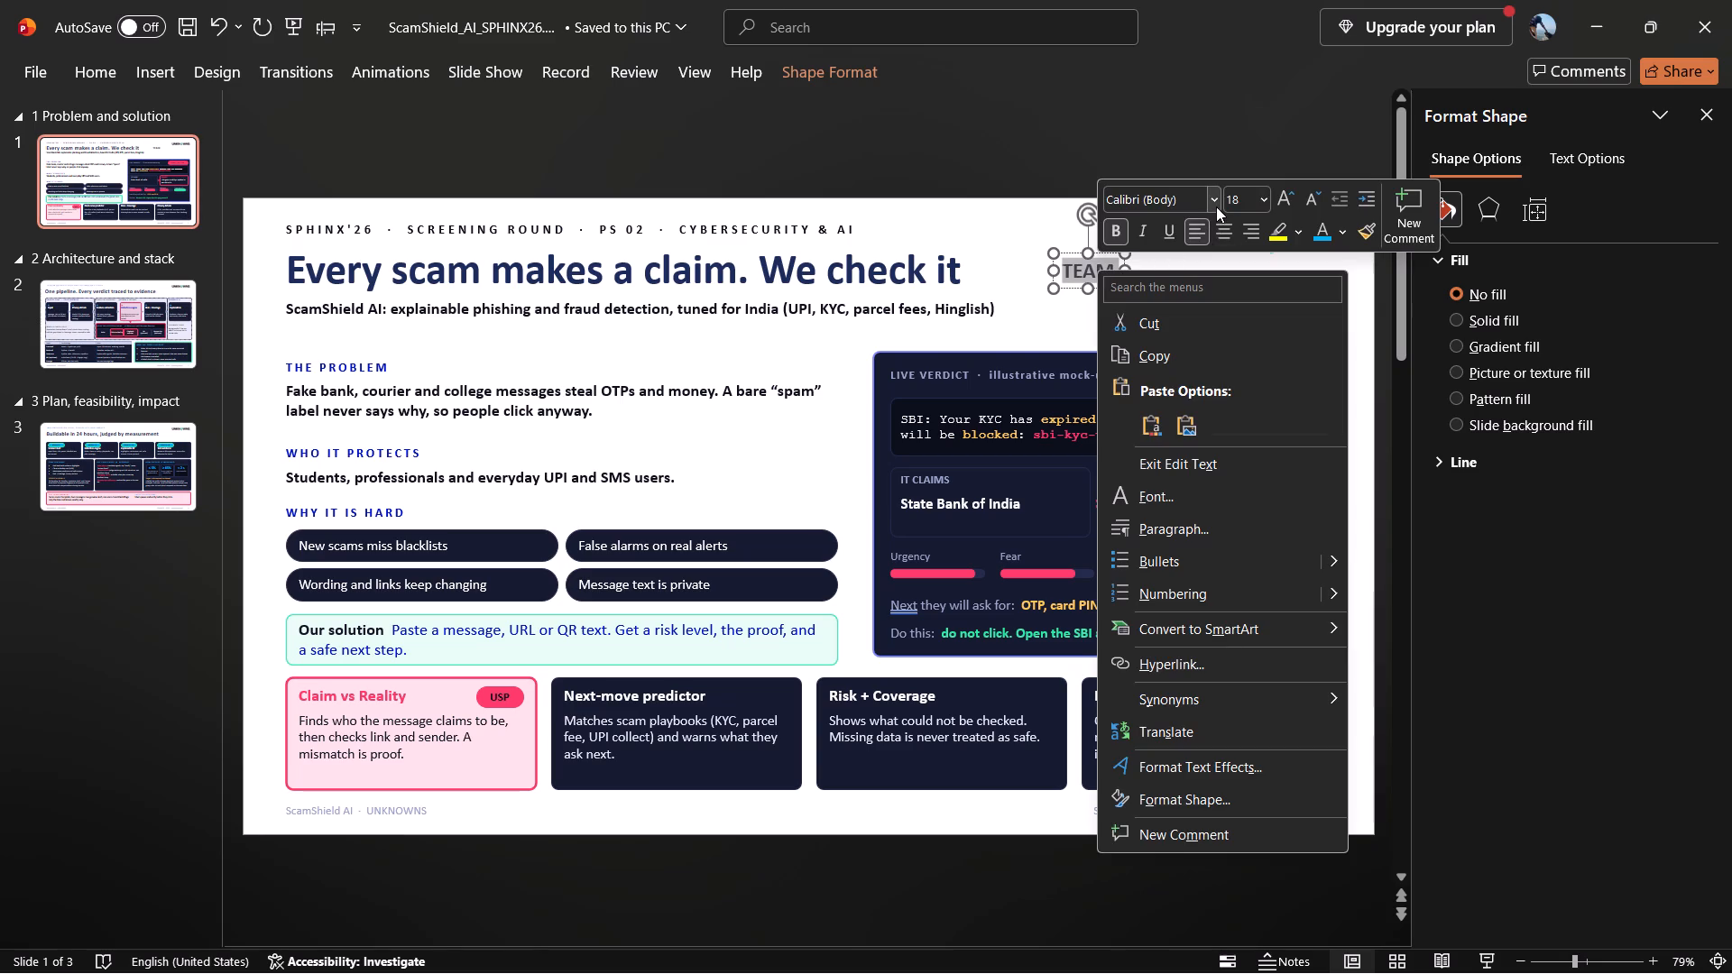
click(1216, 207)
click(1216, 207)
click(1216, 207)
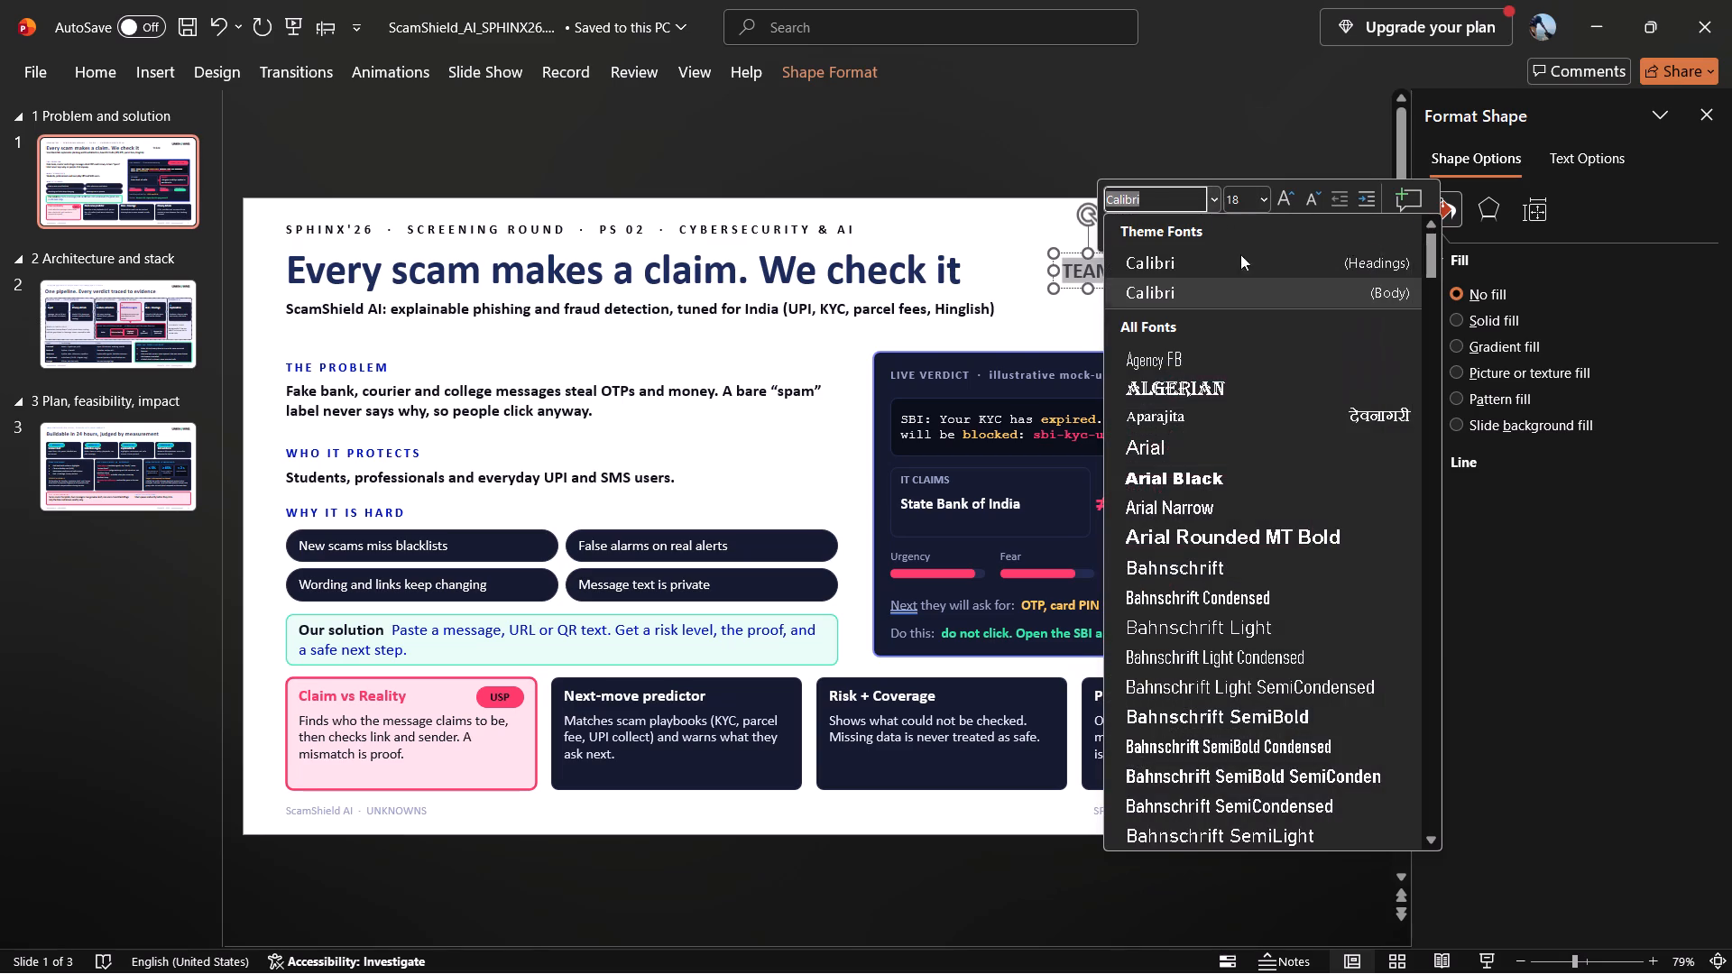
click(1244, 428)
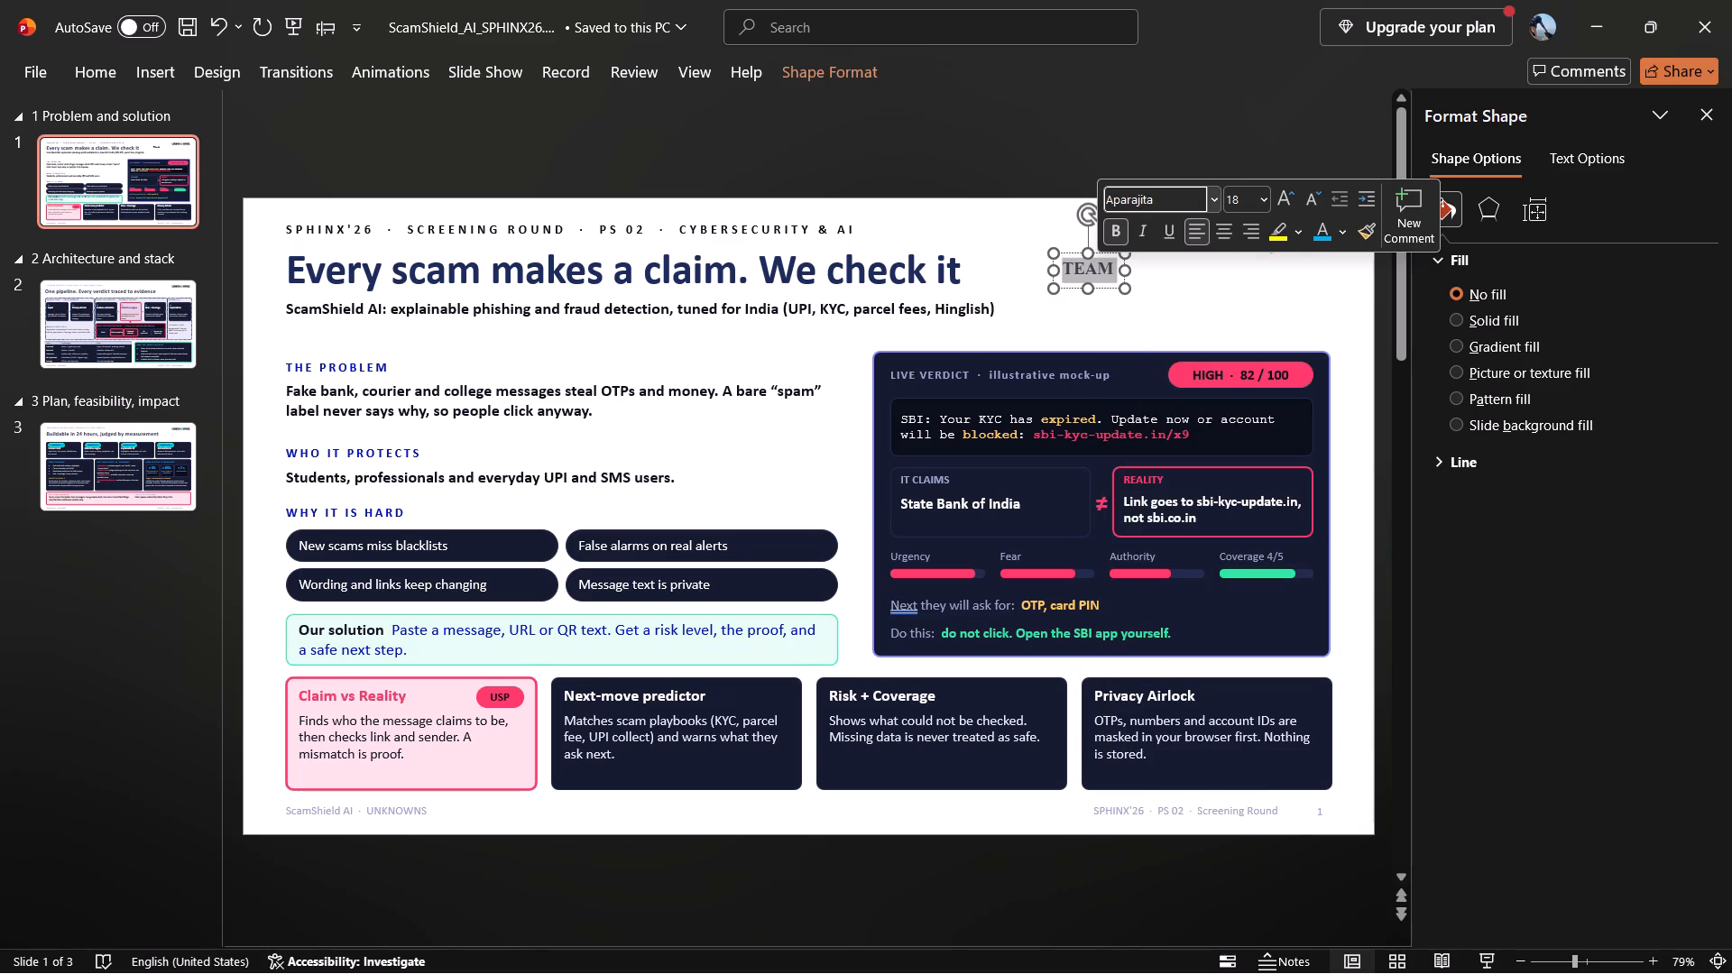
click(1024, 238)
Move the TEAM text box just above the start of the UNKNOWNS logo and adjust its width around the word.
click(1090, 271)
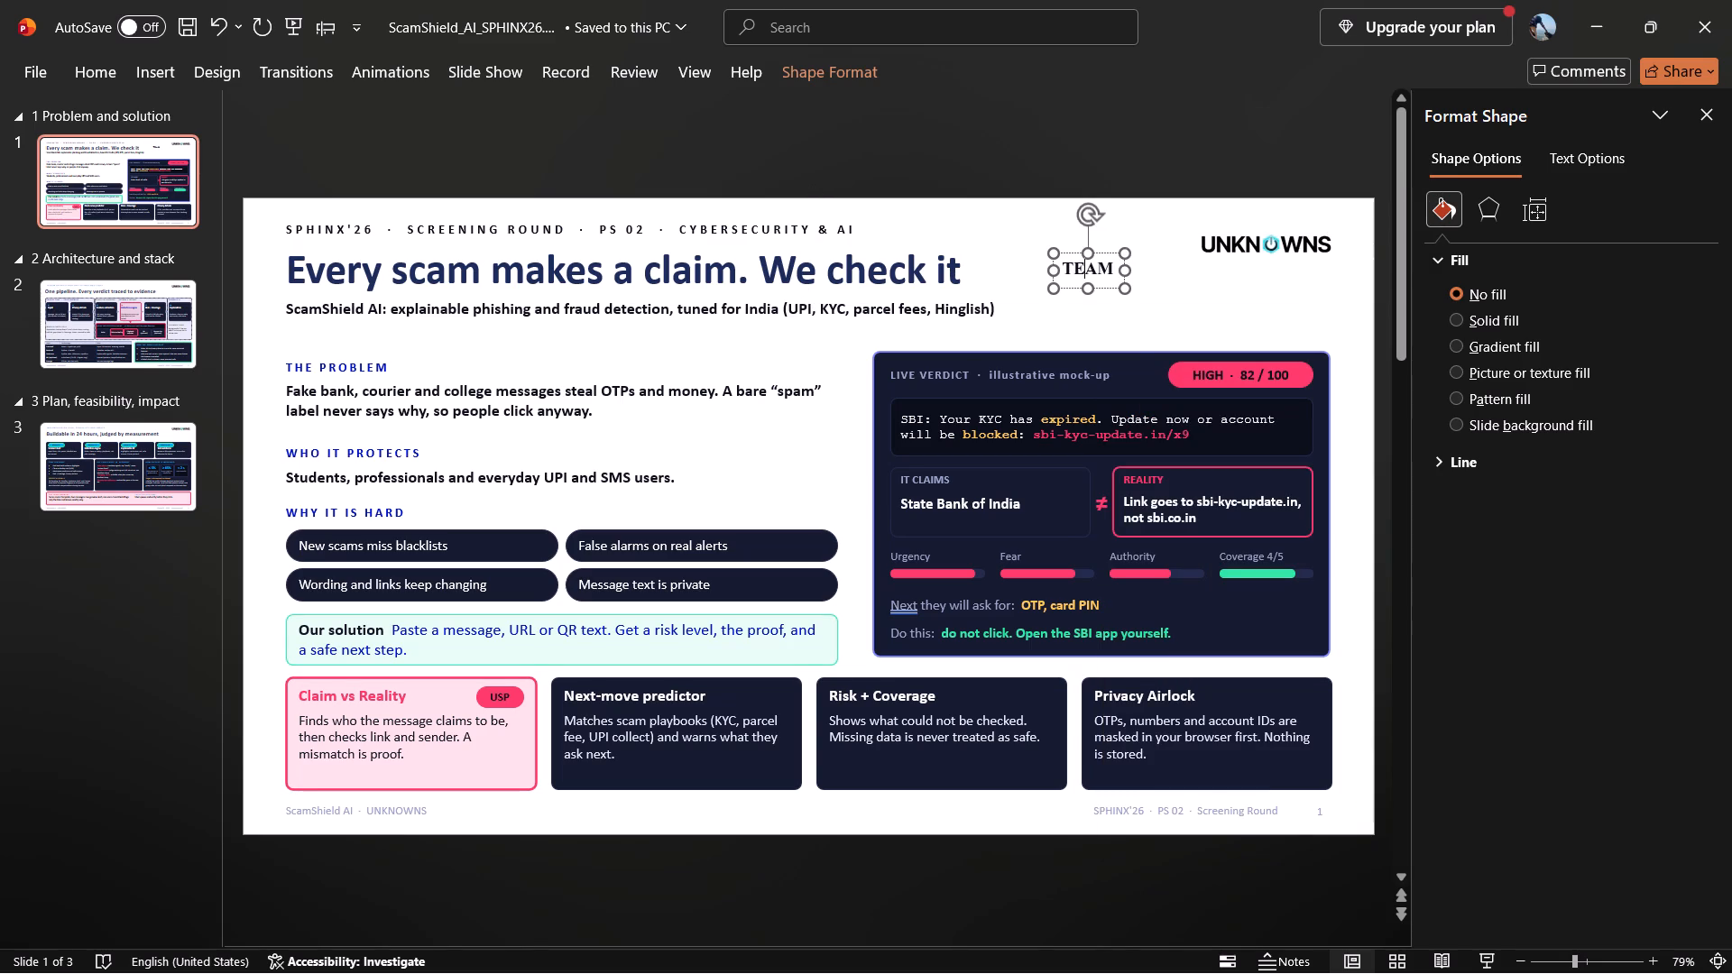
drag(1113, 252, 1254, 209)
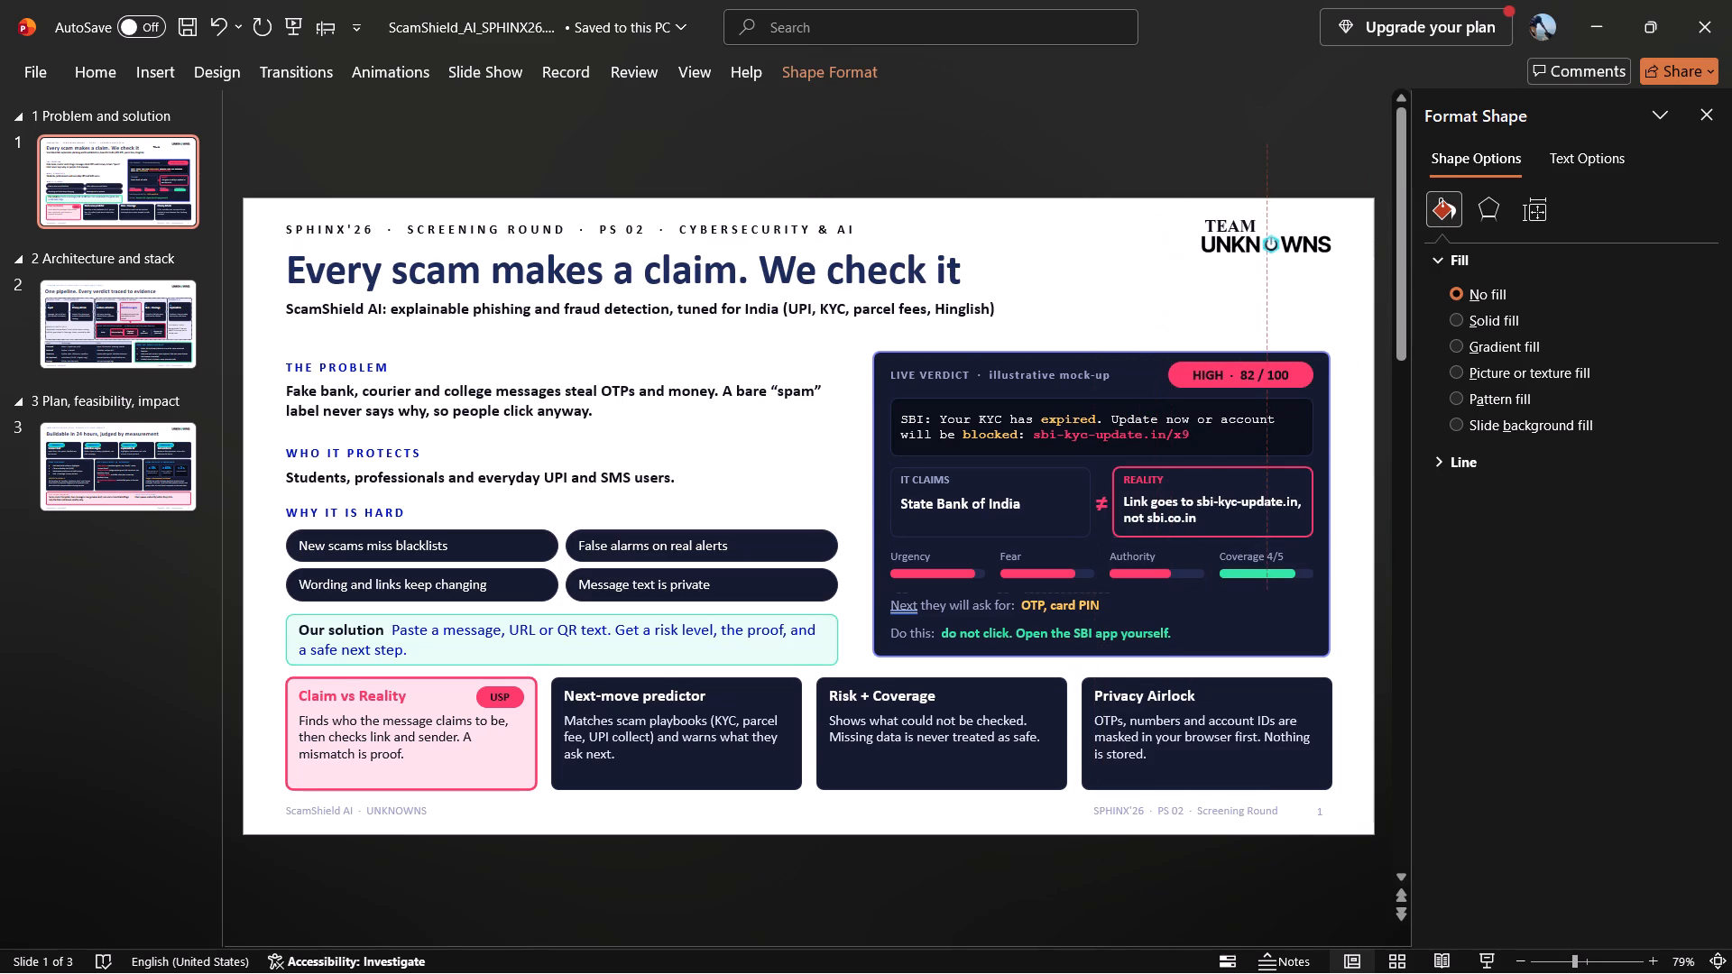
drag(1254, 209, 1246, 210)
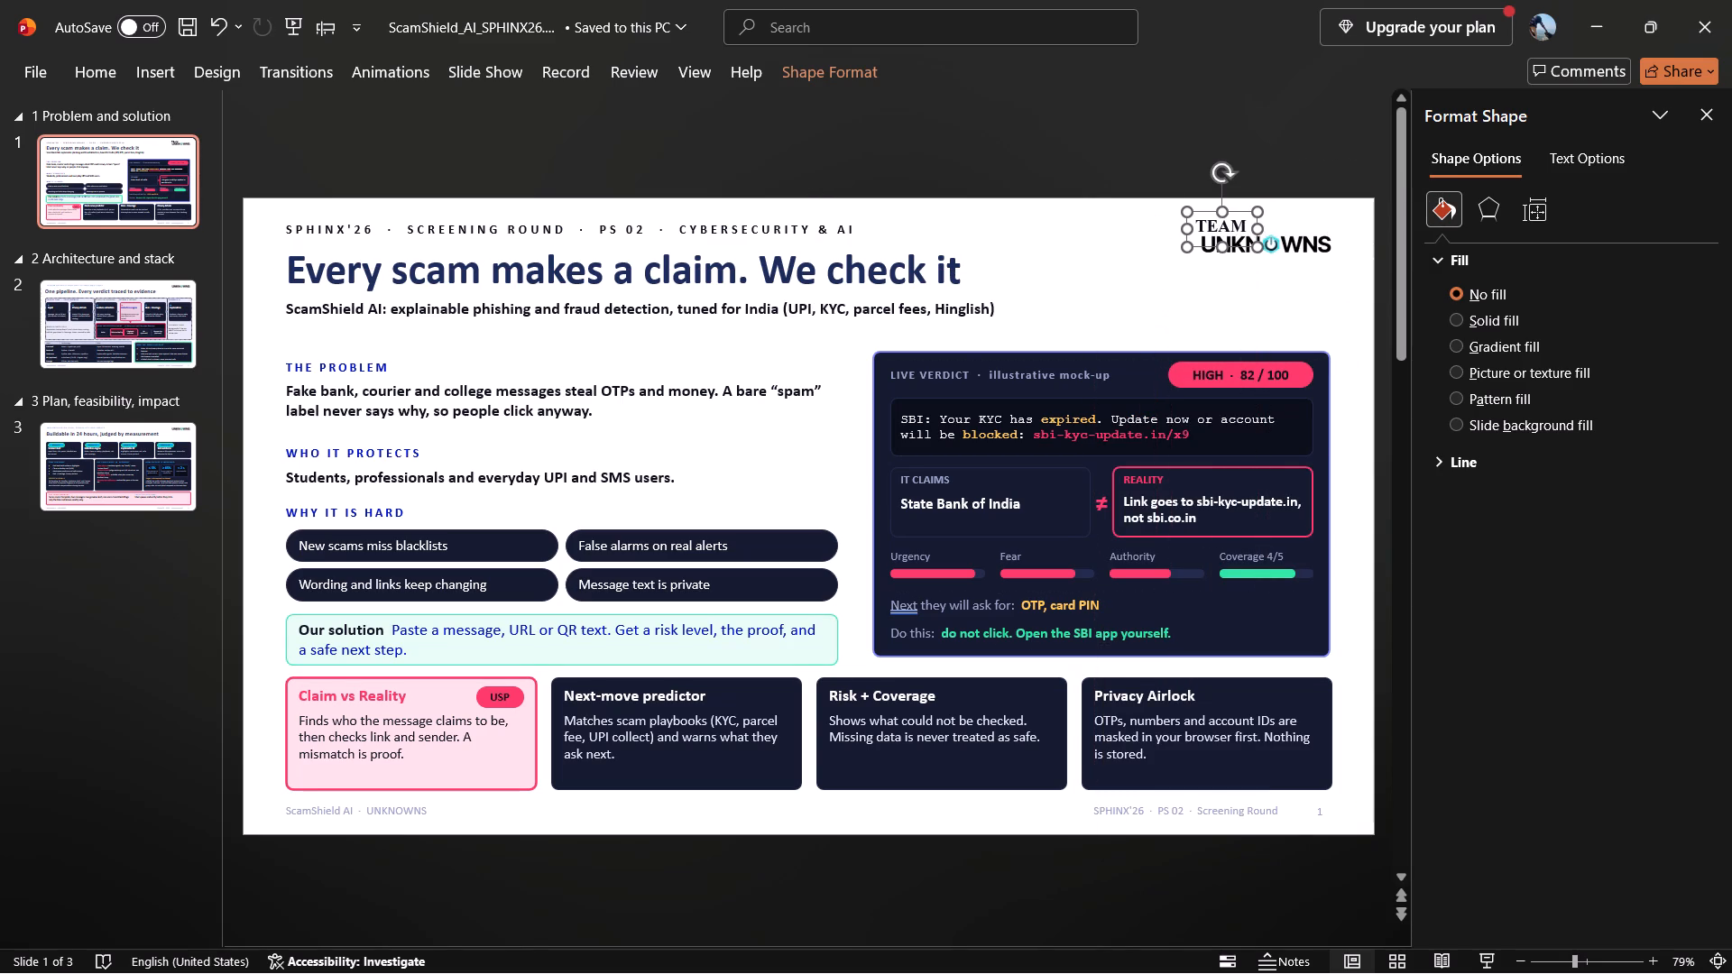
drag(1259, 231, 1285, 224)
drag(1286, 242, 1282, 241)
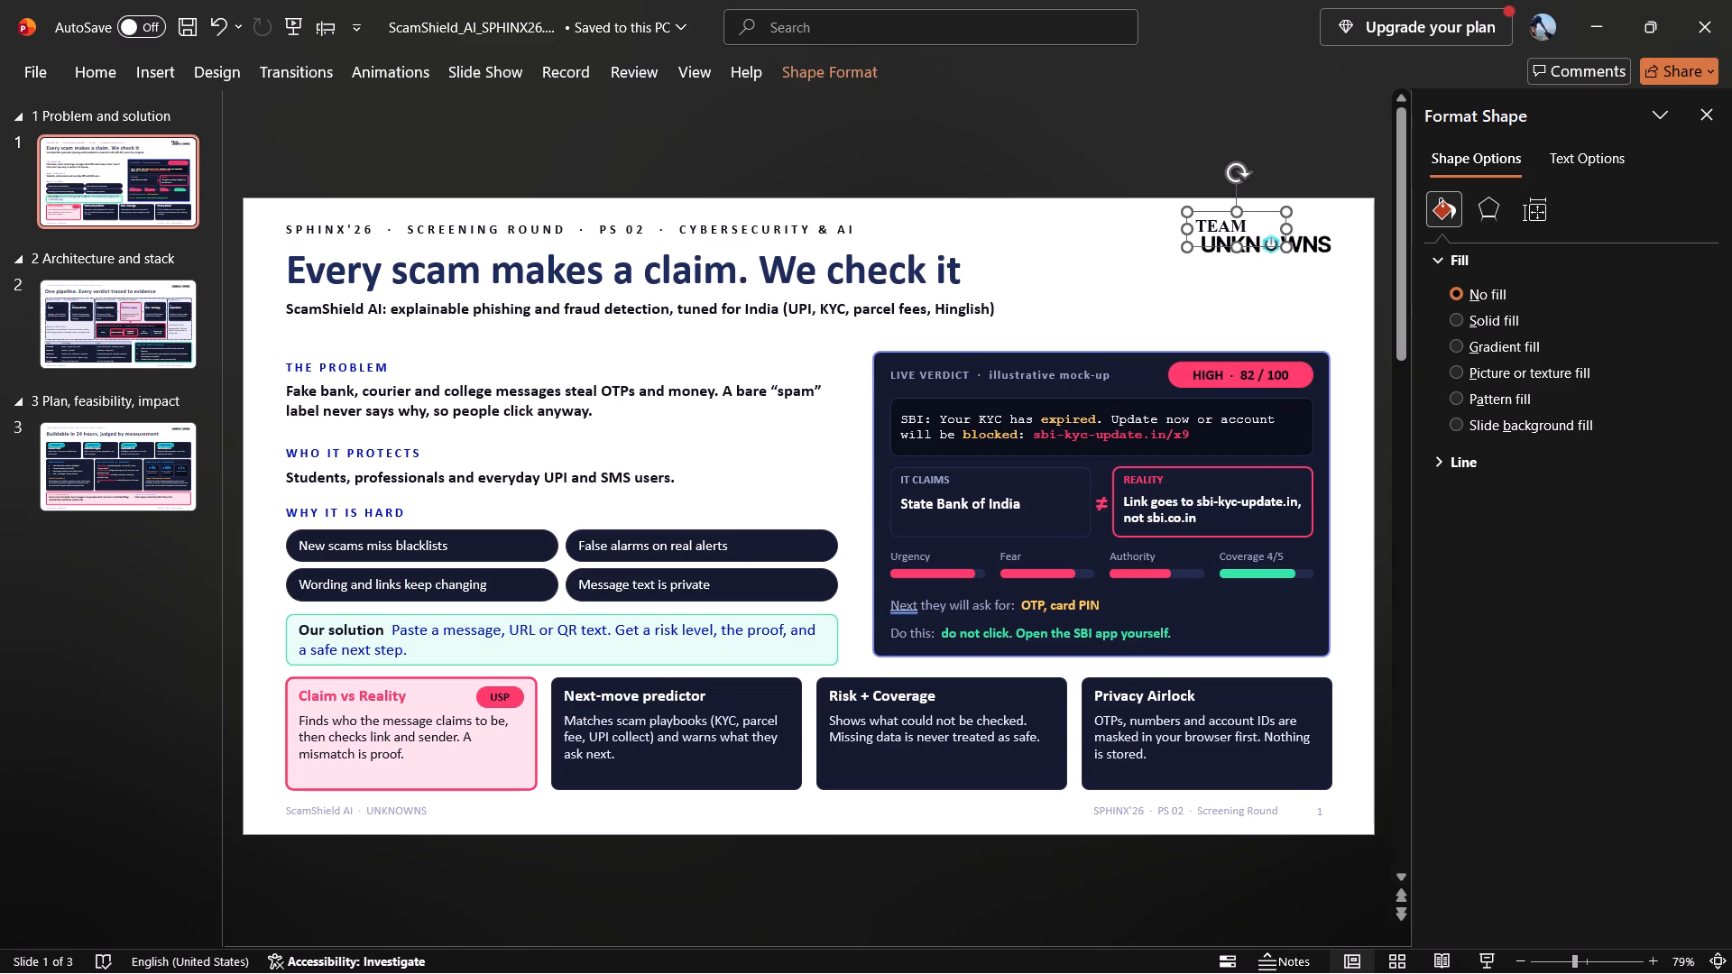
drag(1282, 241, 1265, 233)
drag(1269, 249, 1257, 238)
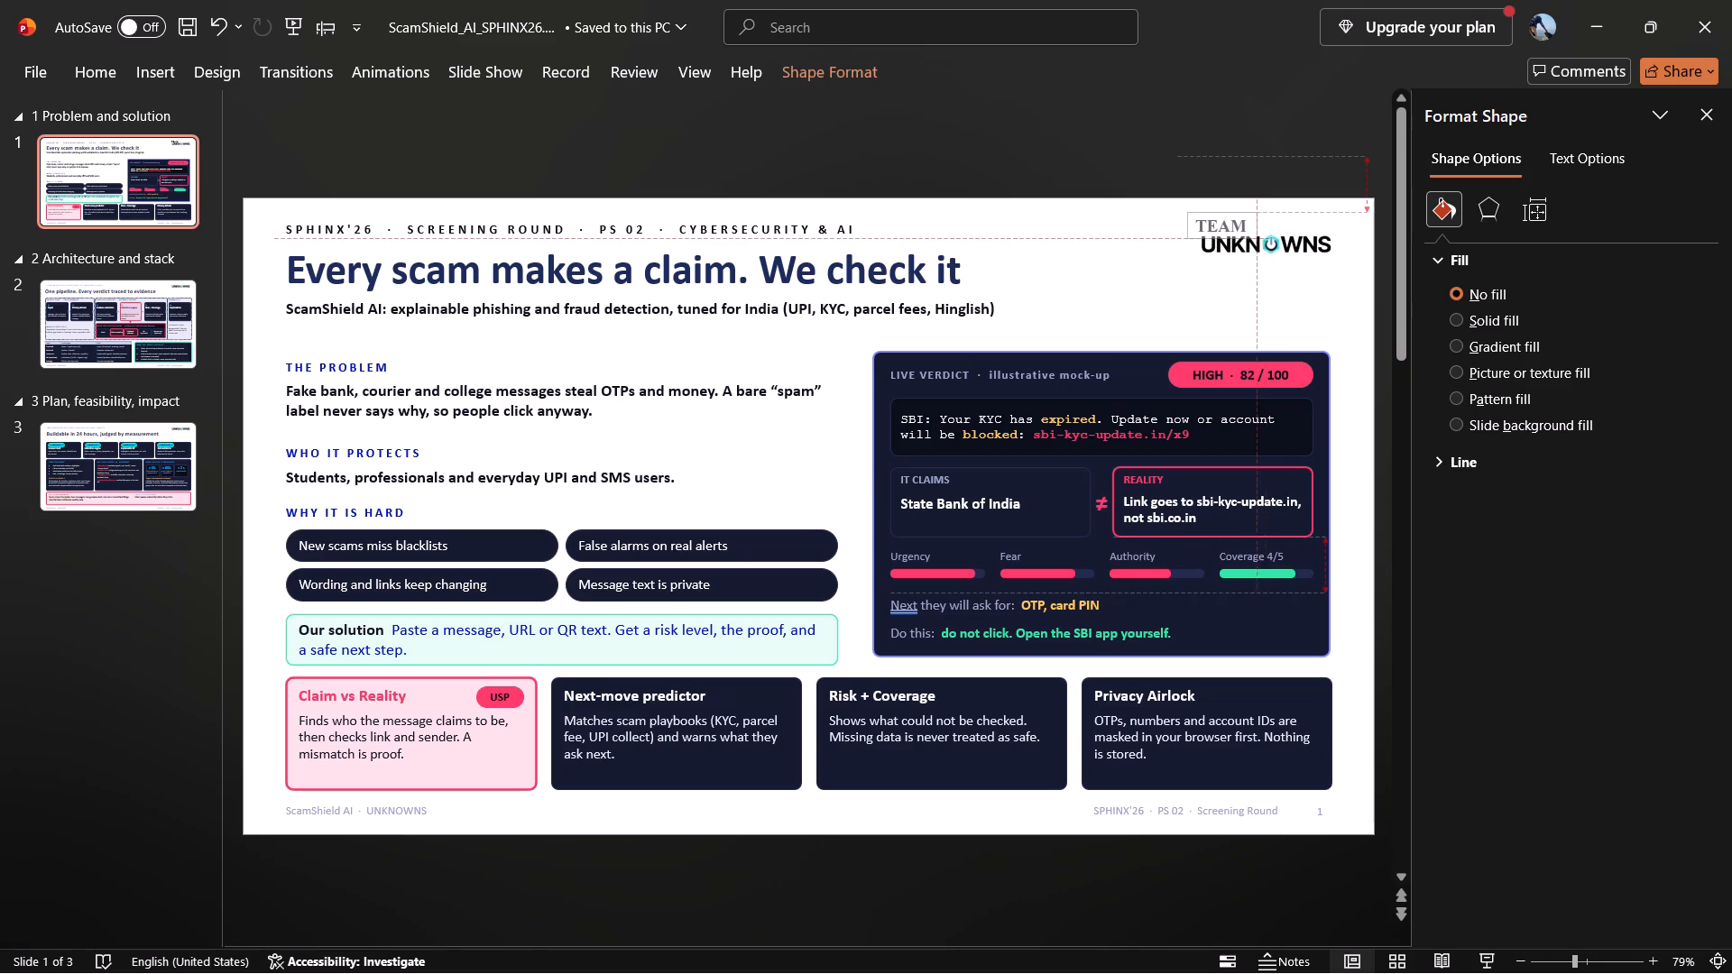
drag(1257, 238, 1265, 236)
Set the TEAM text to size 12 in the Berlin Sans FB Demi font.
click(1233, 222)
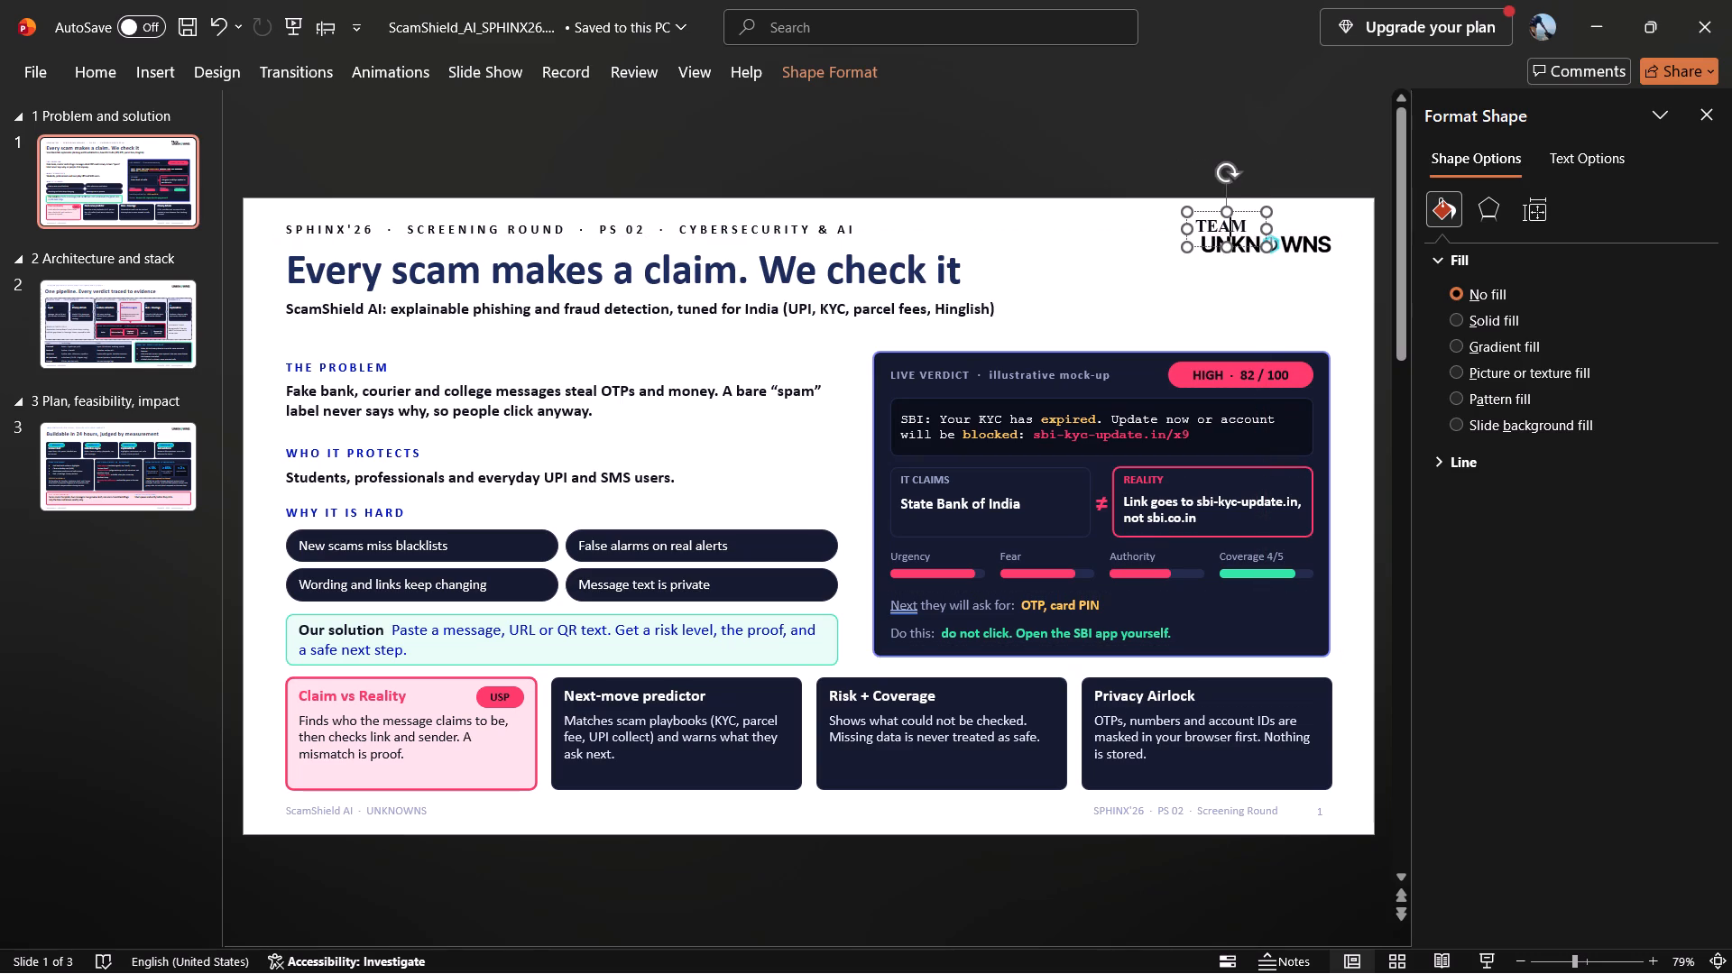
key(ctrl+a)
right_click(1233, 222)
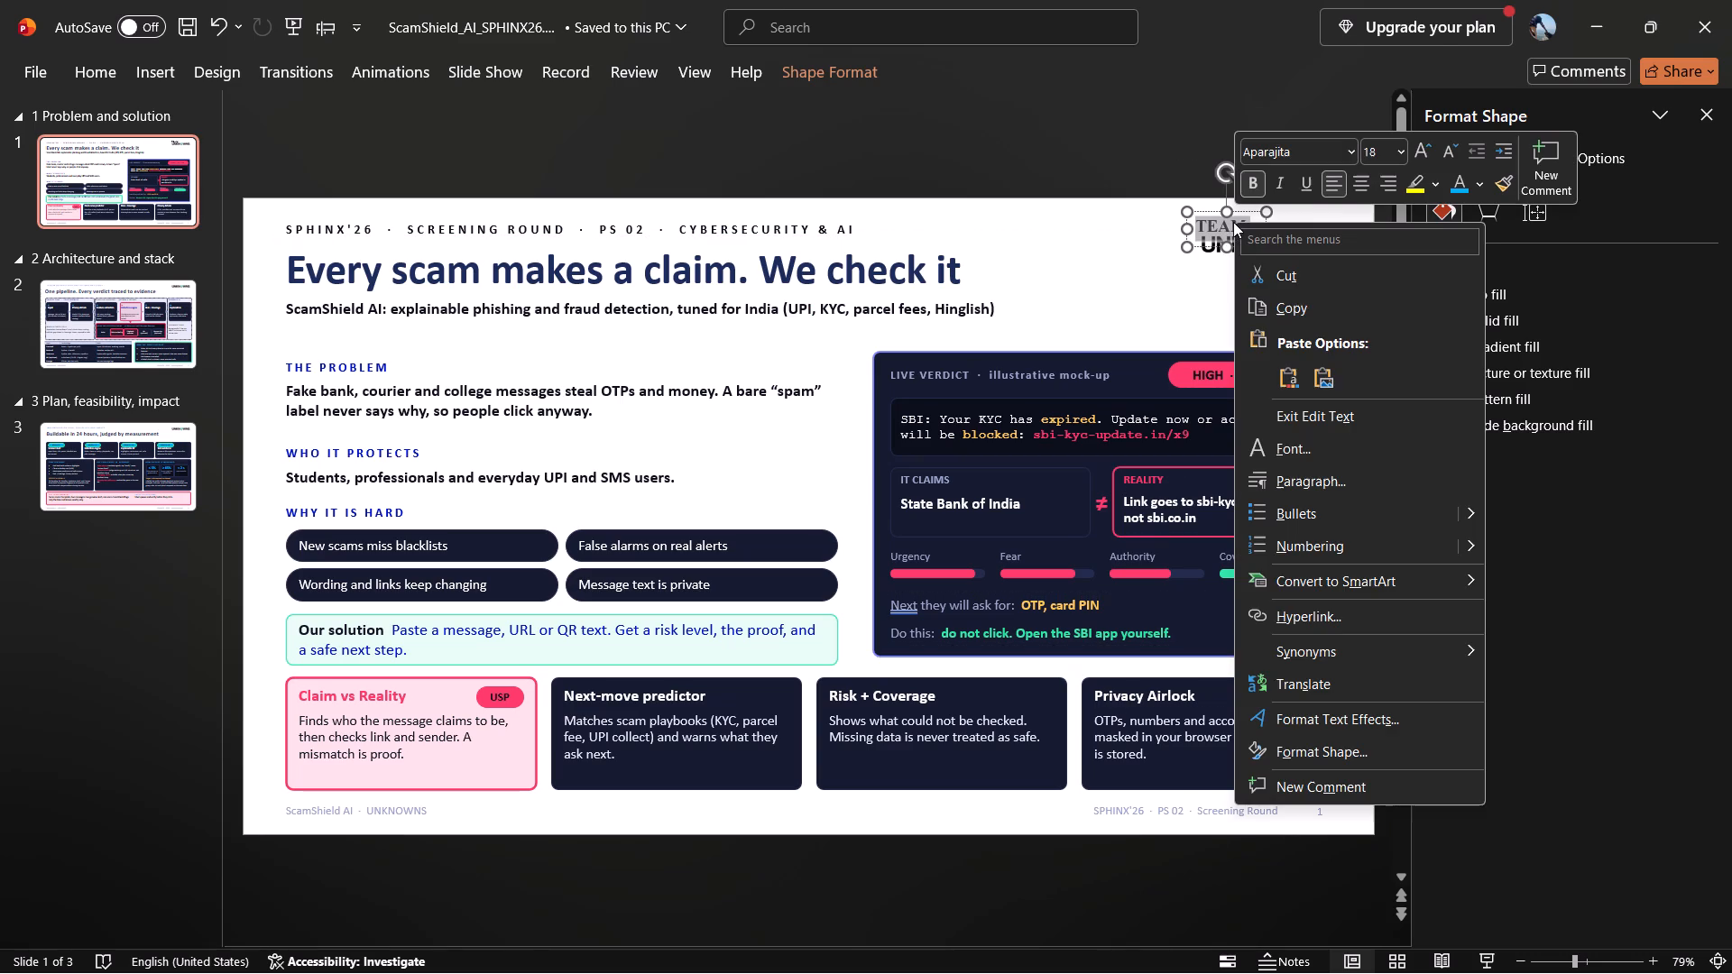
click(1405, 155)
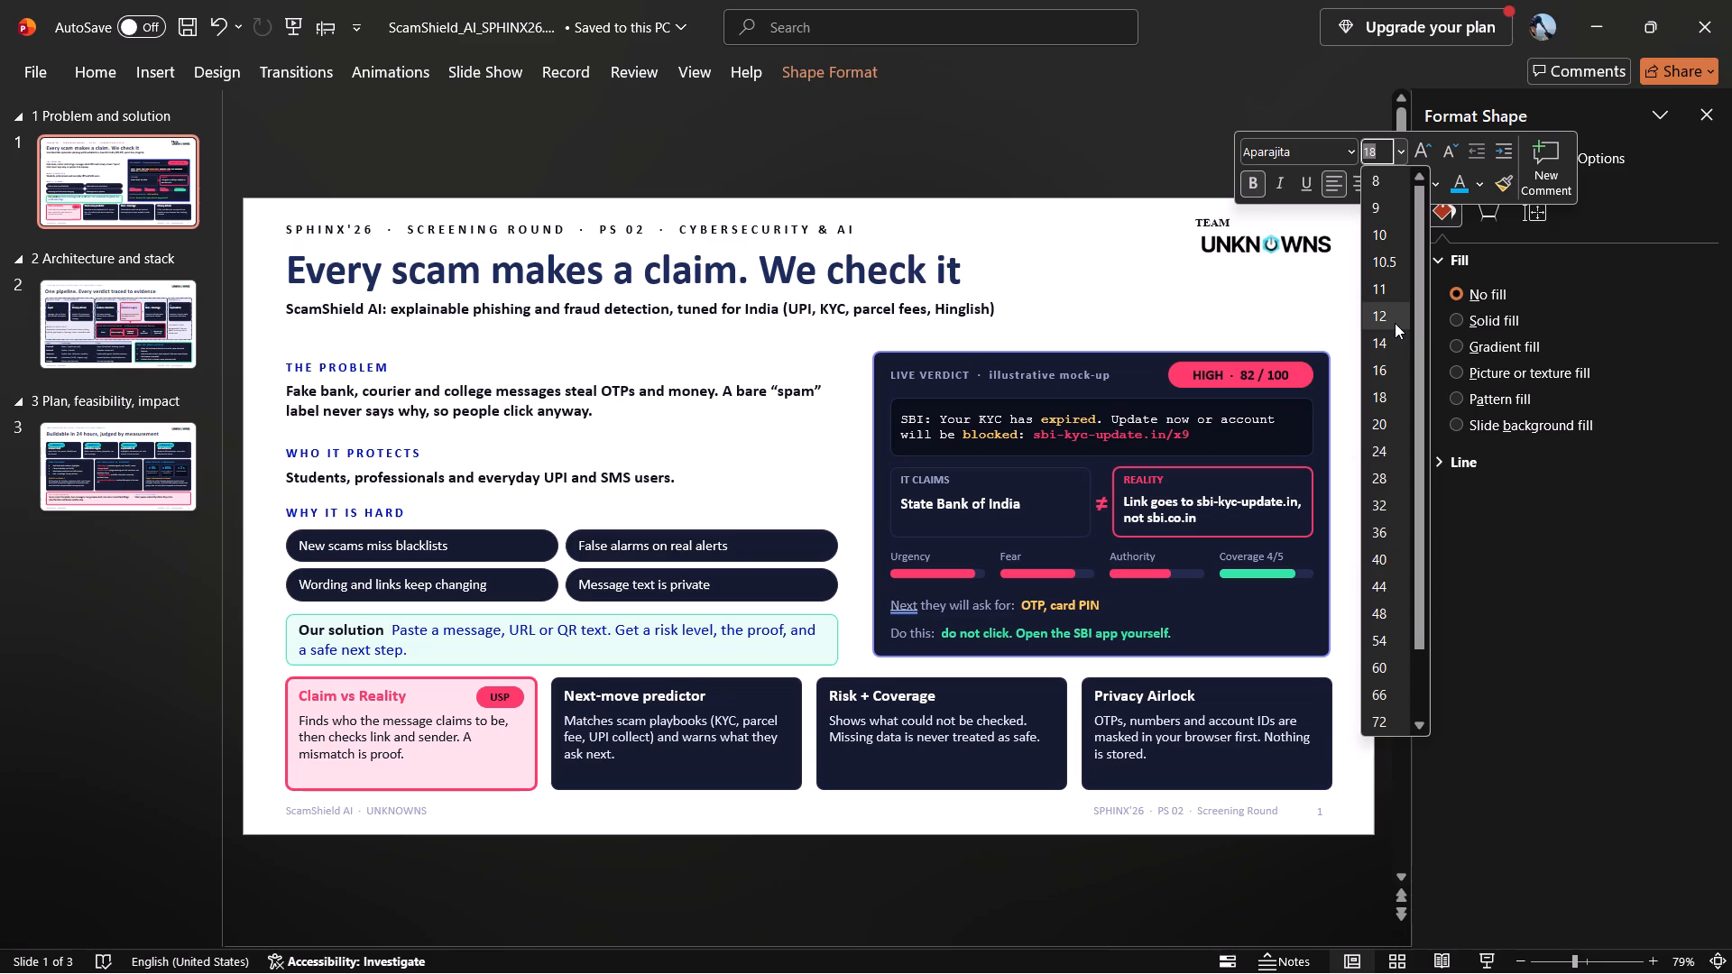
click(1395, 326)
click(1348, 156)
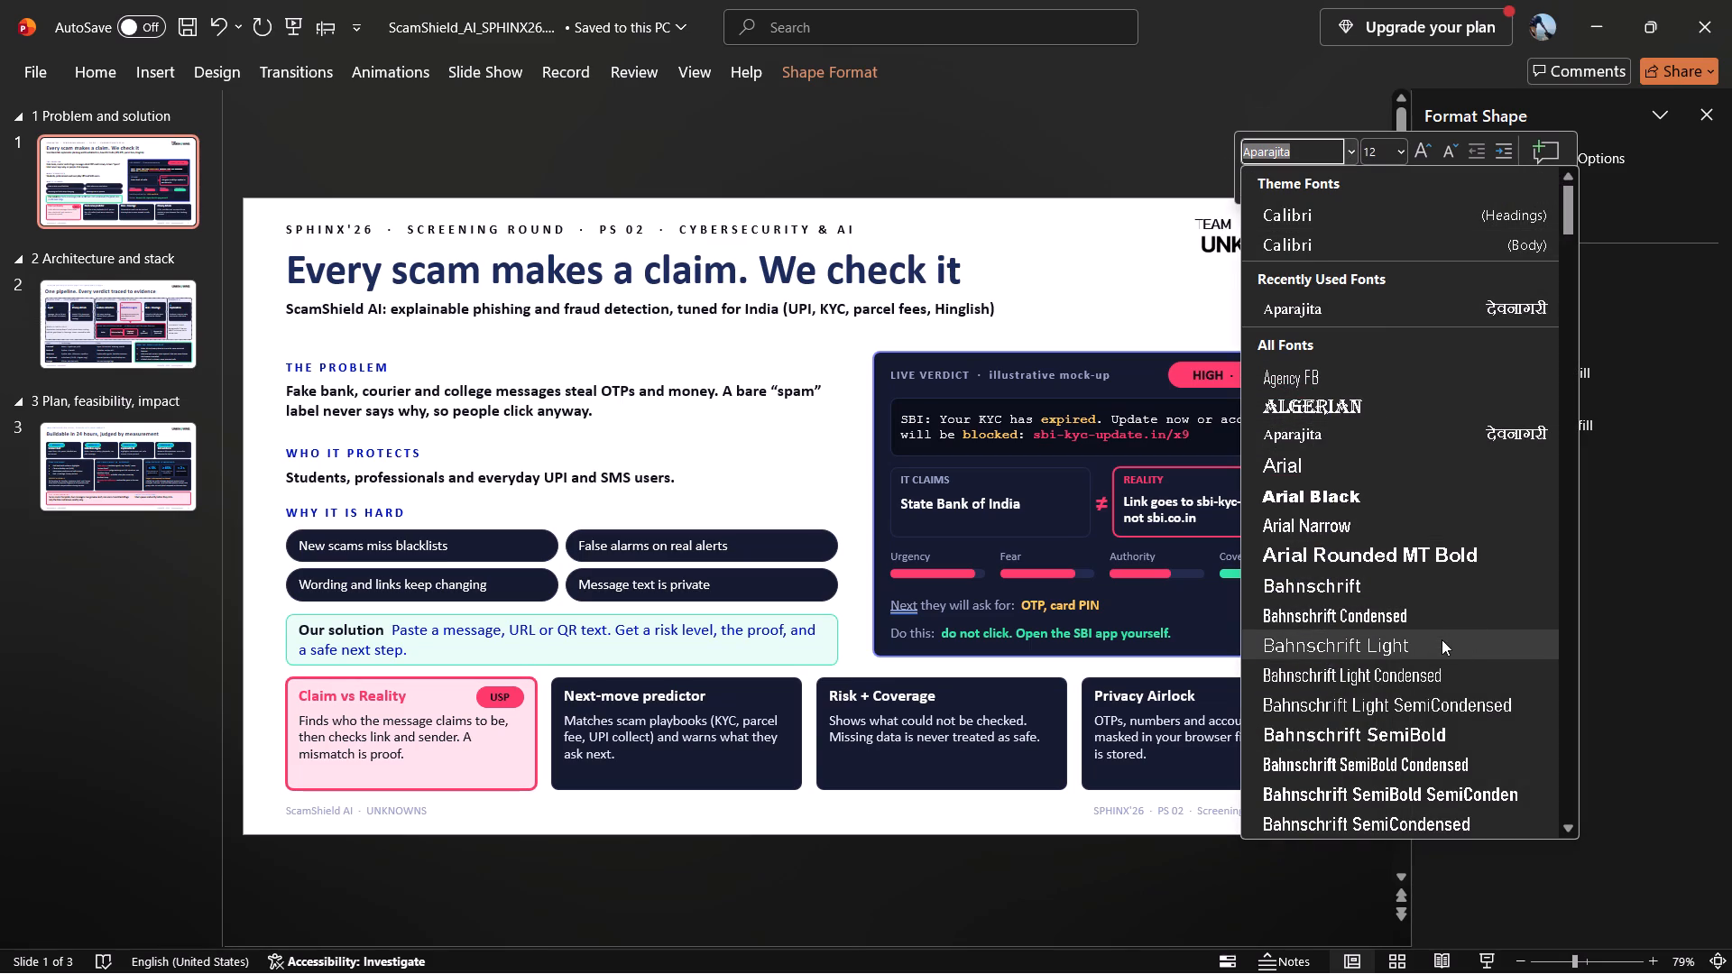
scroll(1469, 758, down, 1)
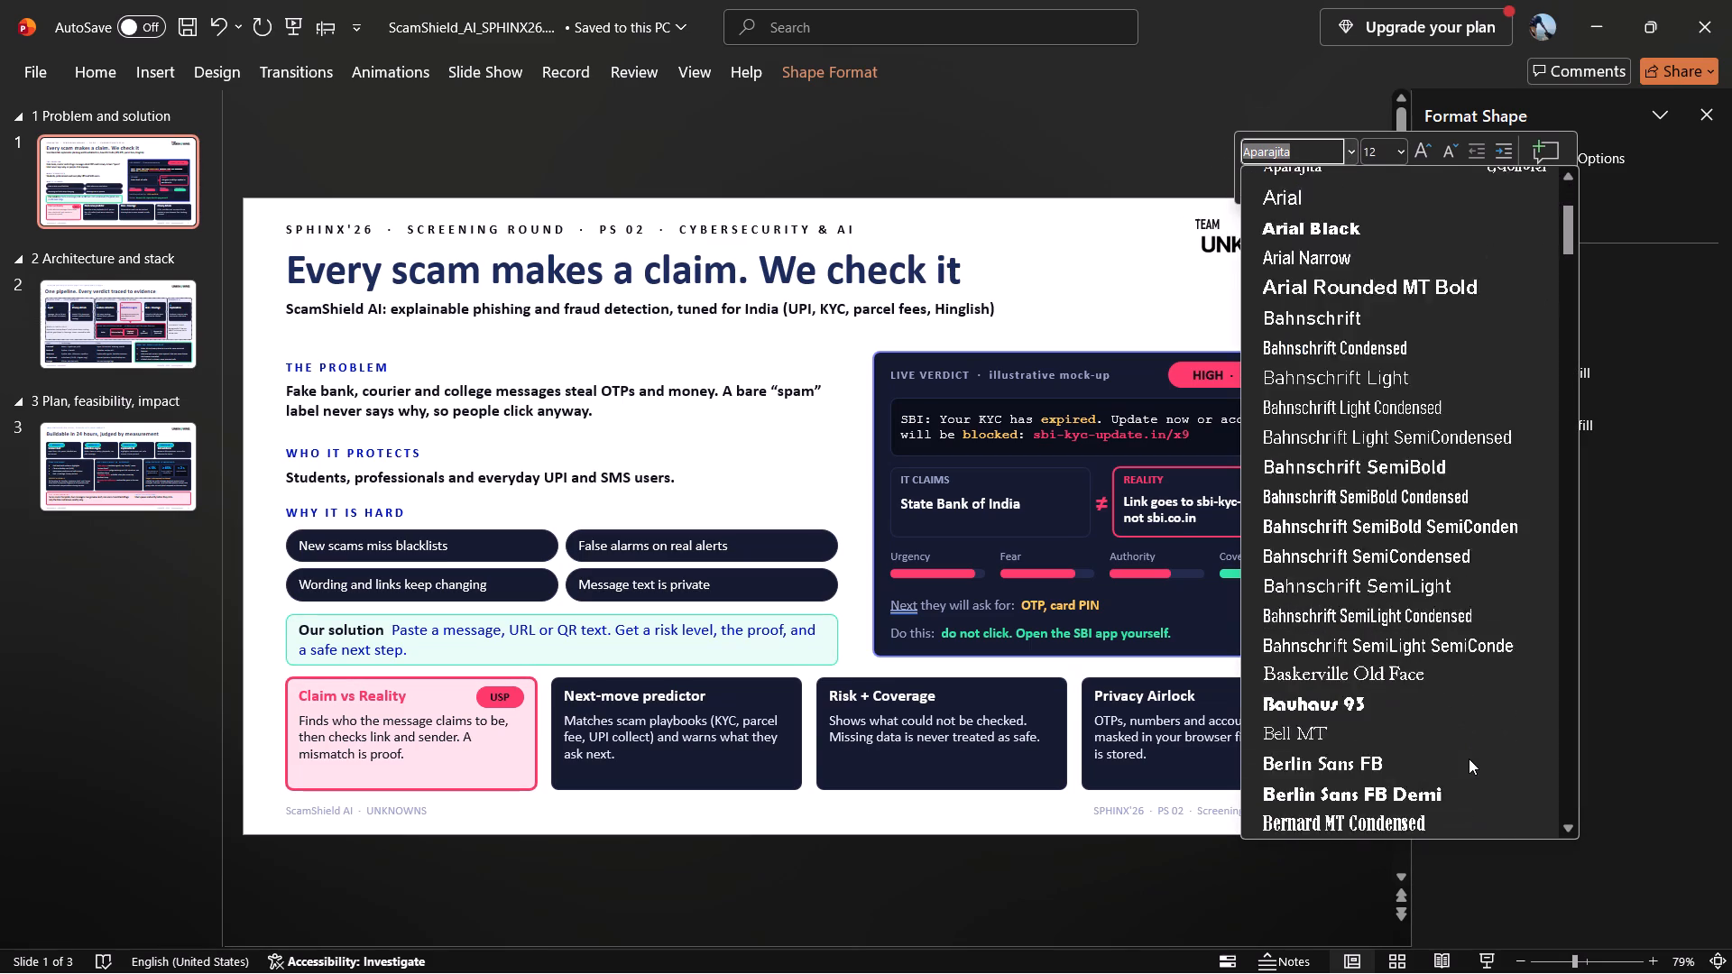
scroll(1469, 758, down, 2)
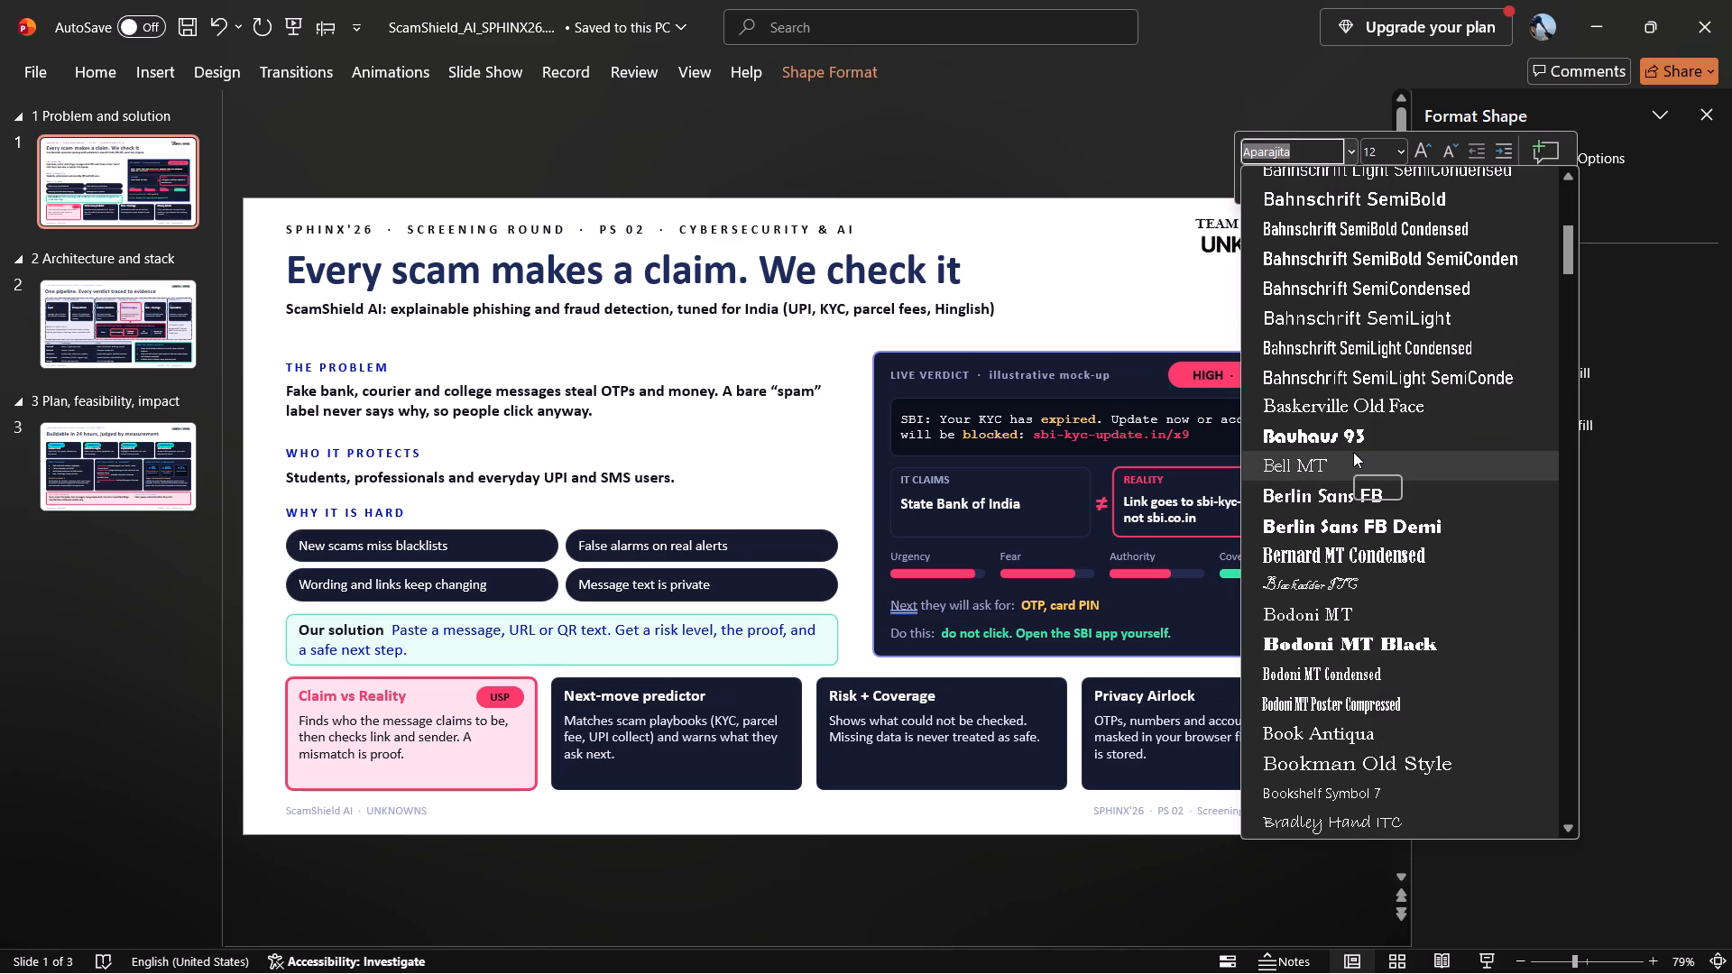
click(1359, 528)
click(1209, 225)
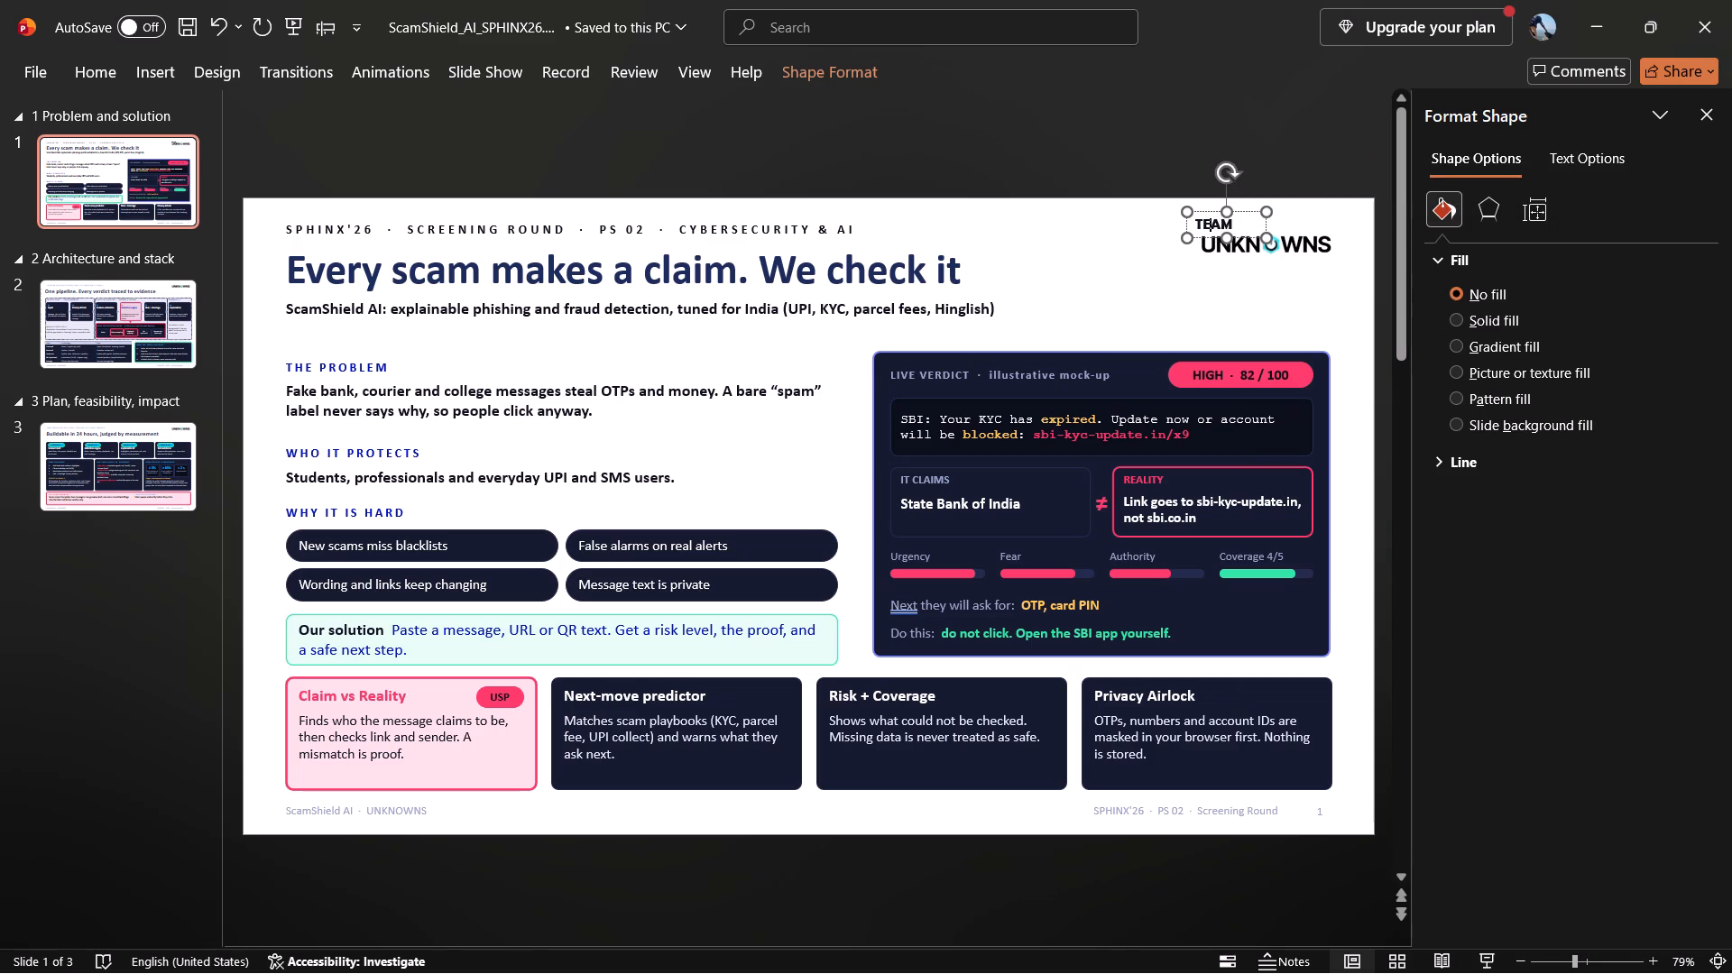
Space out the TEAM label by inserting a space between each of its letters.
click(1202, 229)
key(space)
click(1213, 228)
key(space)
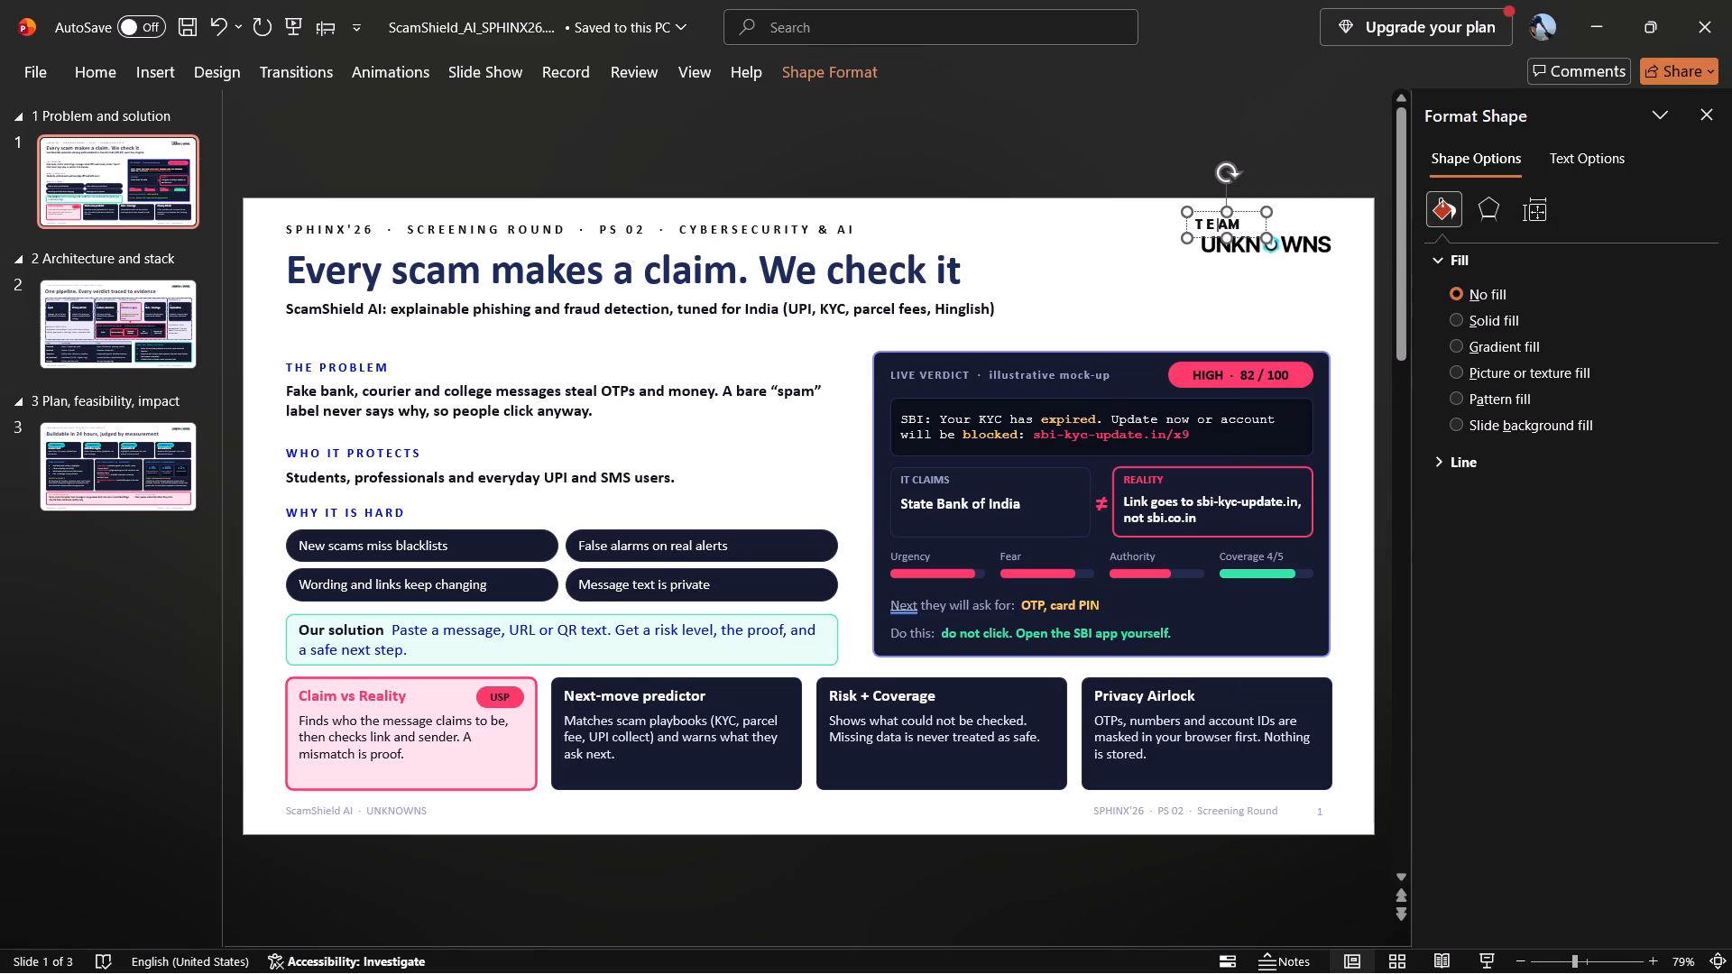
click(1228, 228)
key(space)
click(1269, 234)
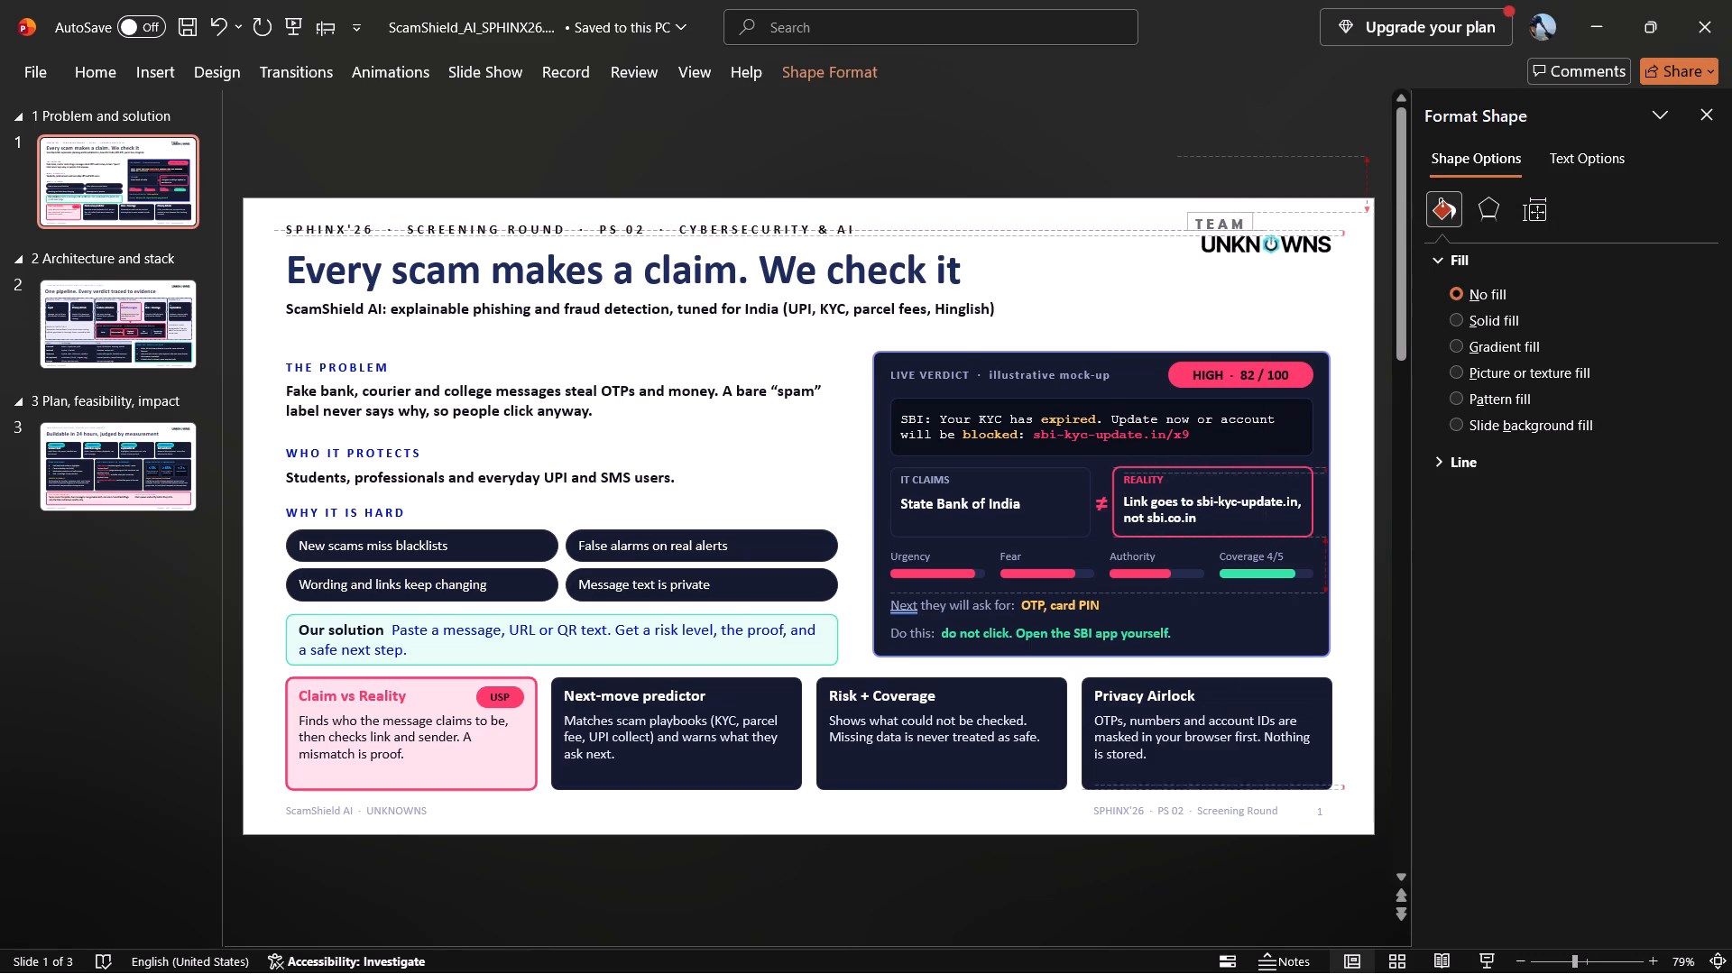
click(1231, 234)
Apply one uniform font size to all of the spaced-out TEAM text.
click(1231, 219)
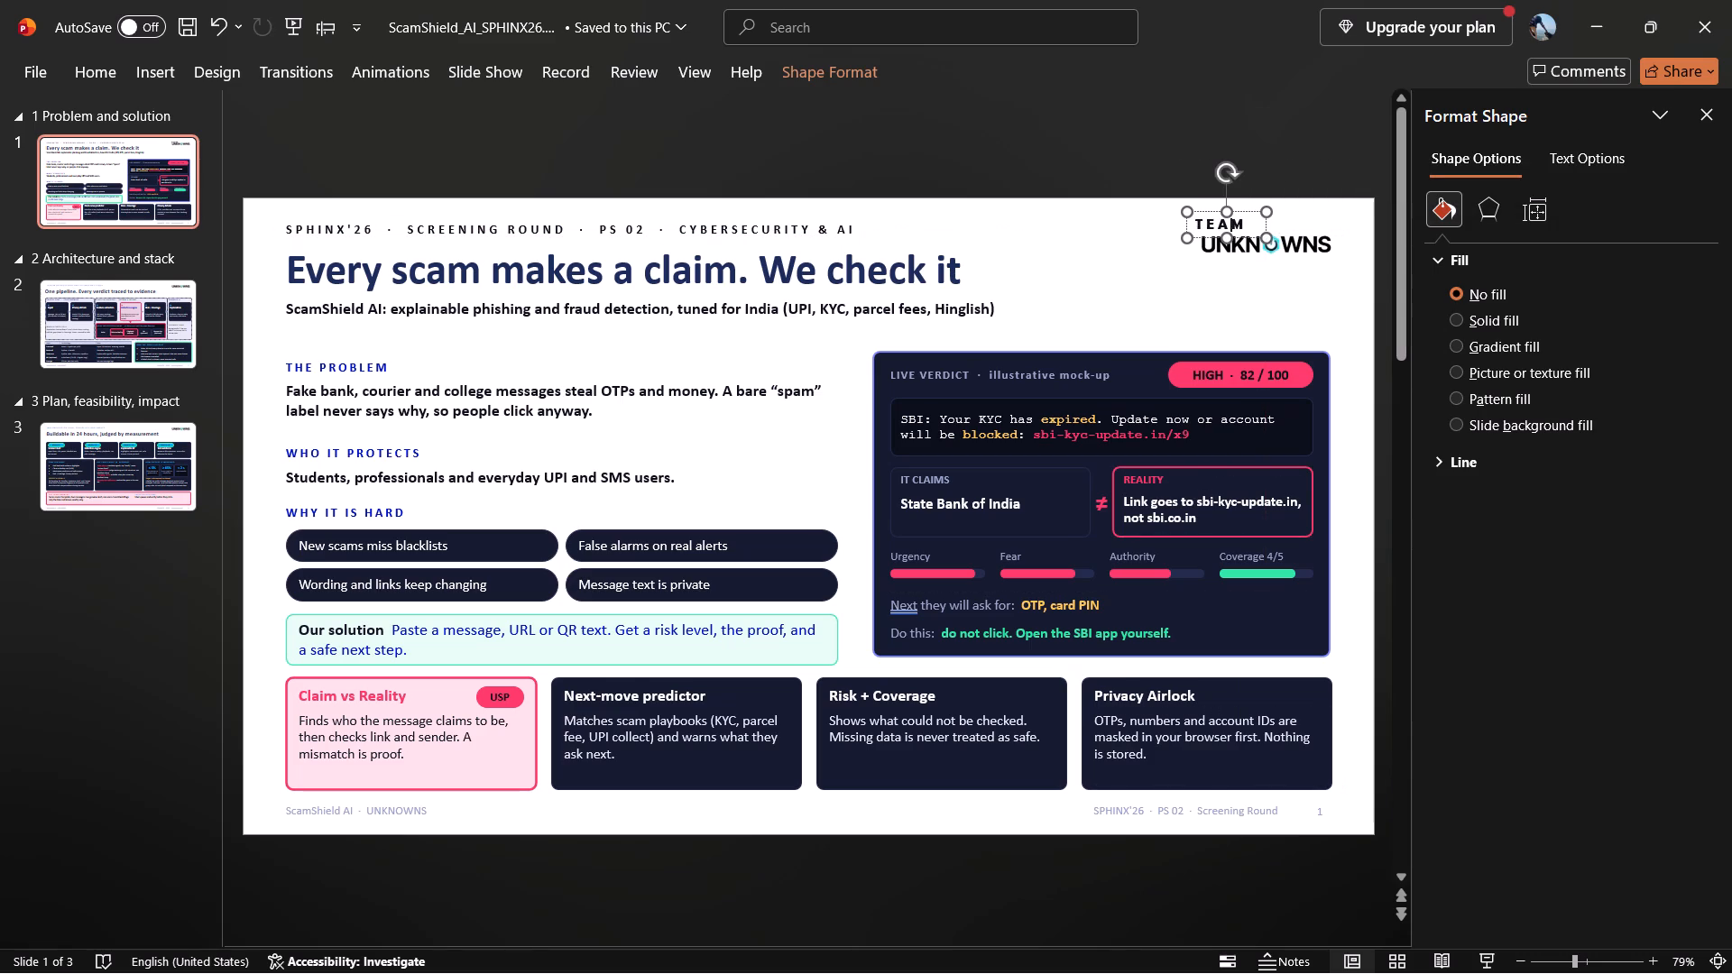
key(ctrl+a)
ctrl+right_click(1231, 219)
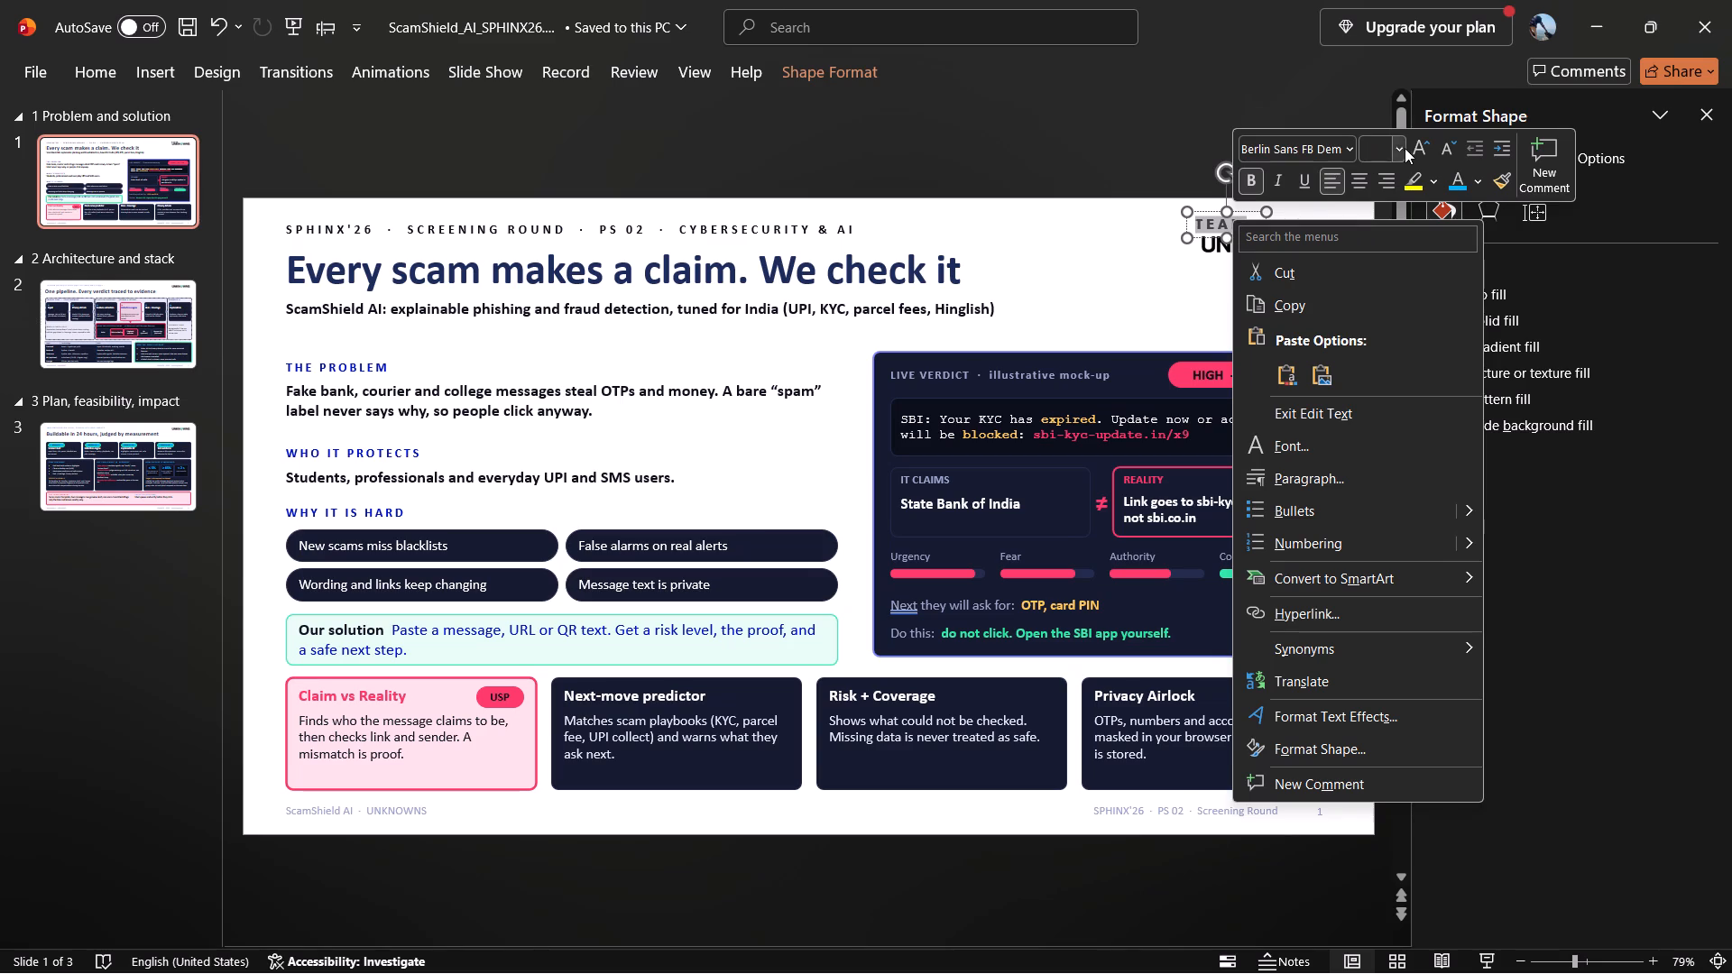
click(1405, 148)
click(1402, 282)
Nudge the TEAM text box on slide 1 over and slightly down so its T lines up with the start of the UNKNOWNS logo.
click(1292, 293)
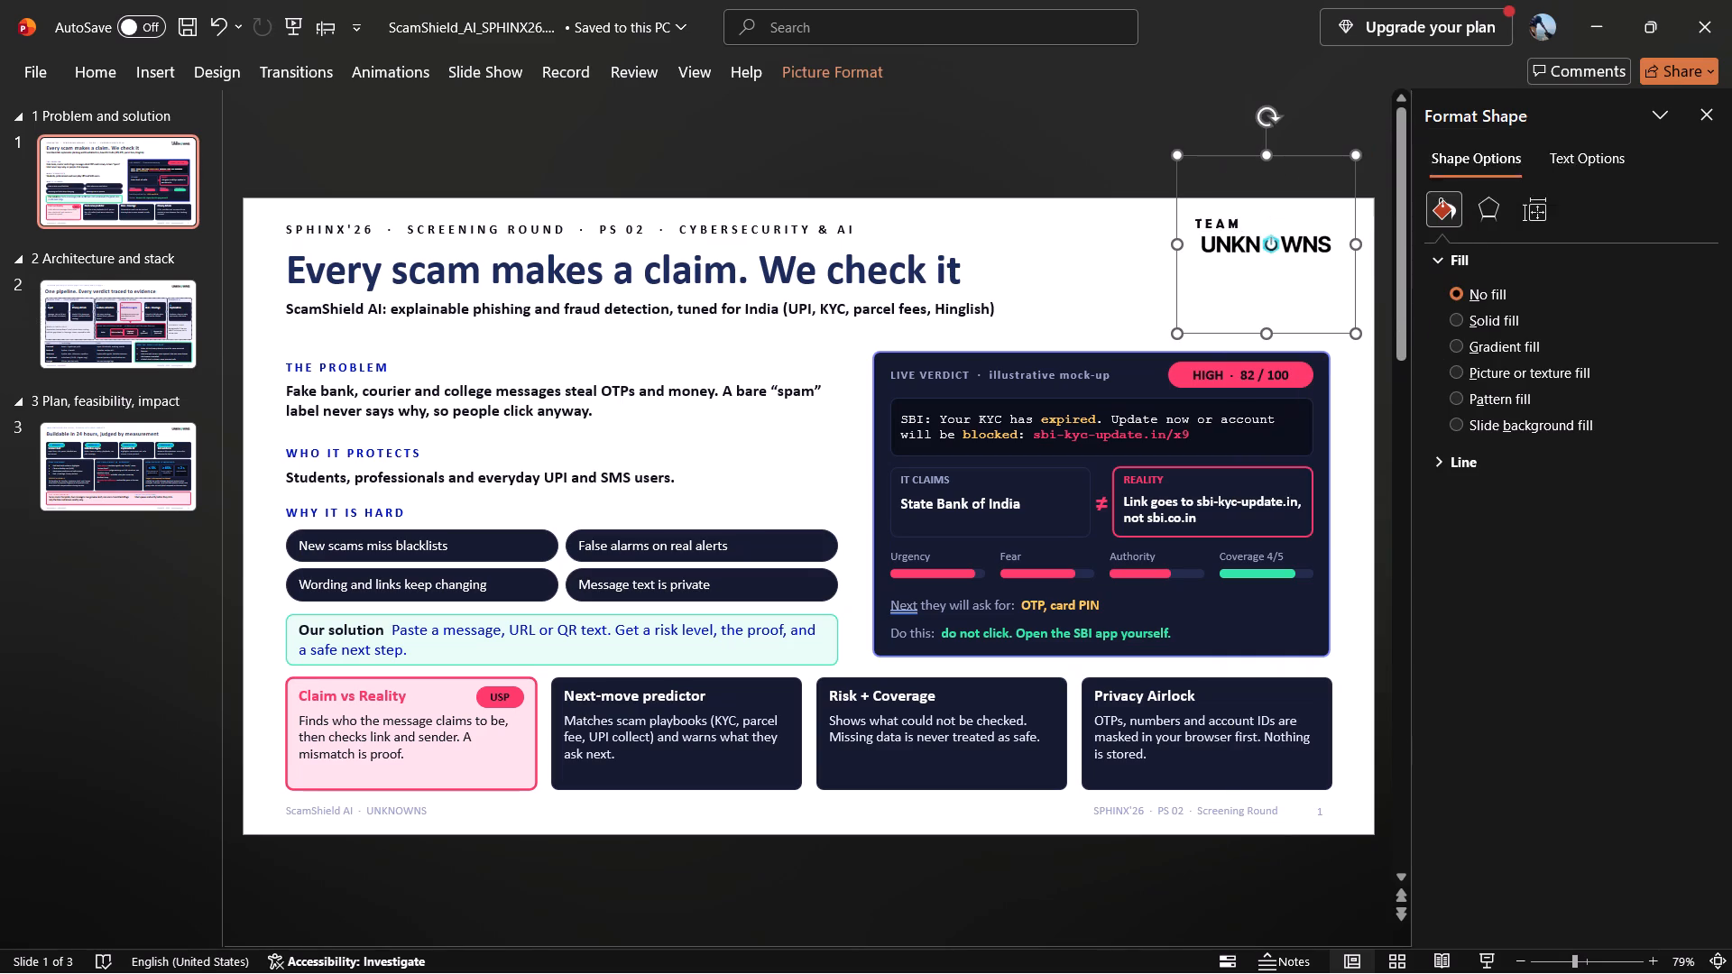
ctrl+scroll(1292, 293, up, 4)
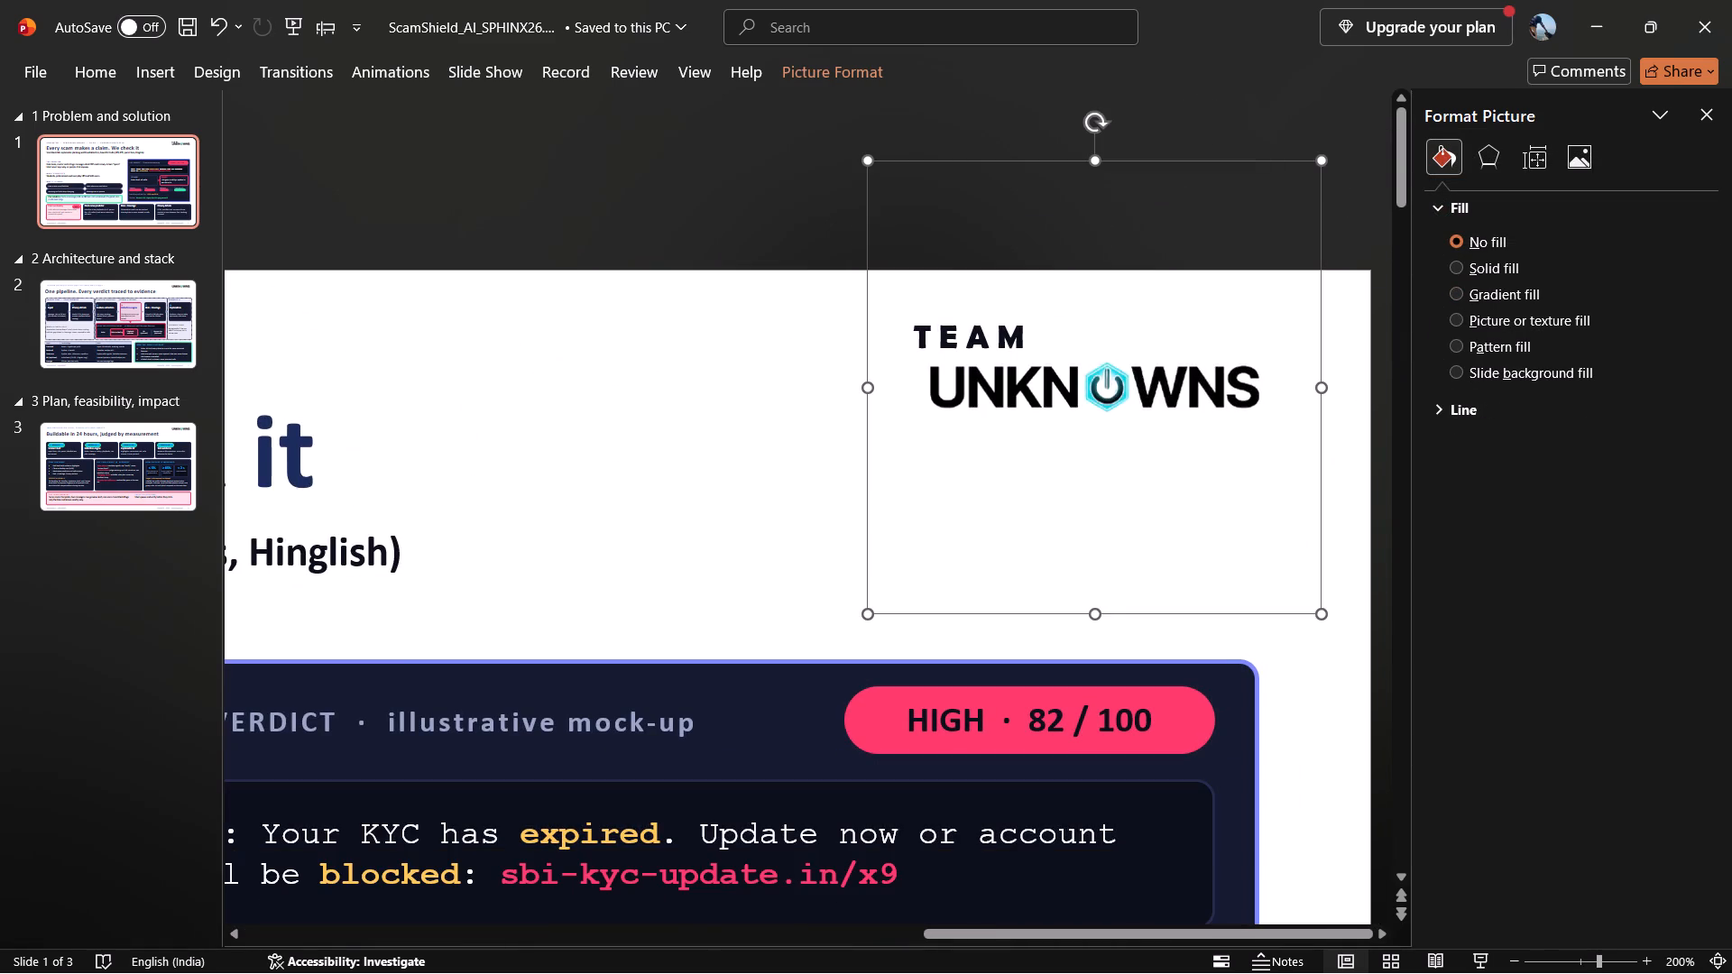
click(1012, 326)
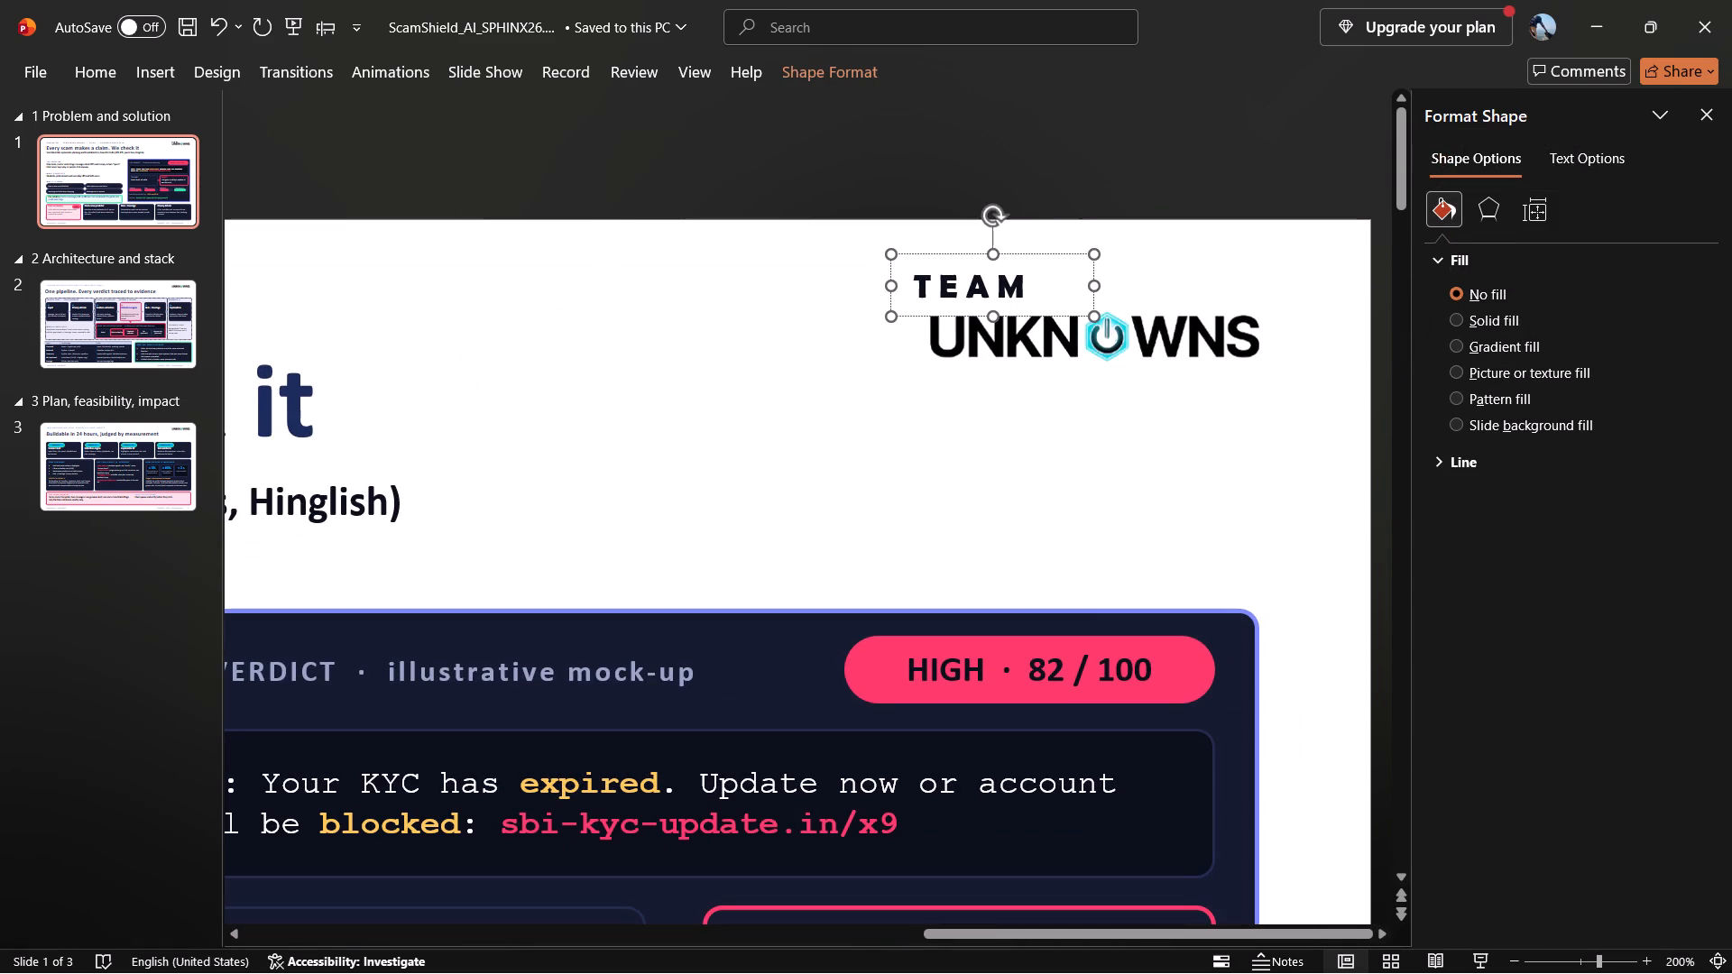
click(1037, 253)
key(Right)
key(Right)
key(Right)
key(Right)
key(Right)
key(Right)
key(Right)
key(Right)
key(Right)
key(Right)
key(Right)
key(Right)
key(Right)
key(Right)
key(Right)
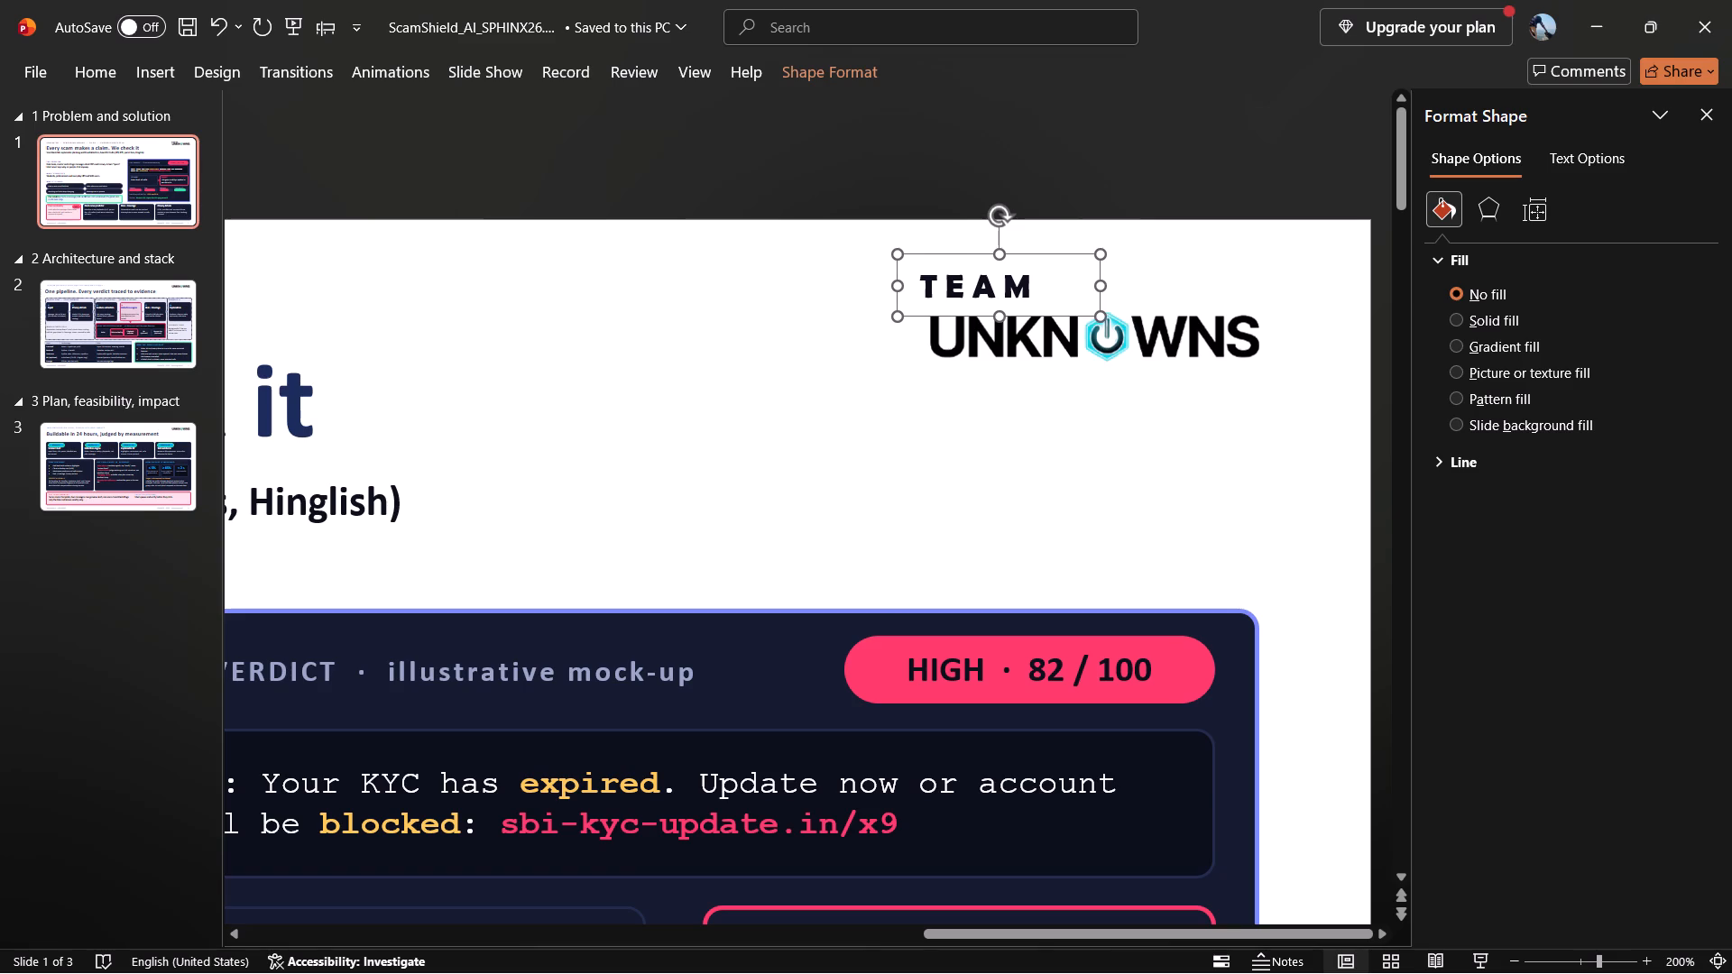
key(Down)
key(Down)
key(Down)
key(Down)
key(Left)
key(Left)
key(Left)
key(Left)
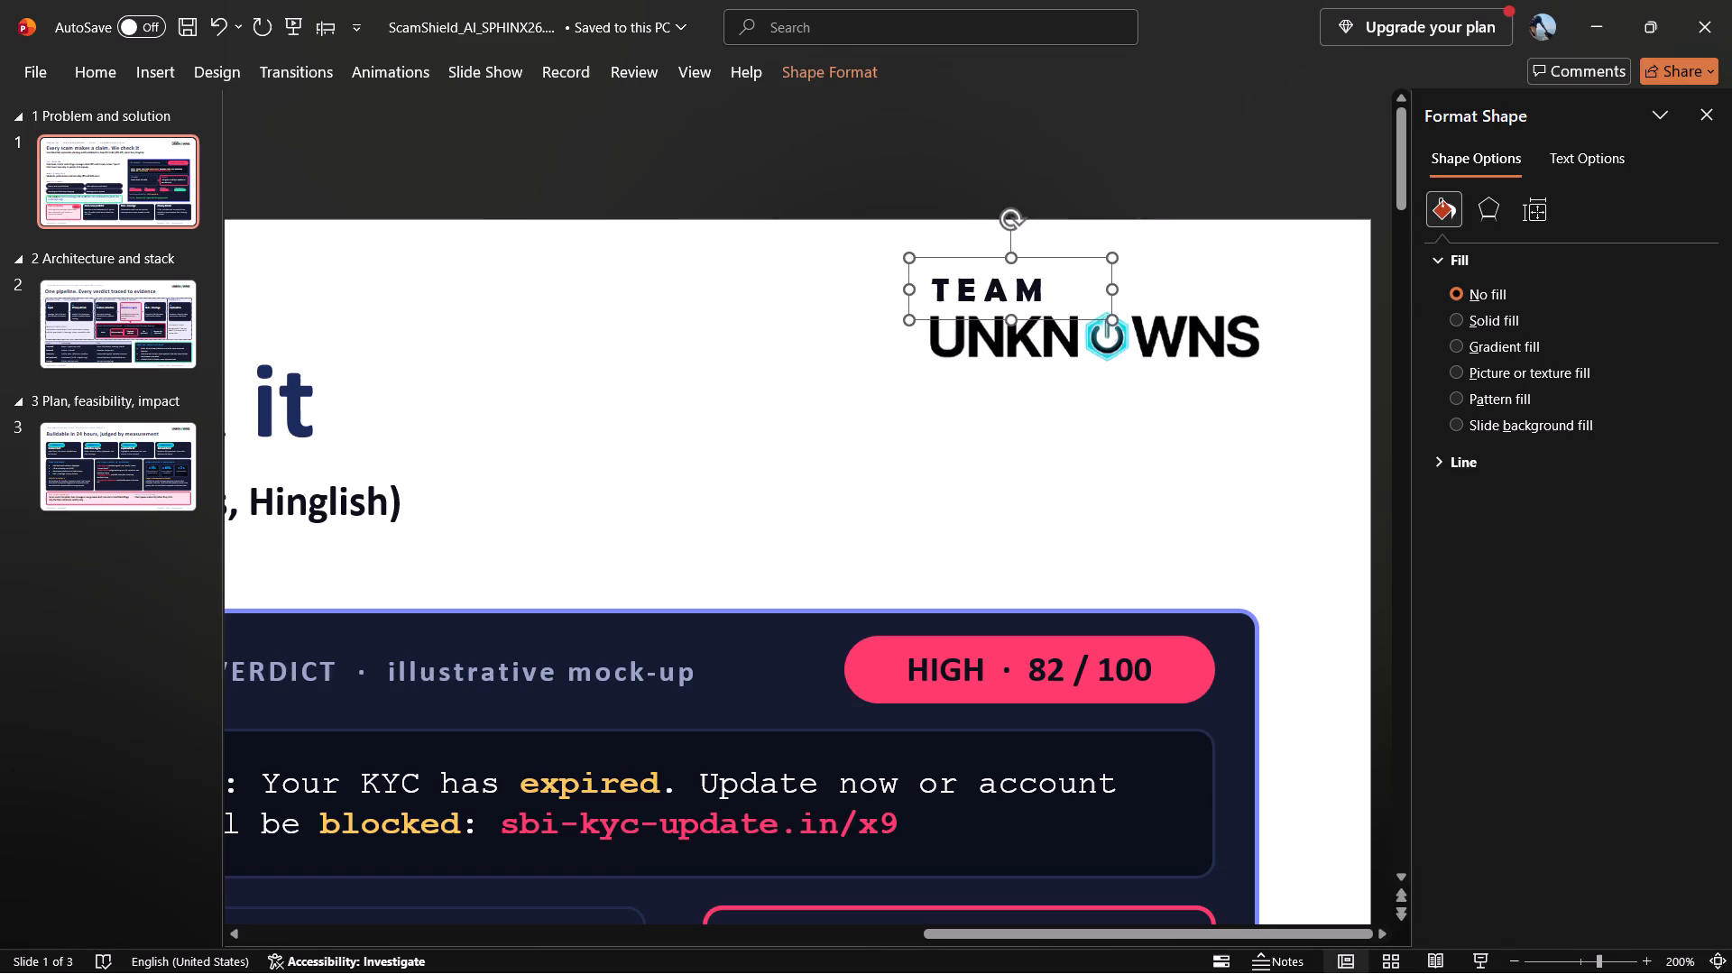
key(Left)
key(Left)
key(Left)
Widen the TEAM label's letter spacing by inserting one more space between each pair of letters.
click(949, 290)
key(space)
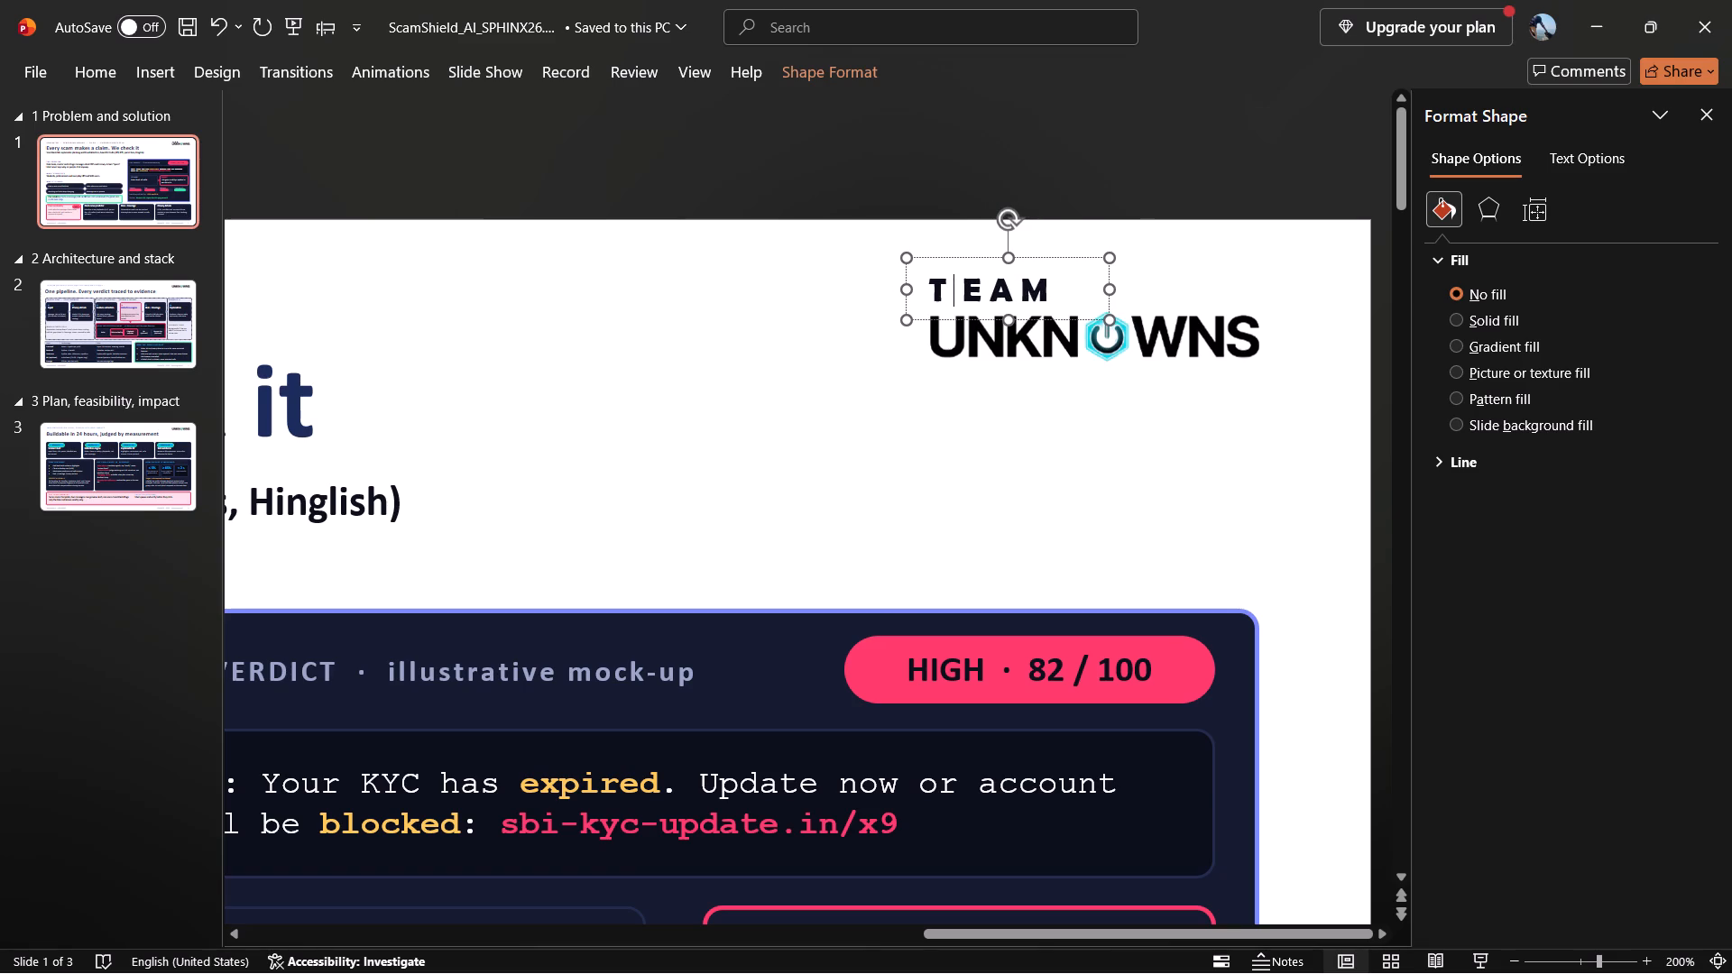
click(985, 285)
key(space)
click(1015, 286)
key(space)
click(1138, 282)
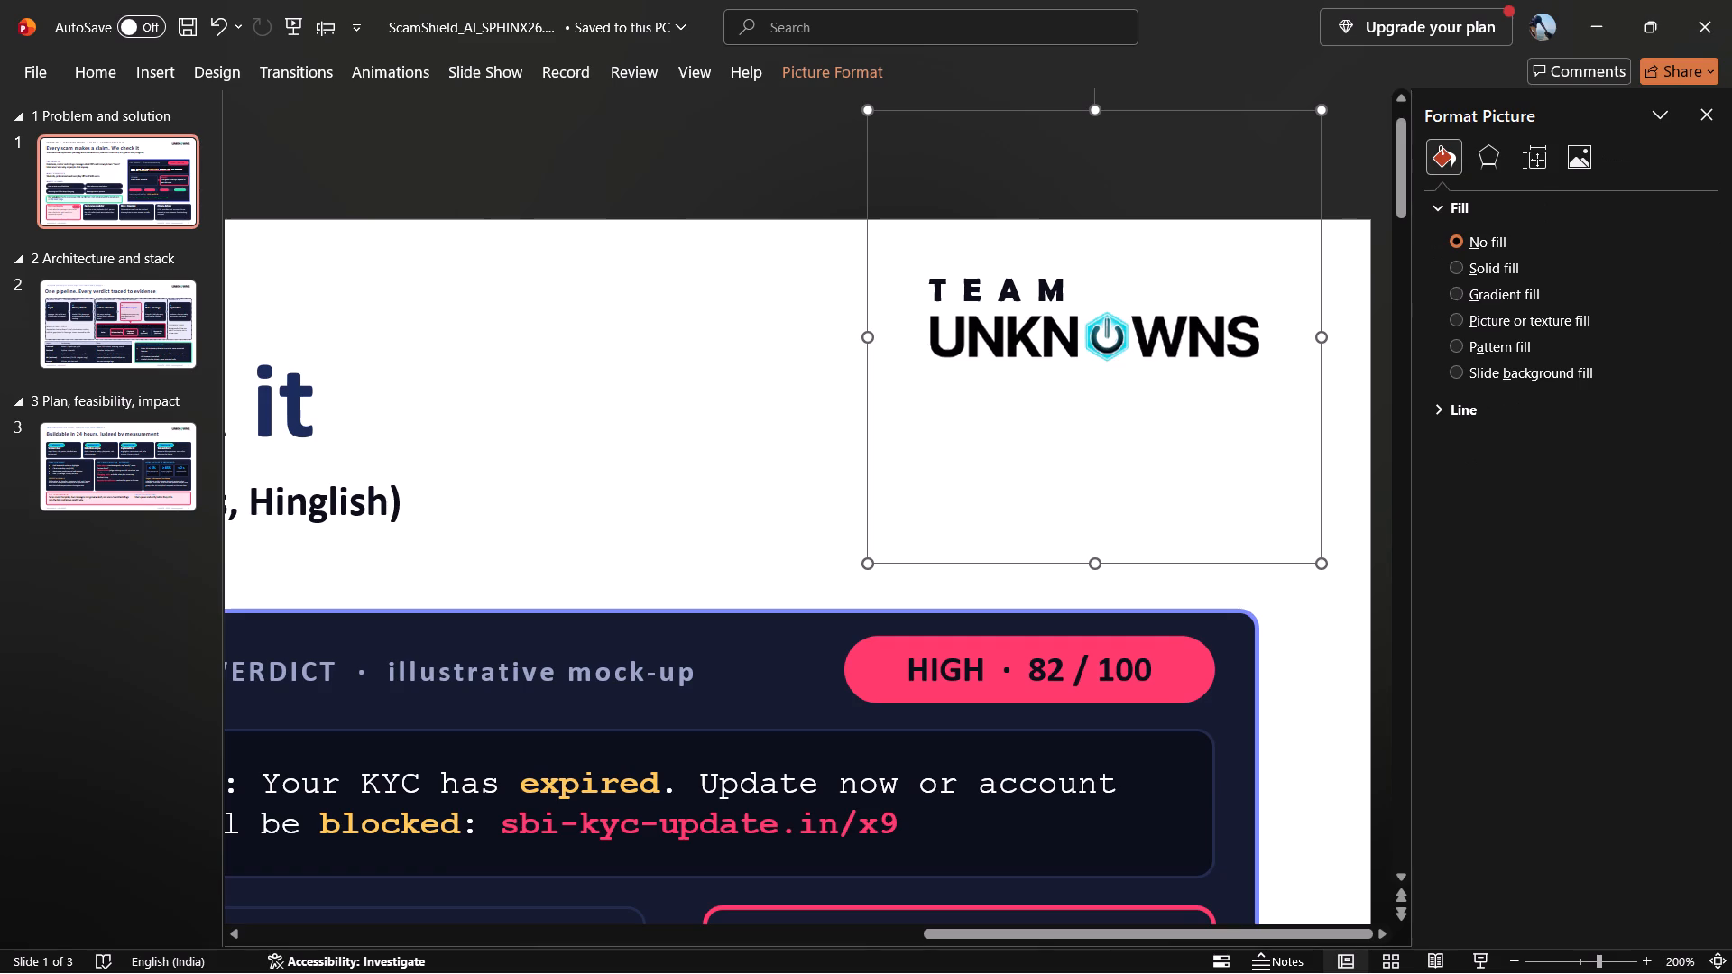
click(1062, 288)
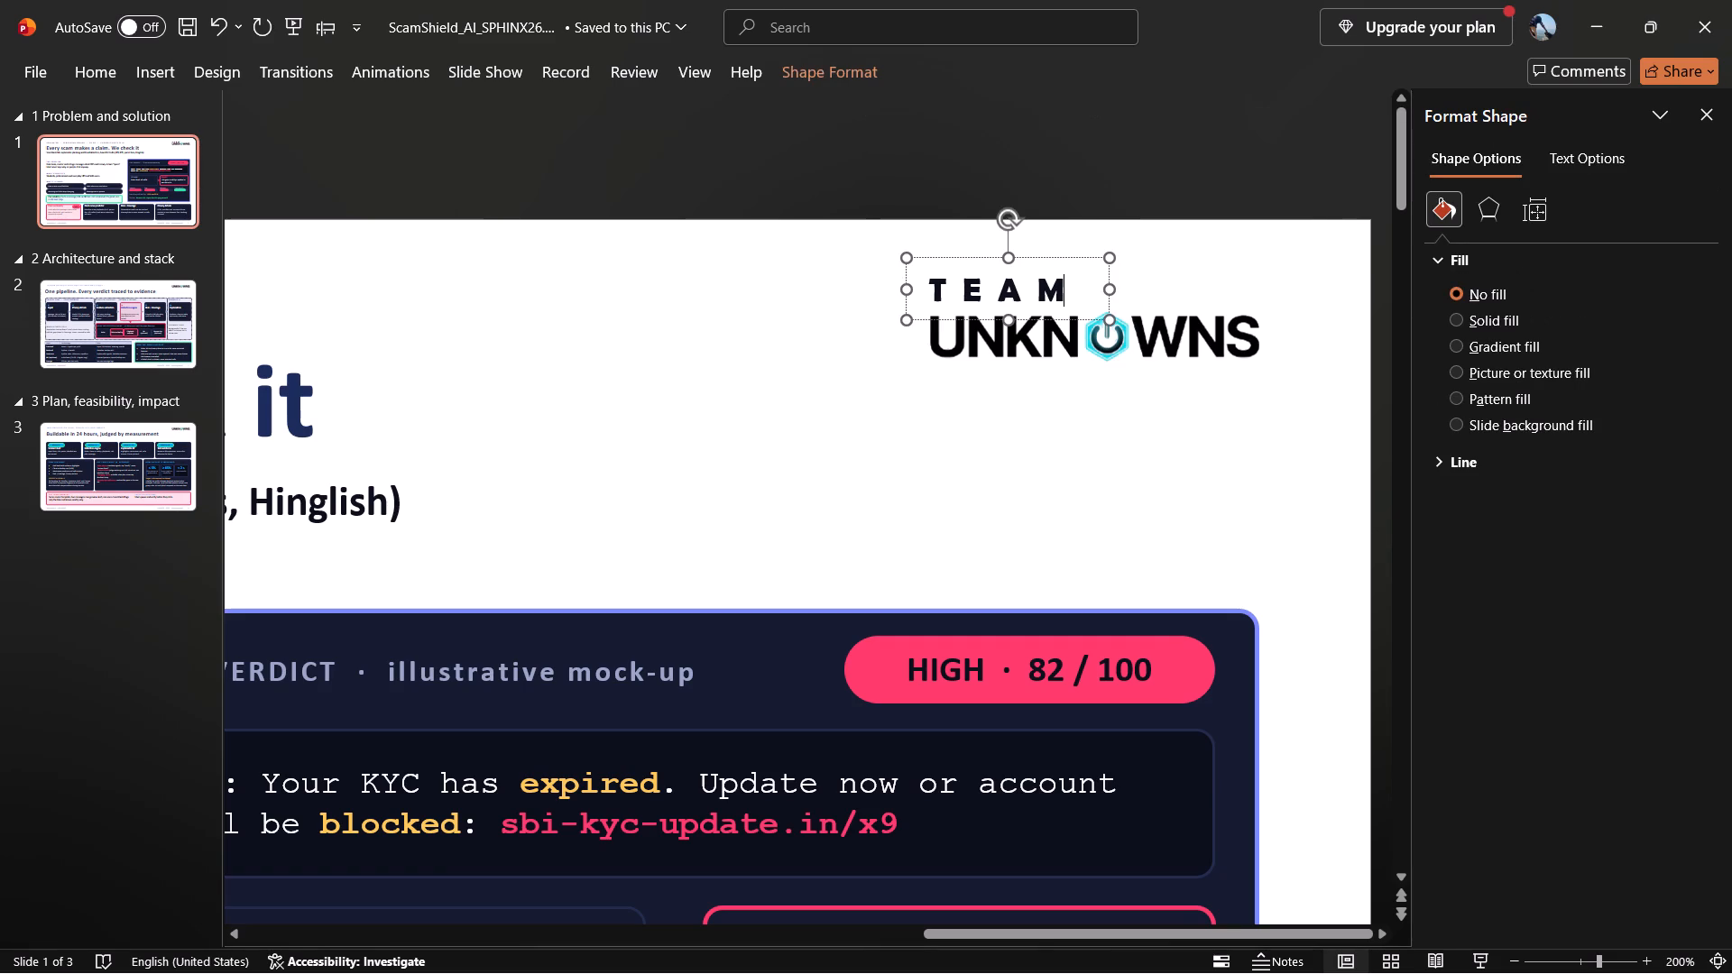
Copy the TEAM text box from slide 1 and paste it above the UNKNOWNS logo on slides 2 and 3.
click(1055, 255)
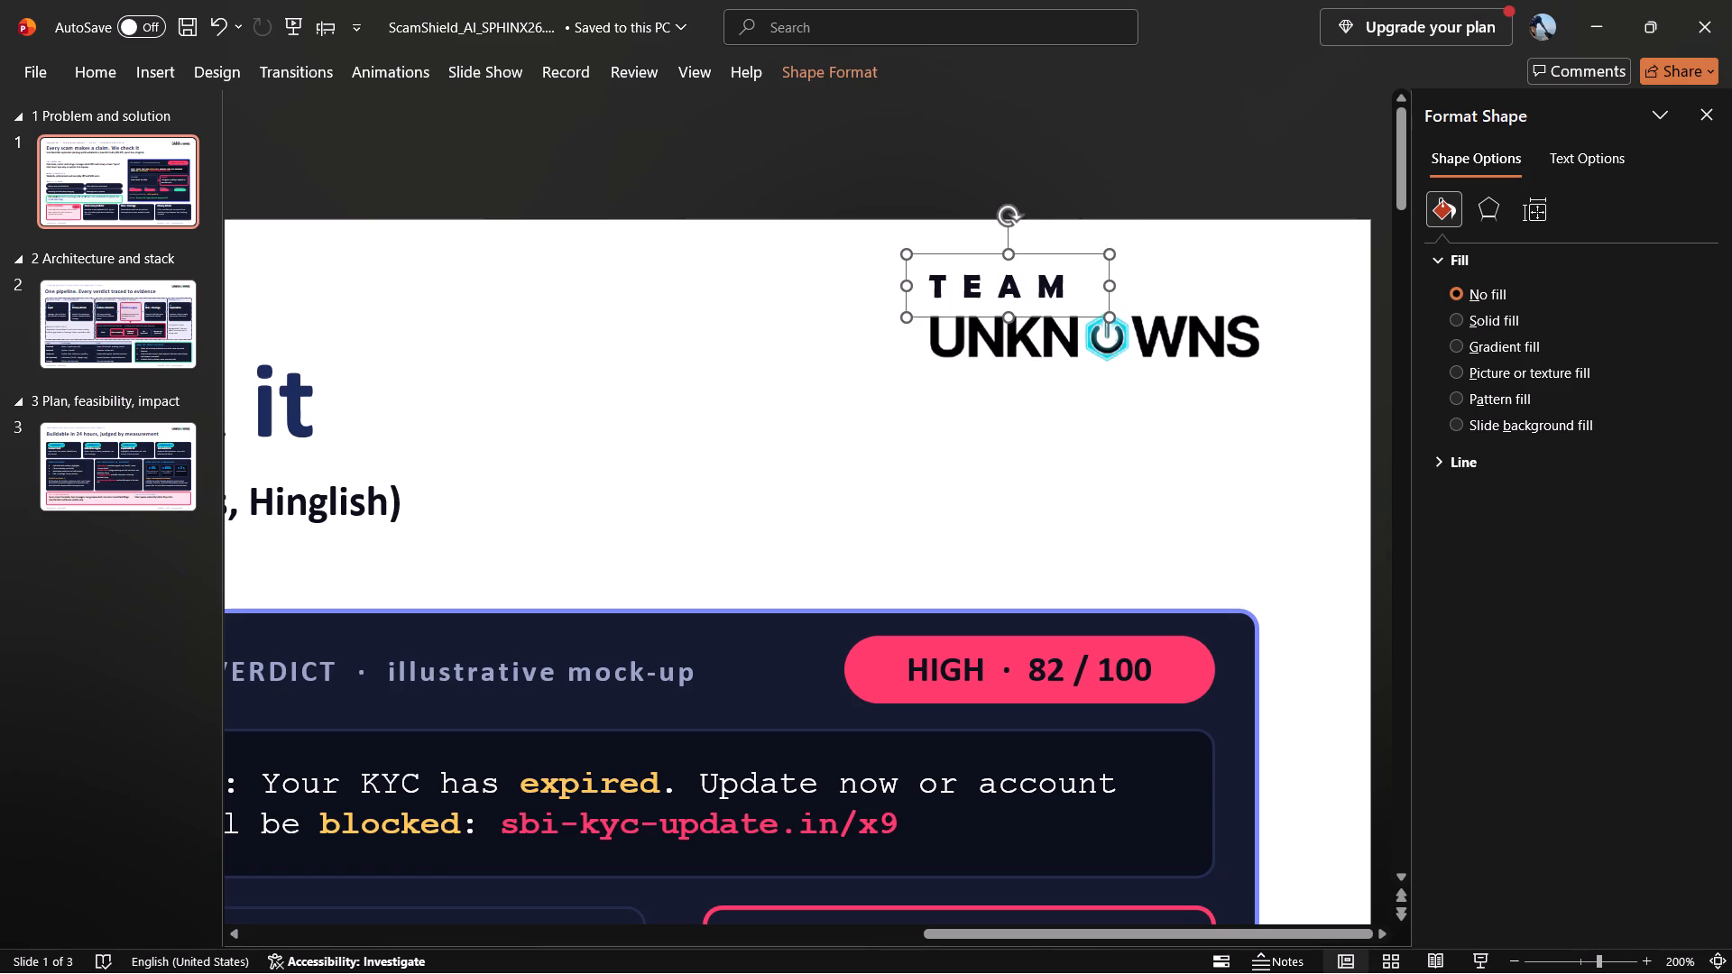
key(ctrl+c)
click(898, 145)
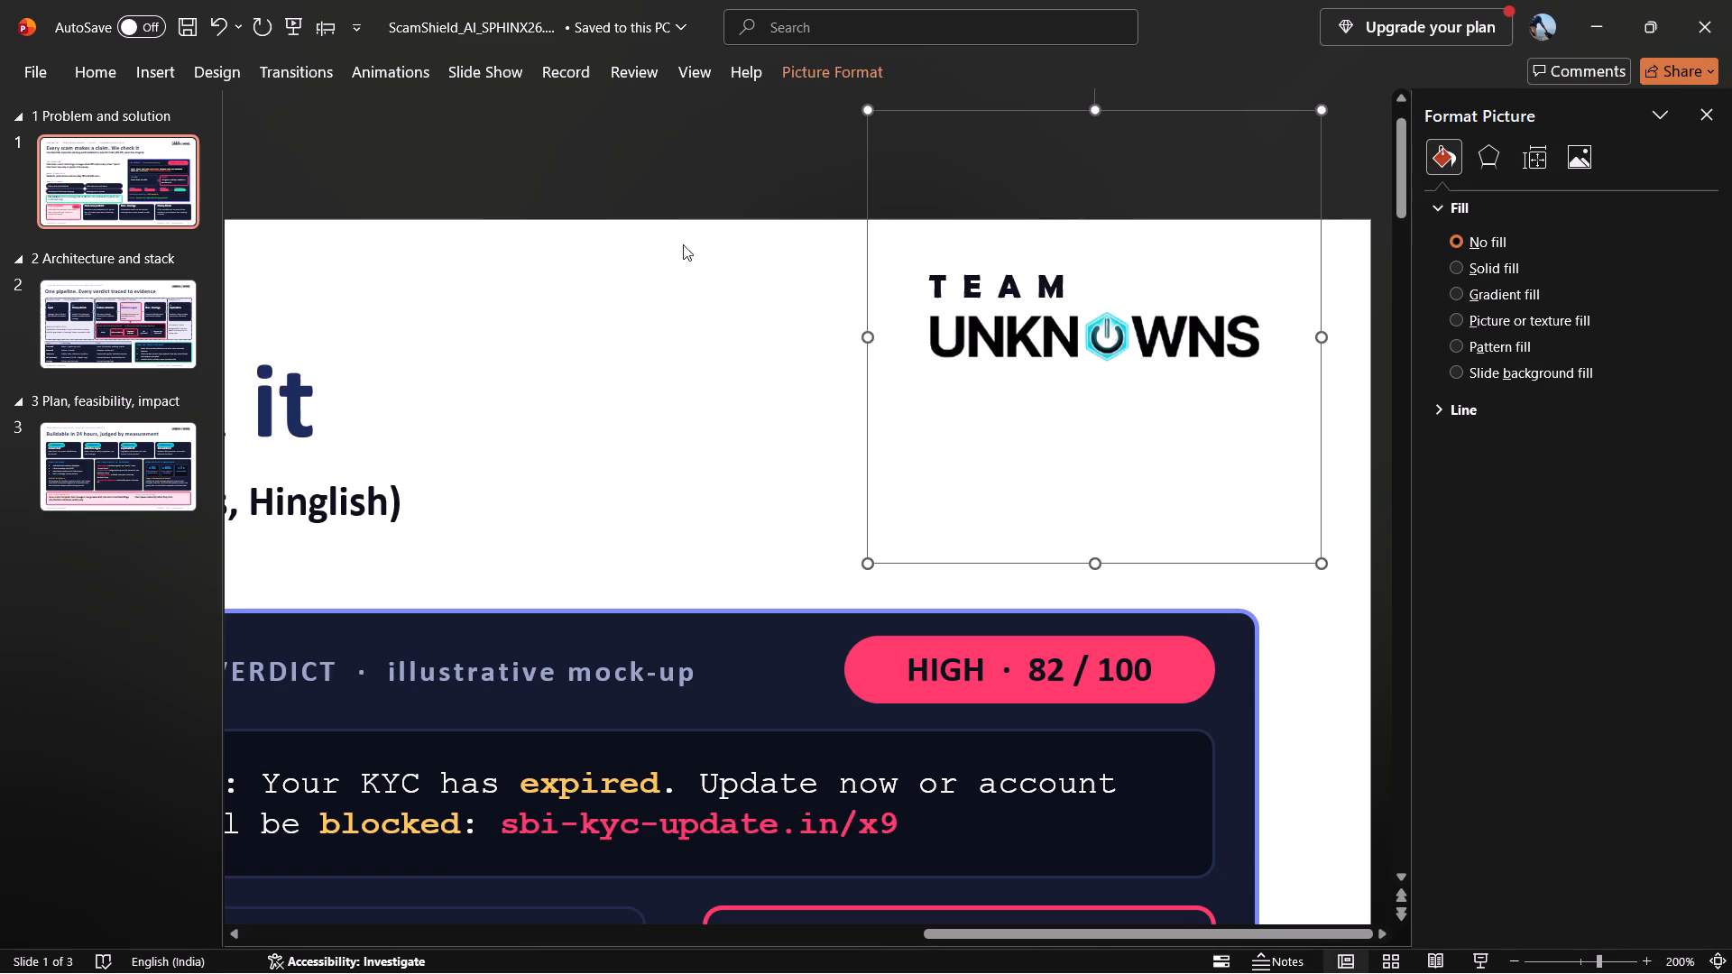
click(674, 198)
ctrl+scroll(674, 198, down, 8)
ctrl+scroll(674, 198, up, 2)
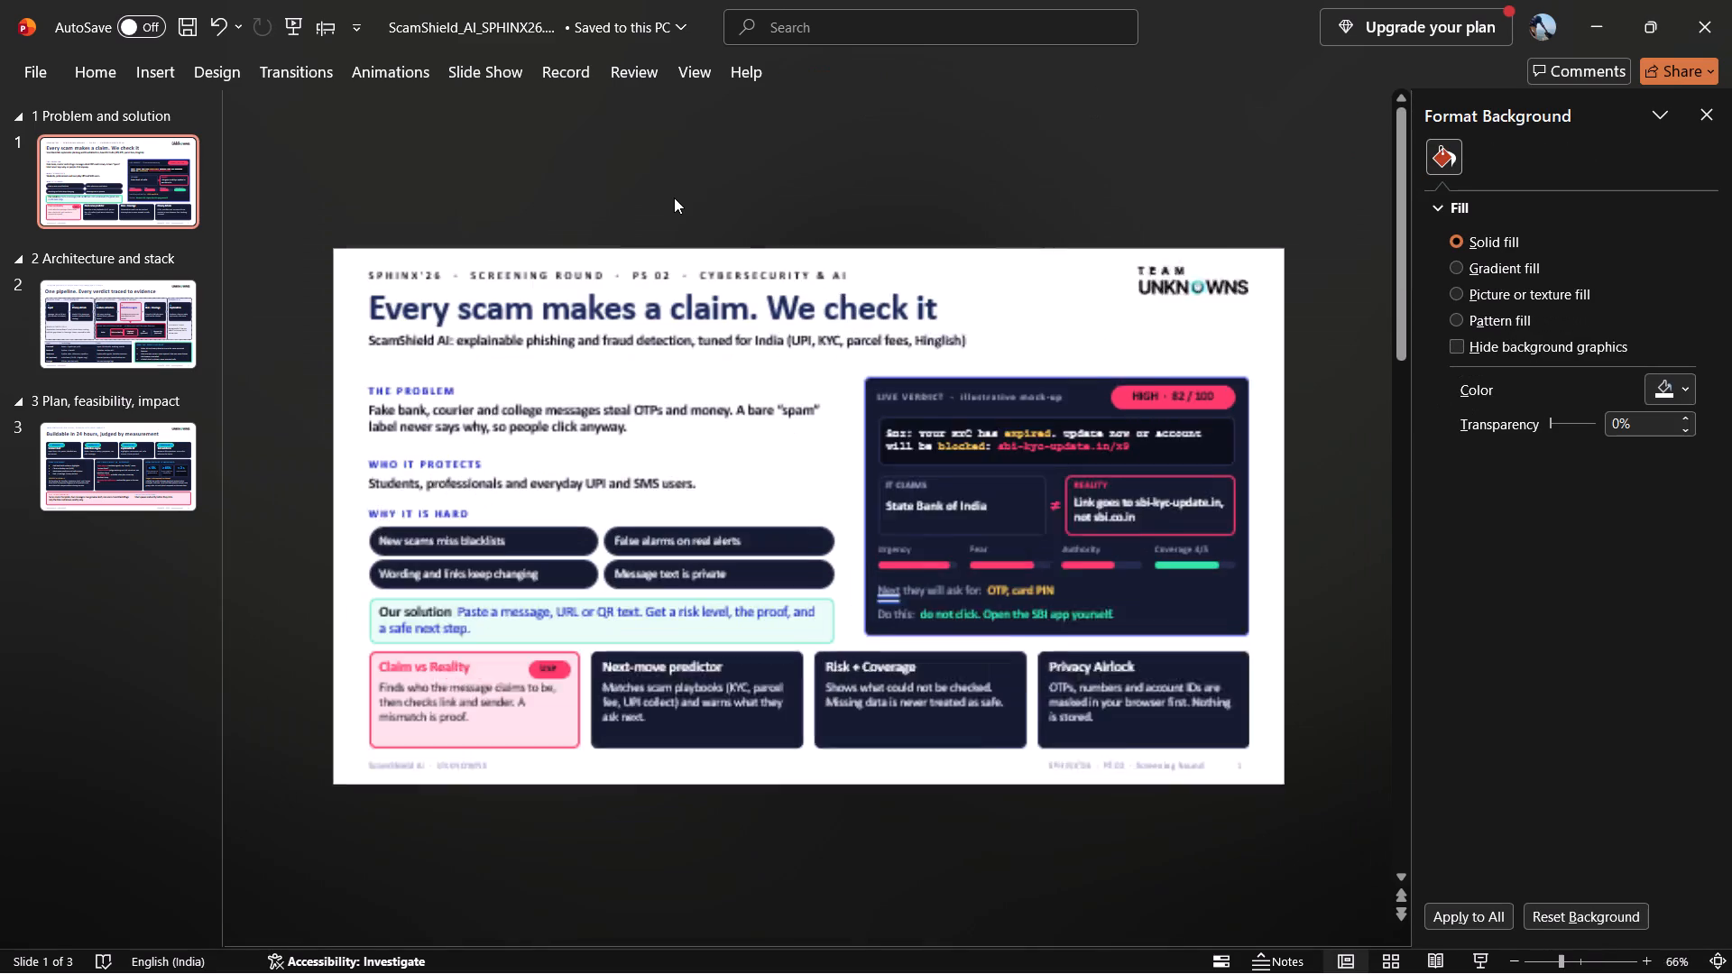
ctrl+scroll(674, 198, up, 1)
ctrl+scroll(674, 198, down, 1)
click(145, 299)
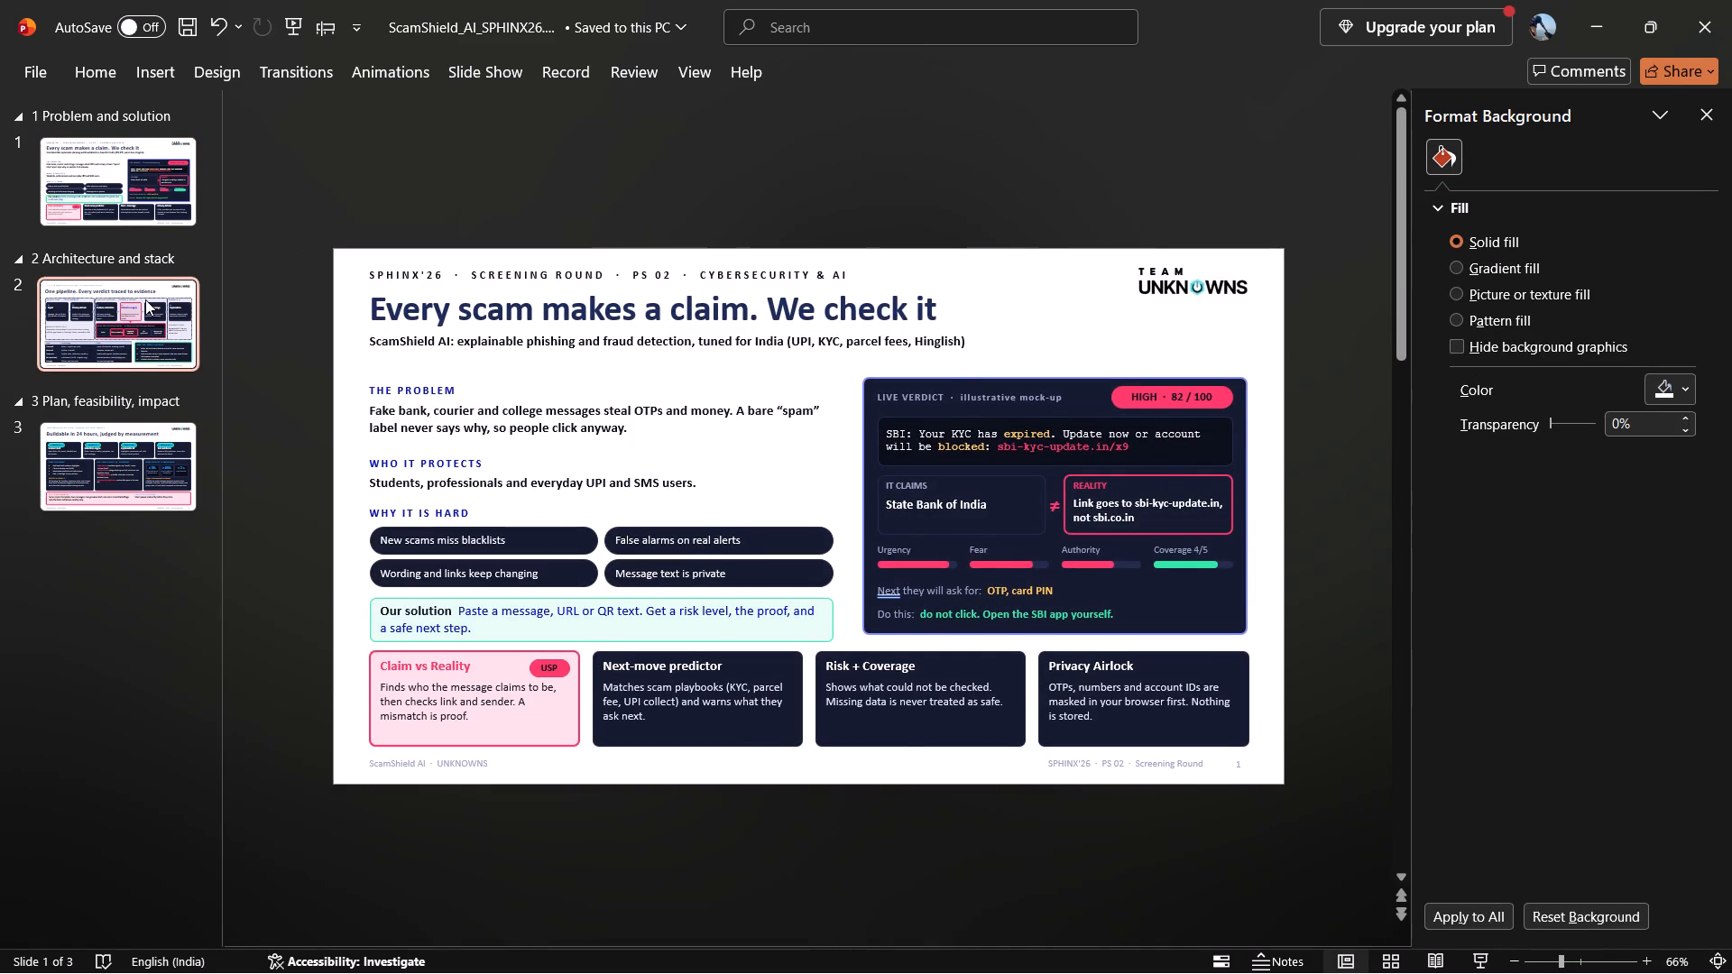
key(ctrl+v)
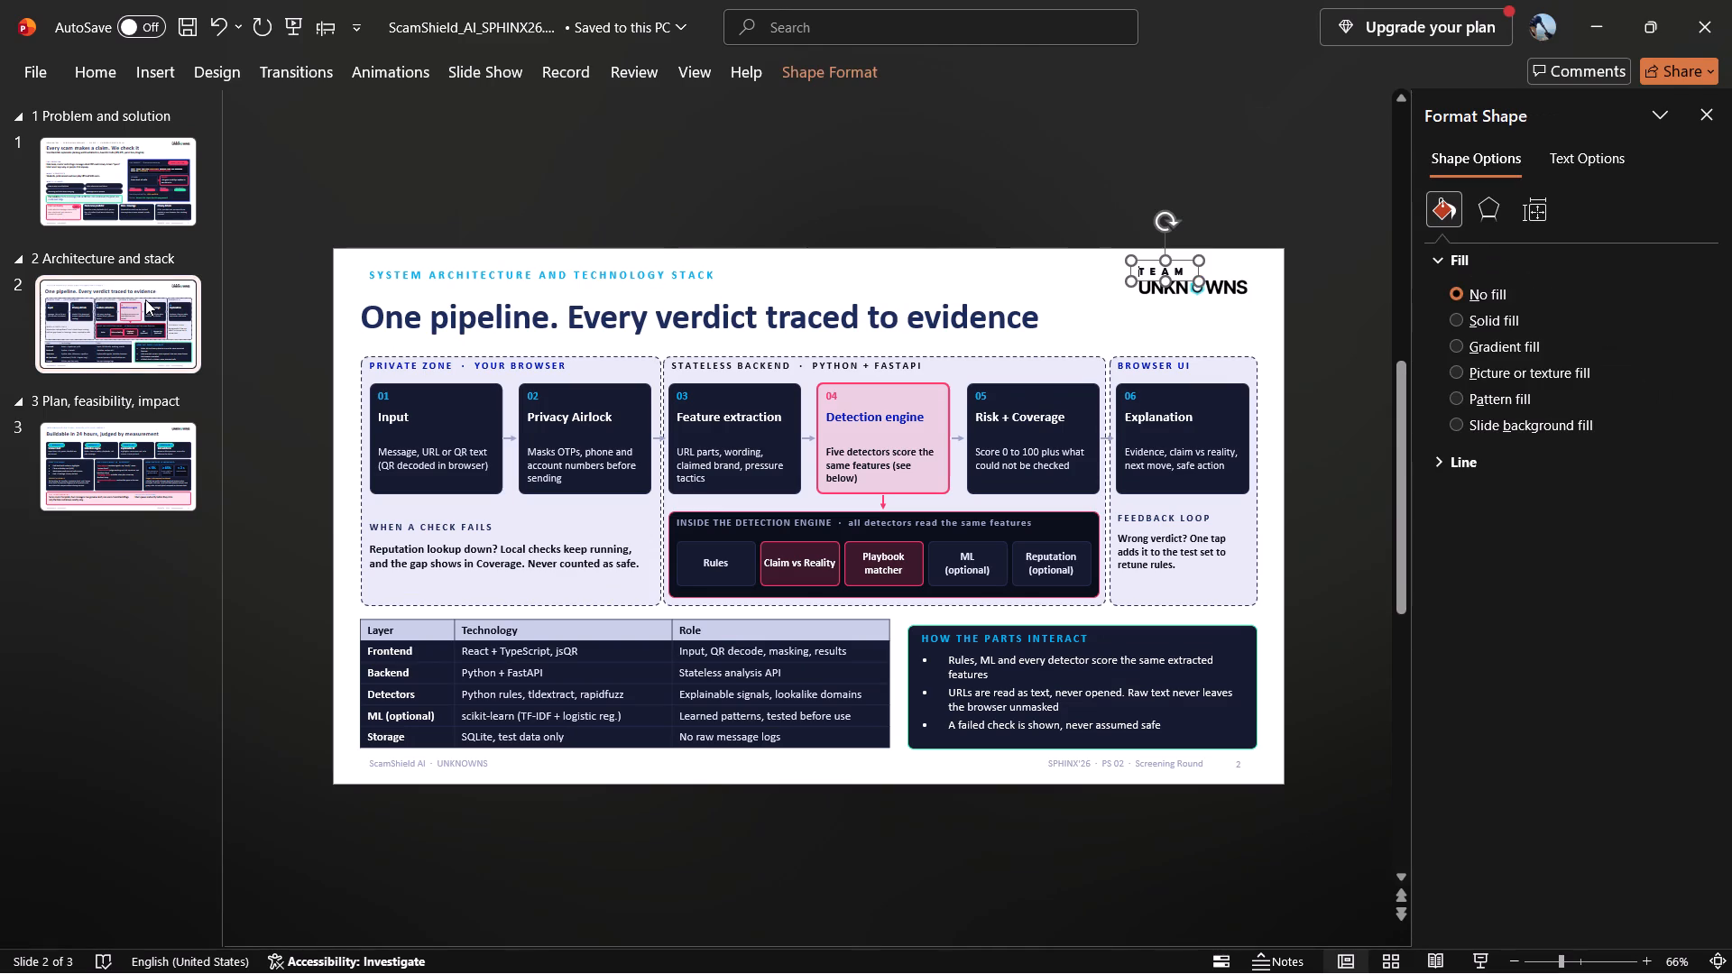
click(107, 432)
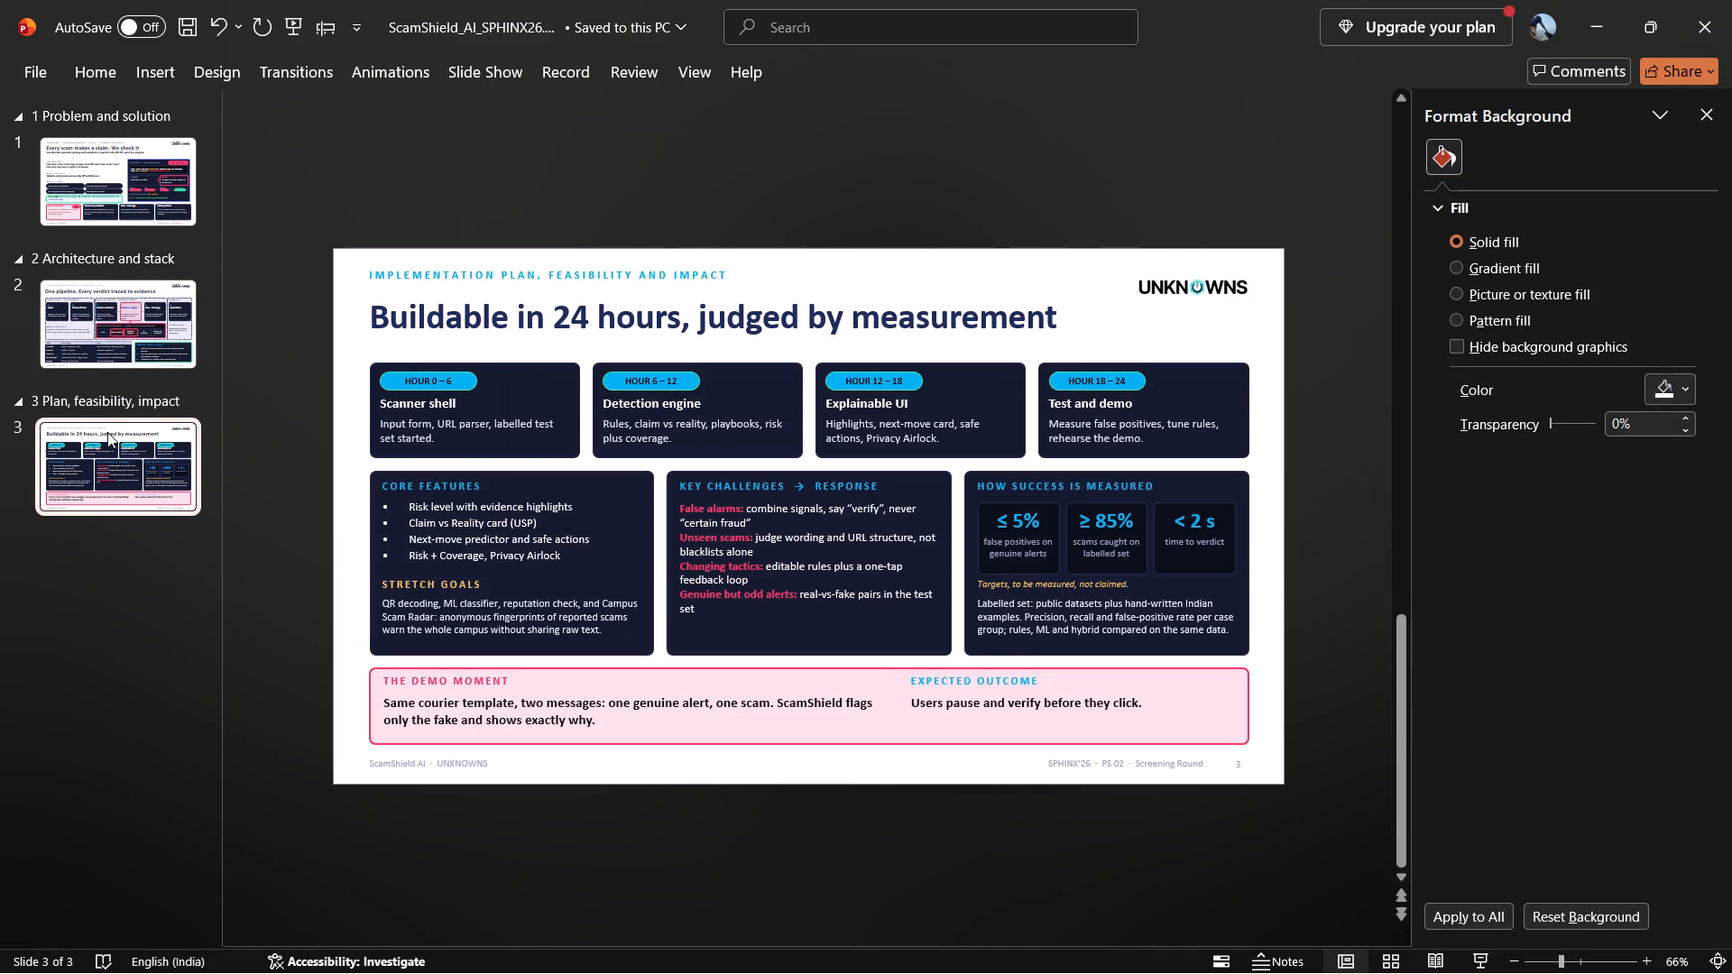
key(ctrl+v)
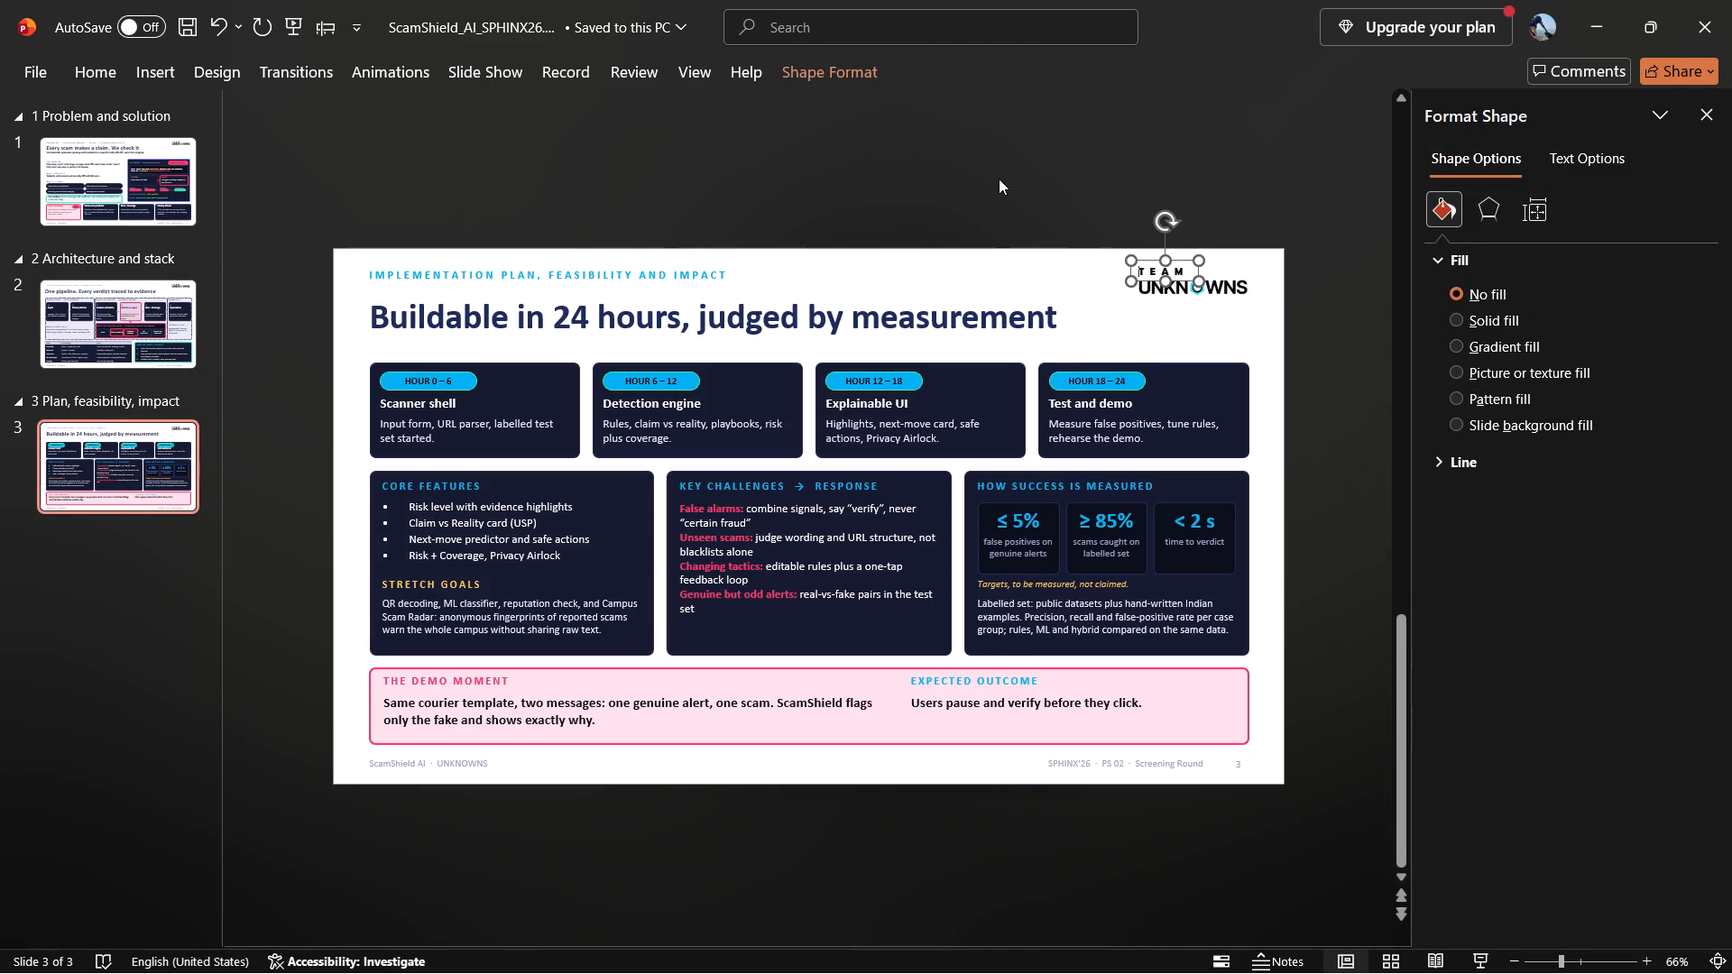
Save a copy of the presentation in Downloads as ScamShield-by-unknowns.pptx.
key(ctrl+shift+s)
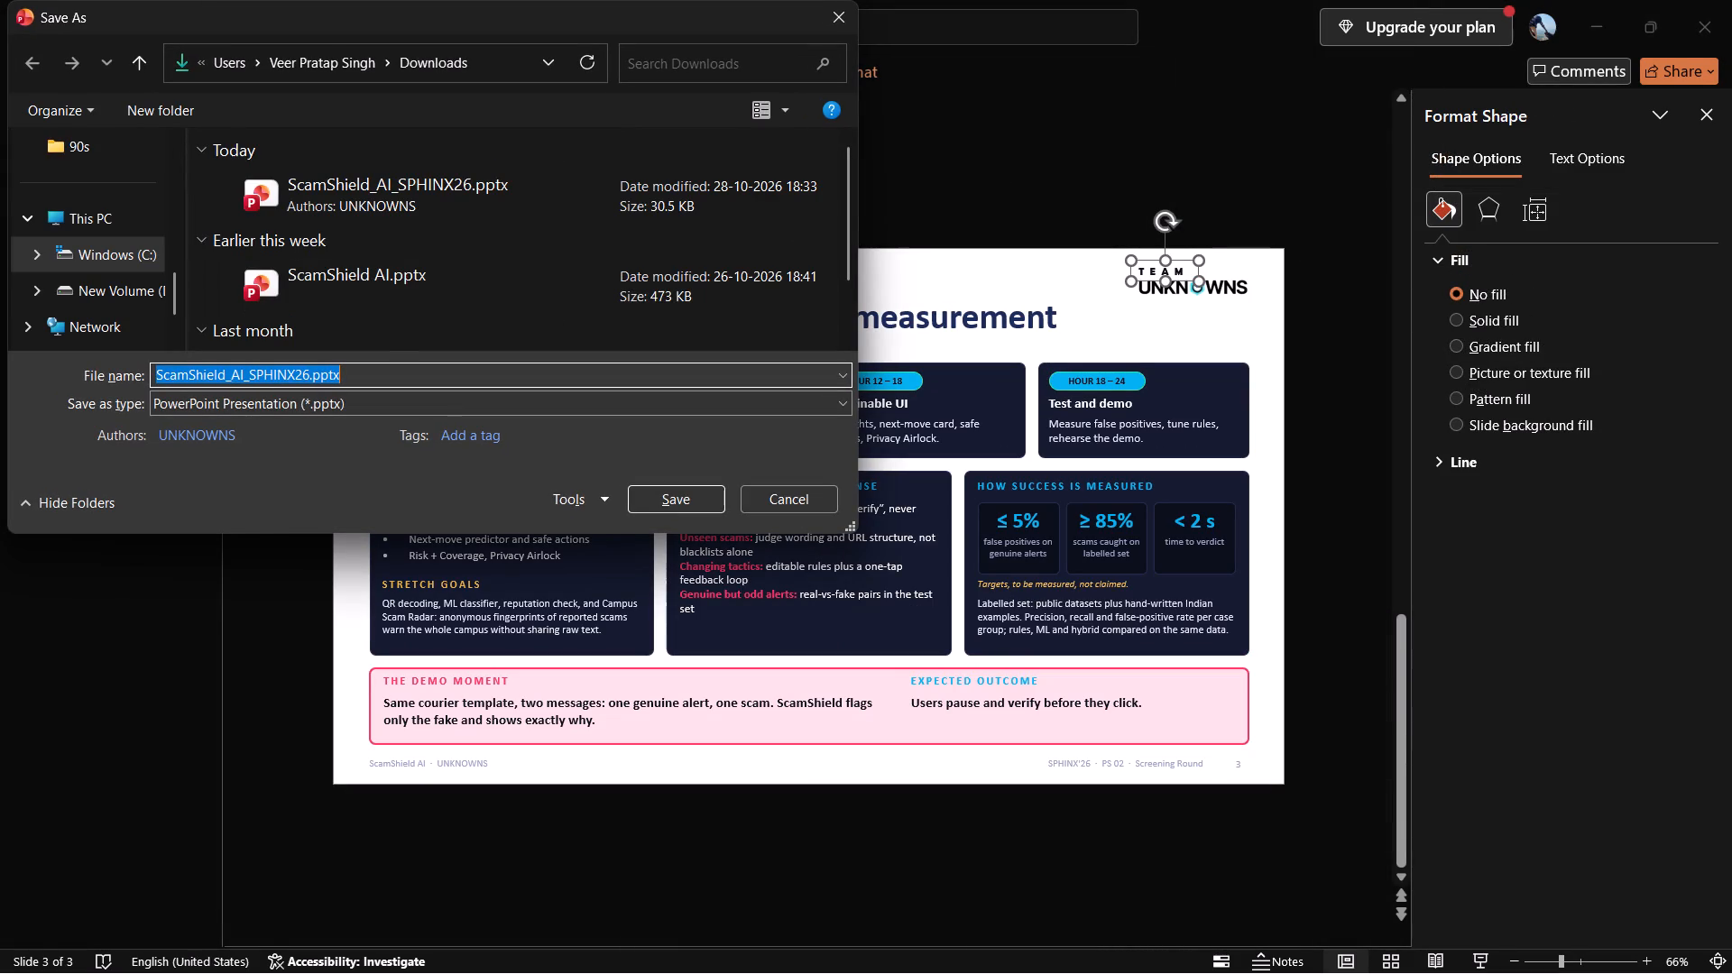
drag(227, 376, 236, 376)
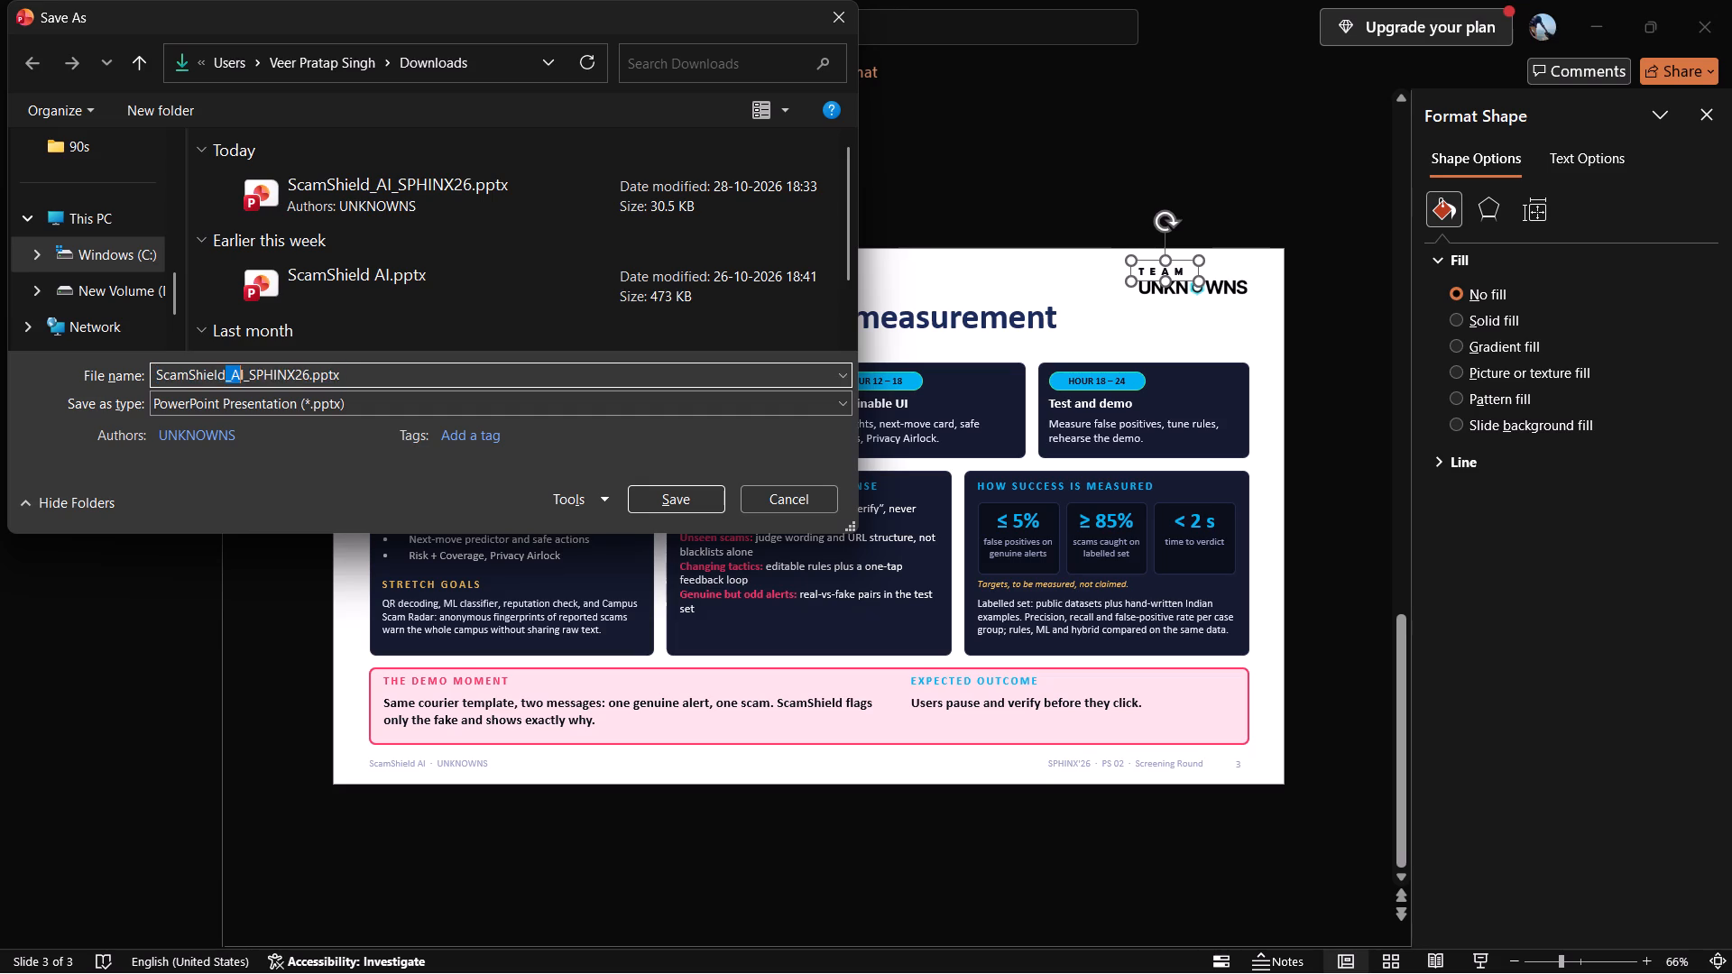
drag(236, 376, 309, 375)
text(-by-unknowns)
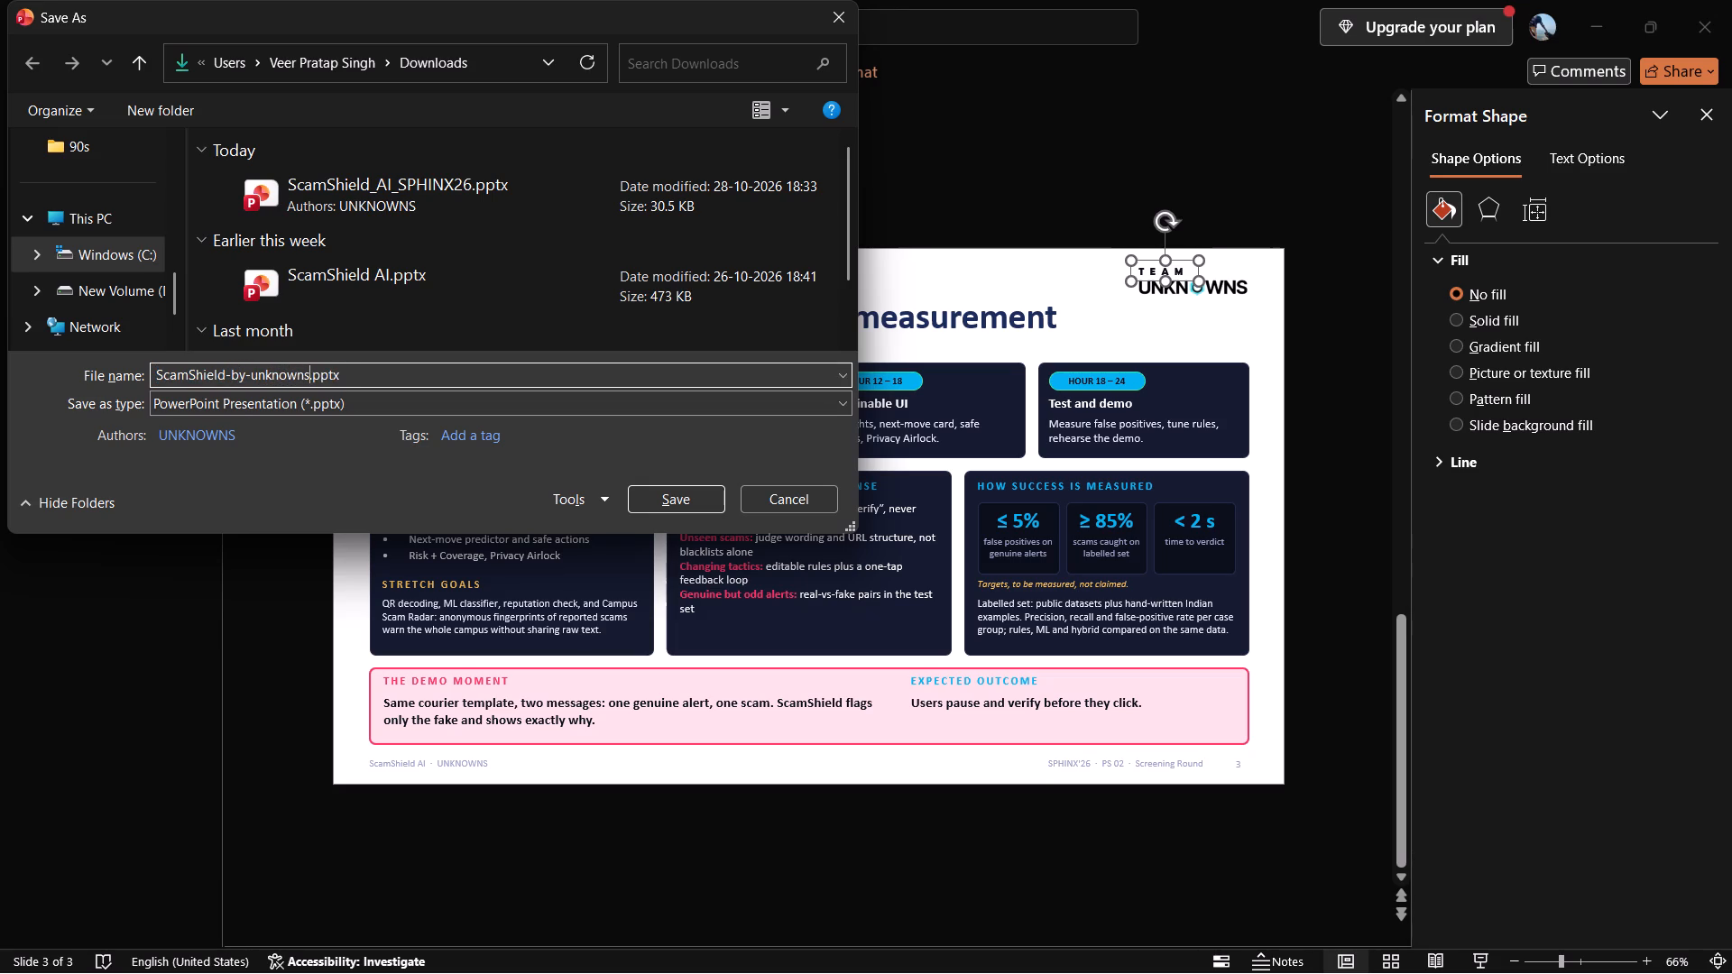
key(Return)
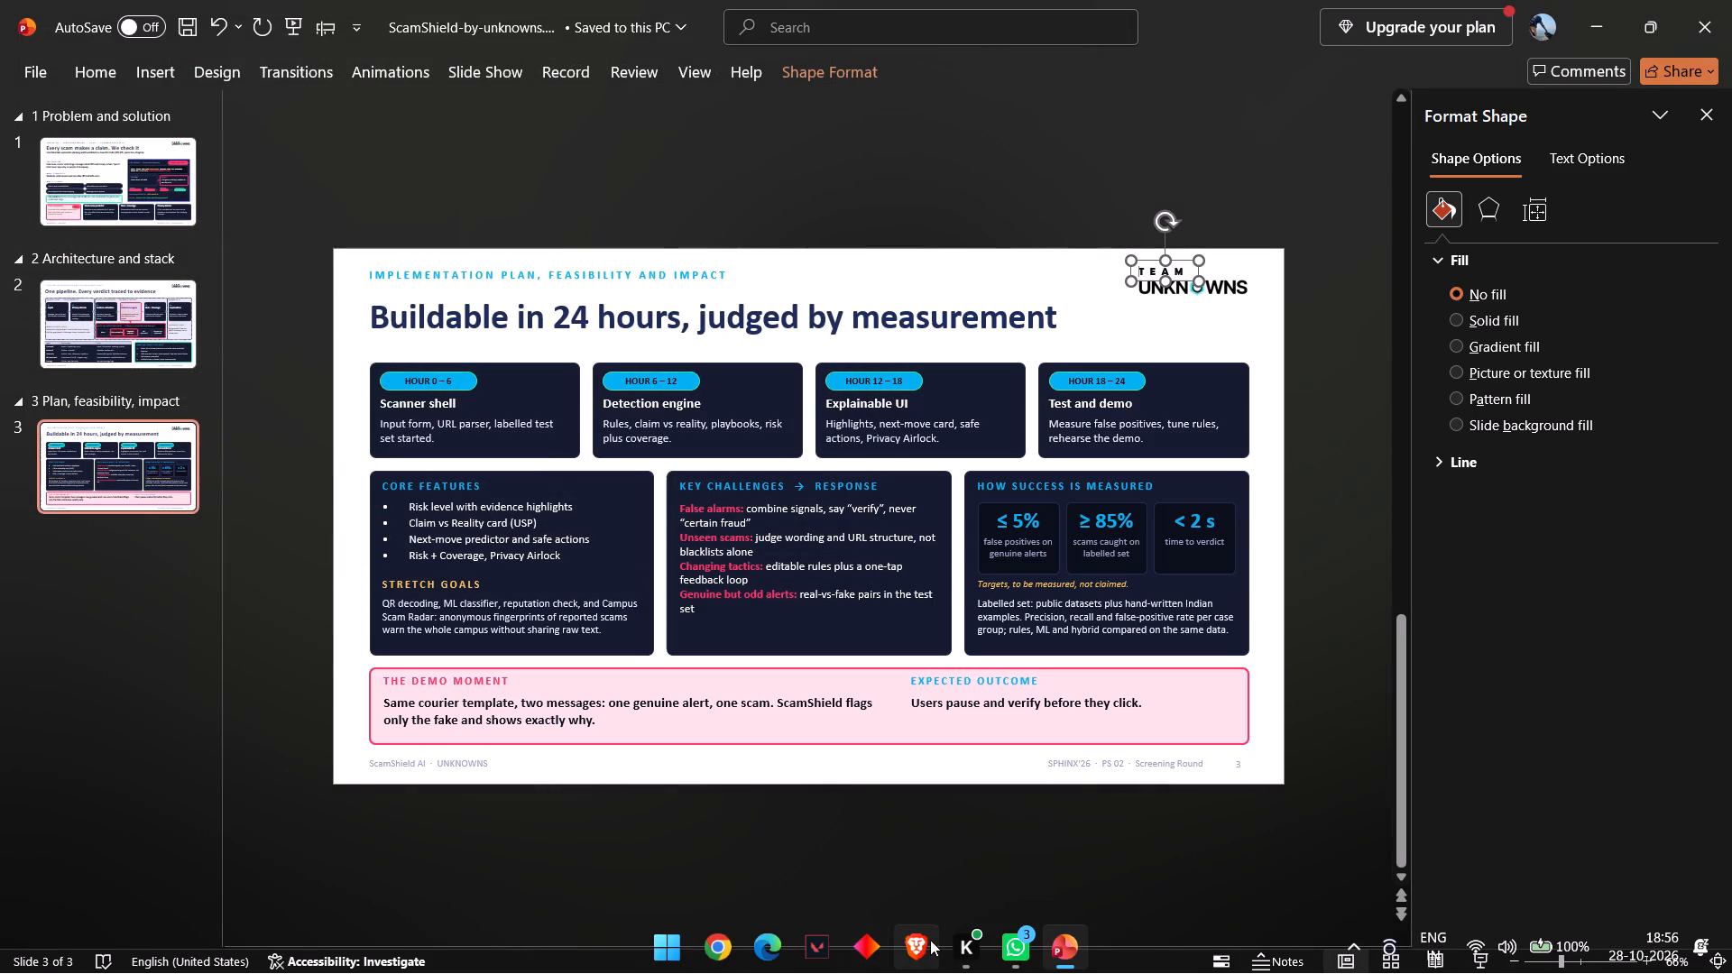
Switch to File Explorer and open the Downloads folder containing the saved deck files.
text(fi)
key(Return)
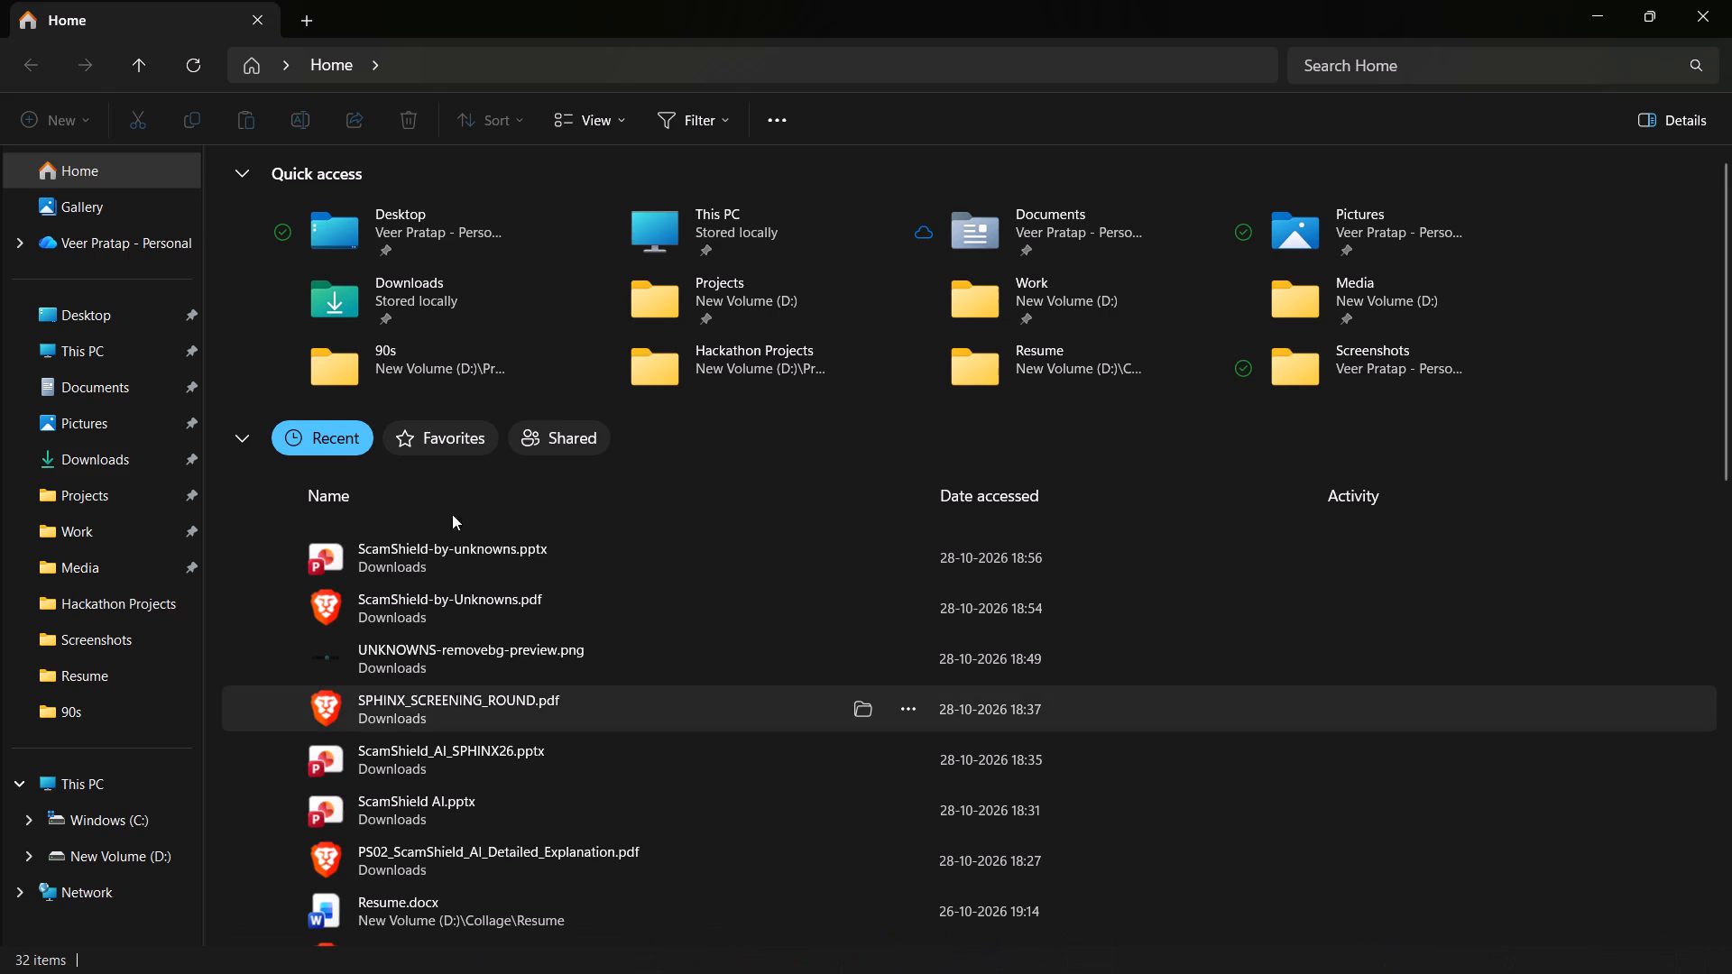
double_click(410, 277)
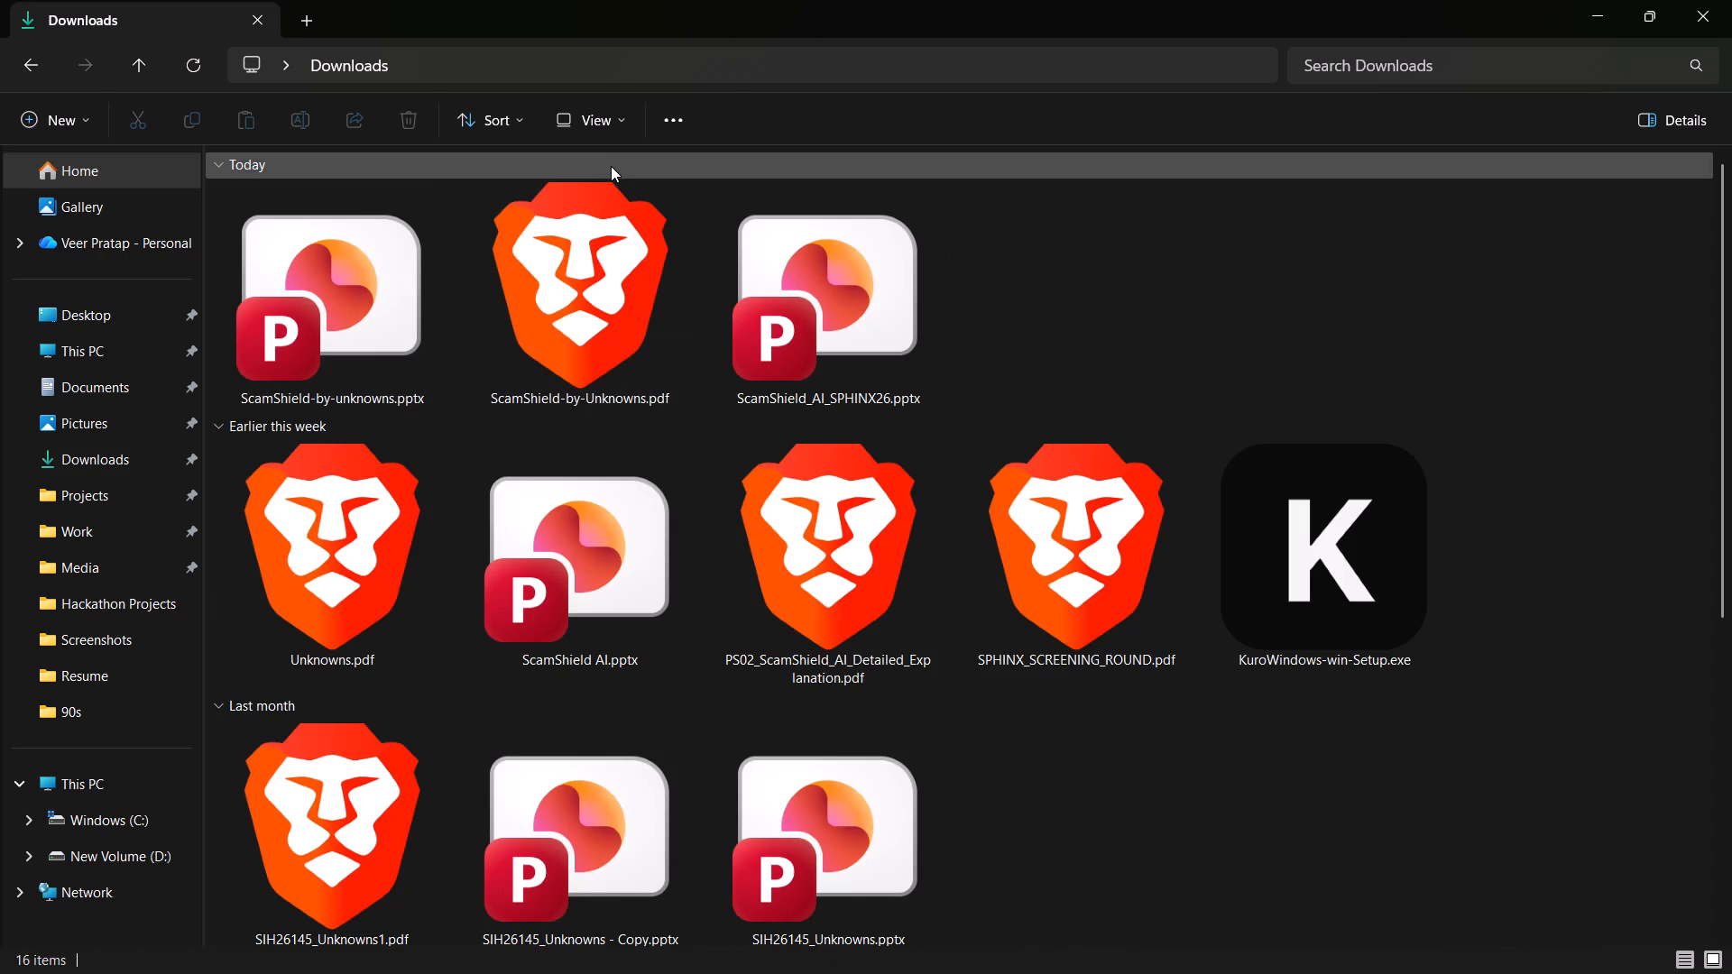
click(1036, 308)
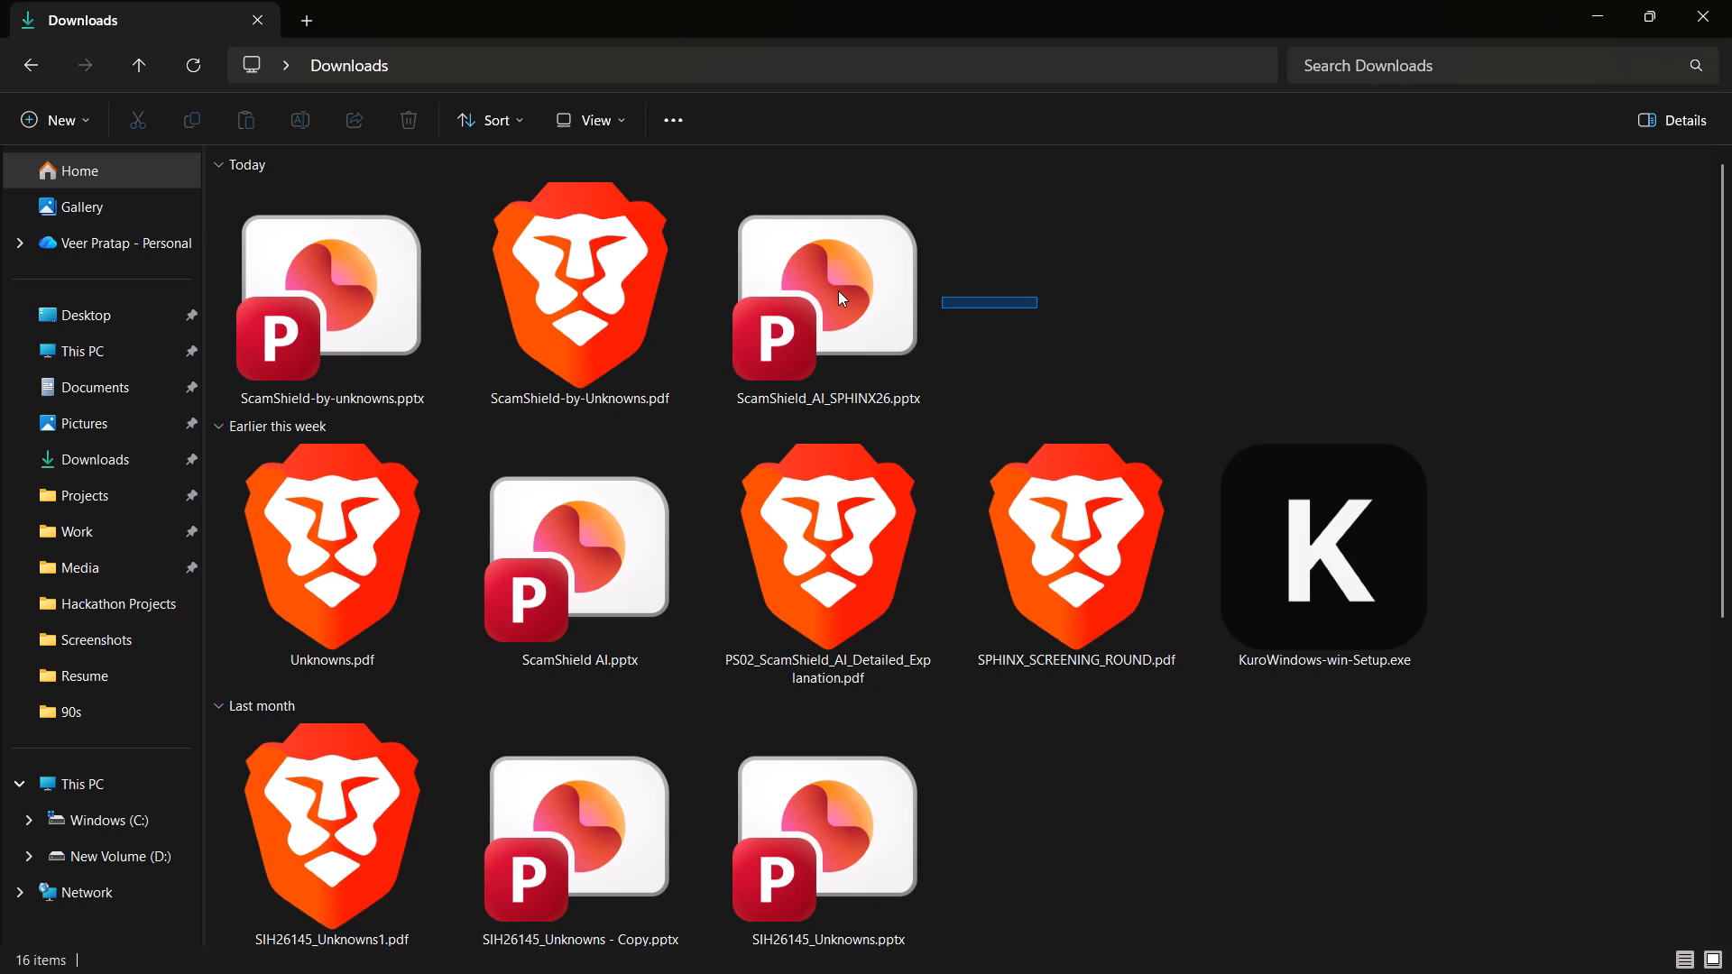
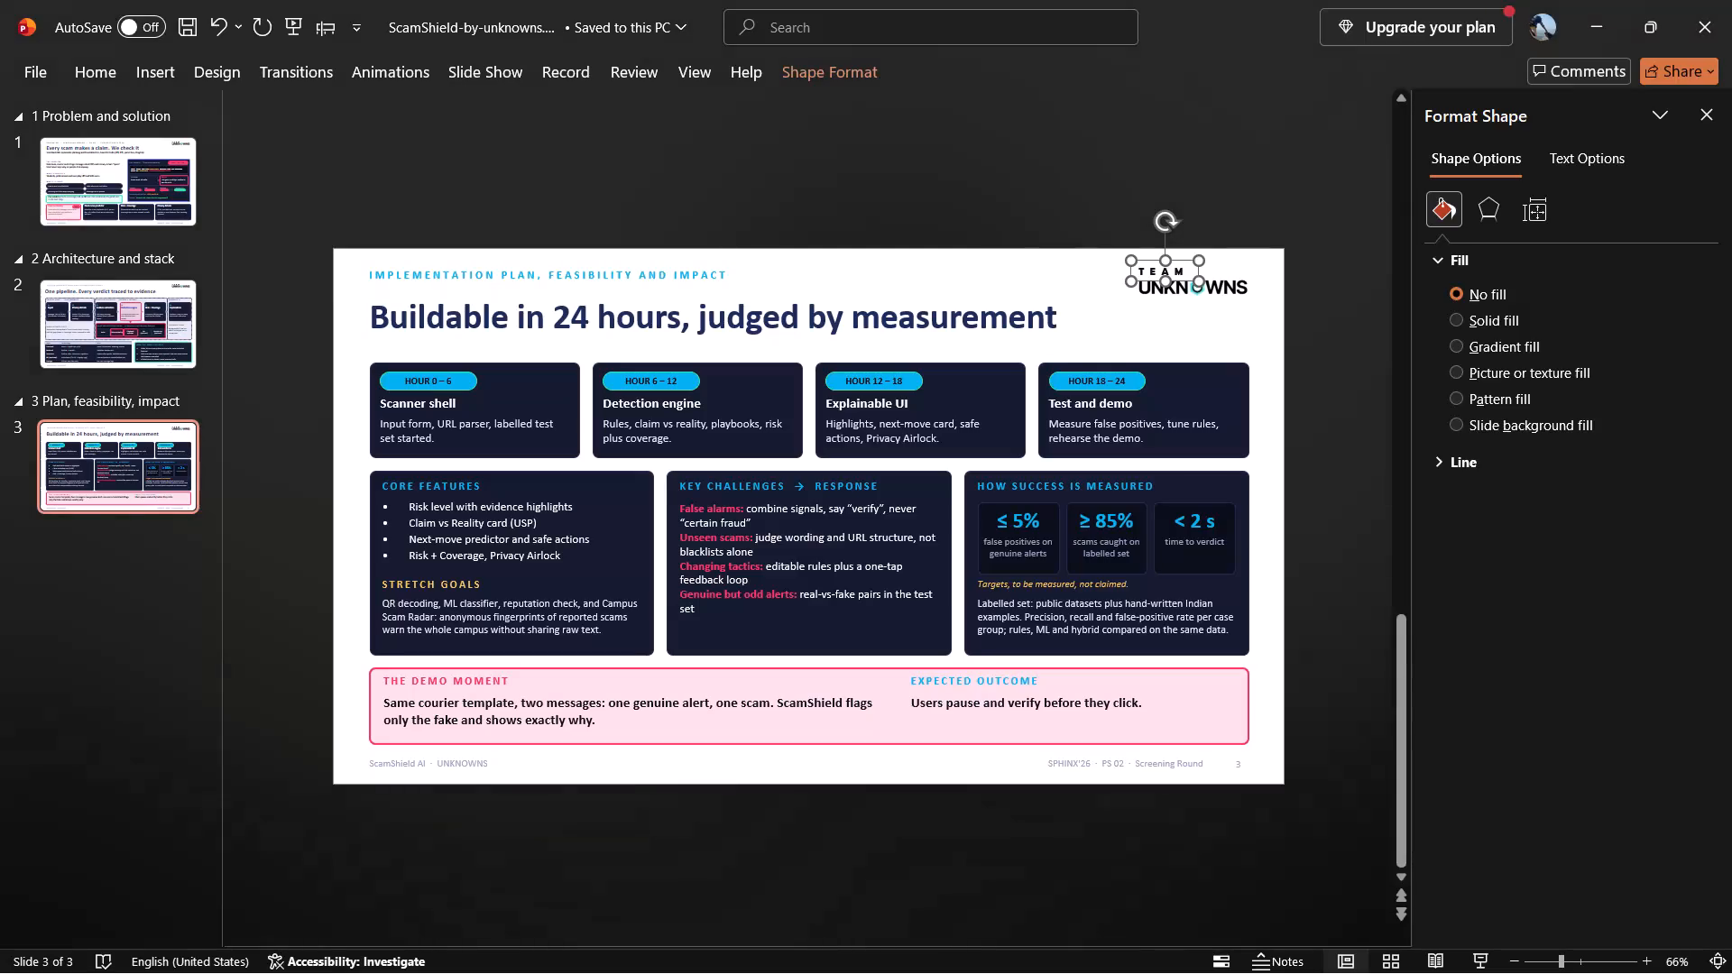
Save the deck in Downloads as the PDF ScamShield-by-unknowns.pdf, replacing the existing file of that name.
key(ctrl+shift+s)
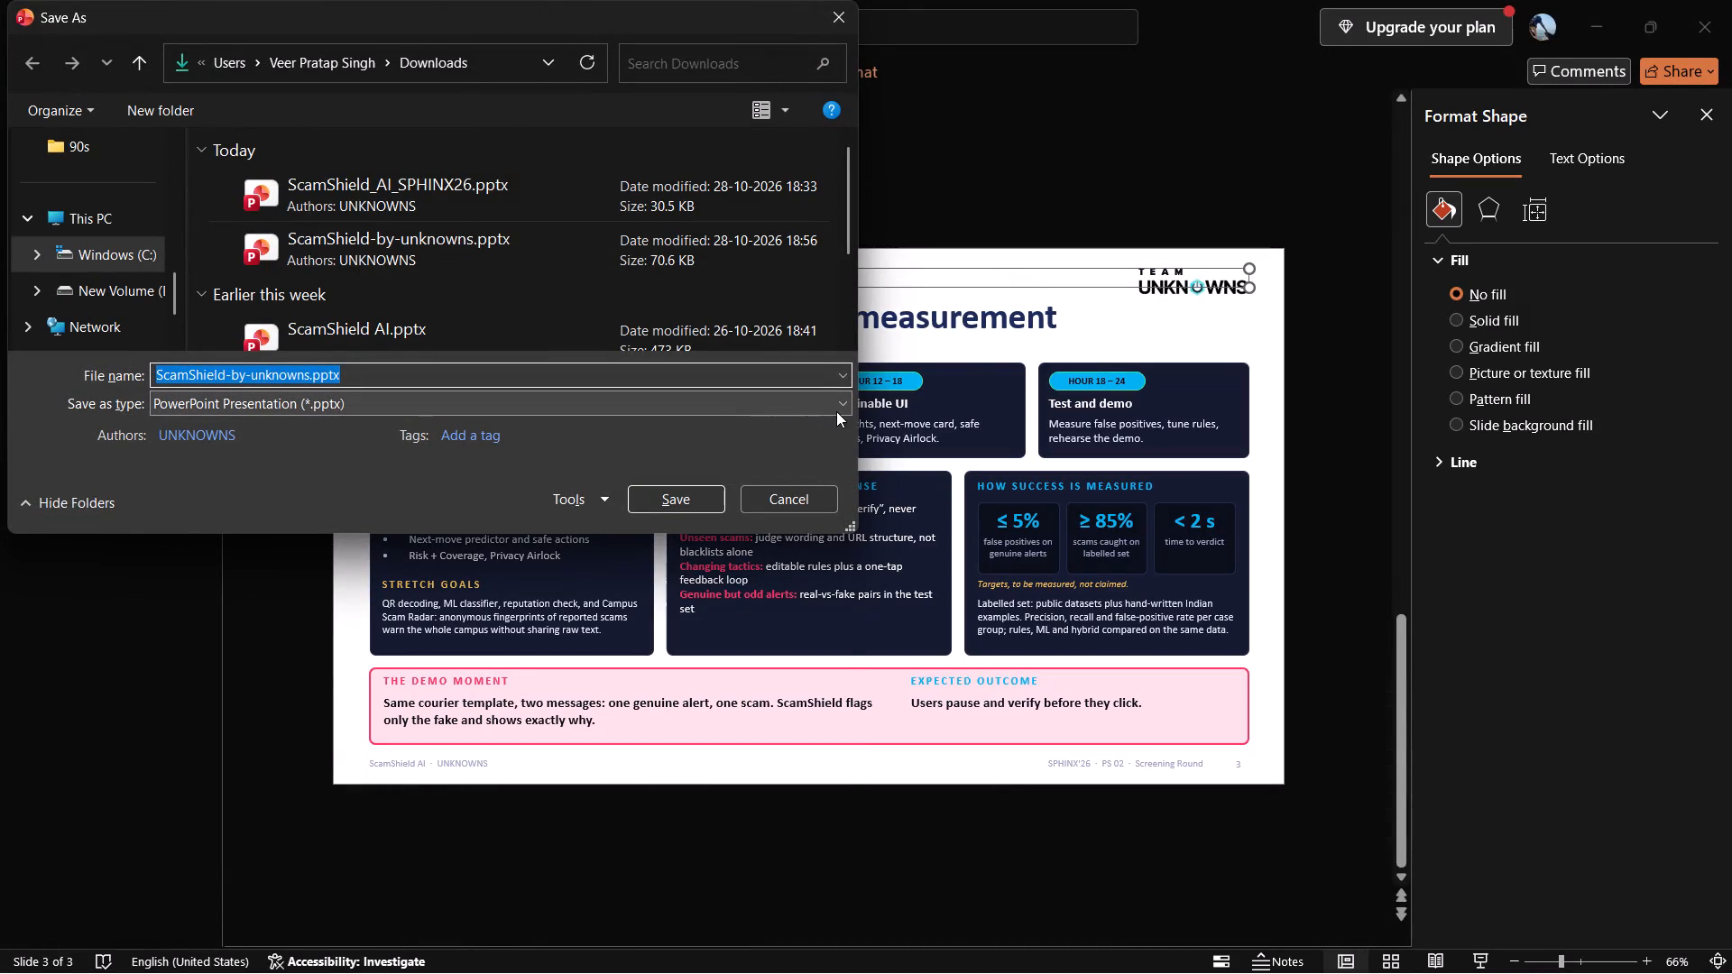
click(835, 411)
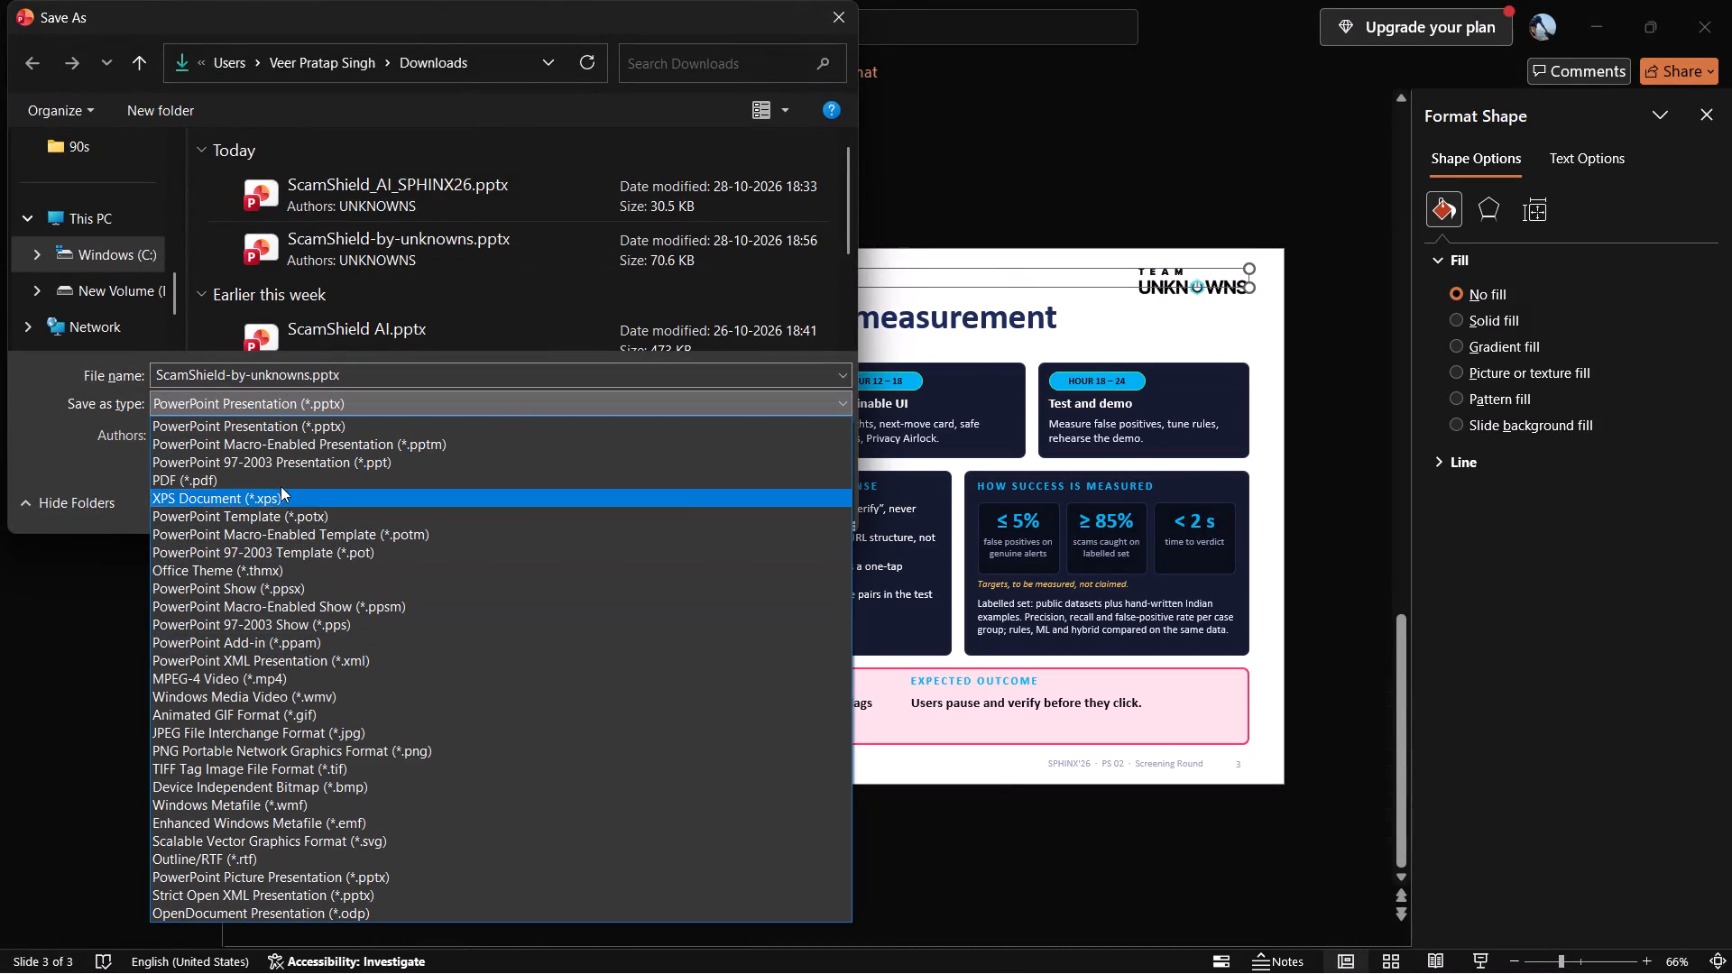
click(275, 482)
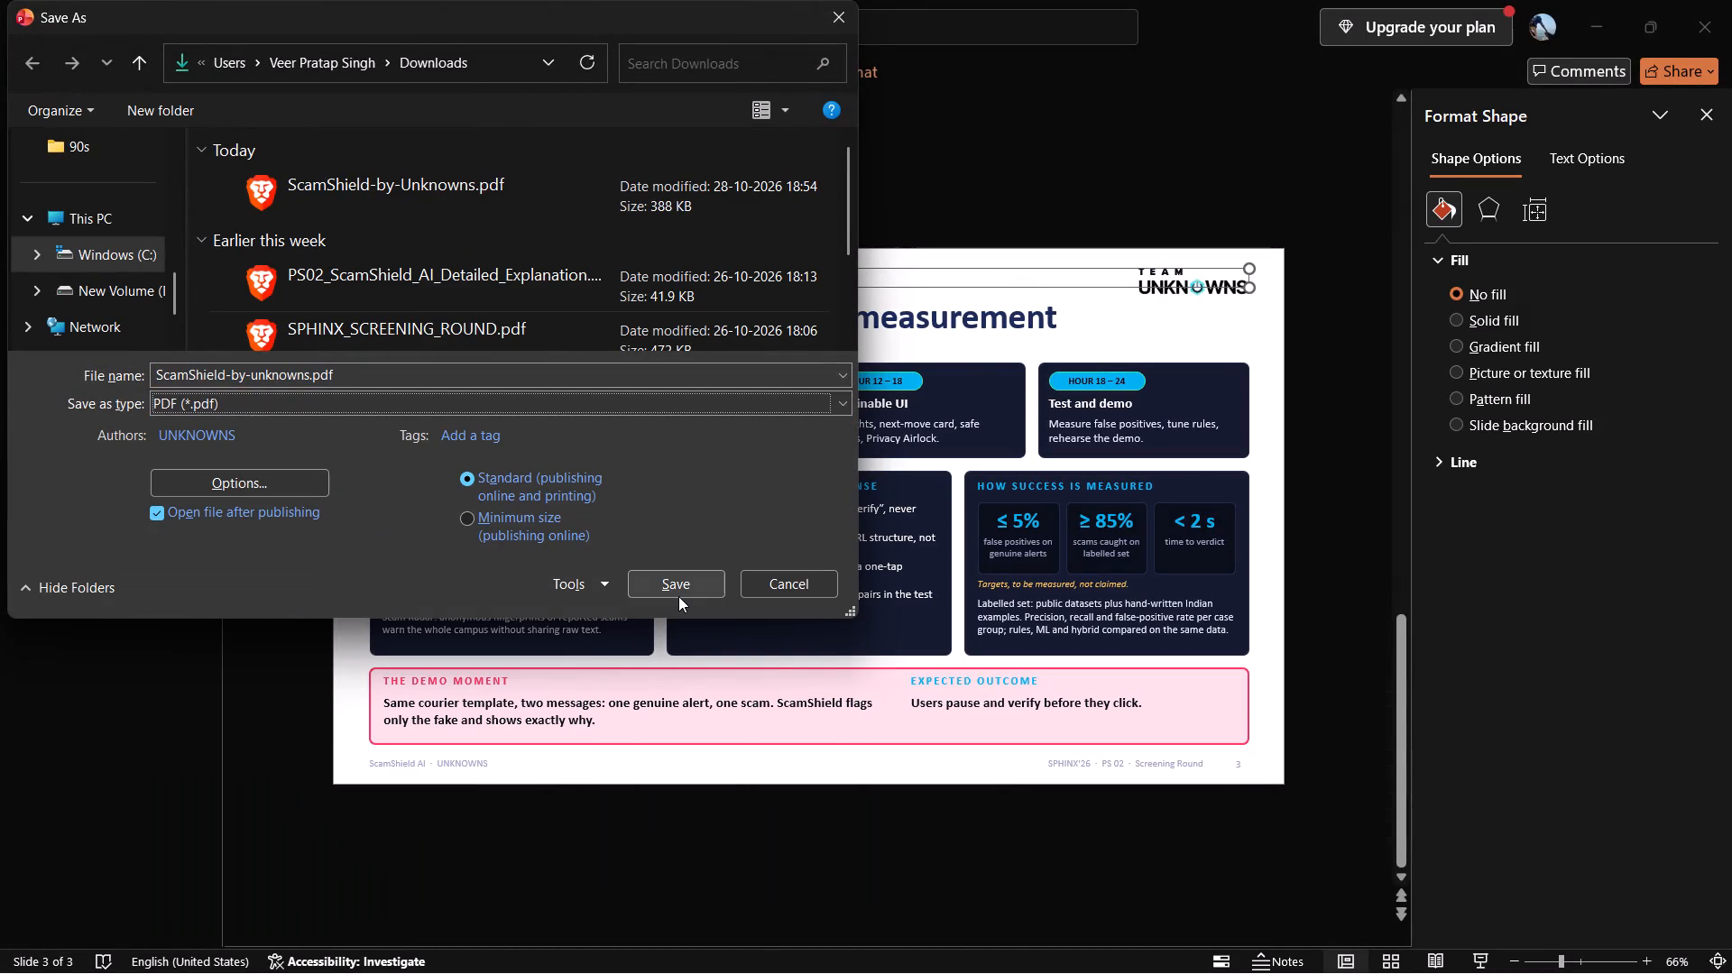
click(677, 596)
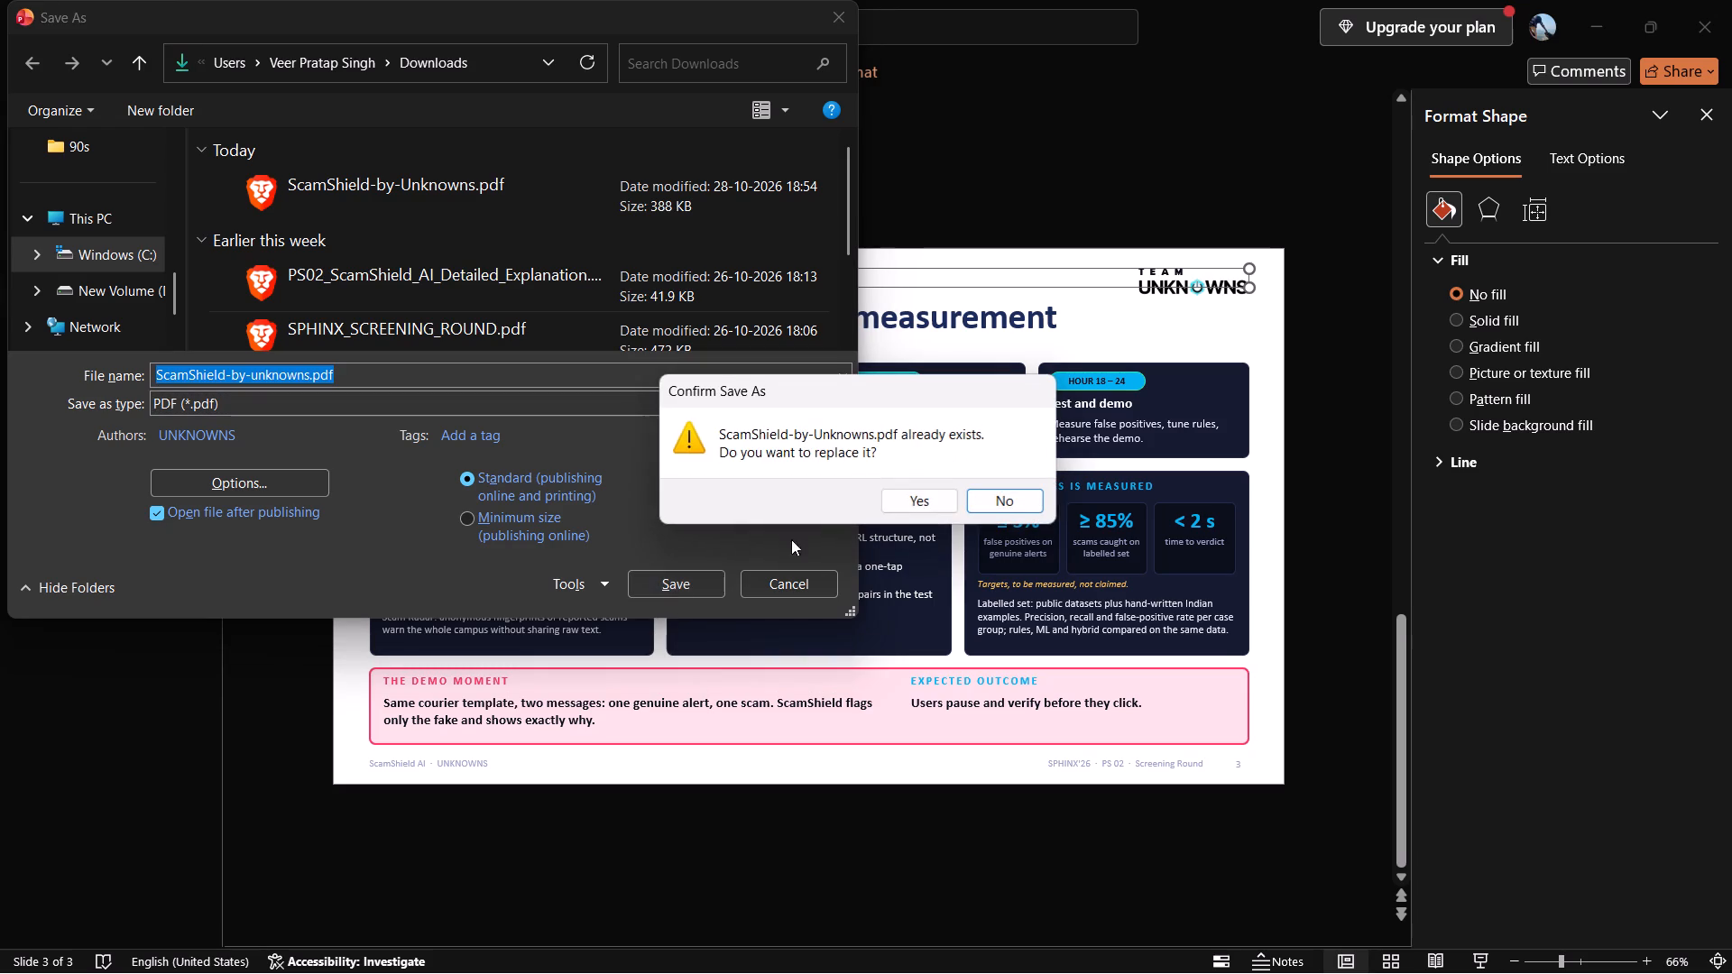
click(931, 498)
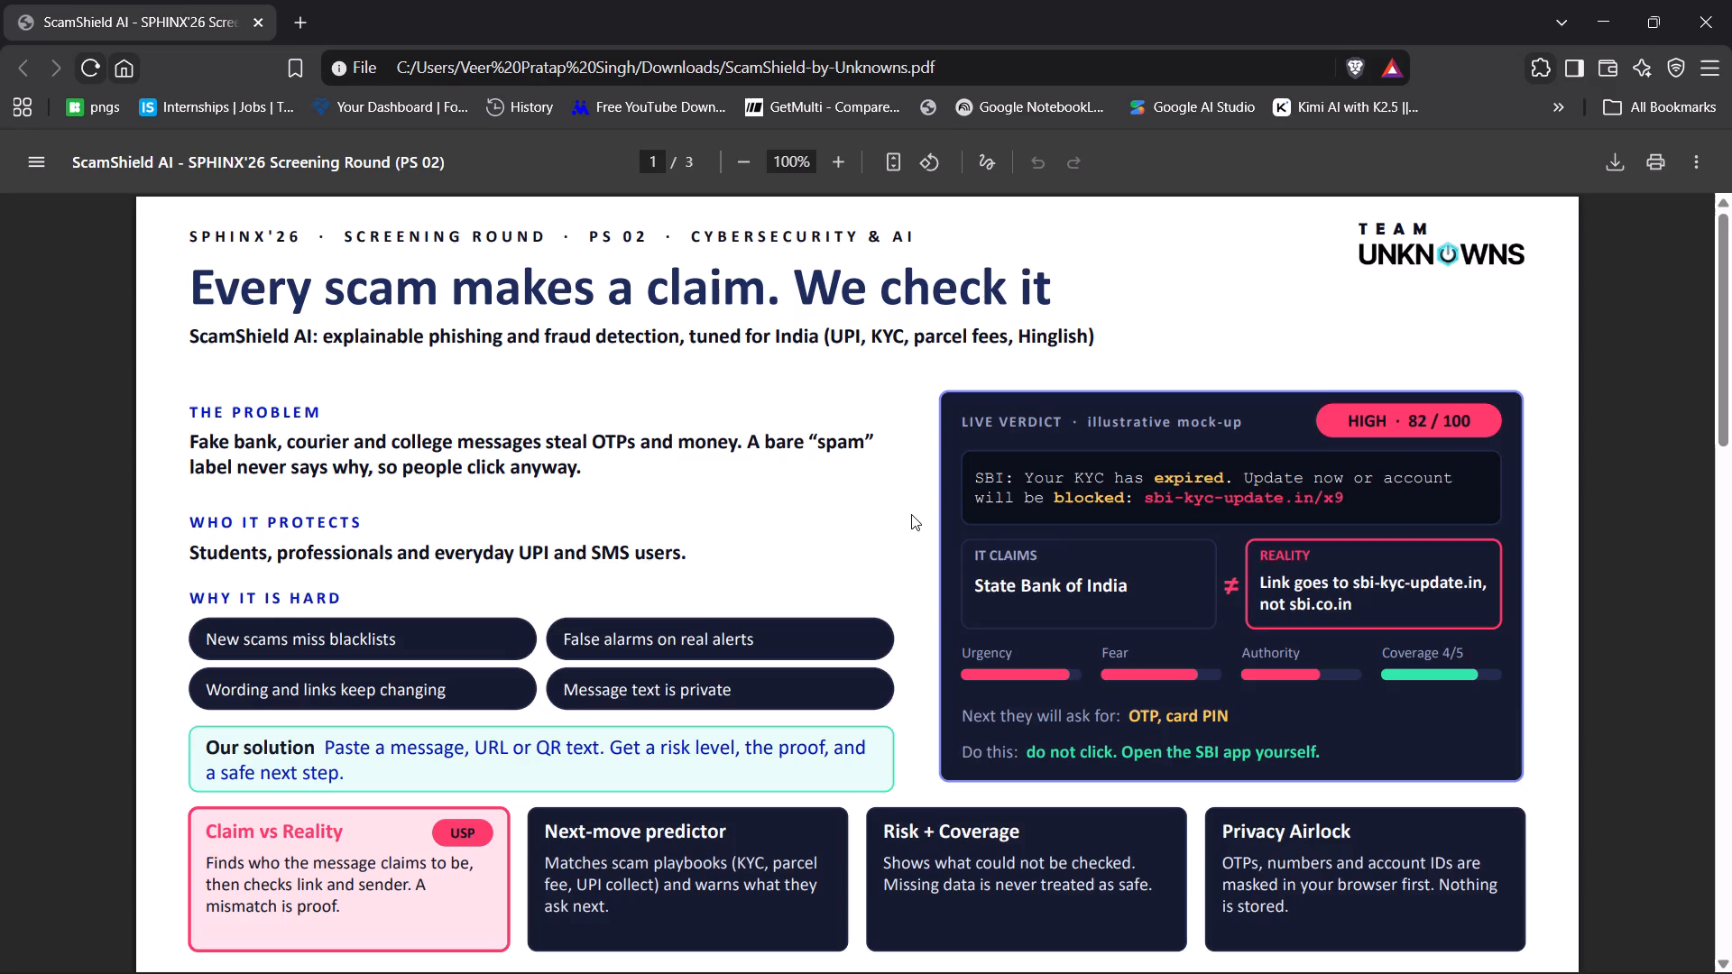
Look through all three pages of the exported PDF to check the slides and TEAM UNKNOWNS branding, and close the viewer.
scroll(911, 514, up, 1)
scroll(911, 514, down, 7)
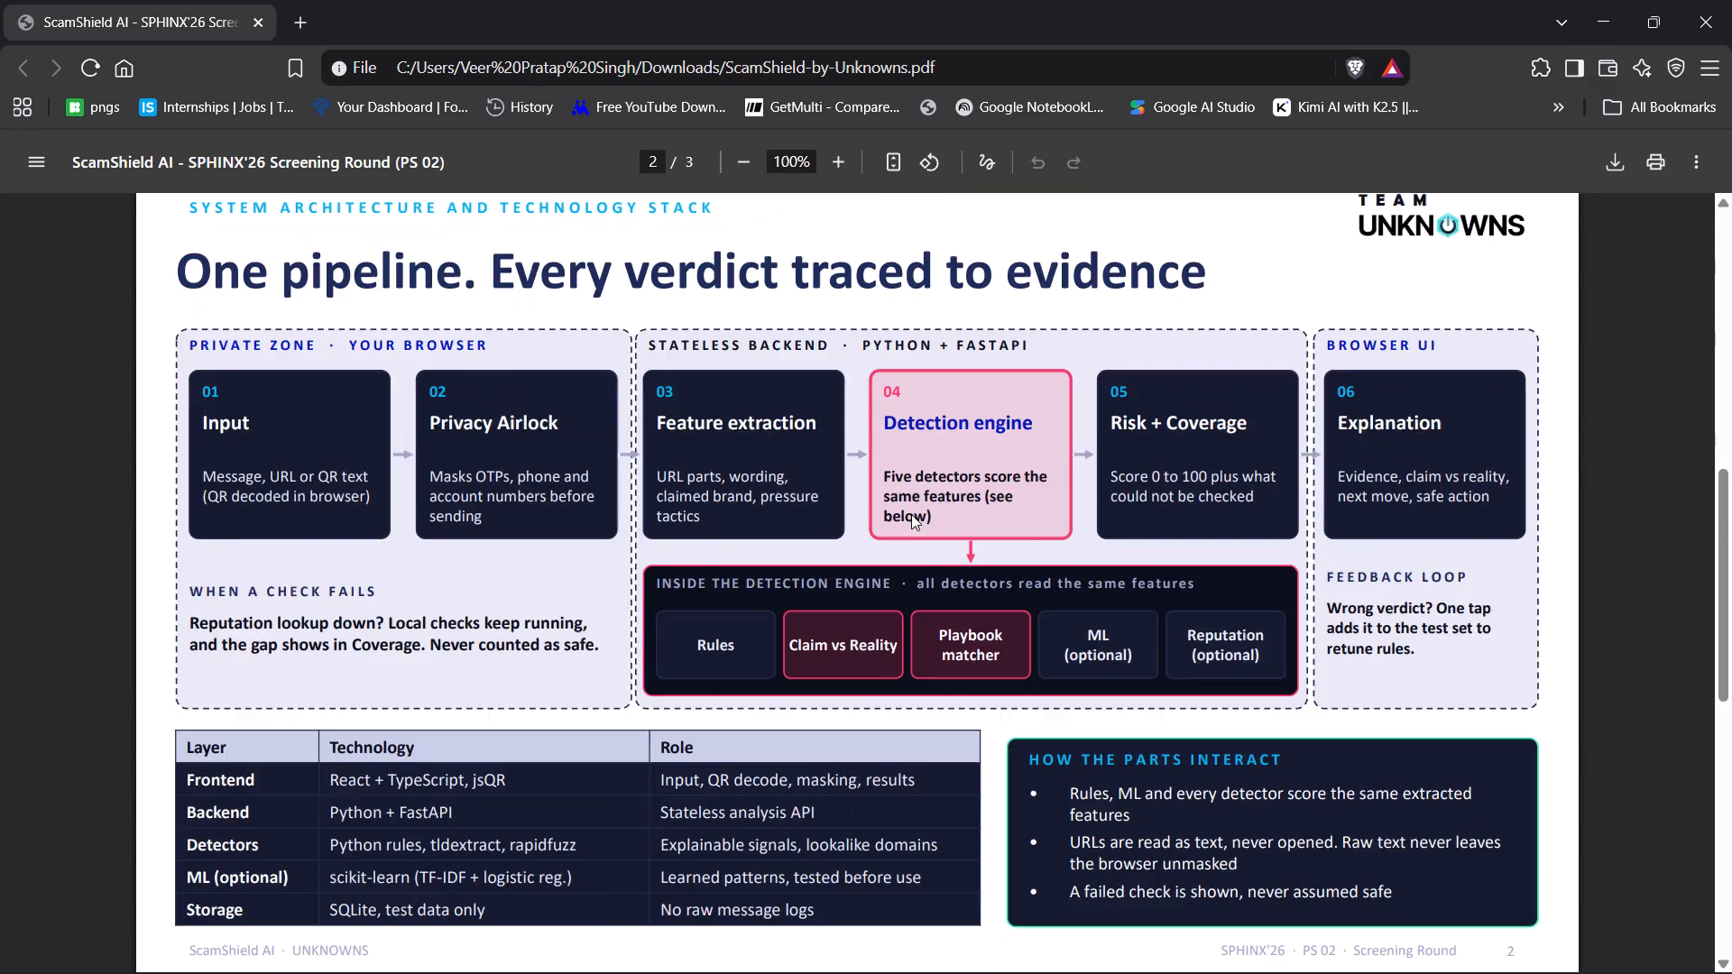
scroll(911, 514, down, 5)
click(1731, 0)
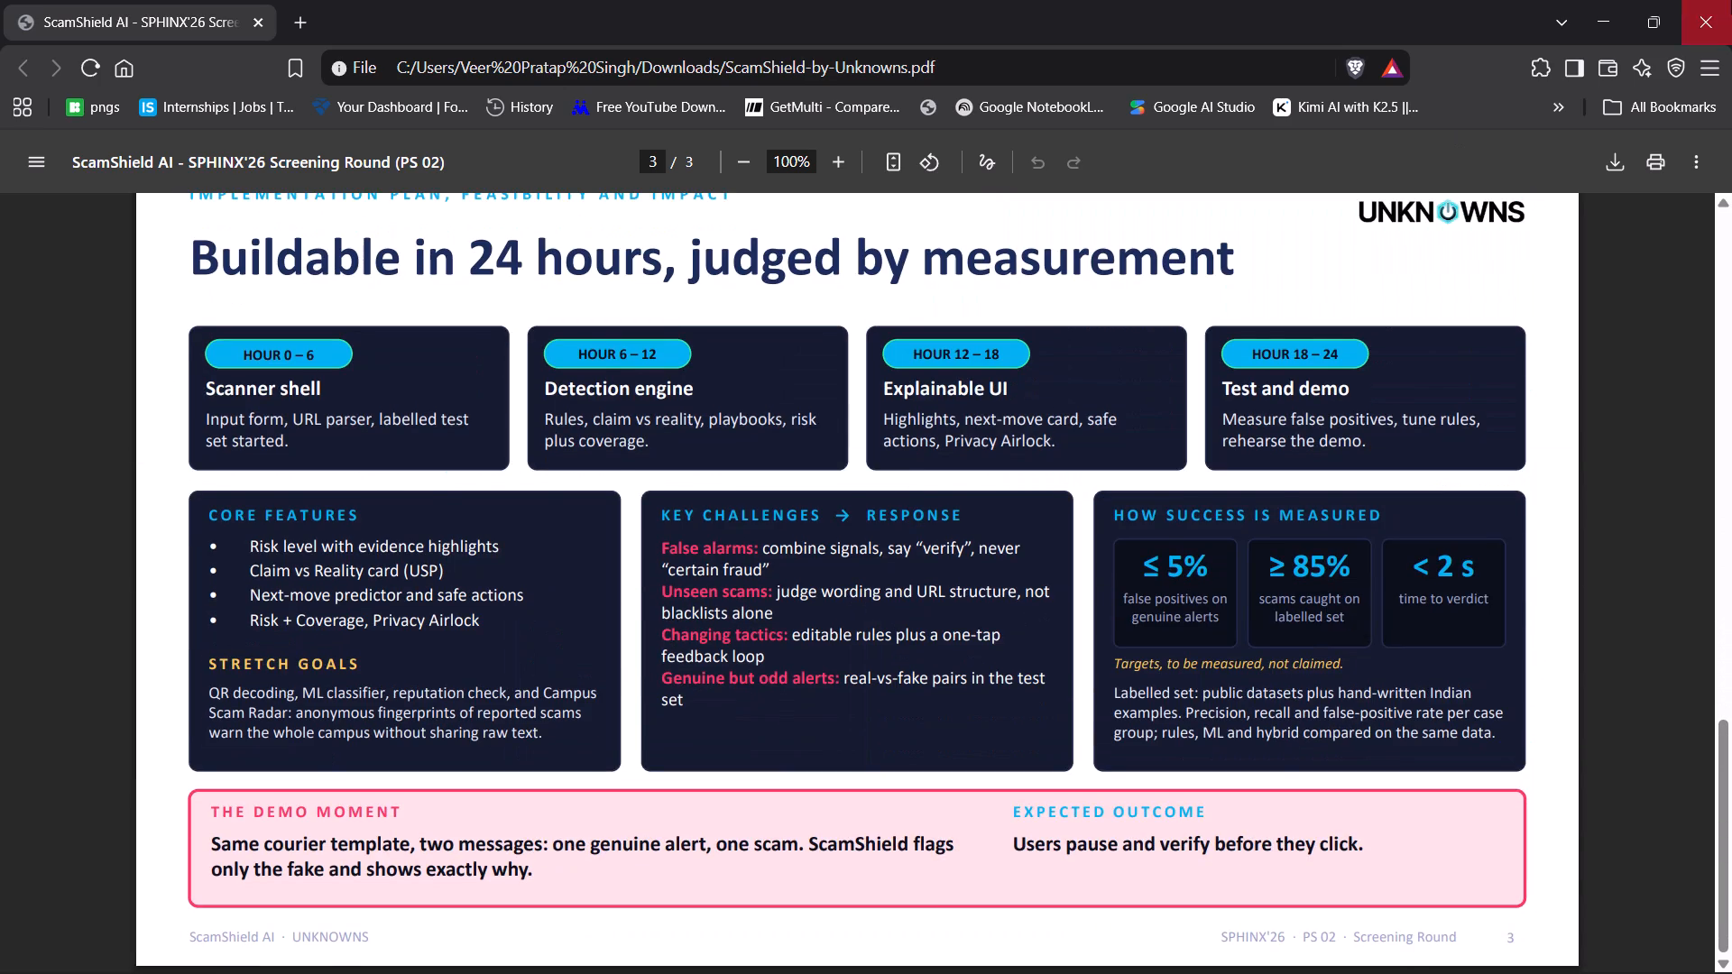
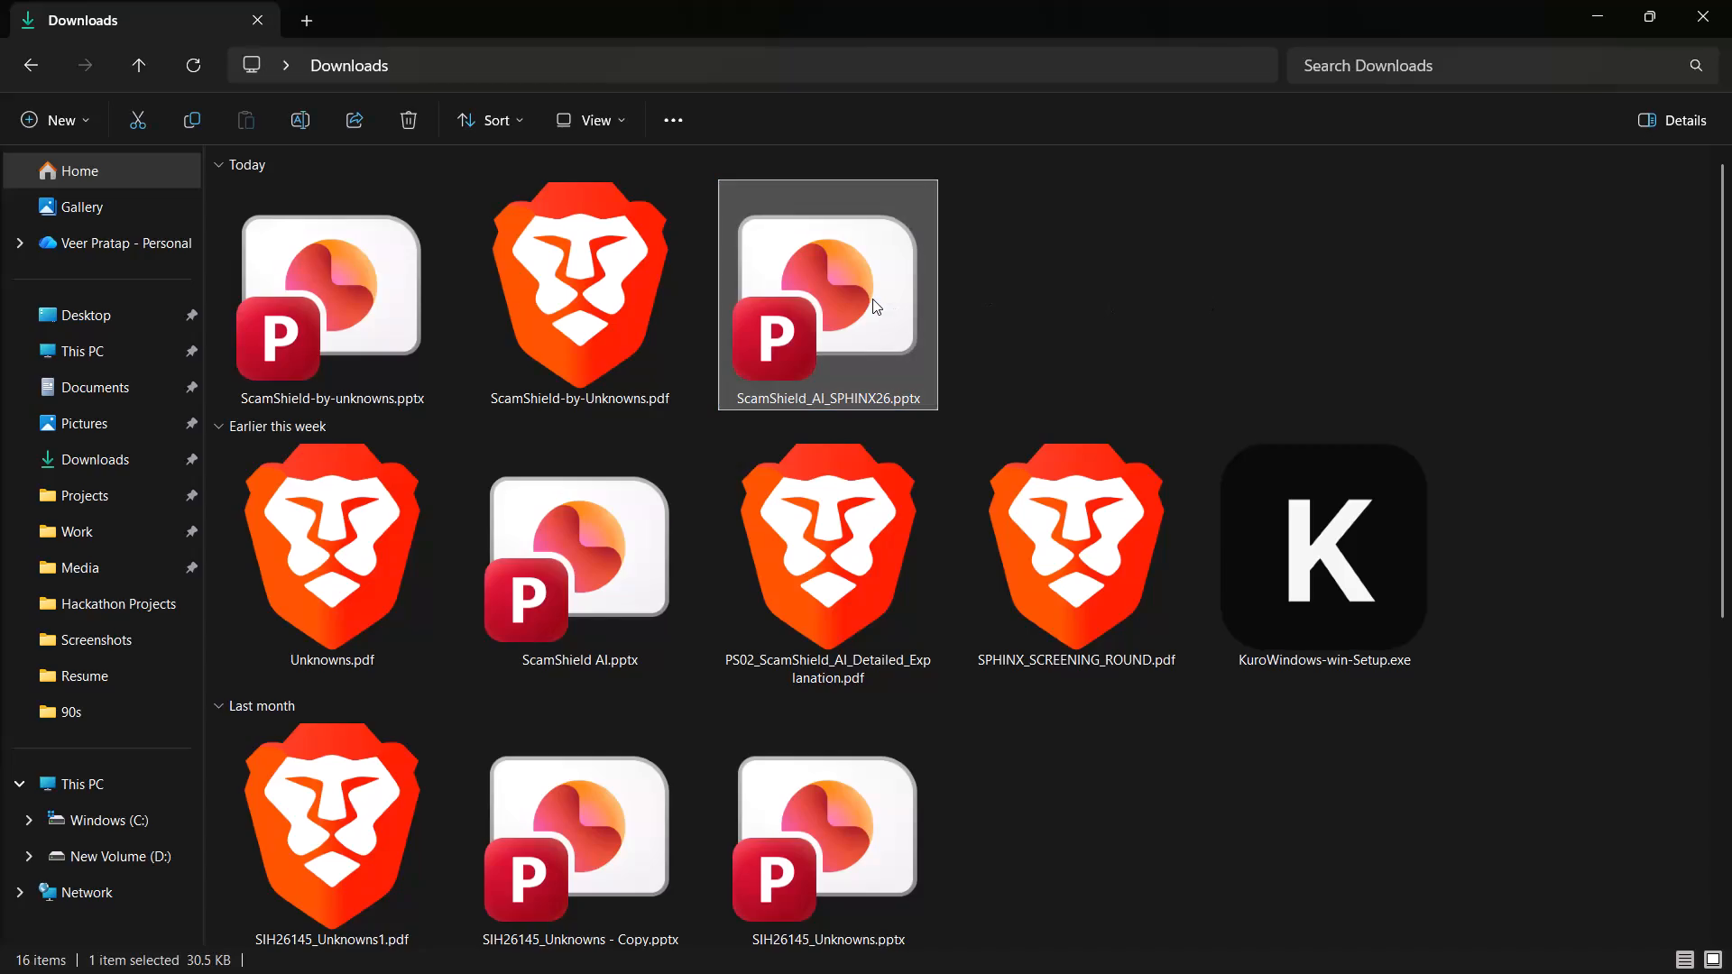
Delete the ScamShield_AI_SPHINX26.pptx file from the Downloads folder.
key(Delete)
click(826, 328)
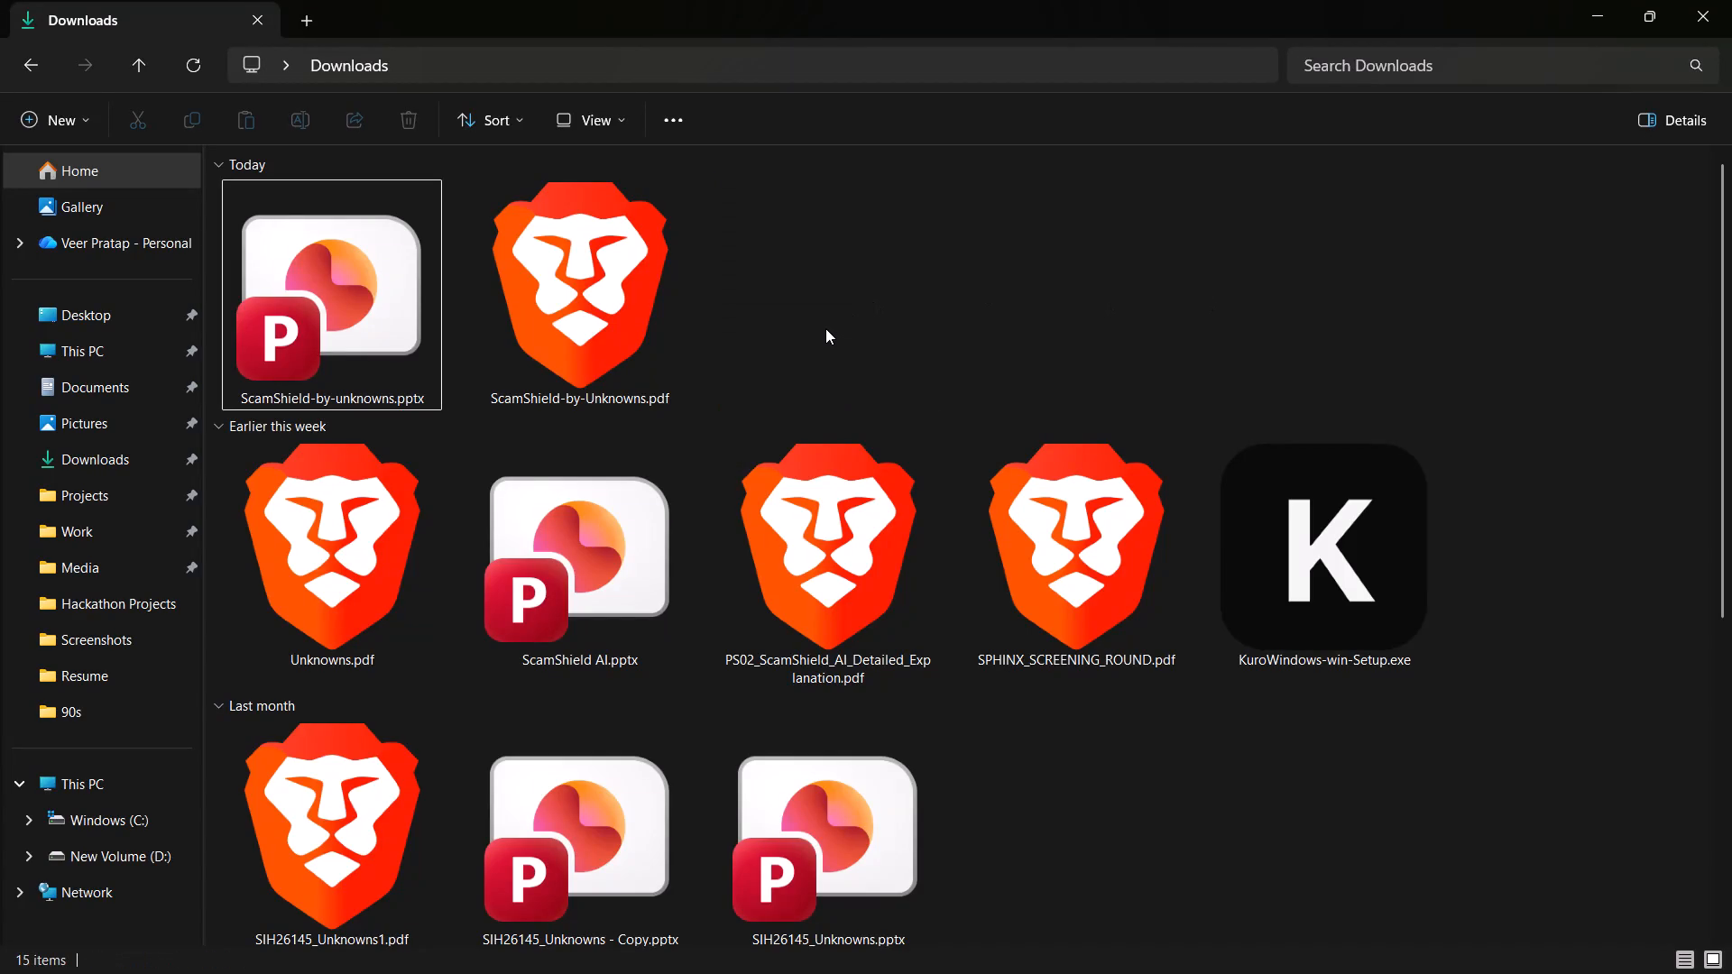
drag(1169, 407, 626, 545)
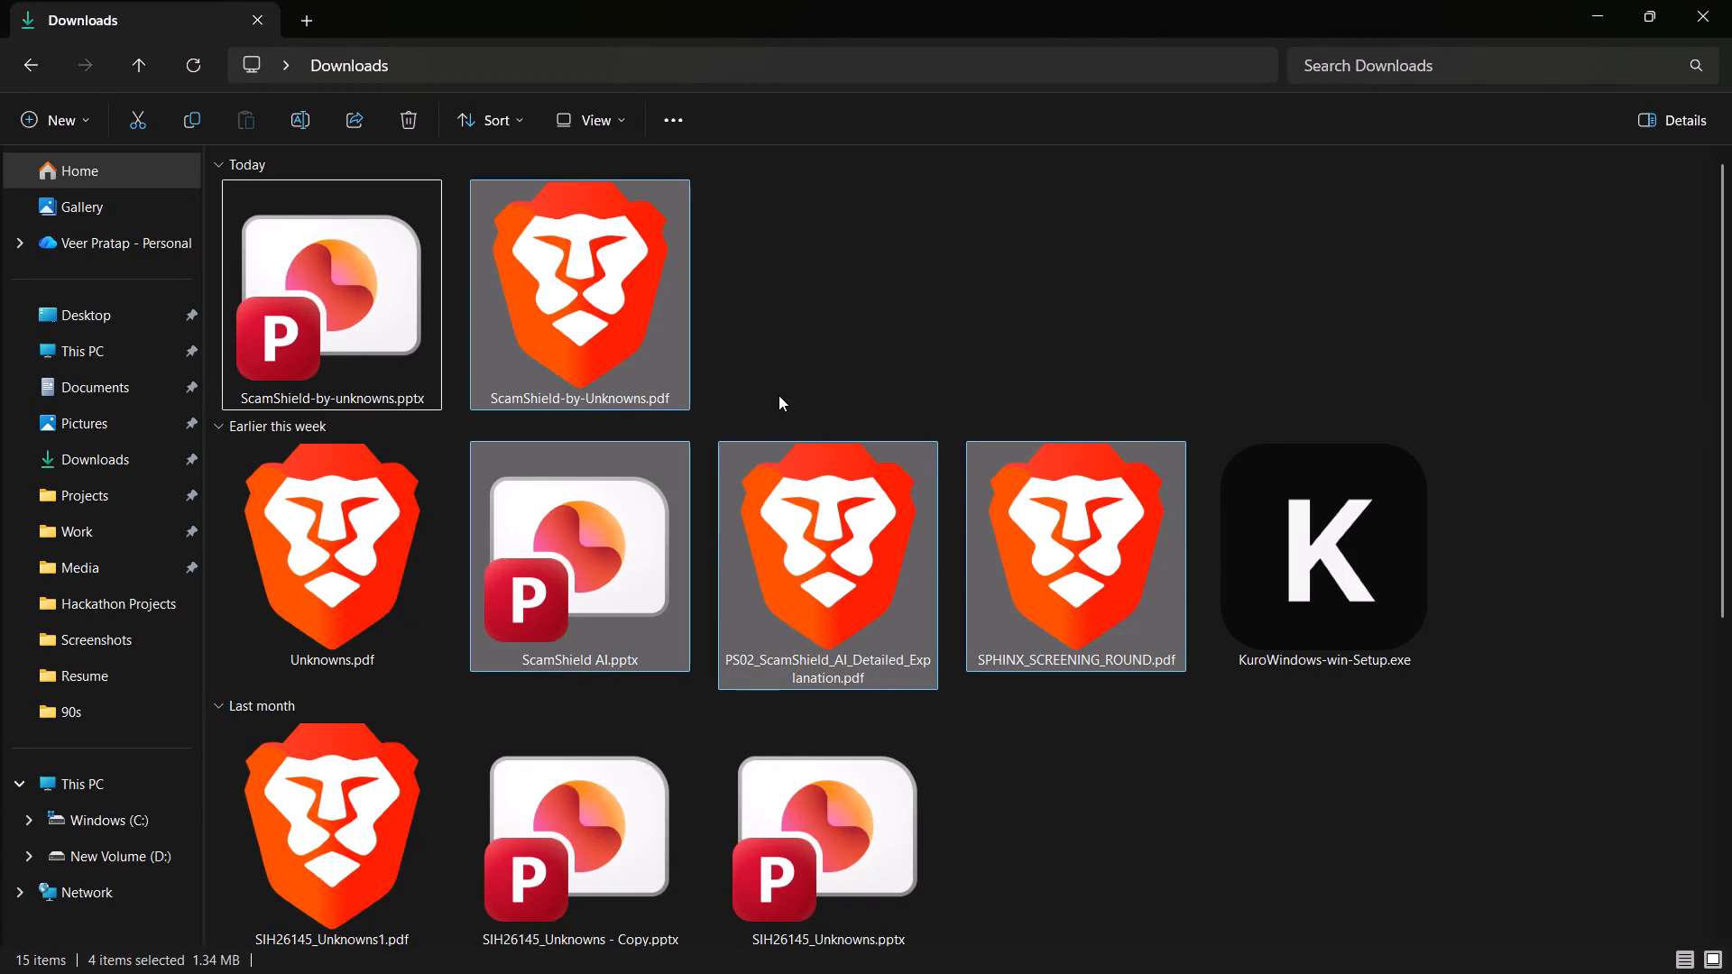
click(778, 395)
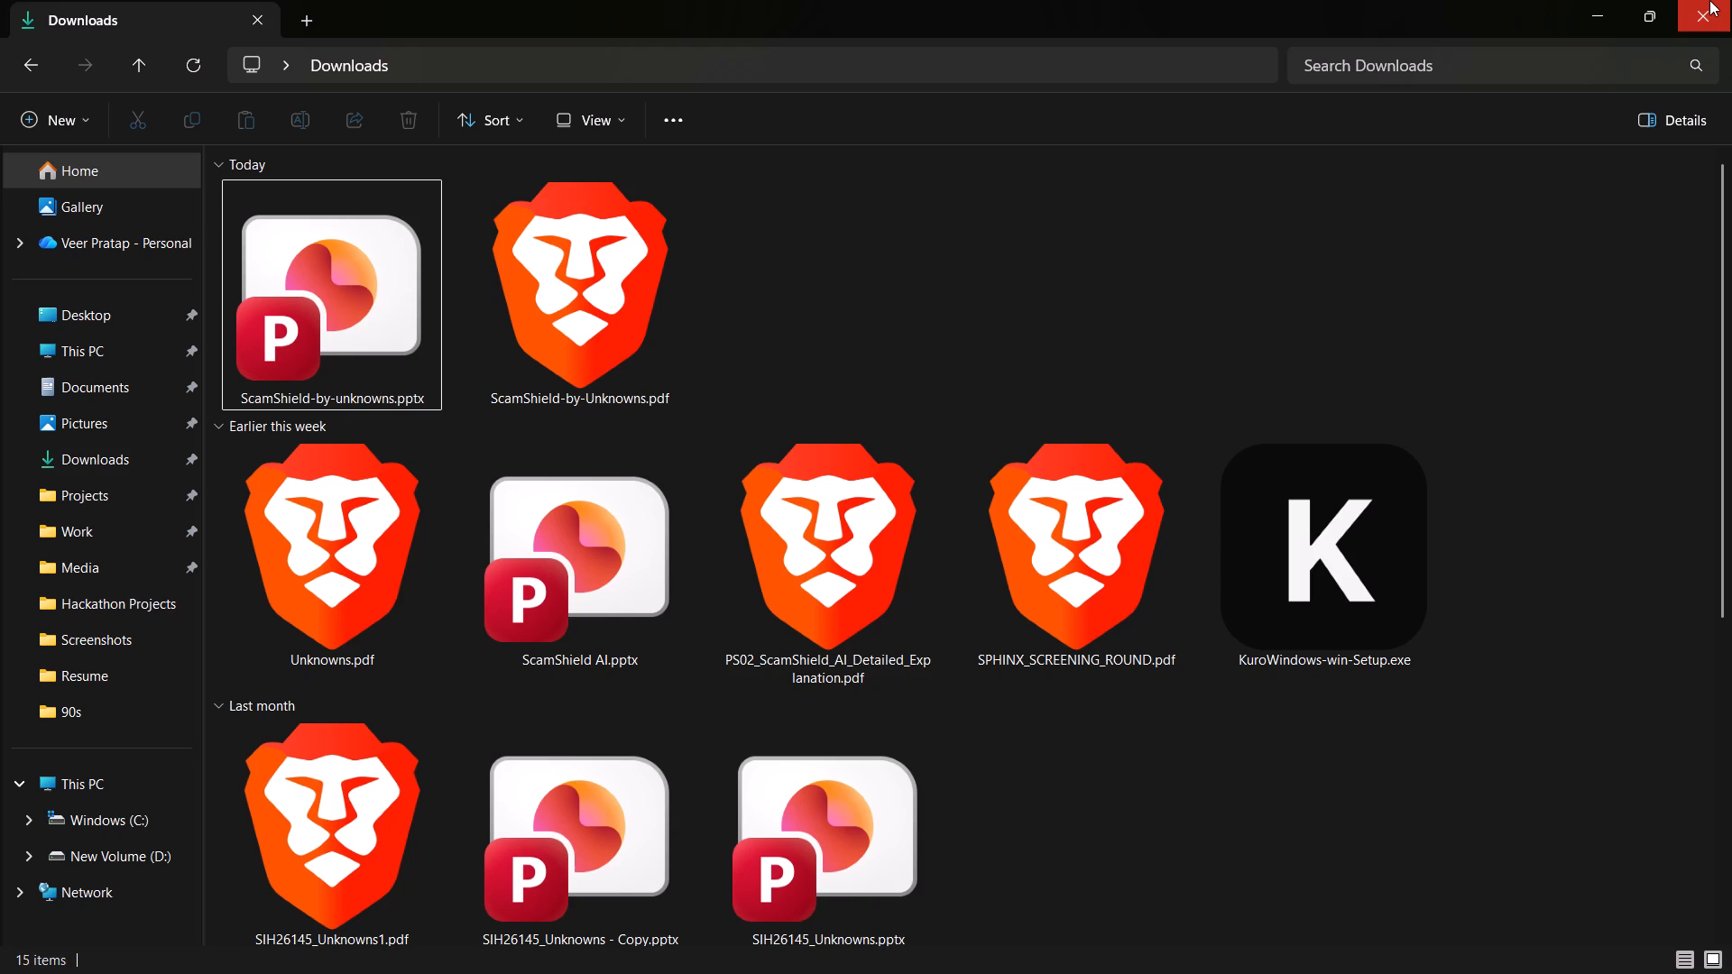